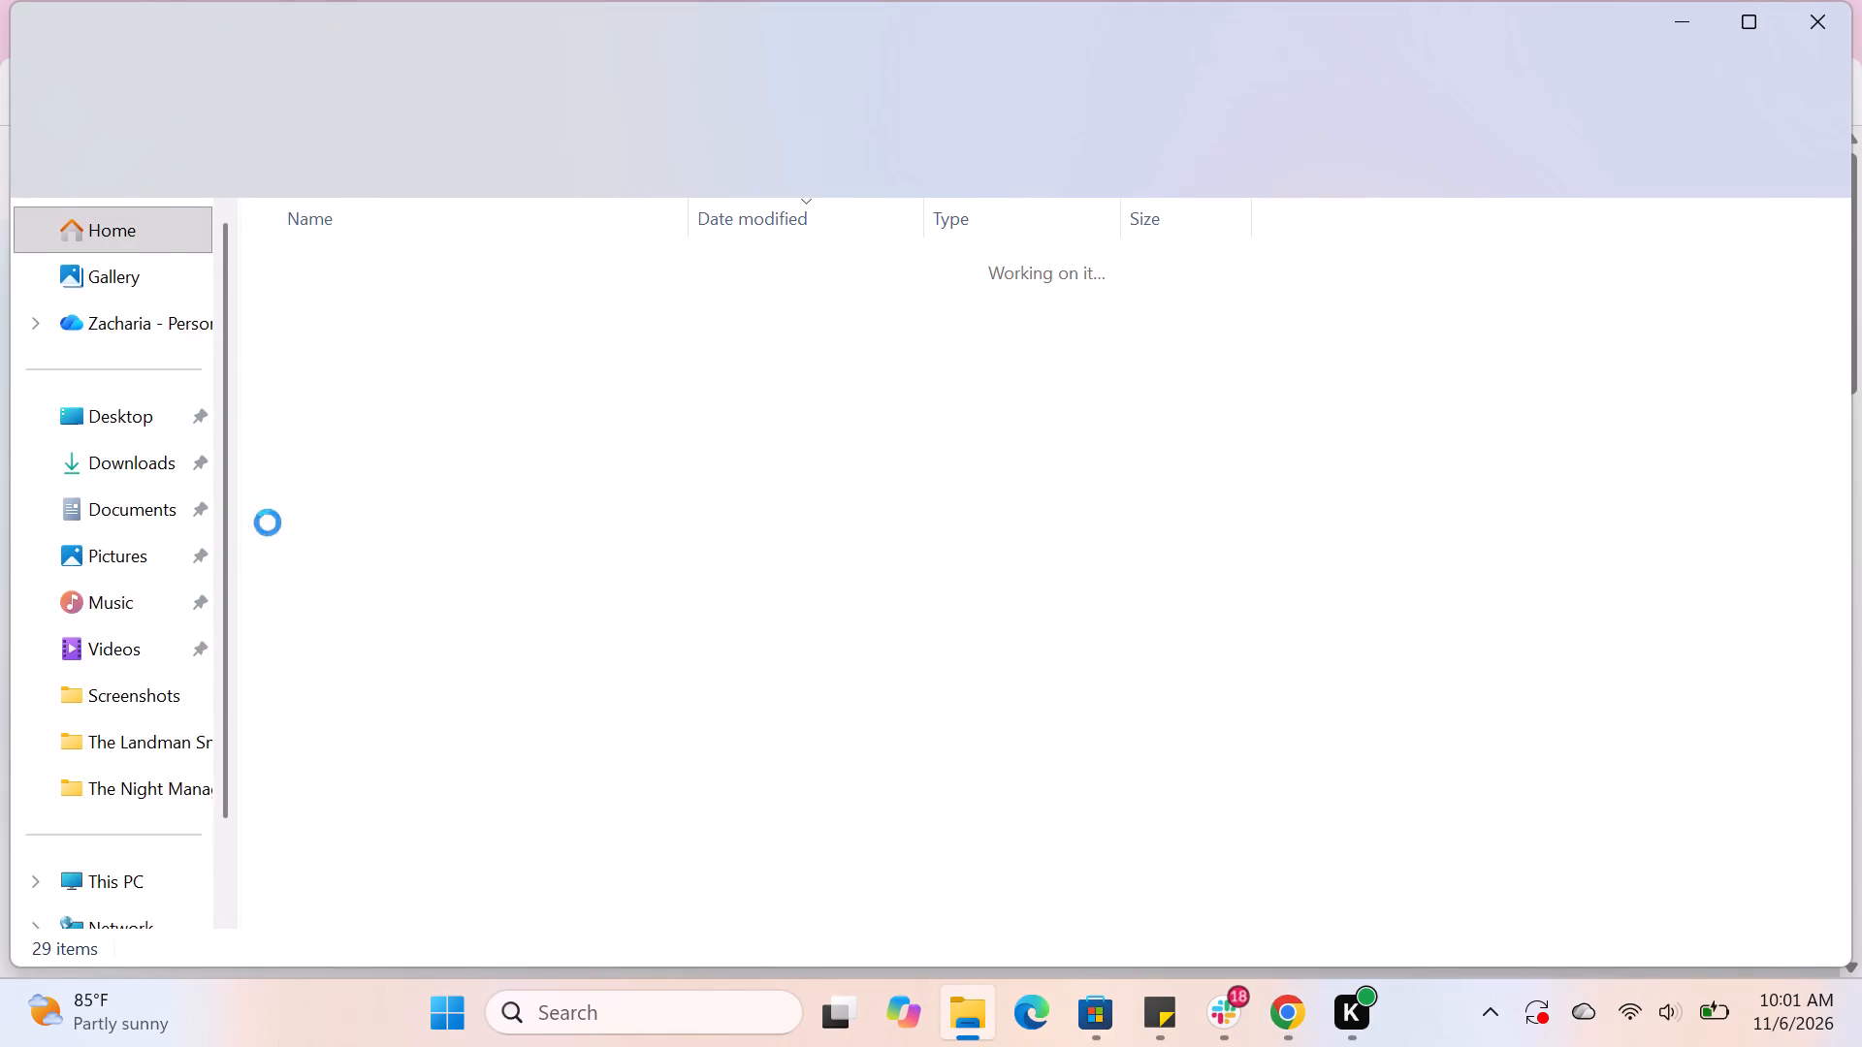
{"action": "double_click", "coordinate": [647, 297]}
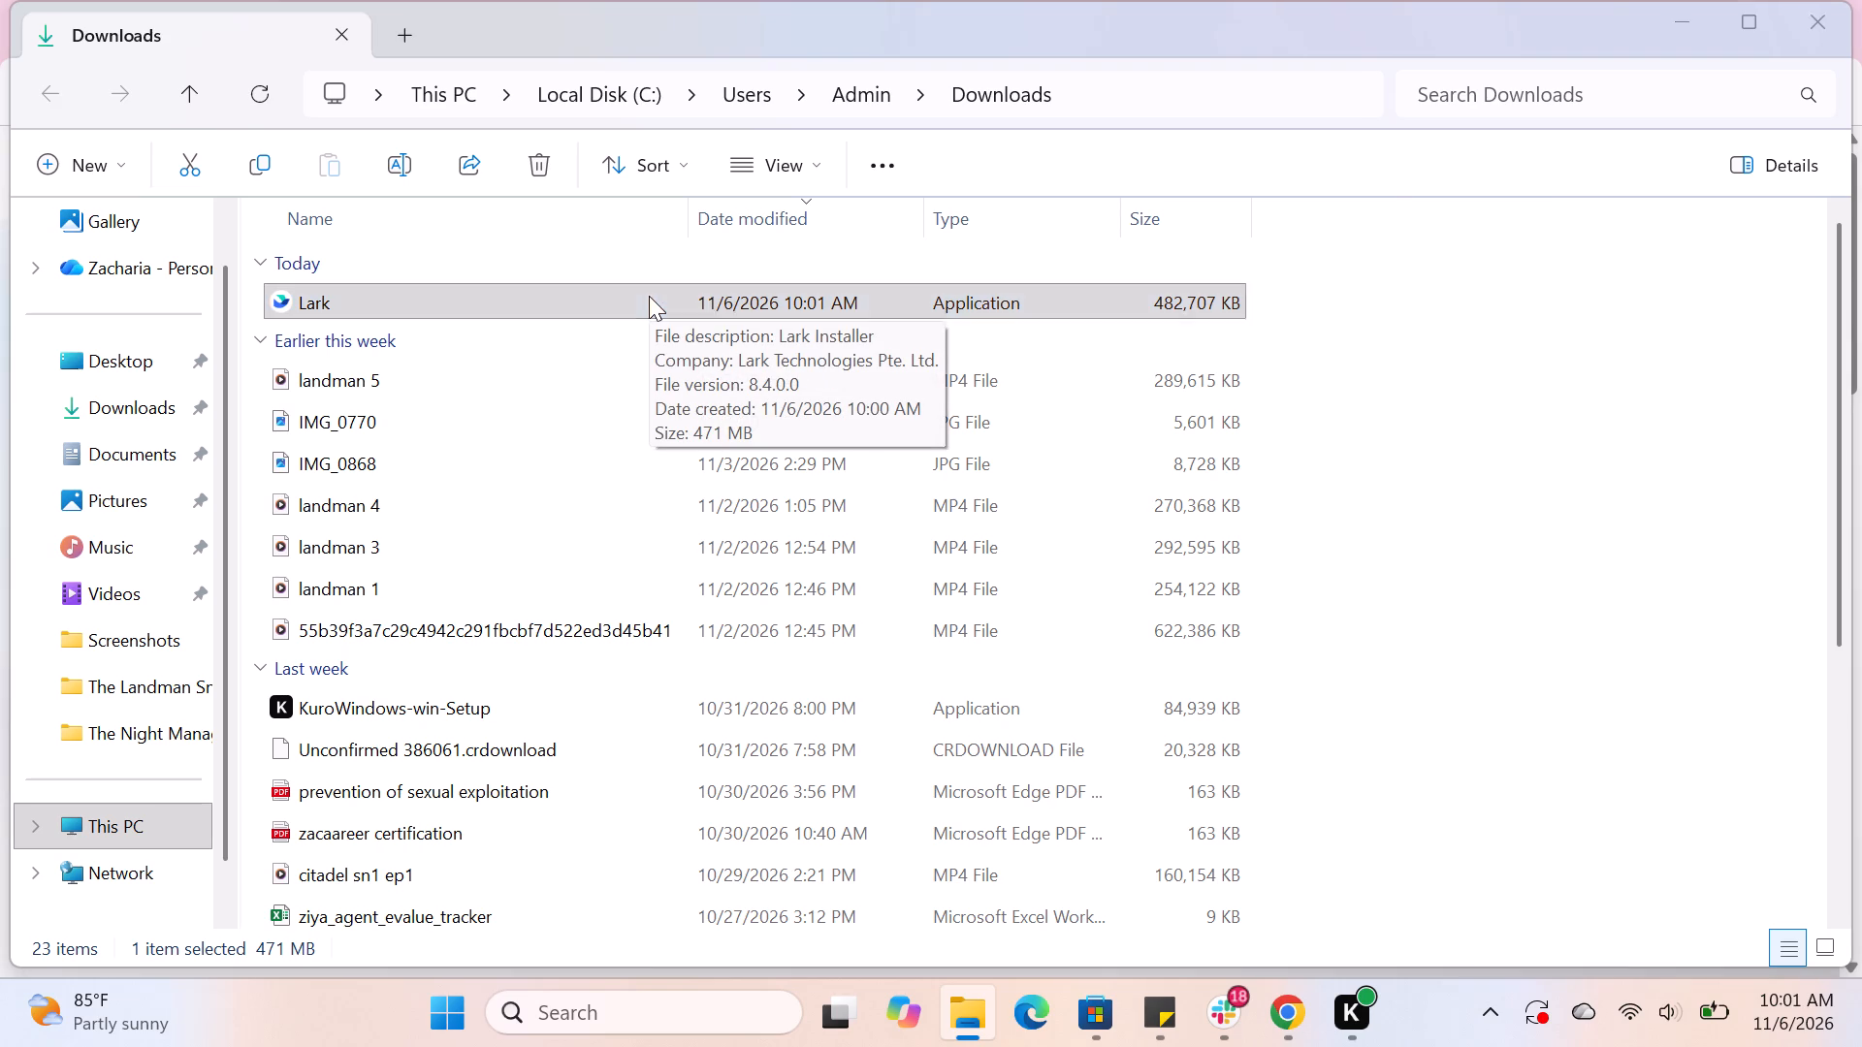
{"action": "left_click", "coordinate": [929, 600]}
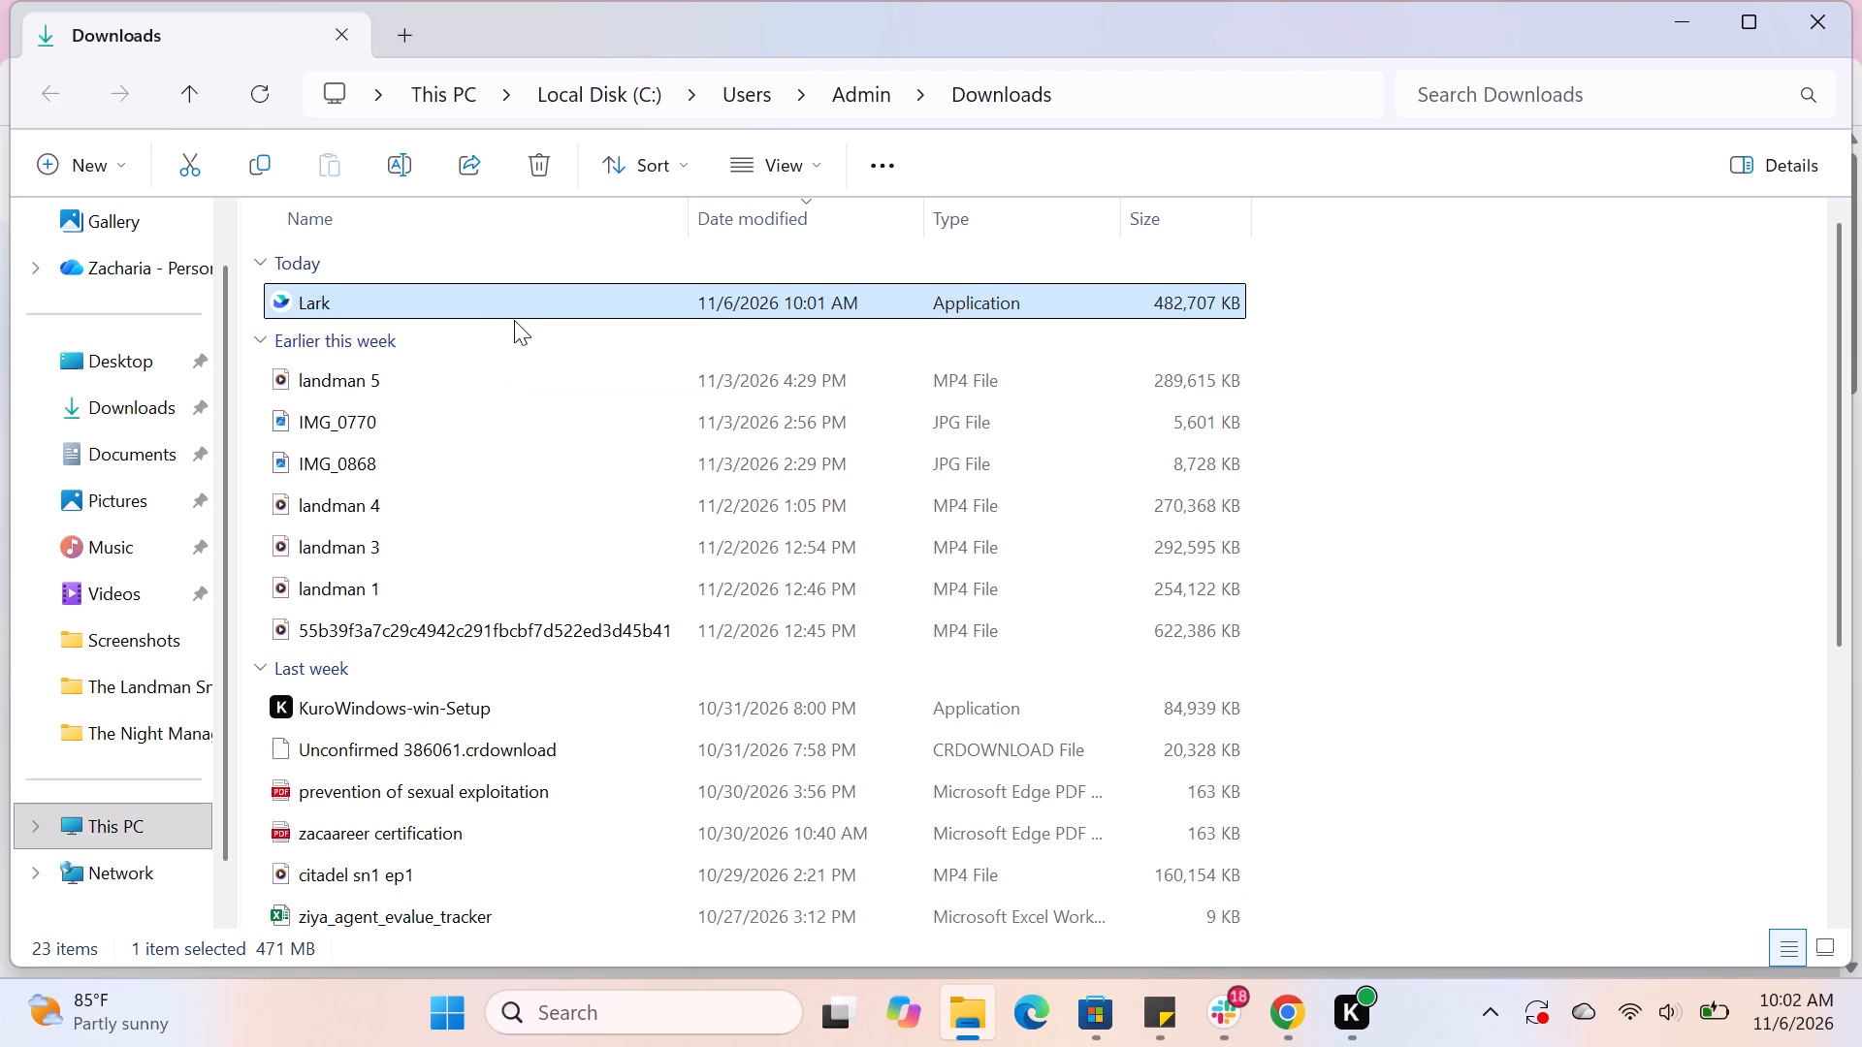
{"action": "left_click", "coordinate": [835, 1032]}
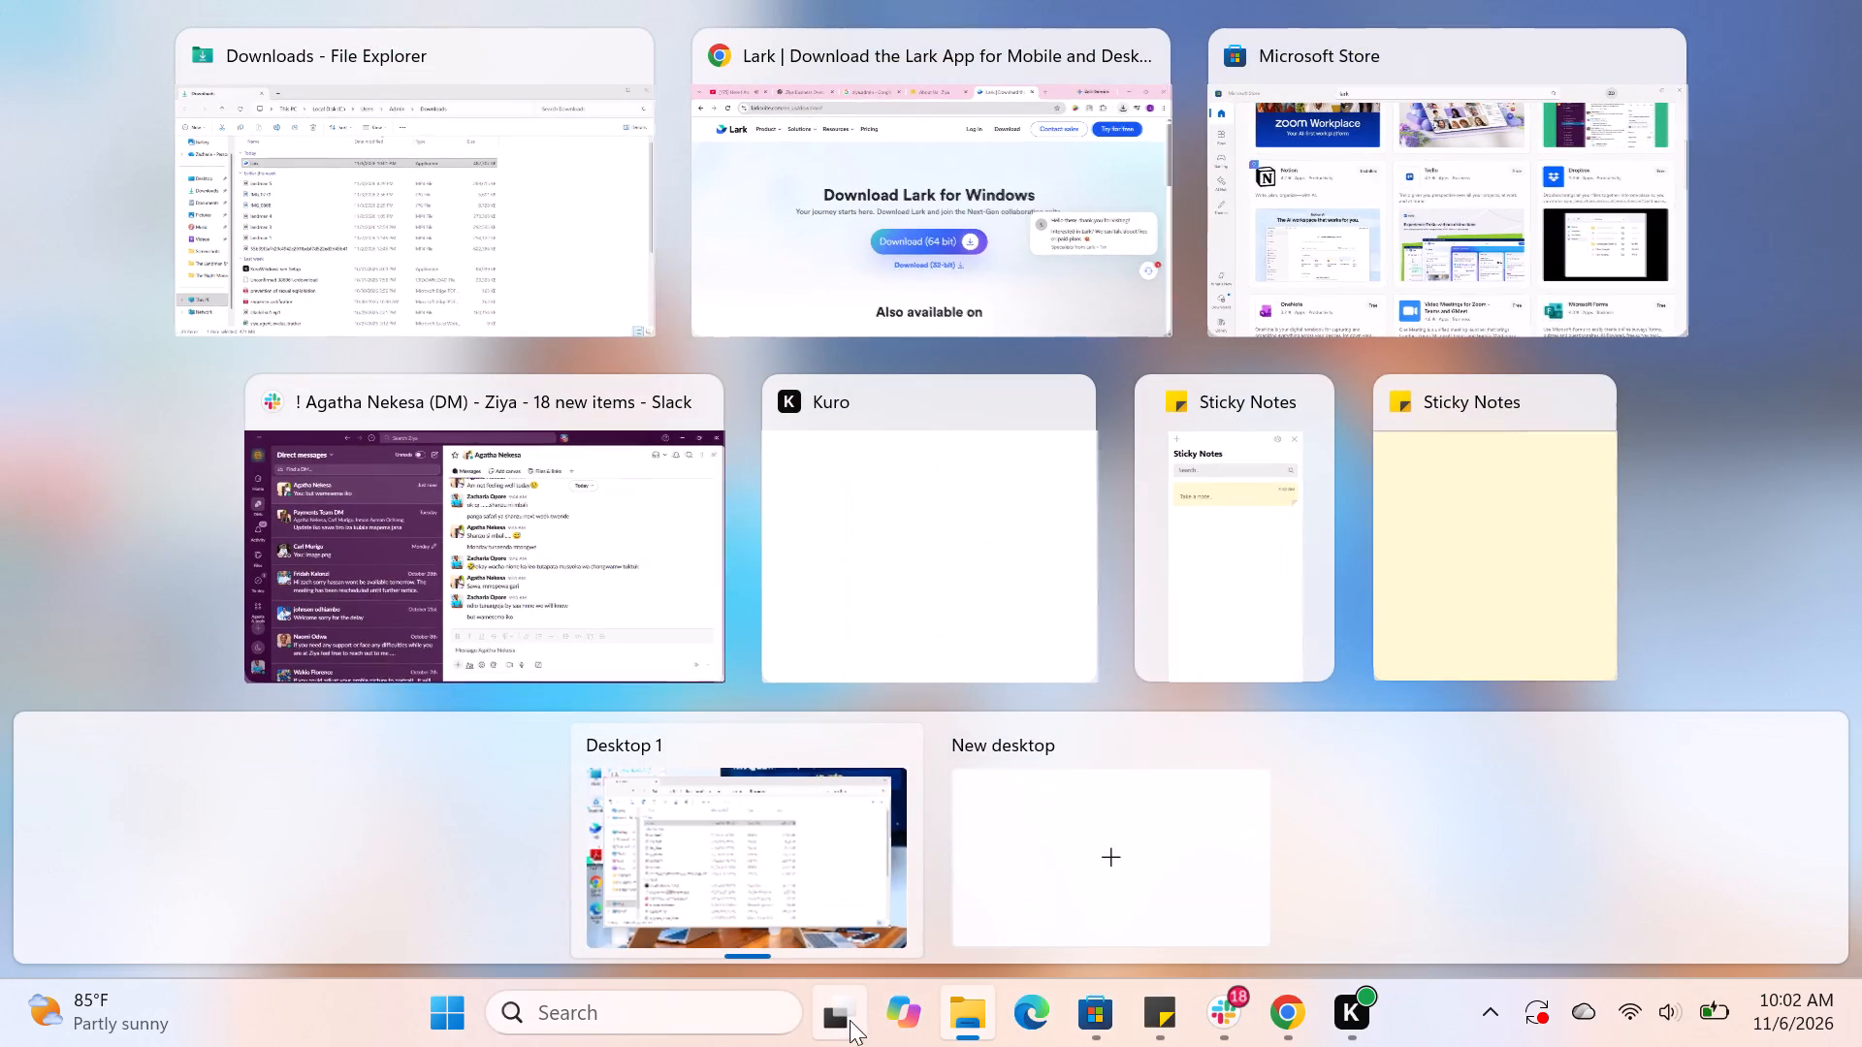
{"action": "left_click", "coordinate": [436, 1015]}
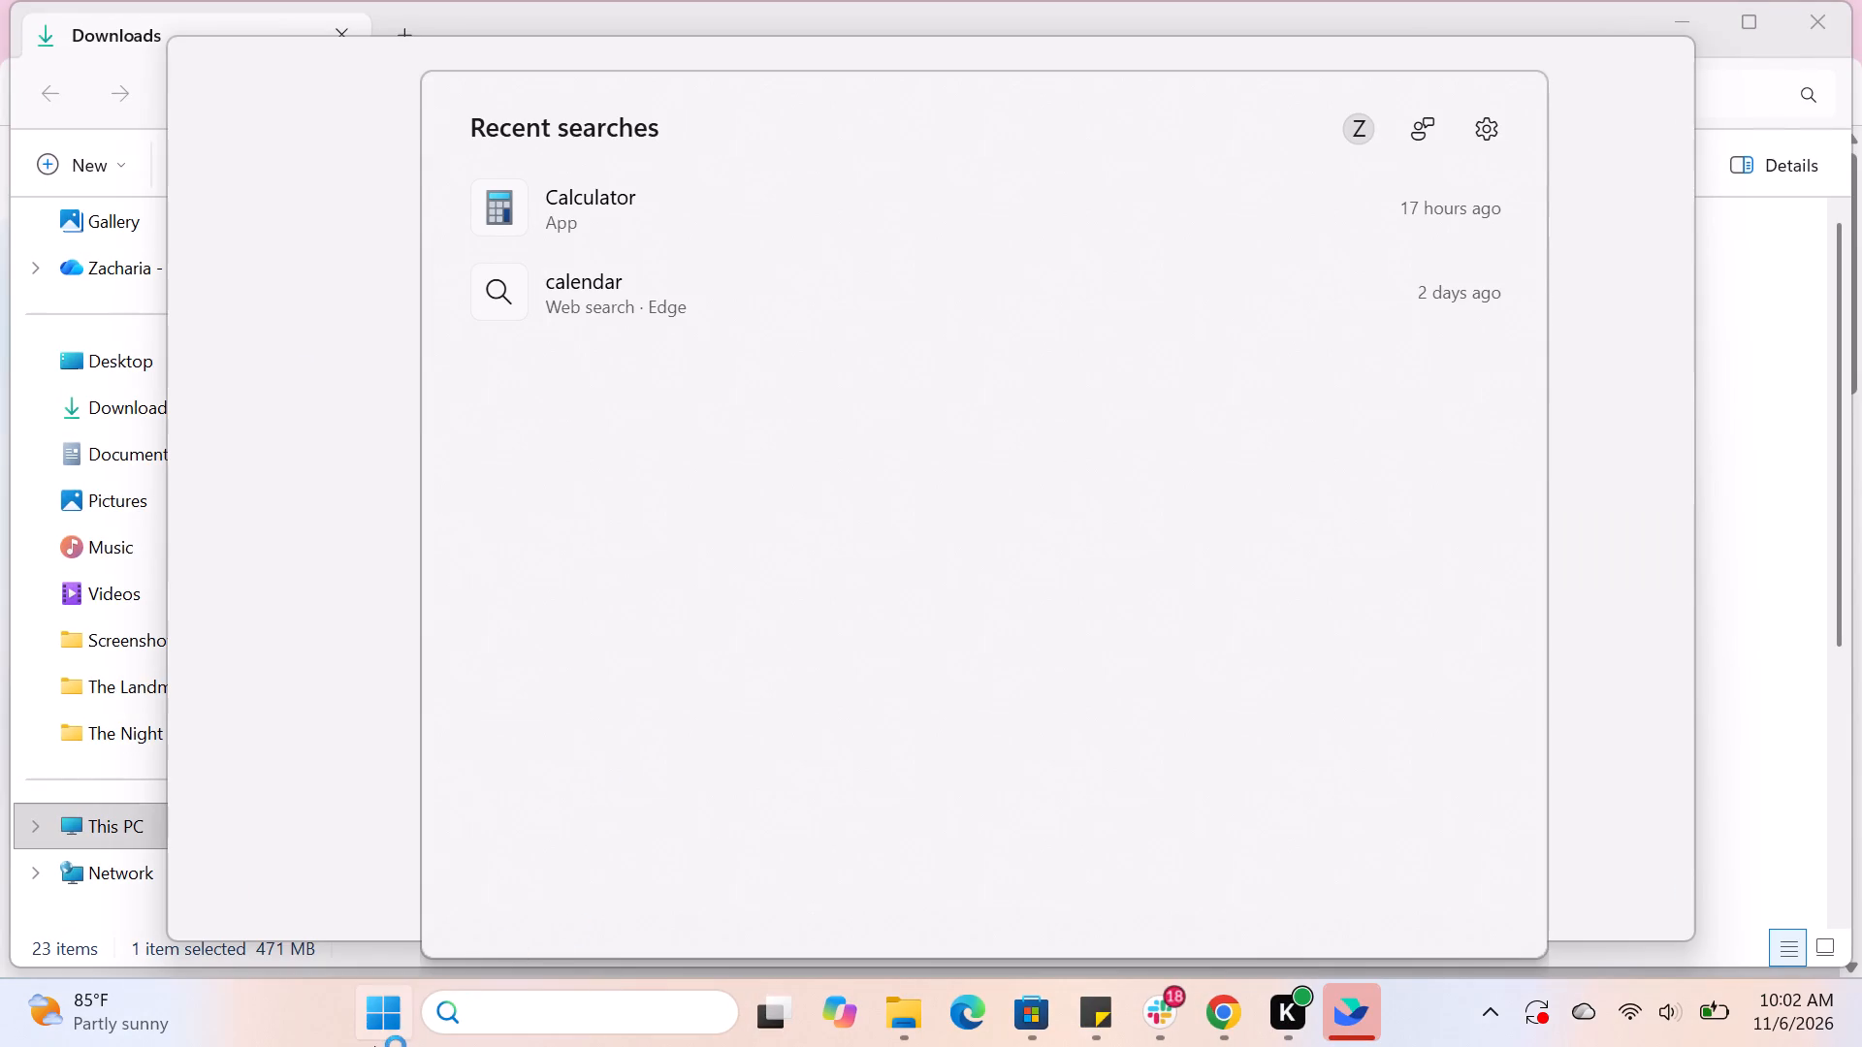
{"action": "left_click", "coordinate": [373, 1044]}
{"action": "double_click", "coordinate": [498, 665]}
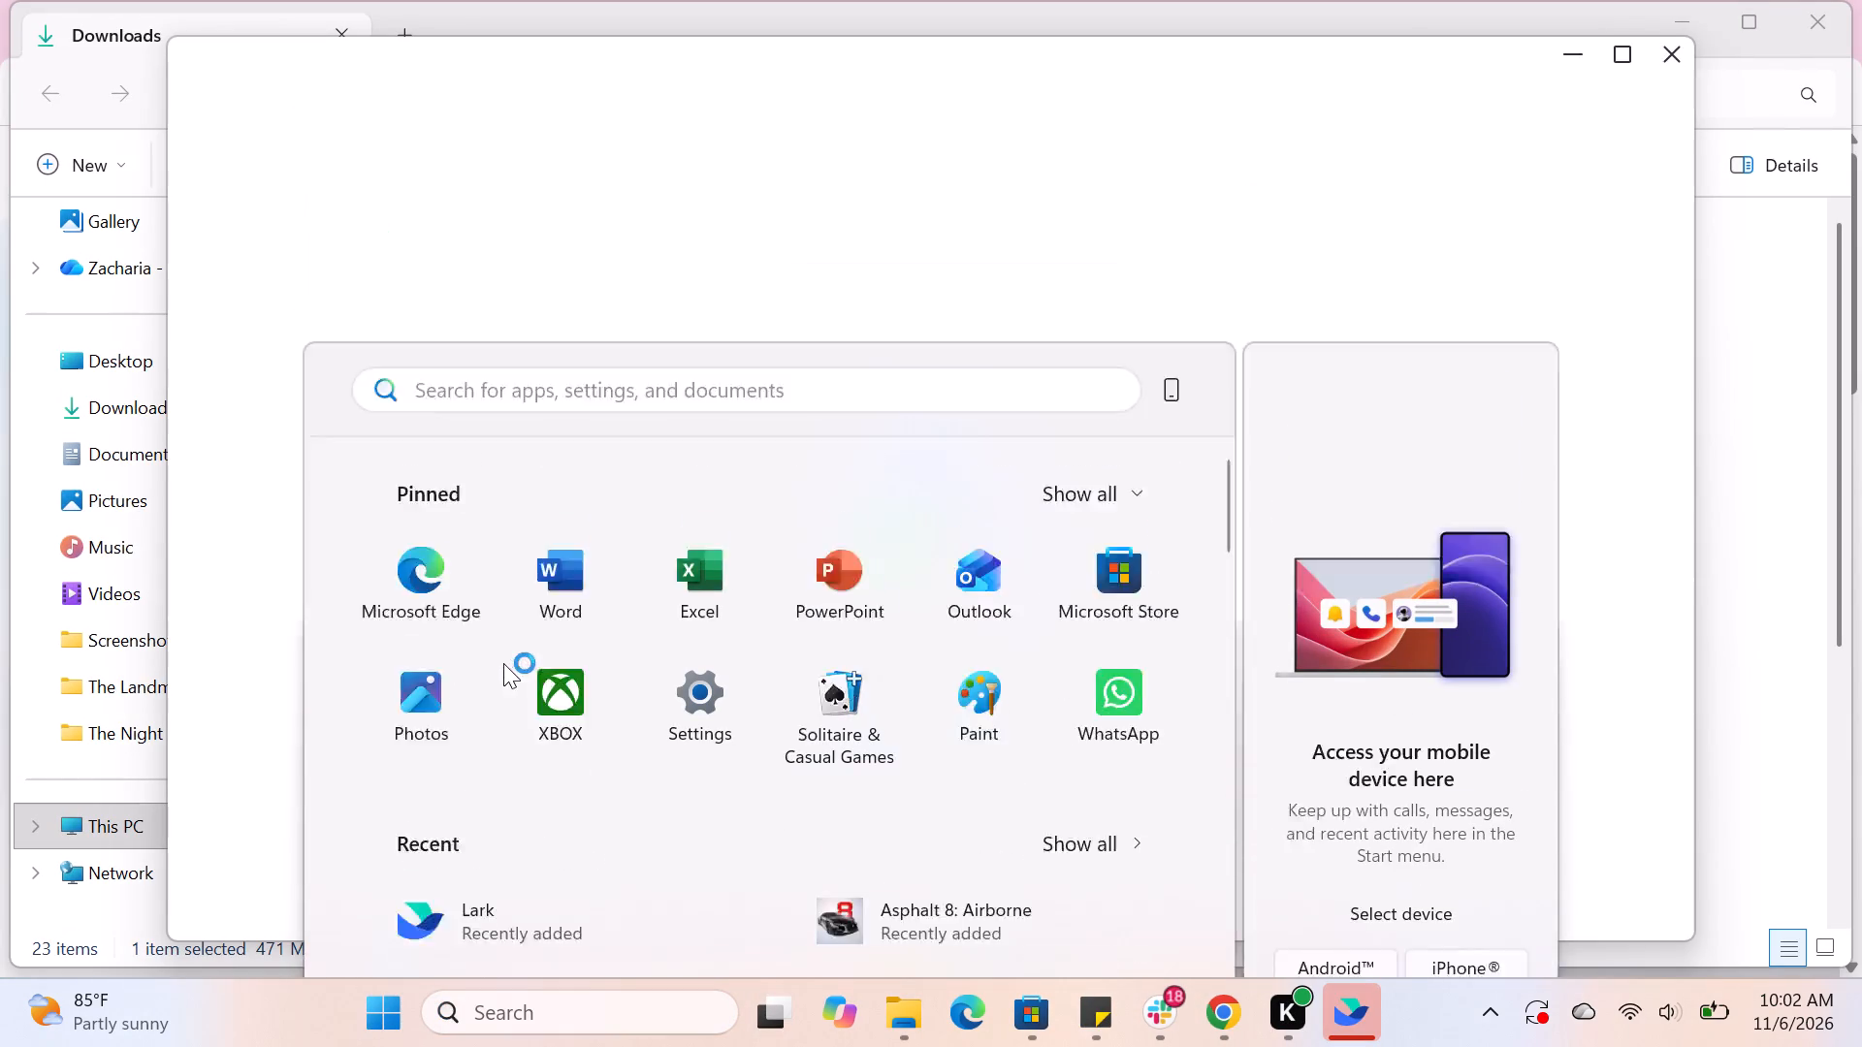
Maximize the newly opened Lark window and allow Windows and apps to access the location.
{"action": "left_click", "coordinate": [1610, 69]}
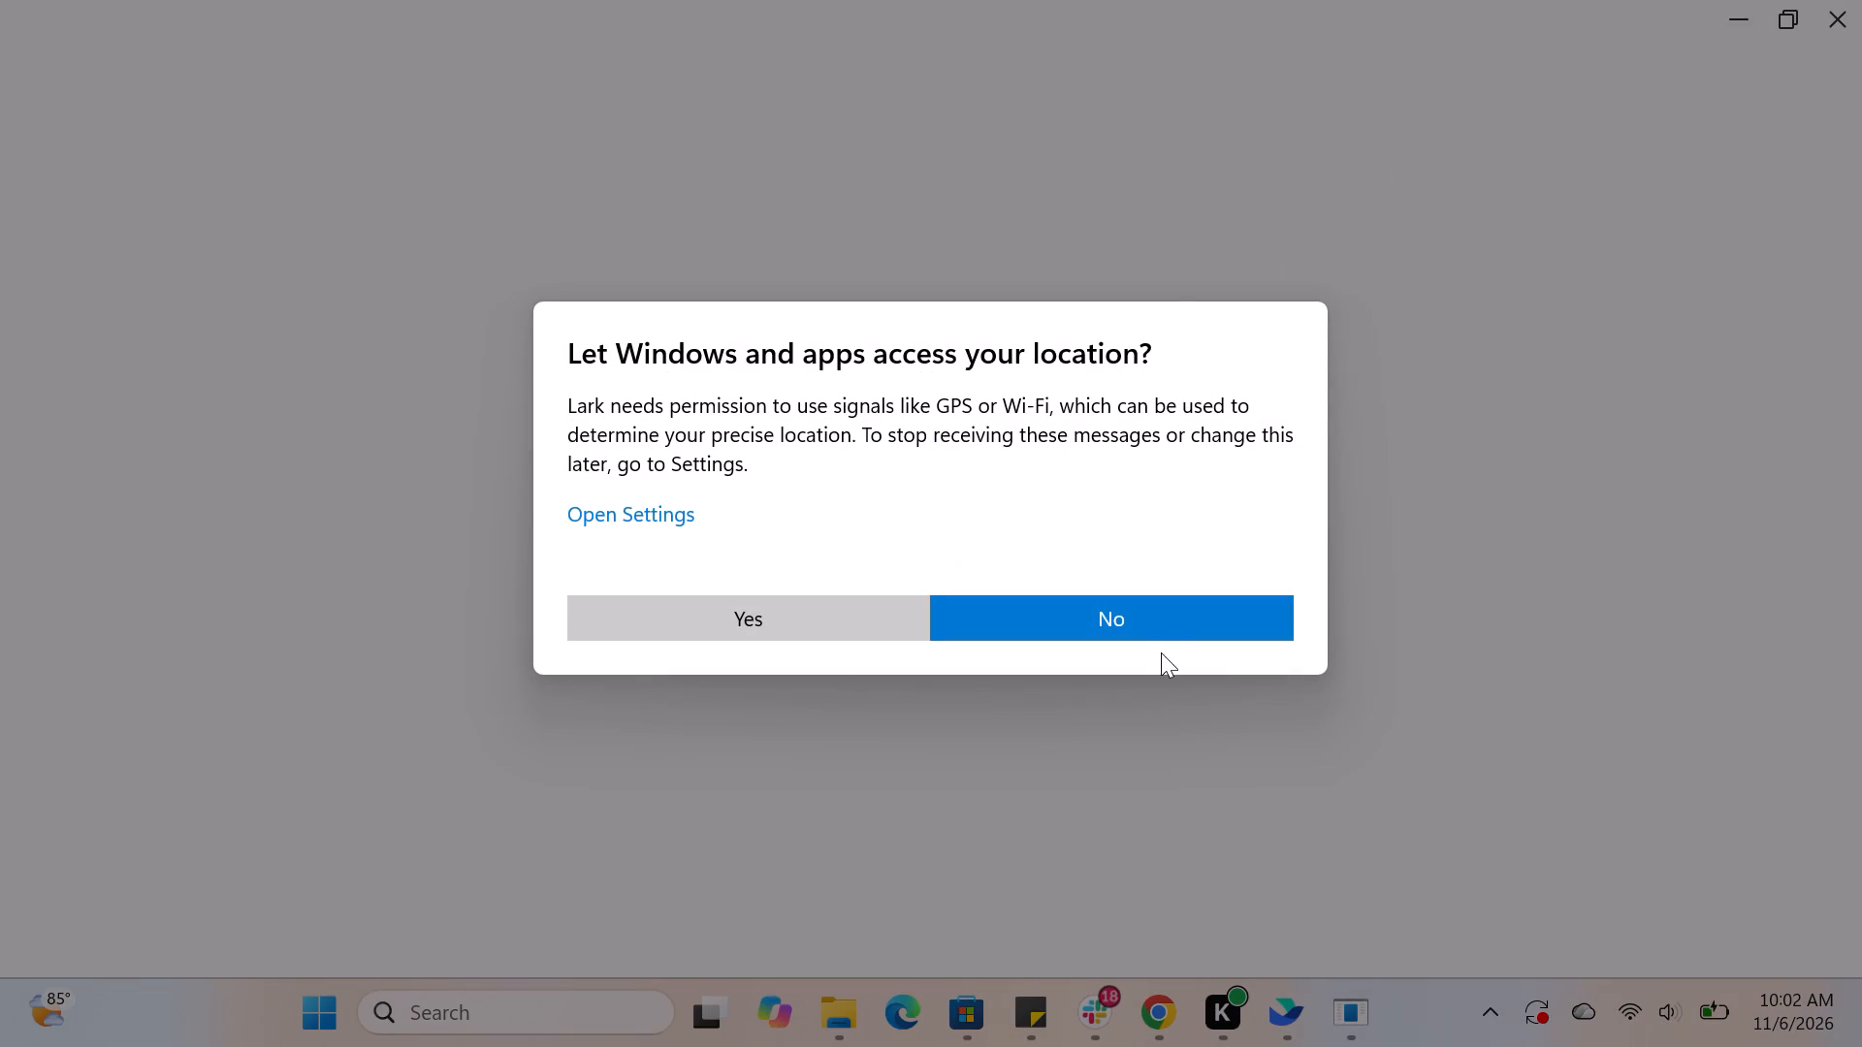
{"action": "left_click", "coordinate": [828, 622]}
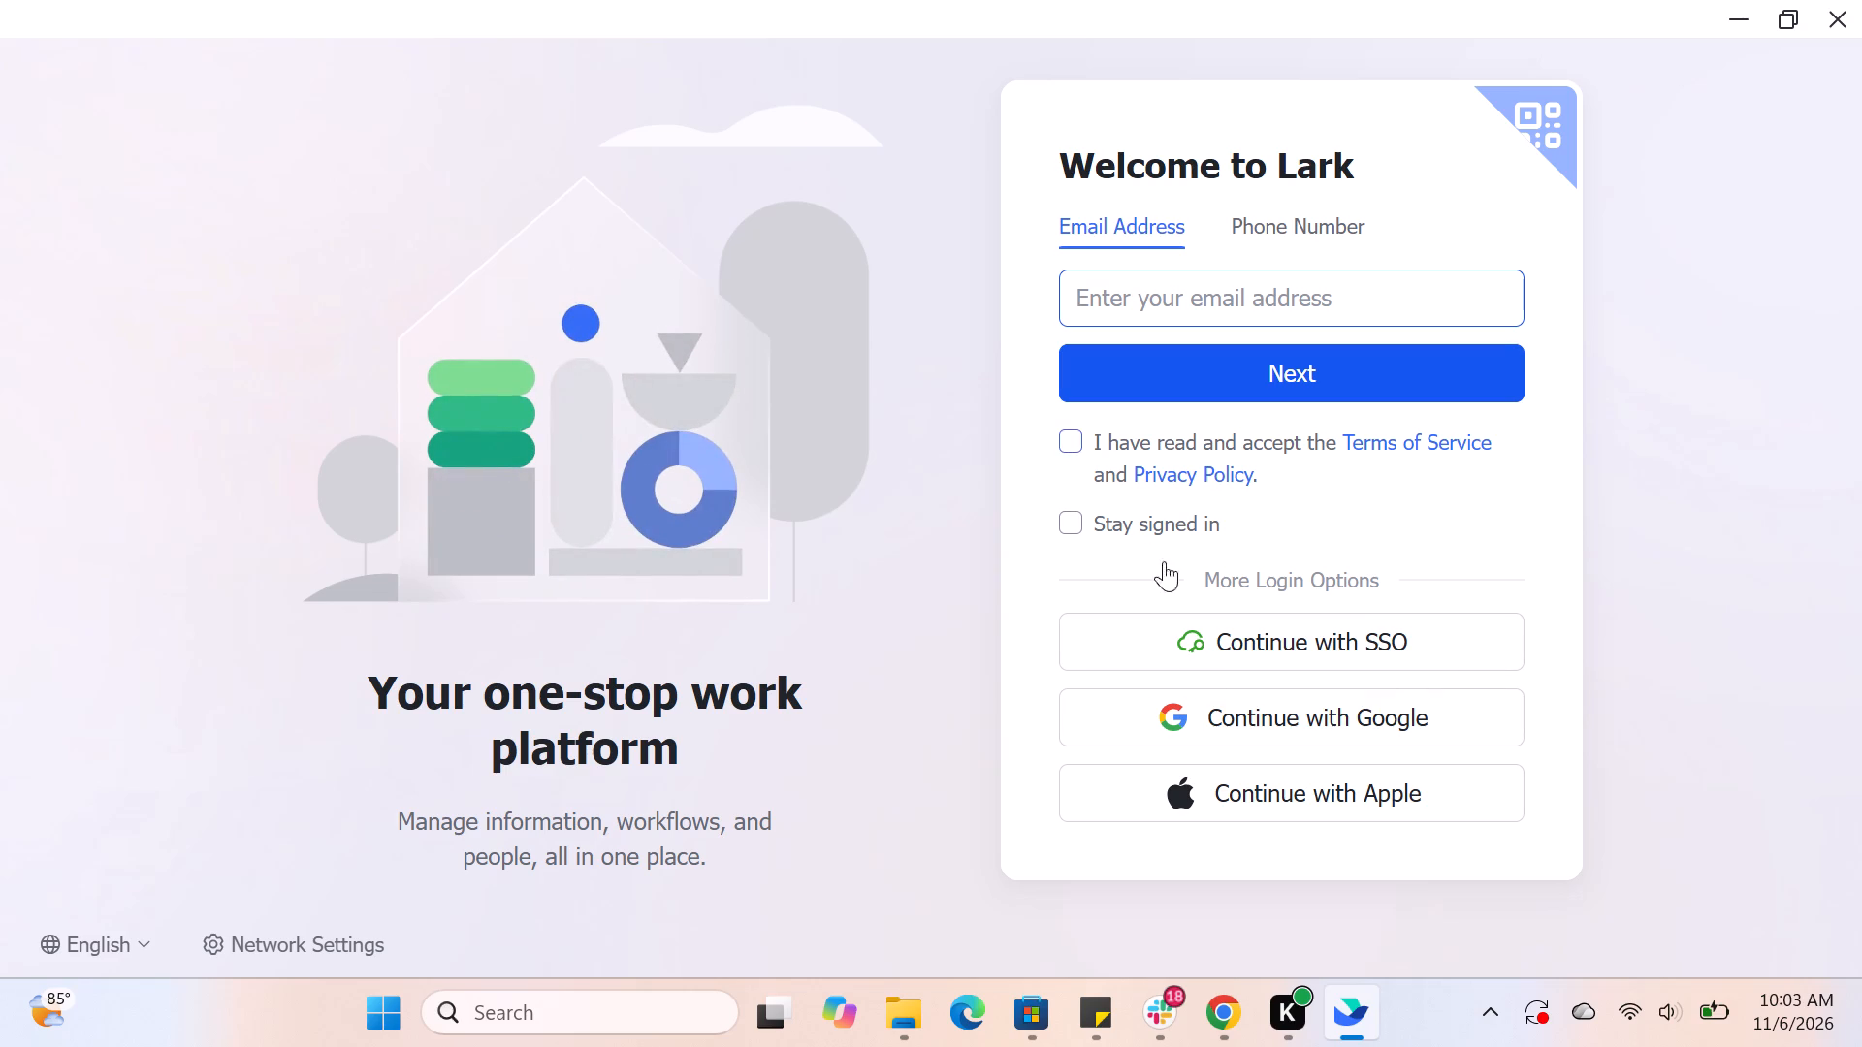
Start signing in to Lark with Google and agree to the Terms of Service and Privacy Policy.
{"action": "left_click", "coordinate": [1208, 734]}
{"action": "left_click", "coordinate": [1188, 540]}
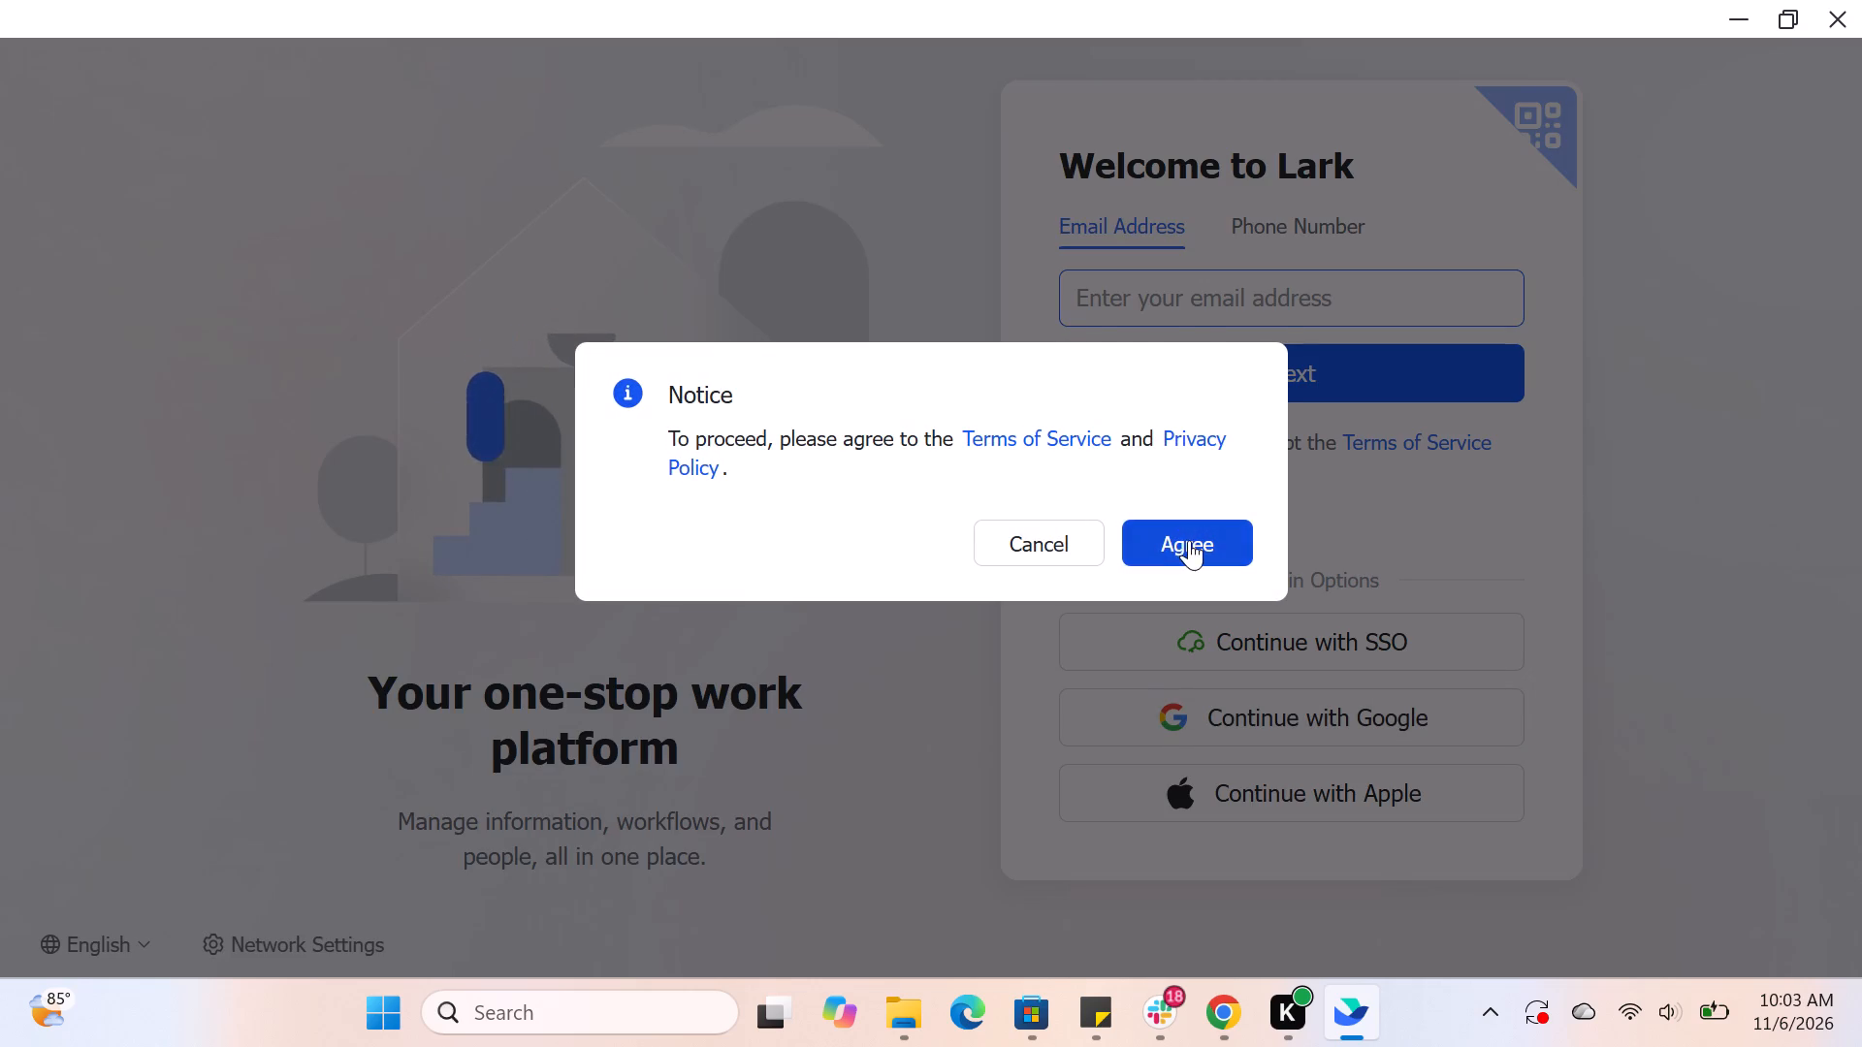
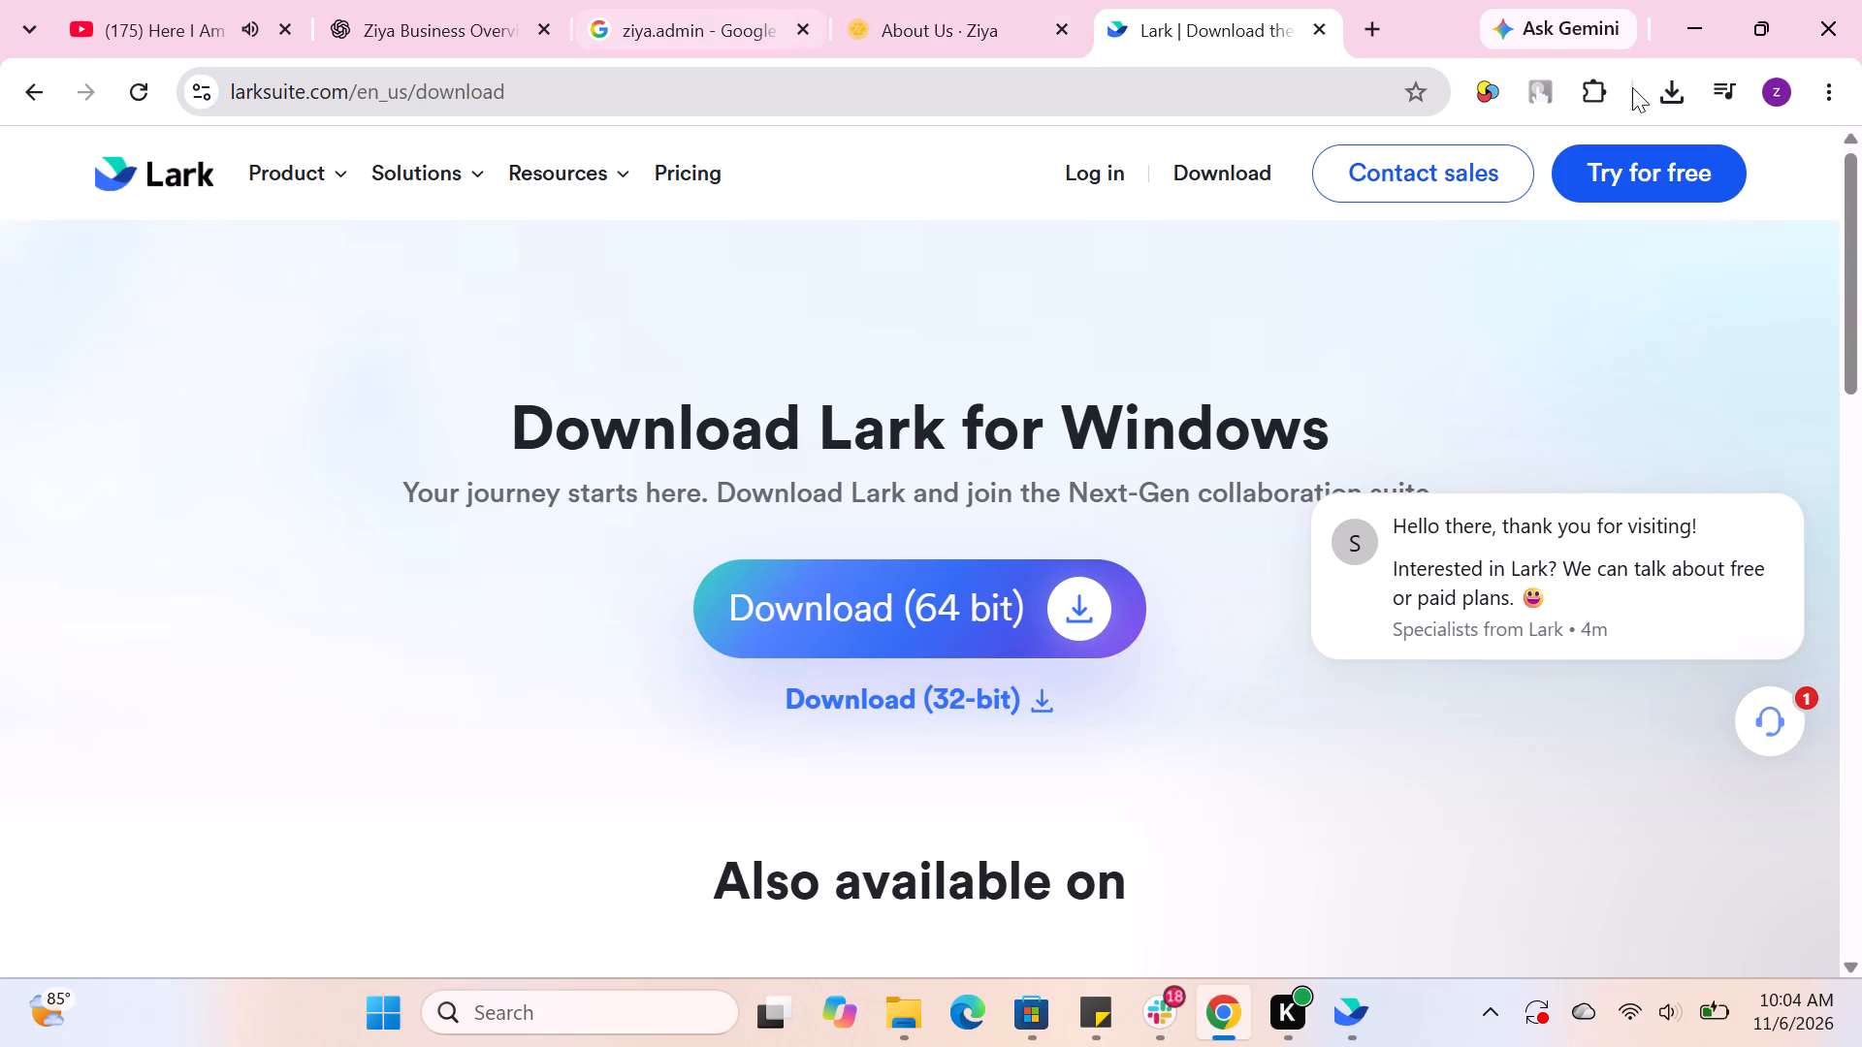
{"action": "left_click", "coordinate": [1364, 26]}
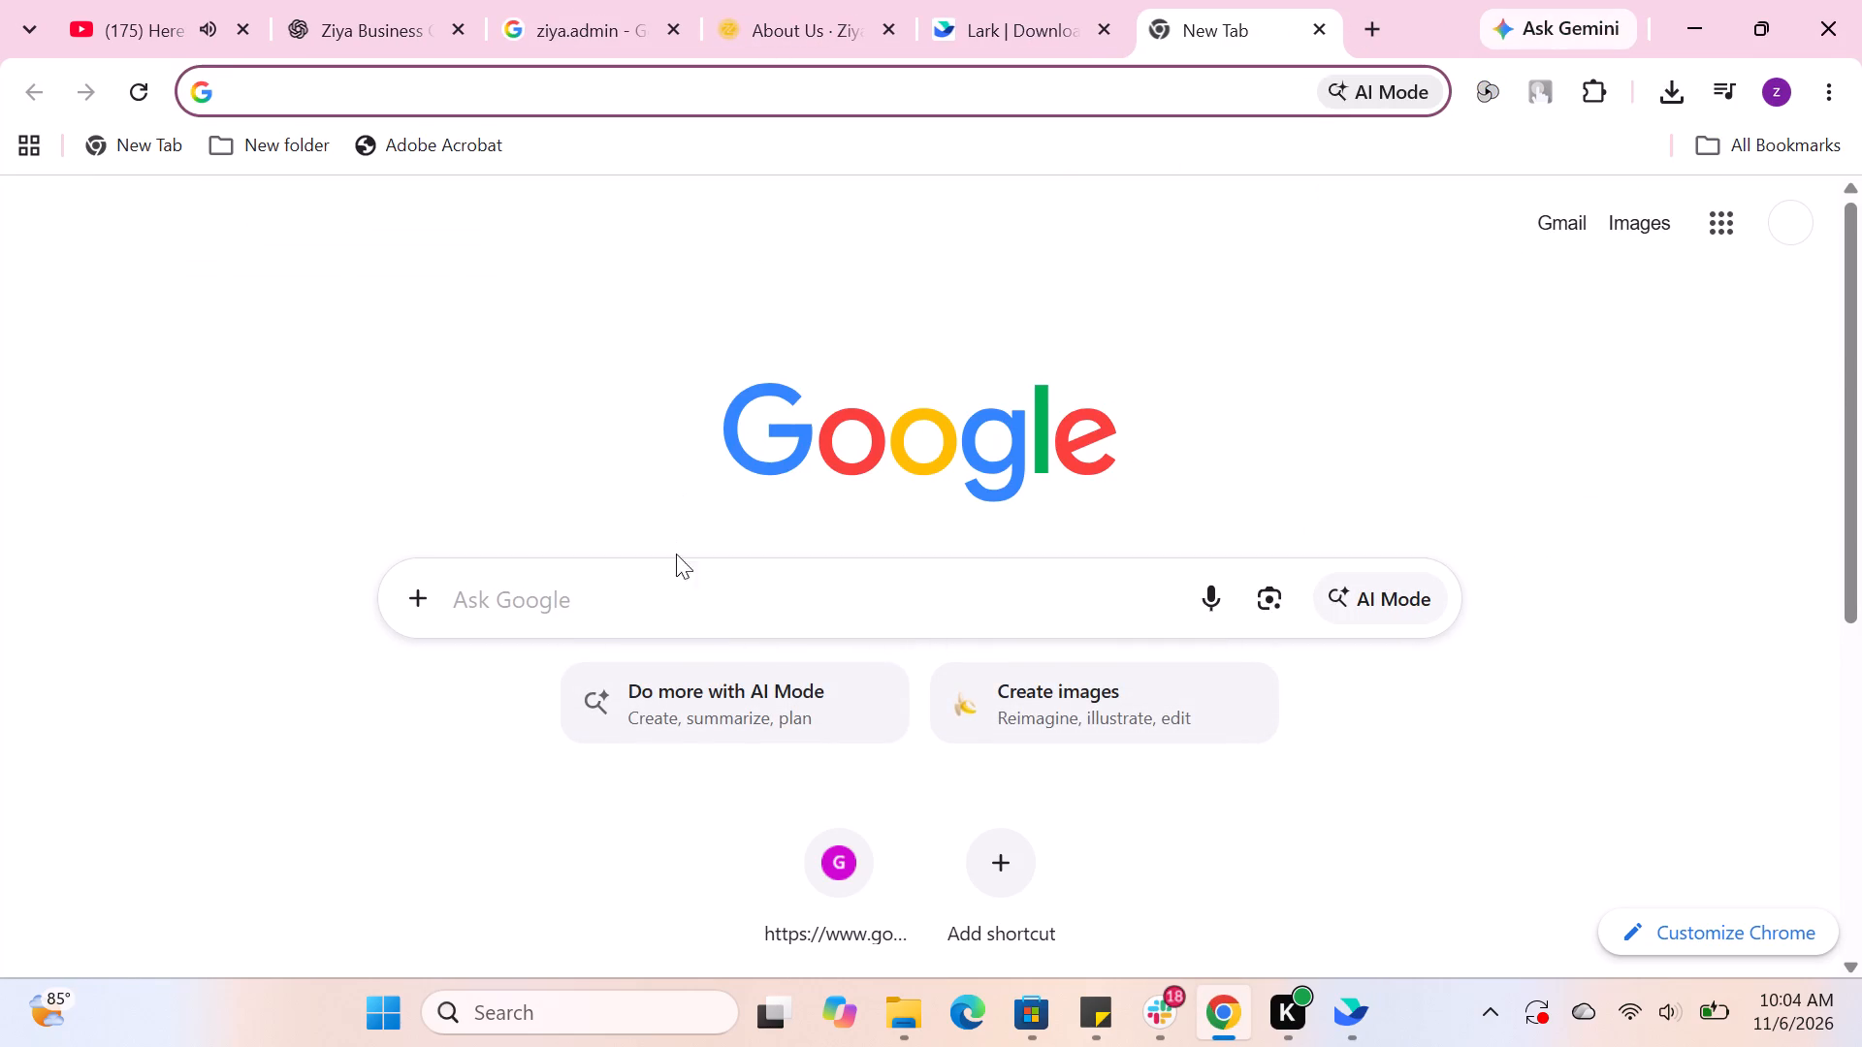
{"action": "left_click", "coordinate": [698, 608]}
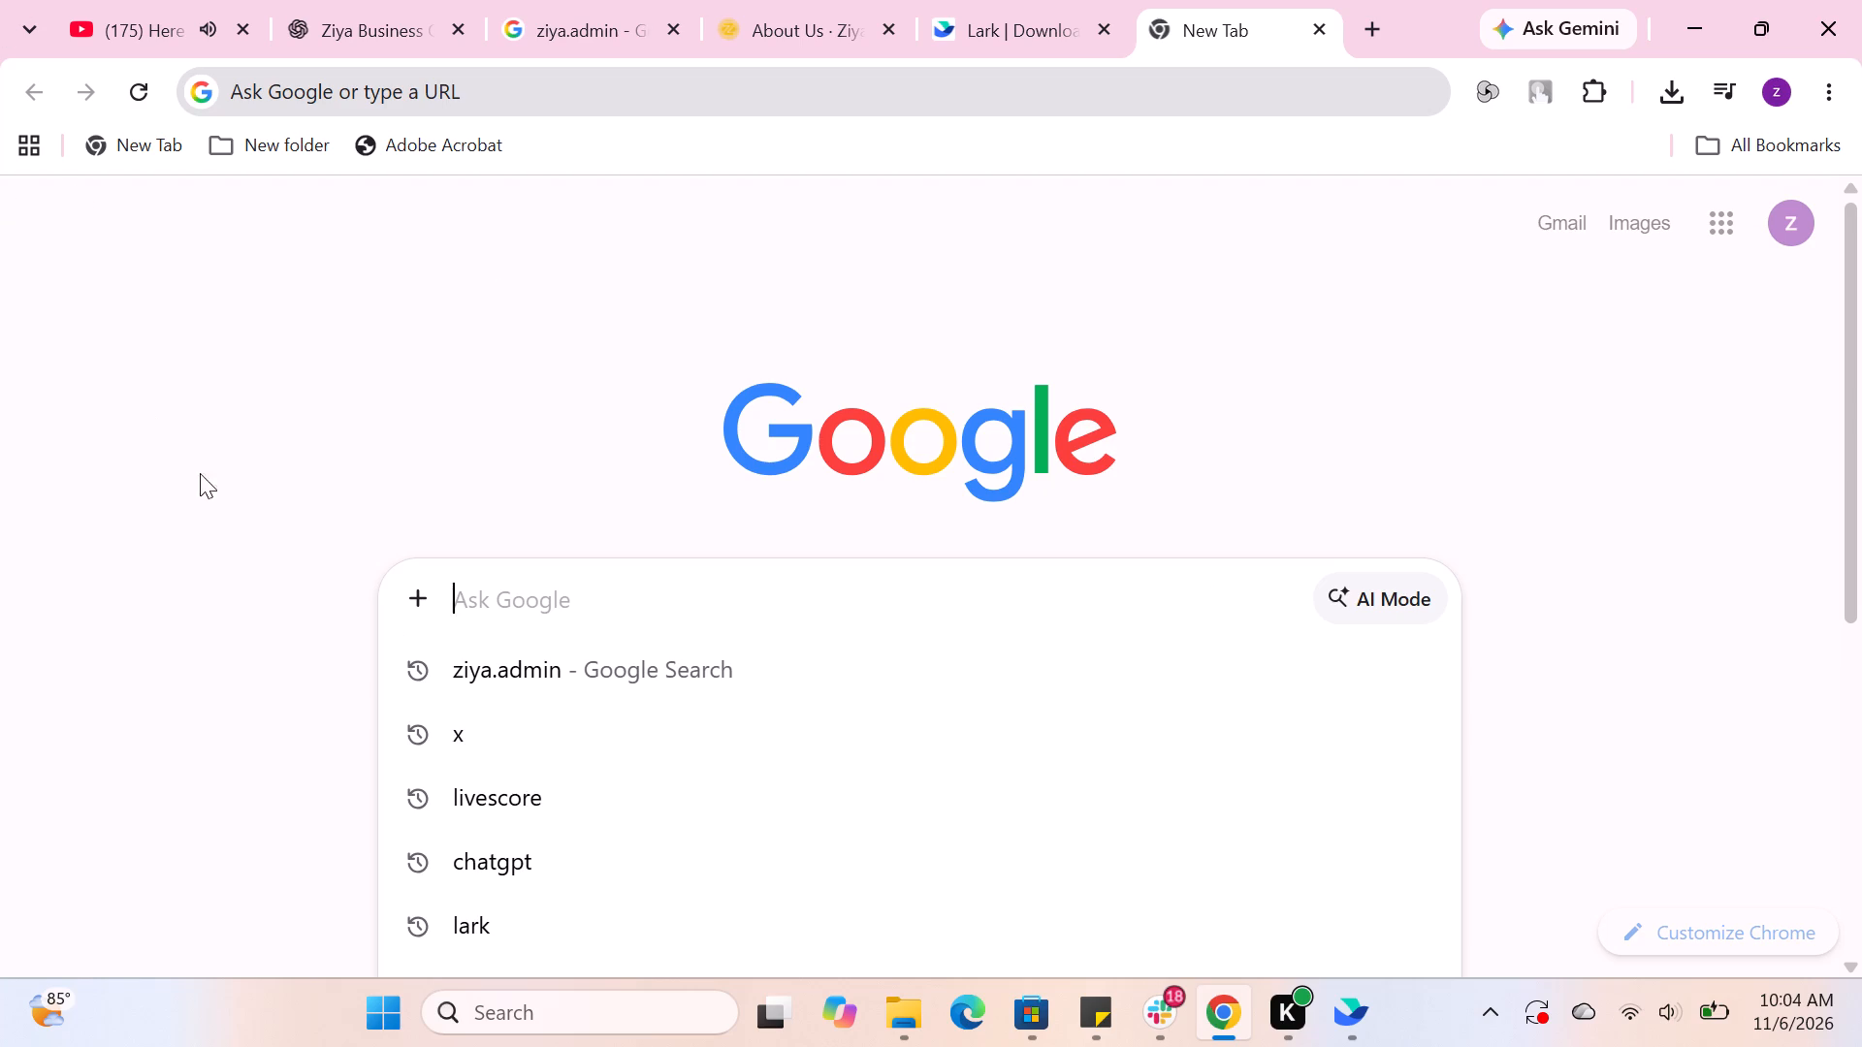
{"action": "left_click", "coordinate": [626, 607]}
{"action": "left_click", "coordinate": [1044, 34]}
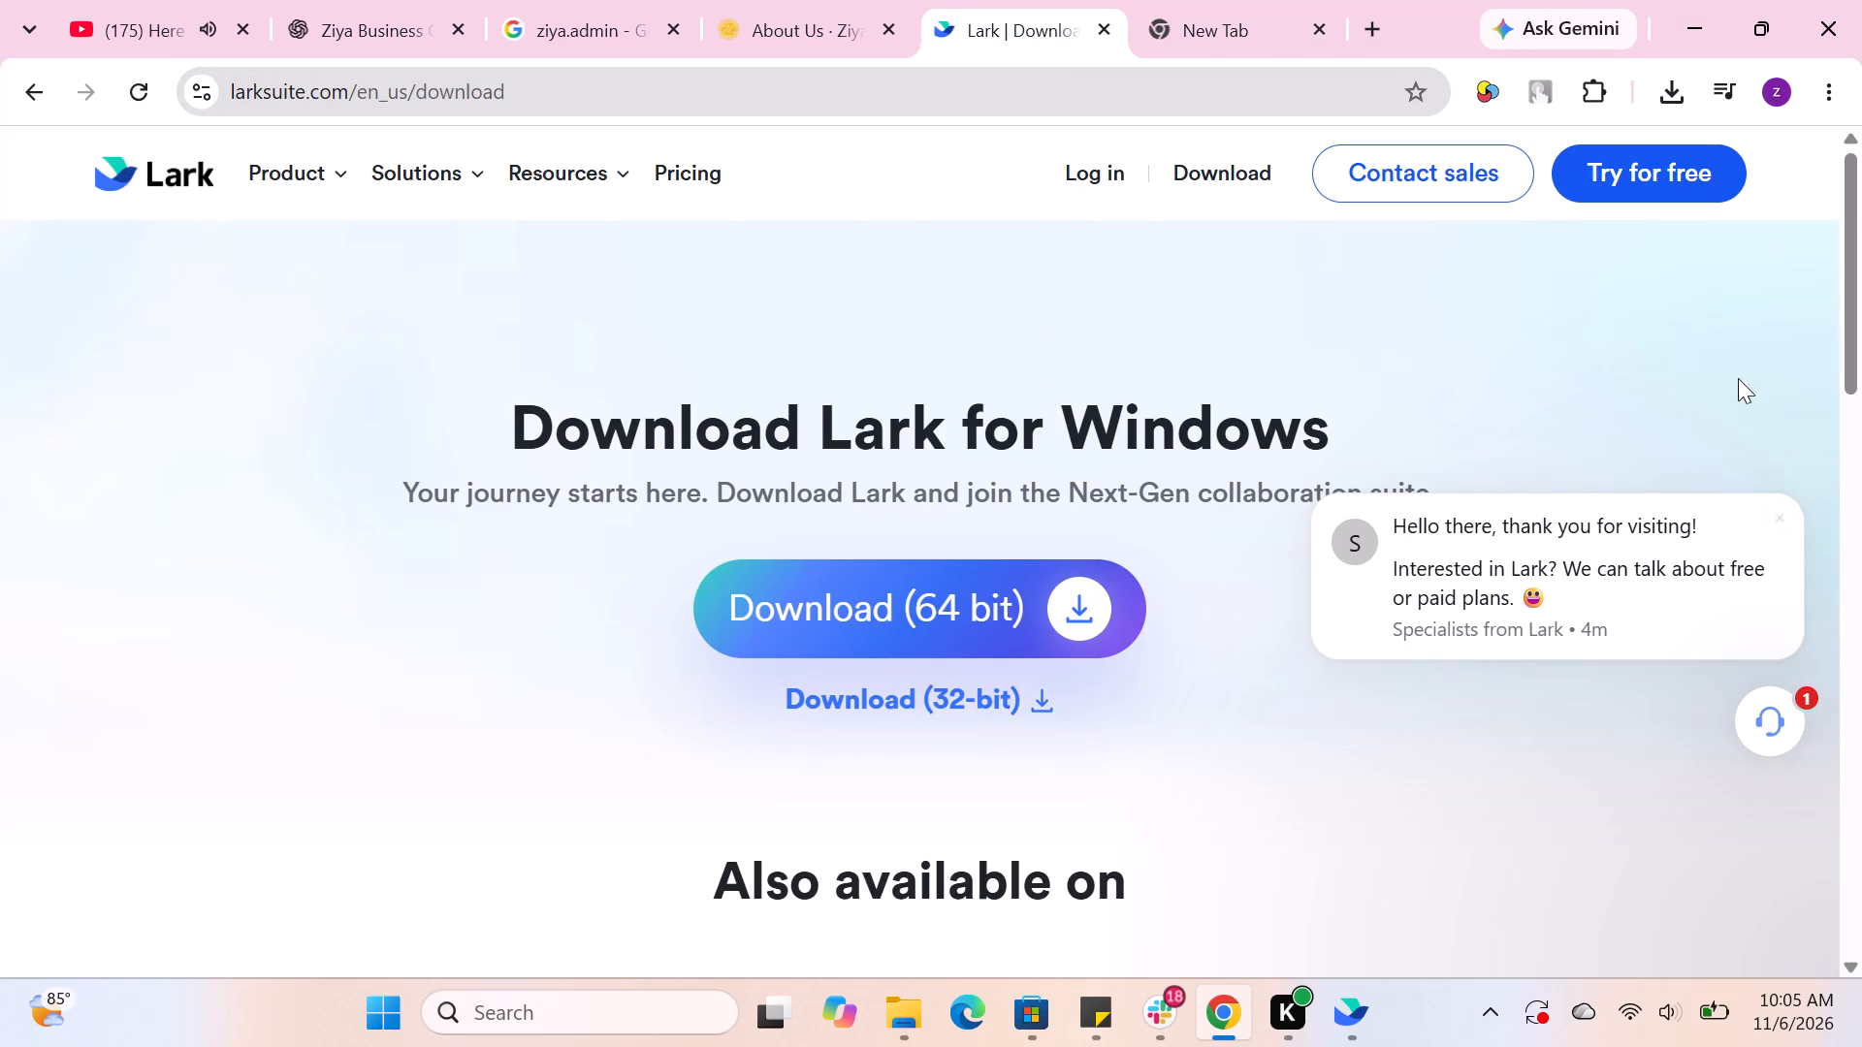
Switch to the Lark desktop app and open the Docs home page.
{"action": "left_click", "coordinate": [1341, 1029]}
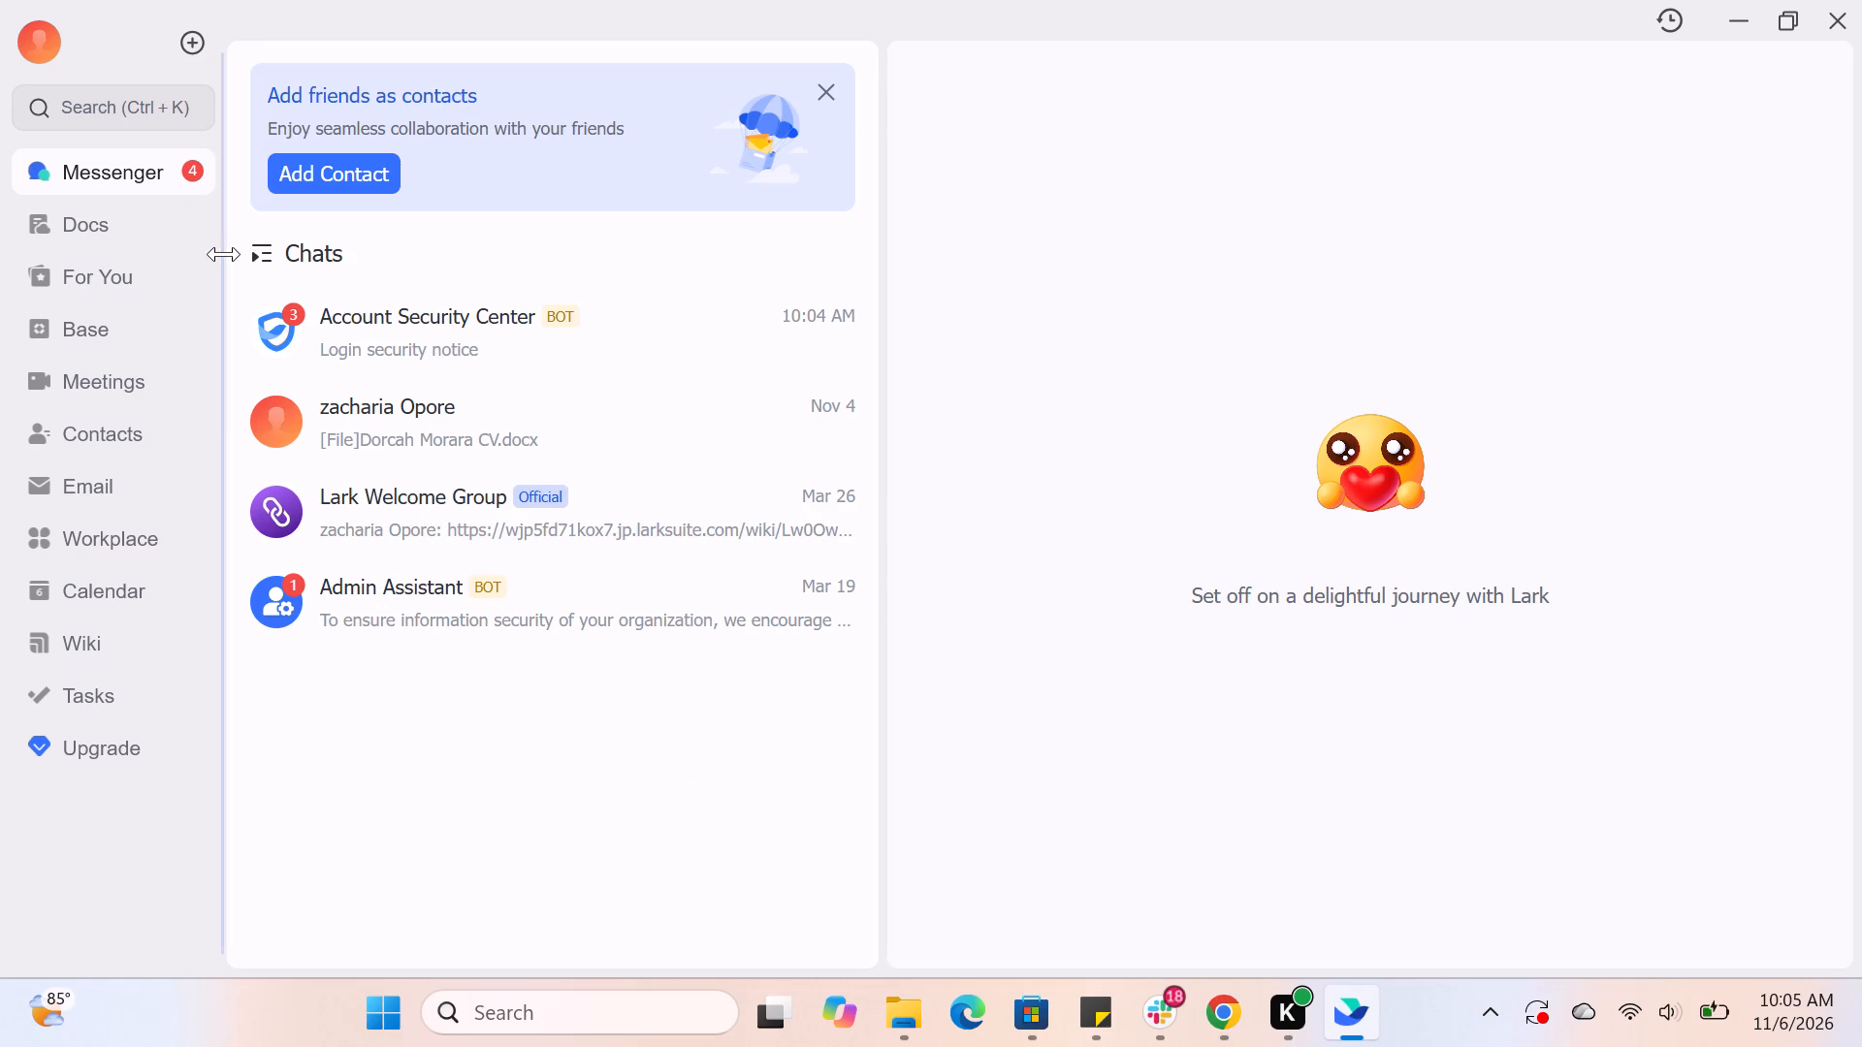
{"action": "left_click", "coordinate": [95, 231]}
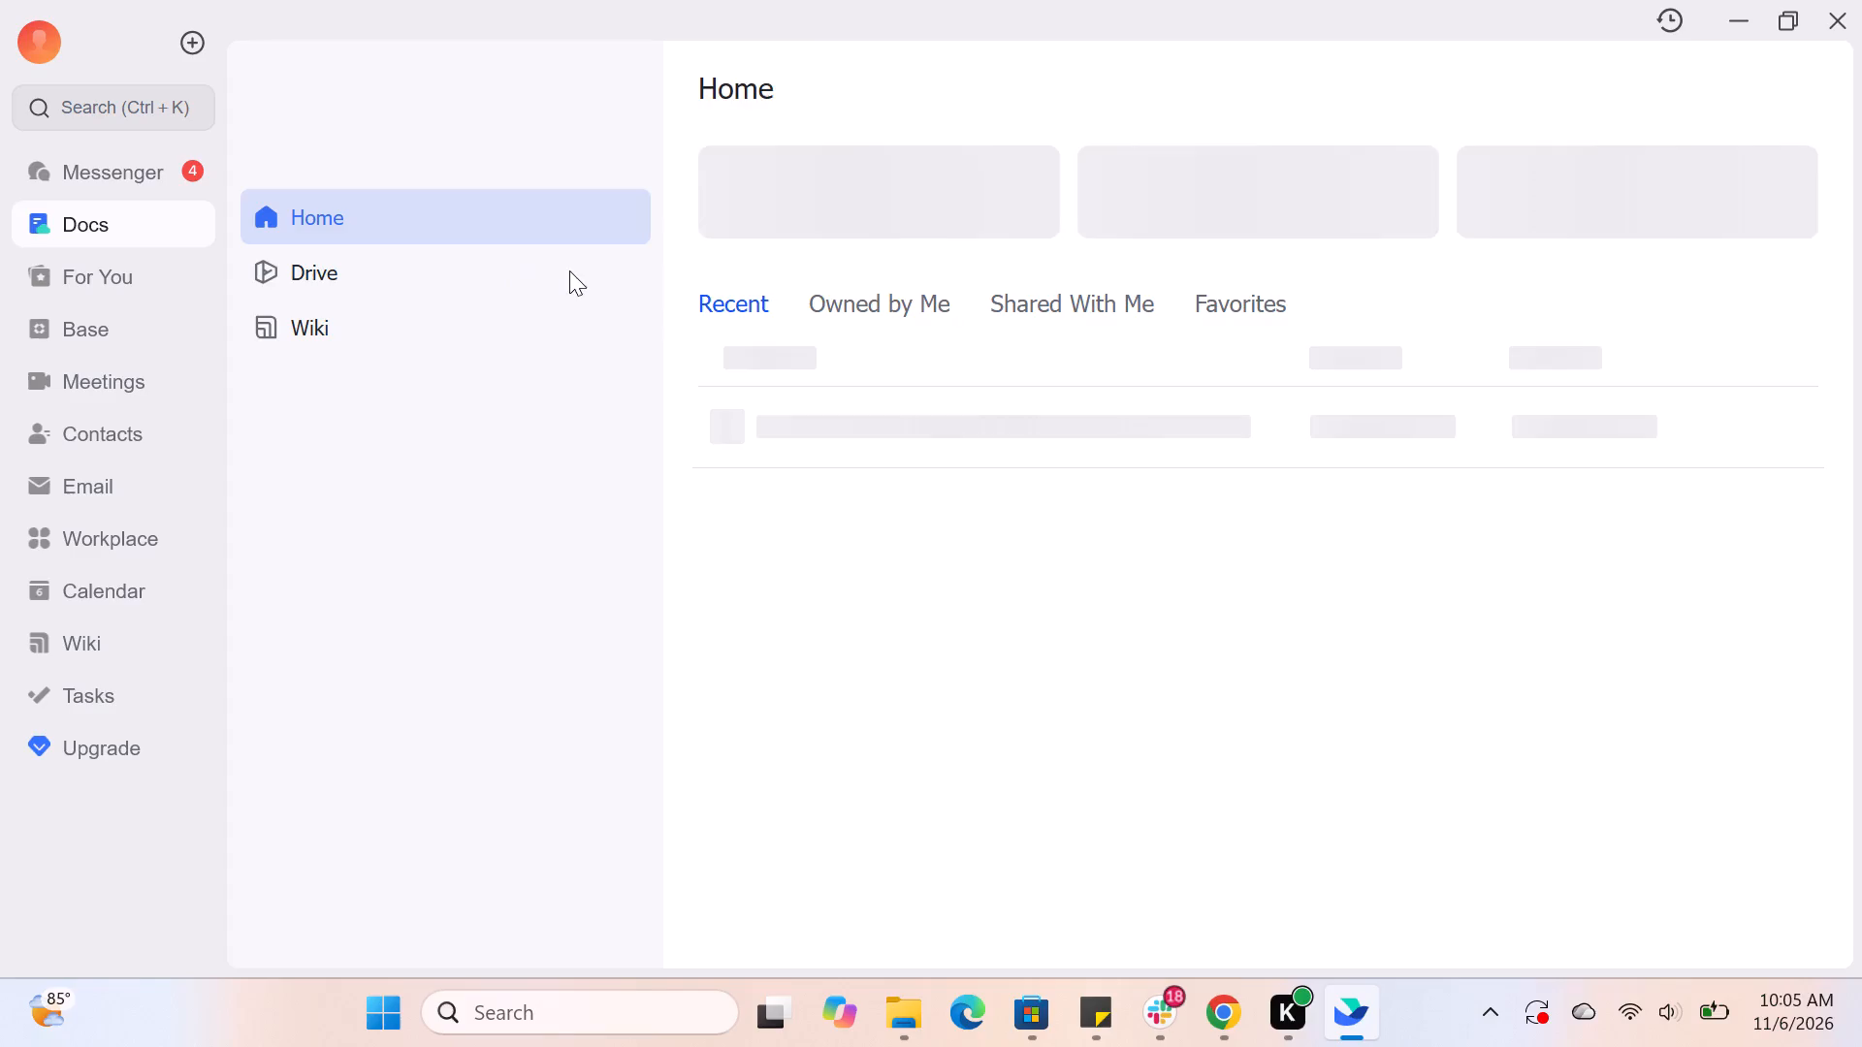
{"action": "left_click", "coordinate": [755, 210]}
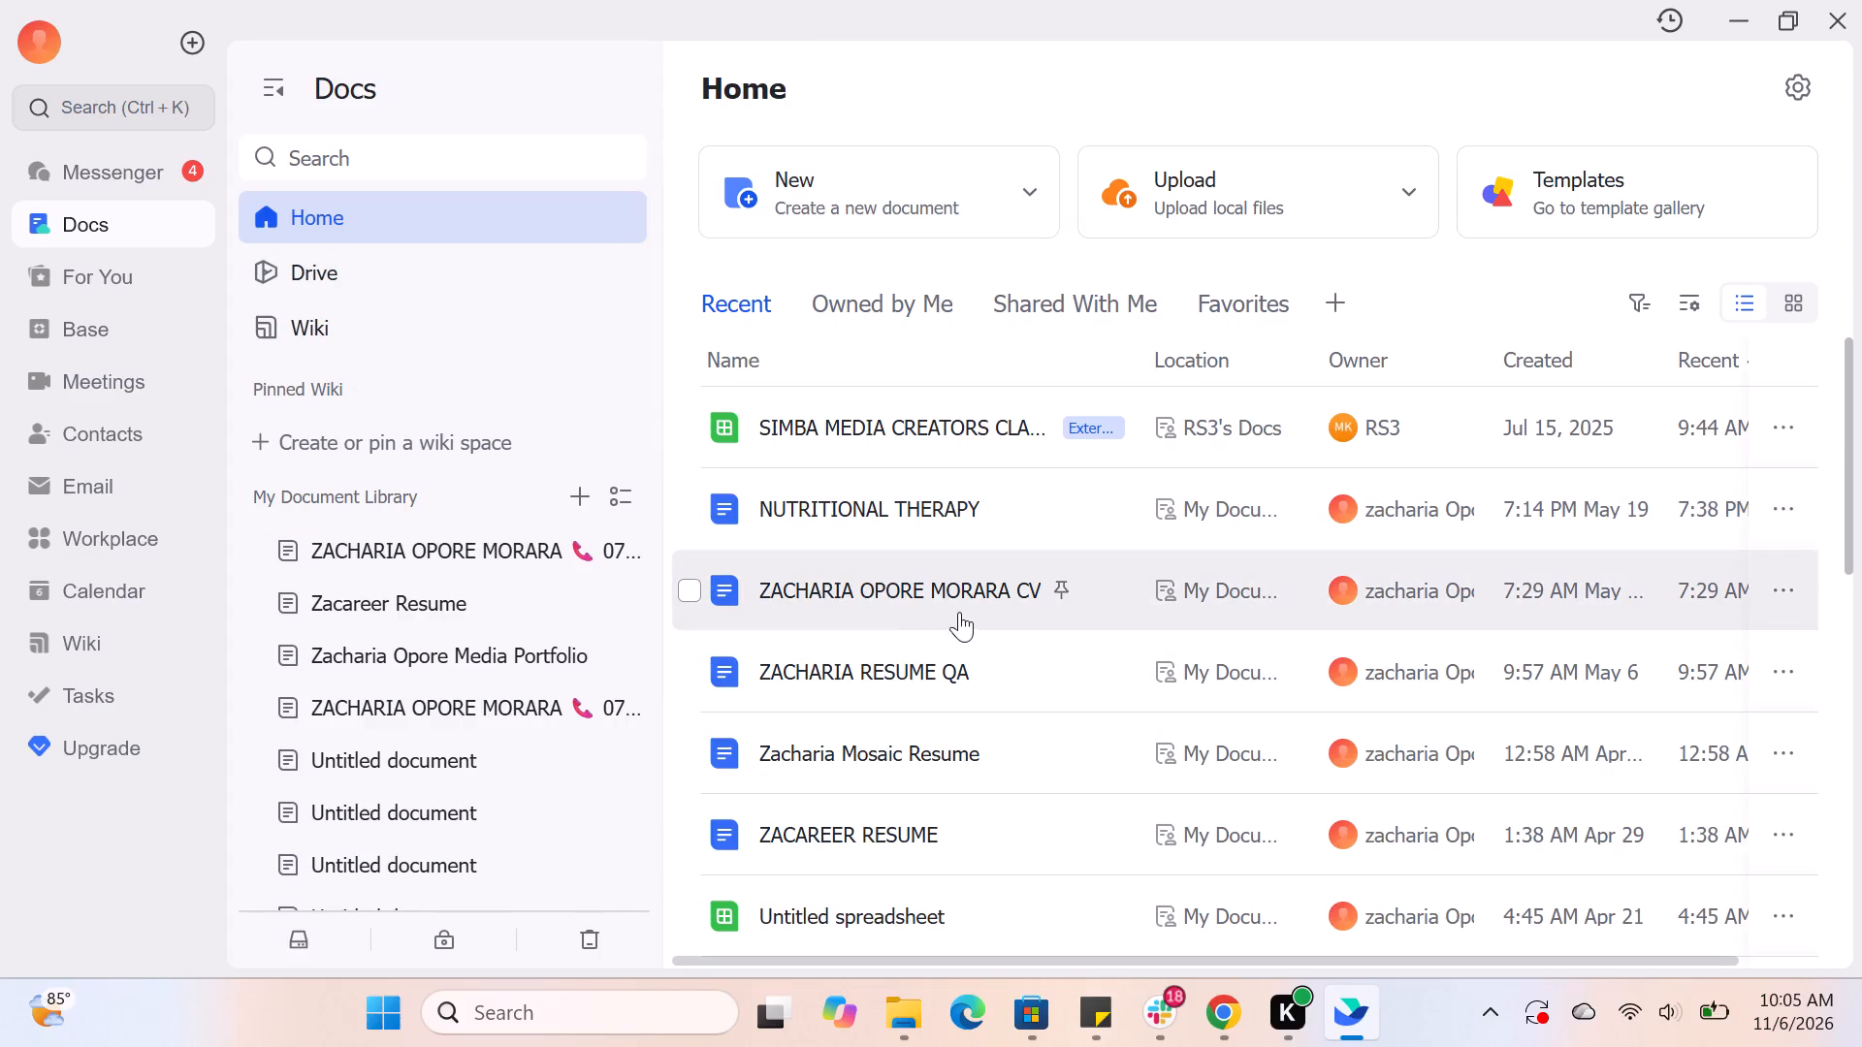
Look through the list of recent documents on the Docs home page.
{"action": "scroll", "coordinate": [987, 468], "scroll_direction": "down", "scroll_amount": 4}
{"action": "scroll", "coordinate": [1000, 546], "scroll_direction": "down", "scroll_amount": 2}
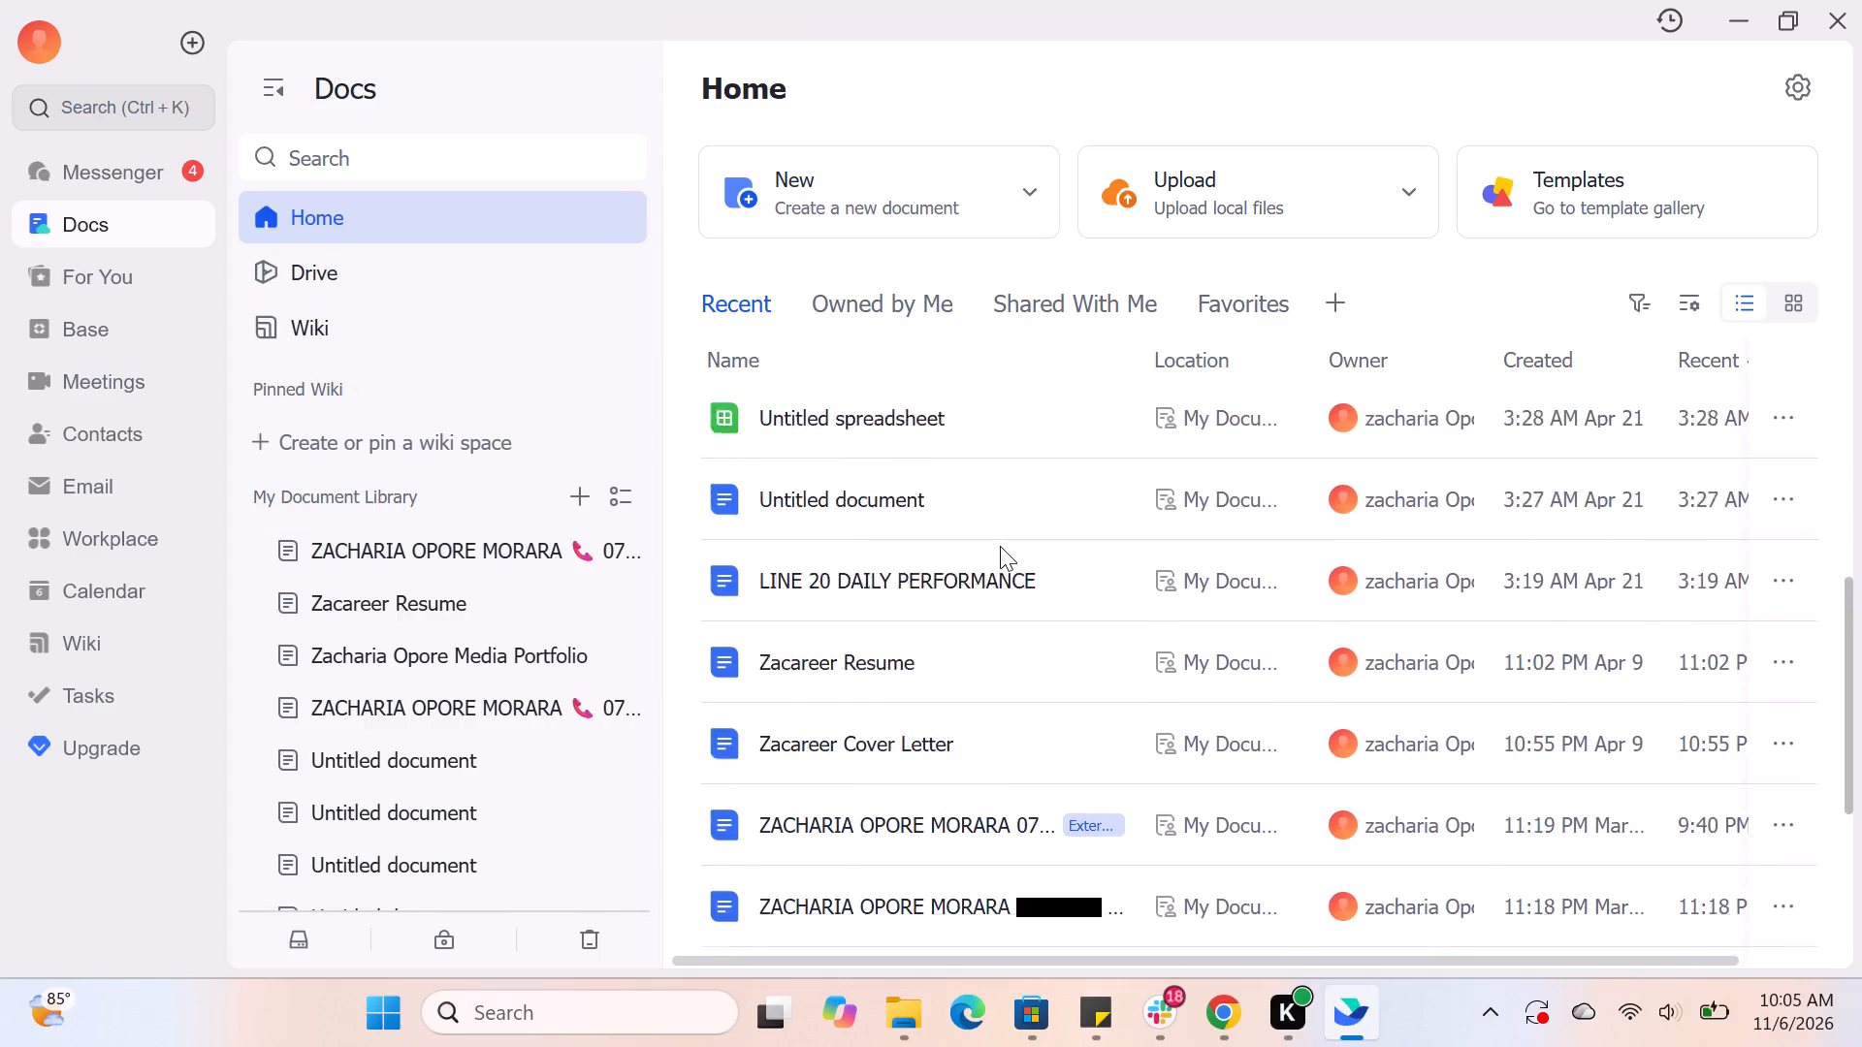
{"action": "scroll", "coordinate": [1000, 549], "scroll_direction": "down", "scroll_amount": 20}
{"action": "scroll", "coordinate": [1000, 549], "scroll_direction": "down", "scroll_amount": 5}
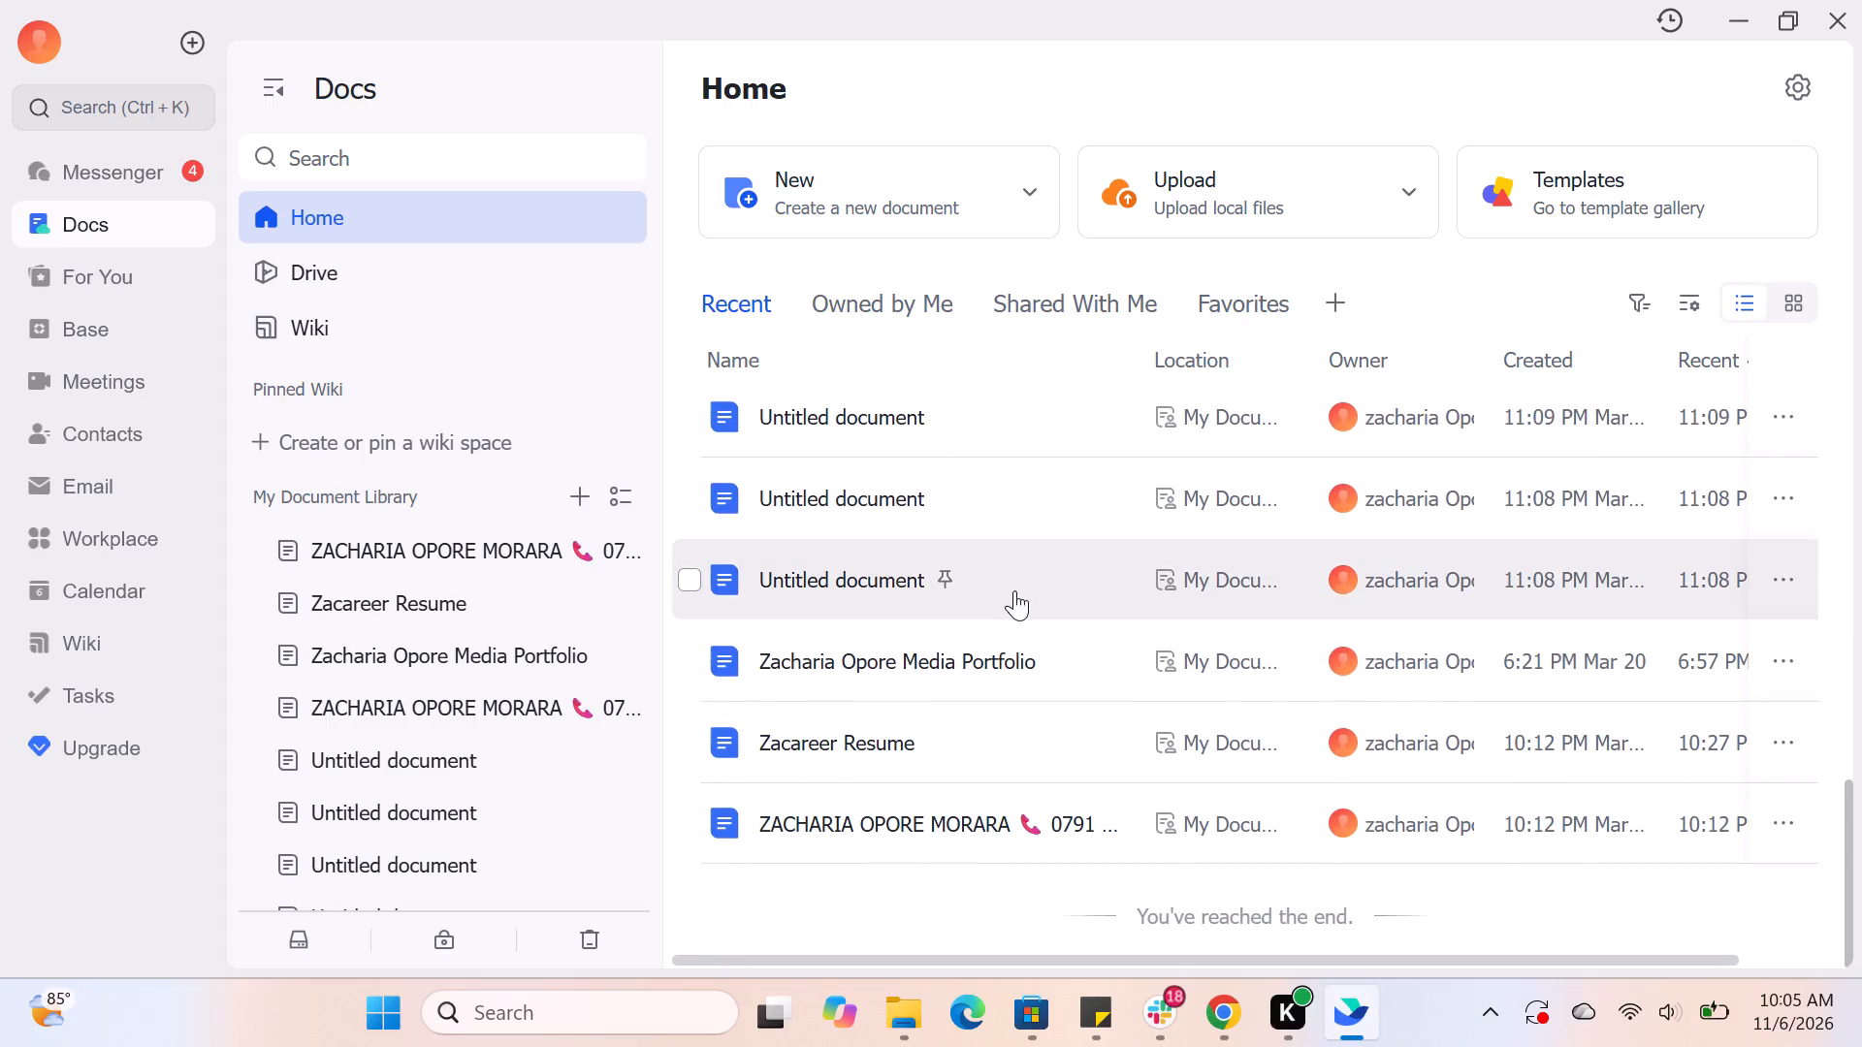
{"action": "scroll", "coordinate": [1014, 590], "scroll_direction": "down", "scroll_amount": 3}
{"action": "scroll", "coordinate": [1017, 618], "scroll_direction": "up", "scroll_amount": 2}
{"action": "scroll", "coordinate": [1019, 618], "scroll_direction": "down", "scroll_amount": 1}
{"action": "scroll", "coordinate": [1020, 618], "scroll_direction": "up", "scroll_amount": 7}
{"action": "scroll", "coordinate": [1002, 659], "scroll_direction": "down", "scroll_amount": 4}
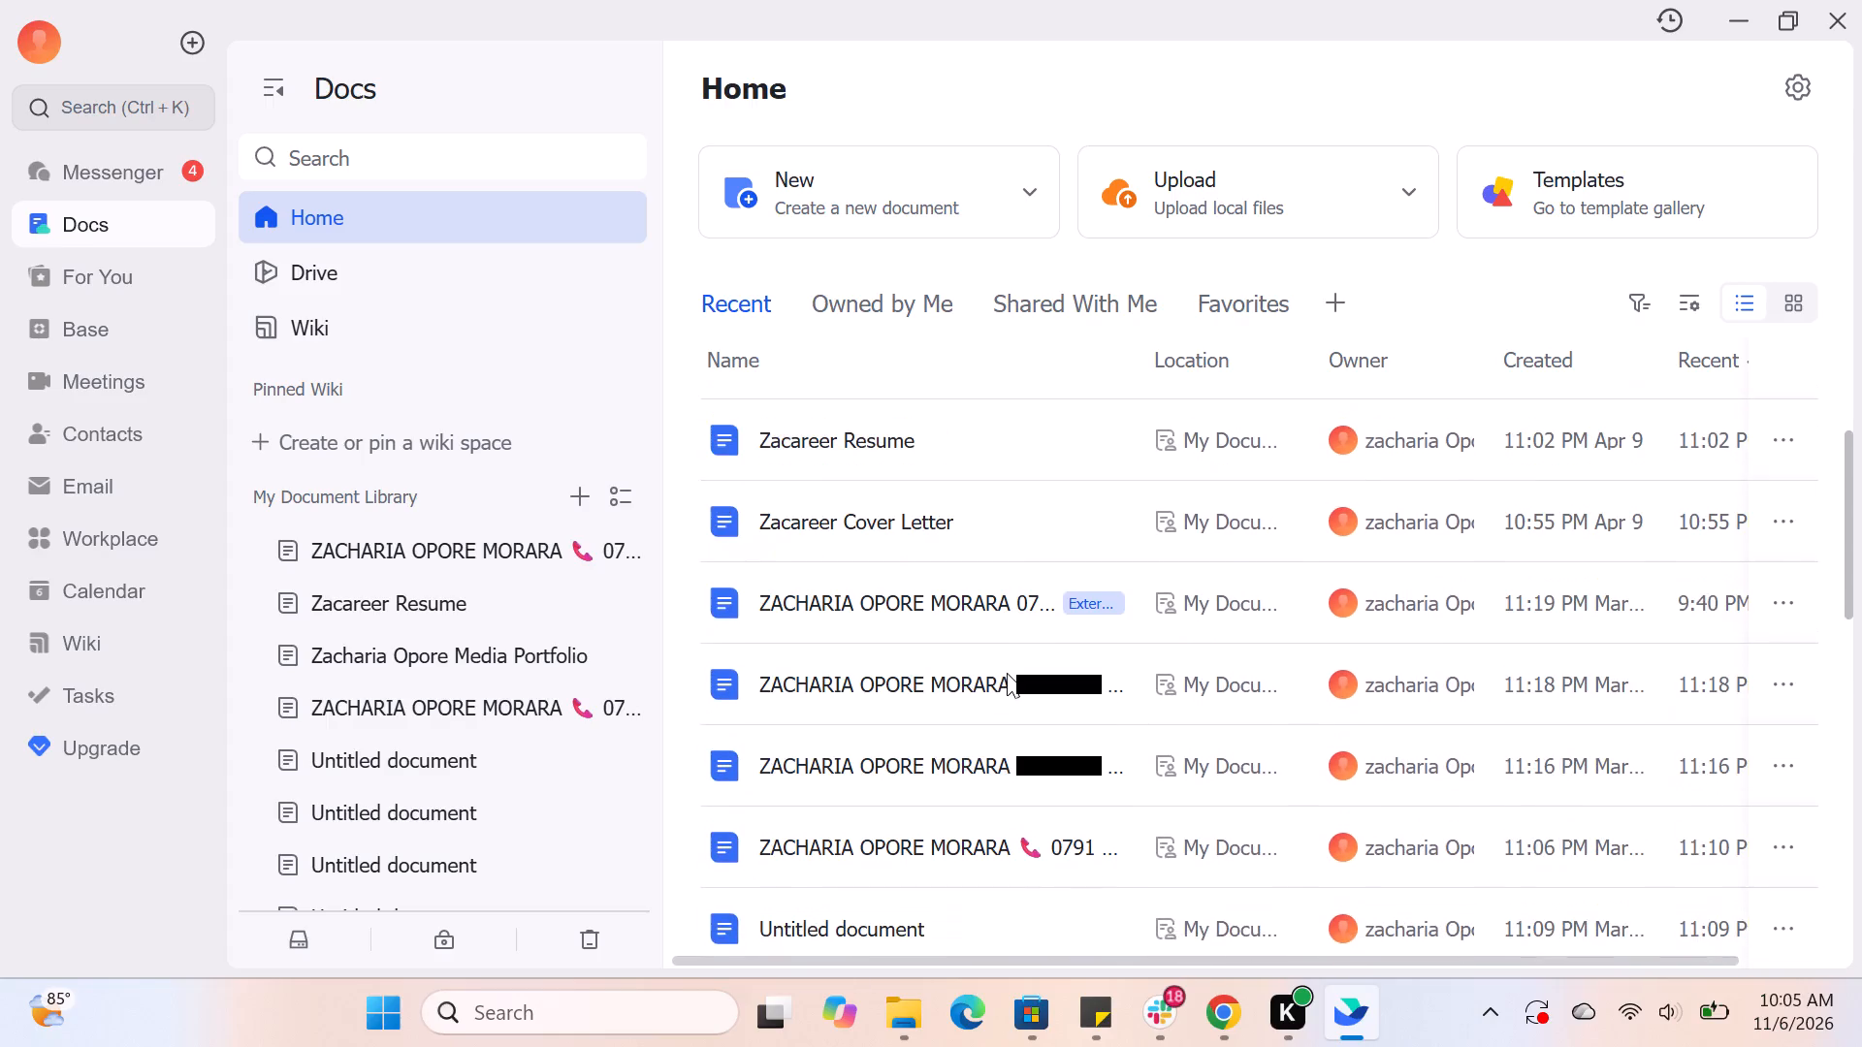
{"action": "scroll", "coordinate": [989, 721], "scroll_direction": "up", "scroll_amount": 2}
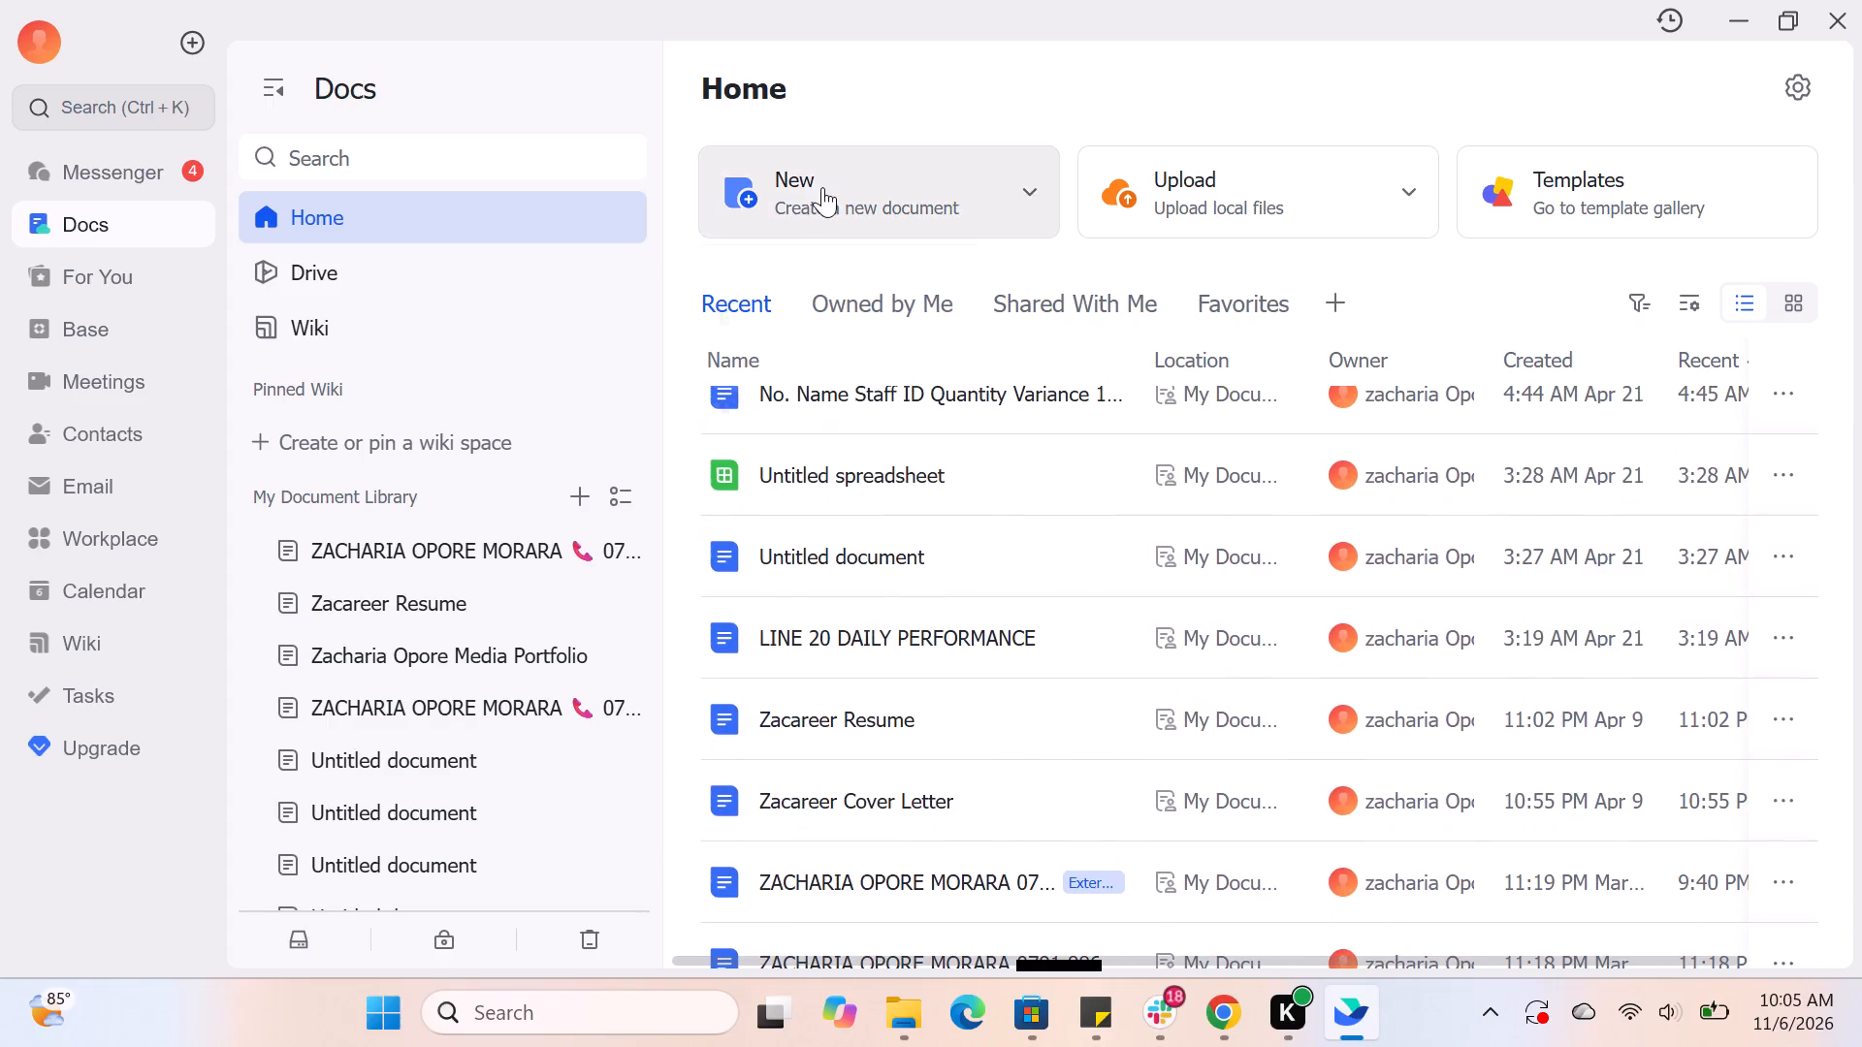
Start creating a new document of type Docs from the Docs home page.
{"action": "left_click", "coordinate": [822, 187]}
{"action": "left_click", "coordinate": [774, 282]}
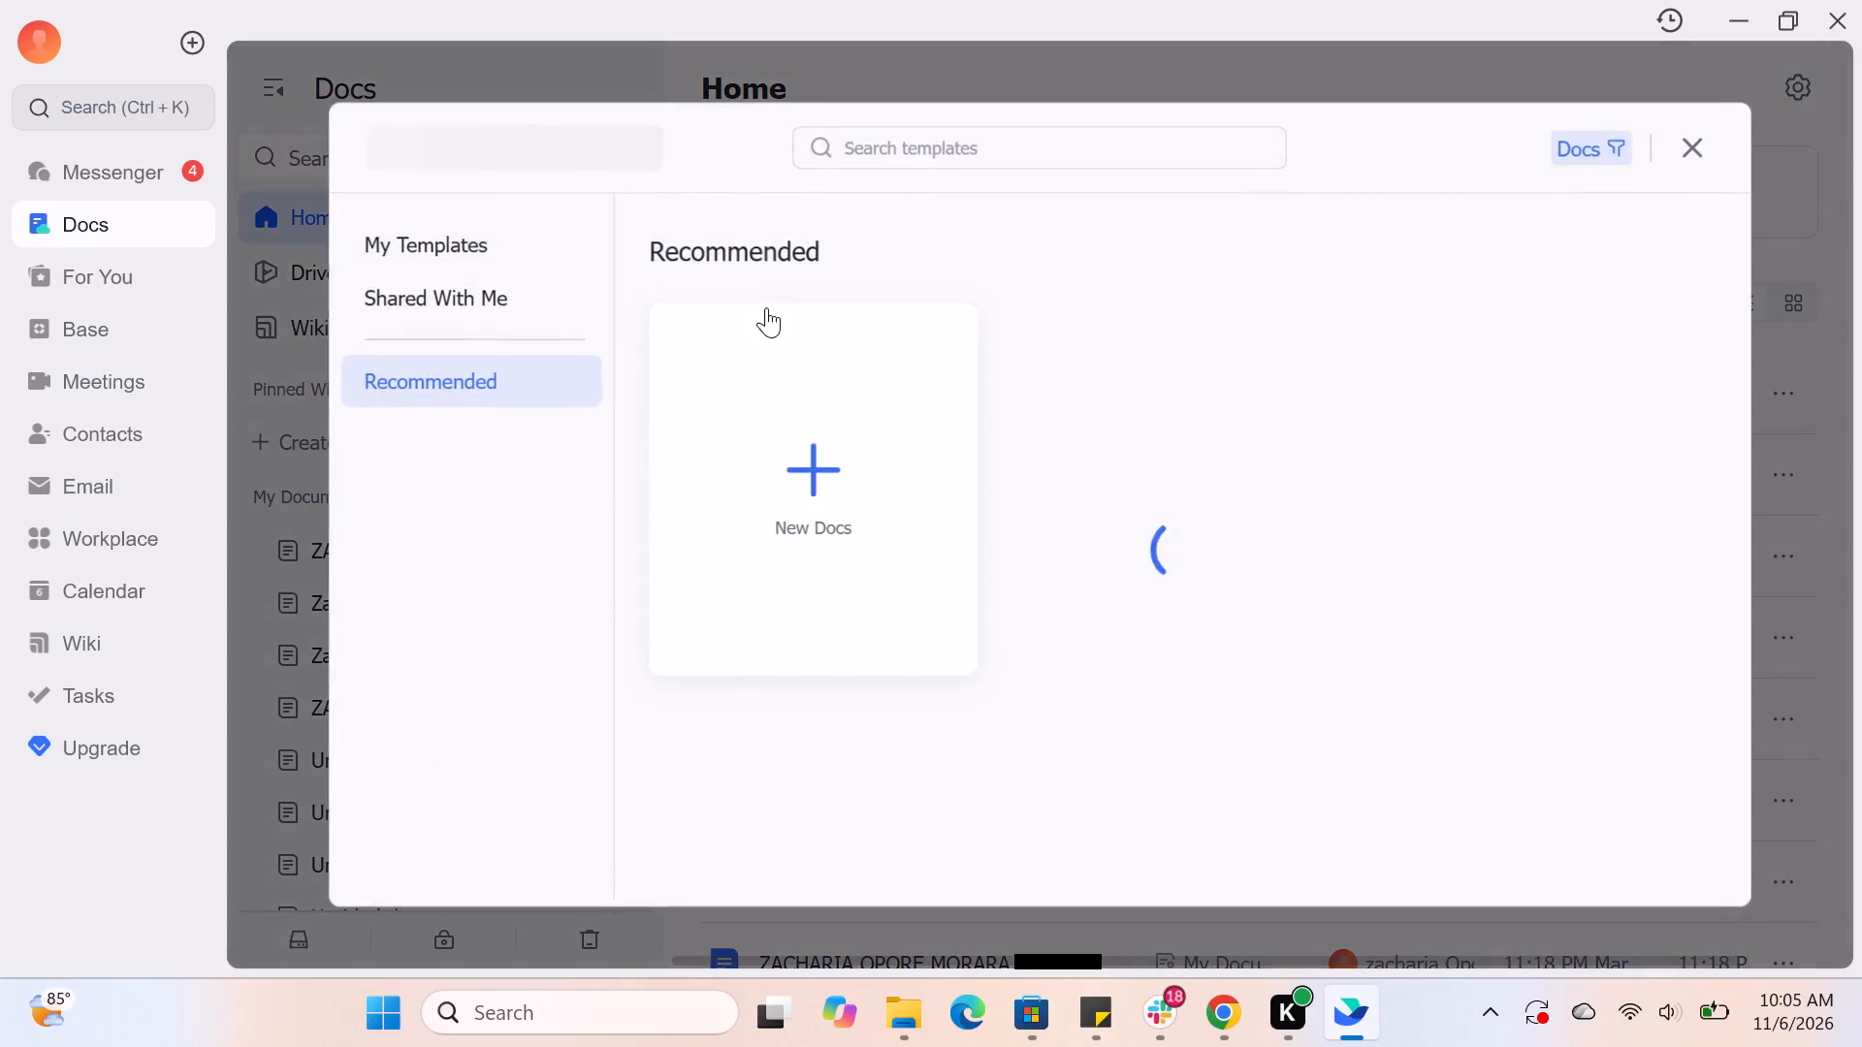
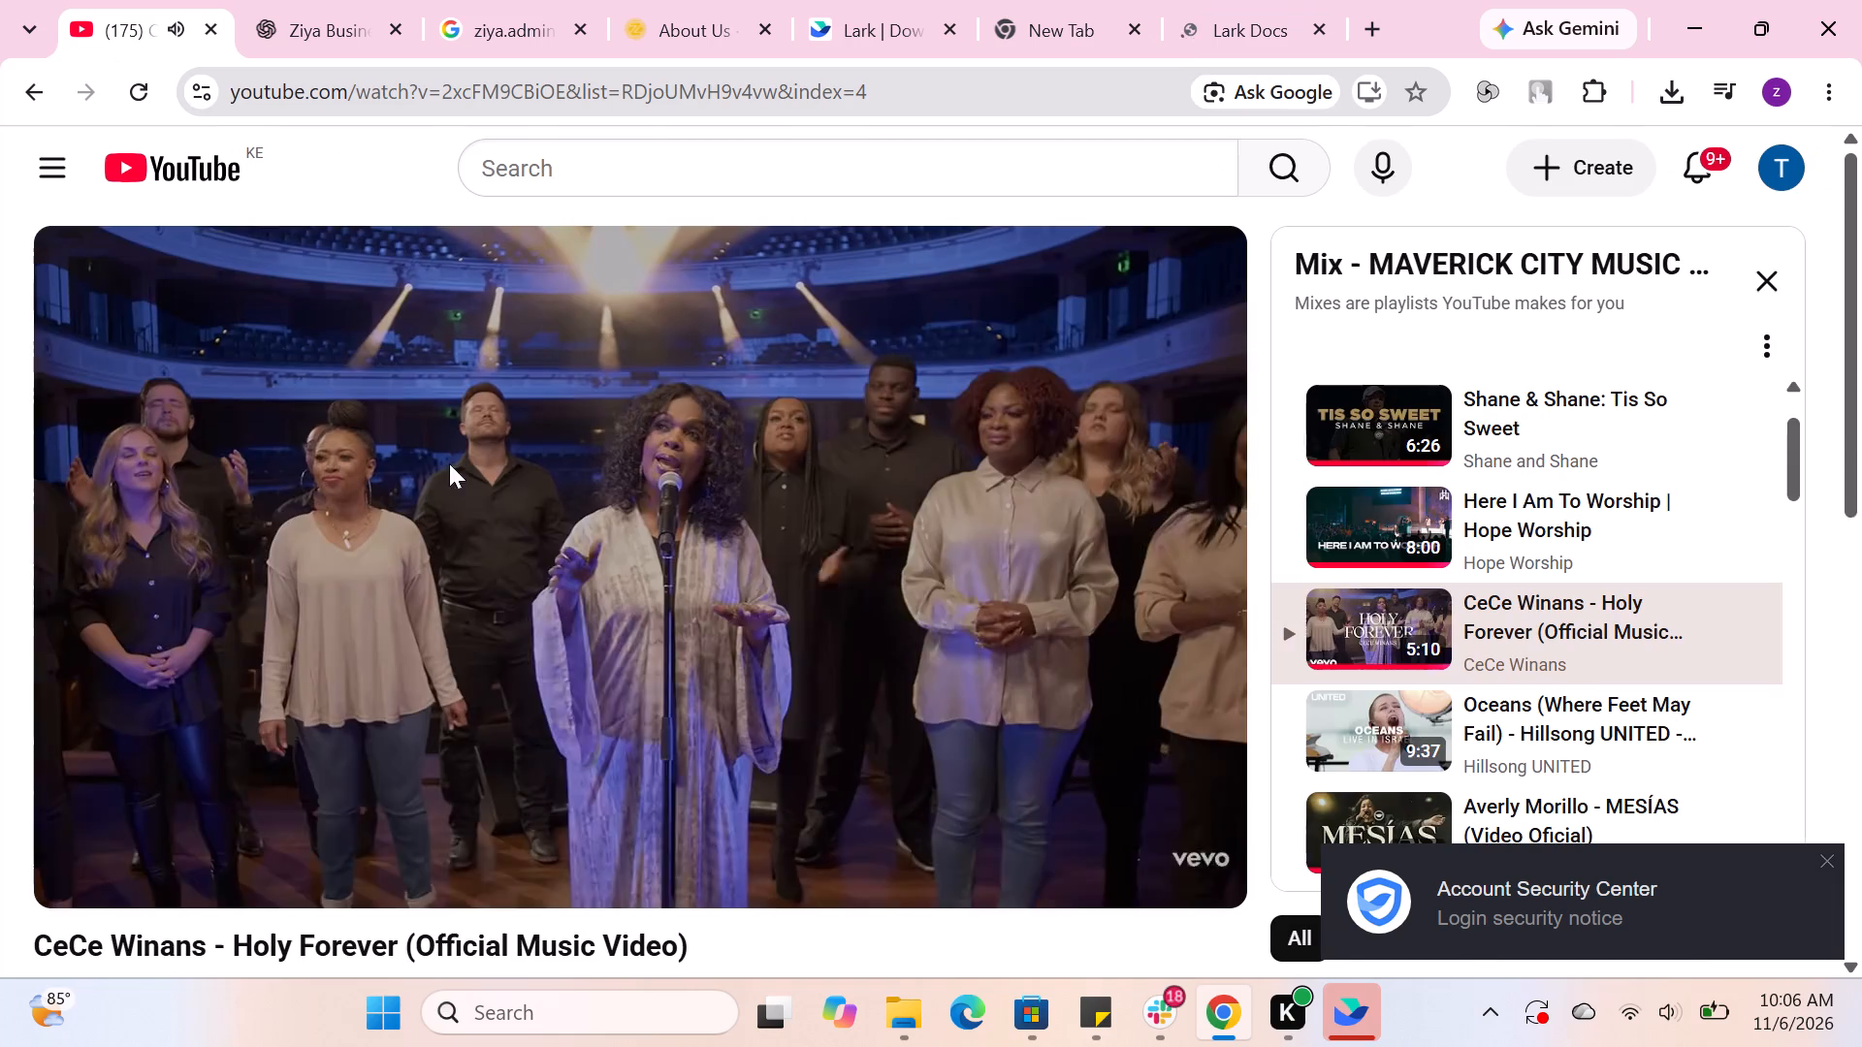
Check the ChatGPT conversation on the Ziya business overview and the Lark download page among the open Chrome pages.
{"action": "left_click", "coordinate": [246, 39]}
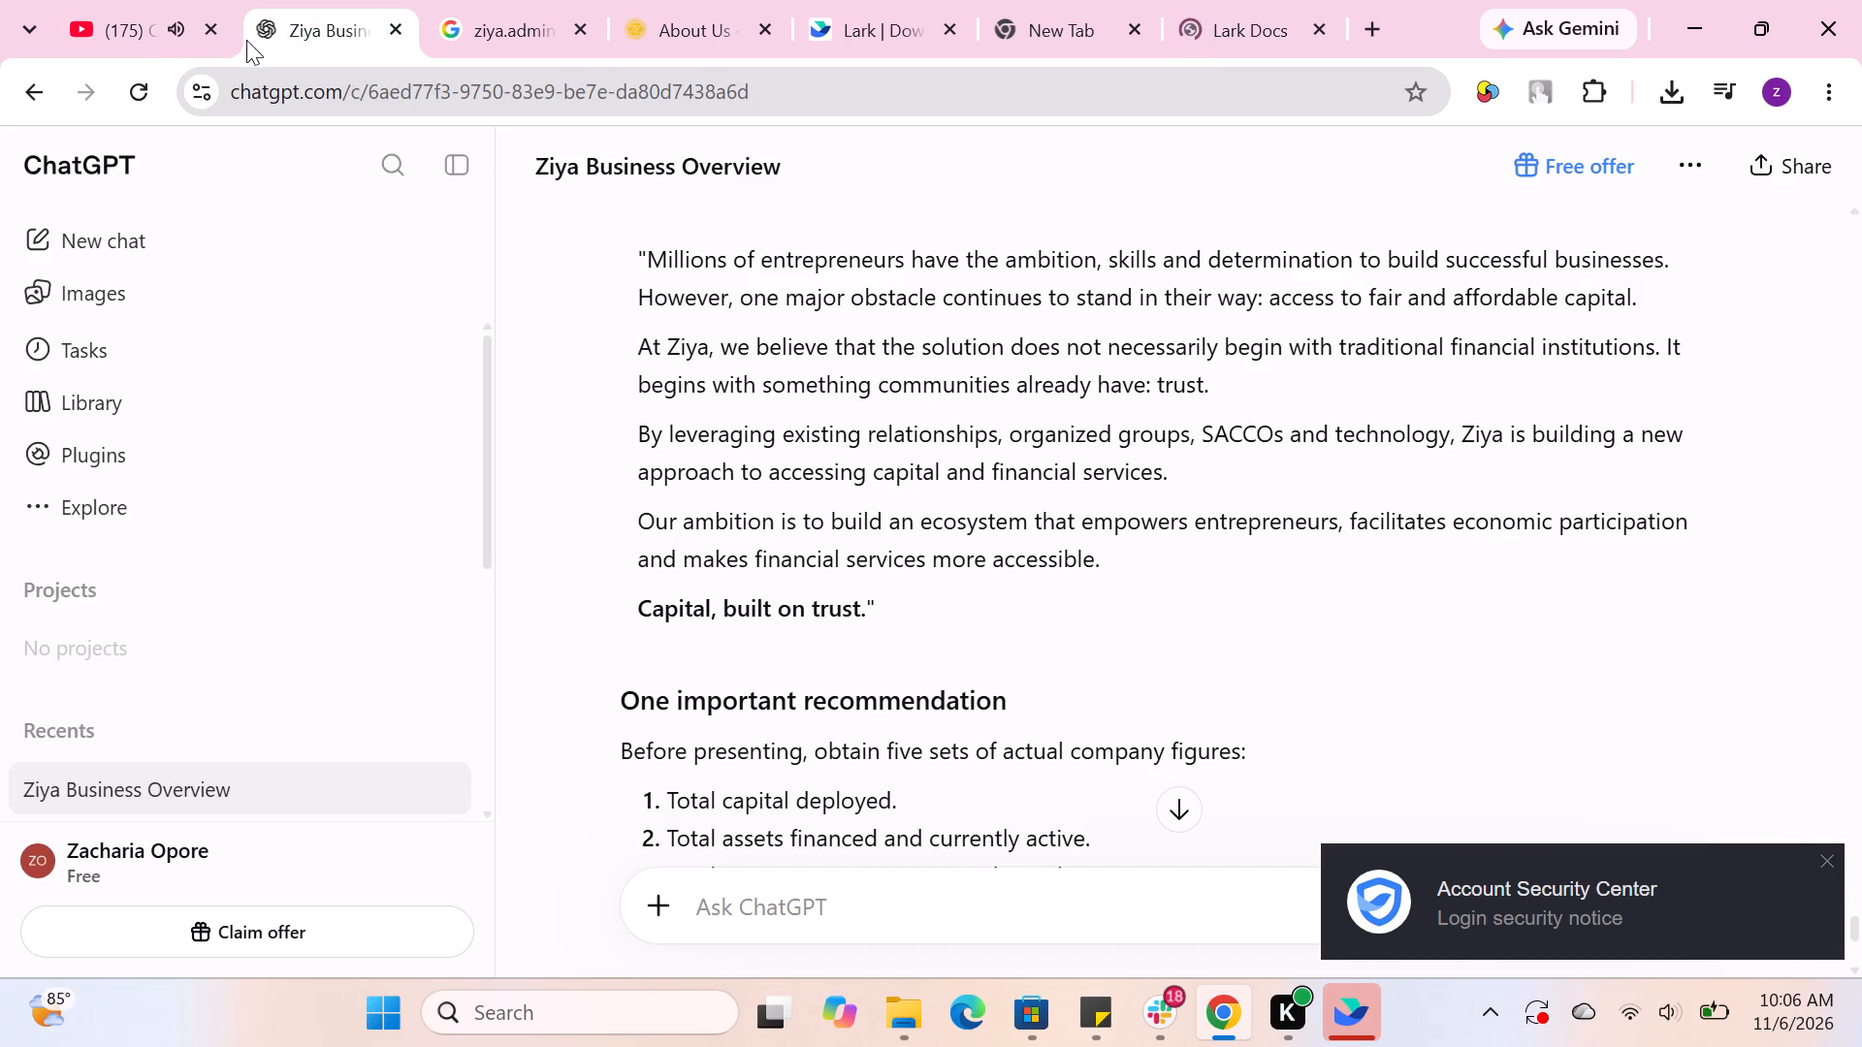
{"action": "left_click", "coordinate": [859, 20]}
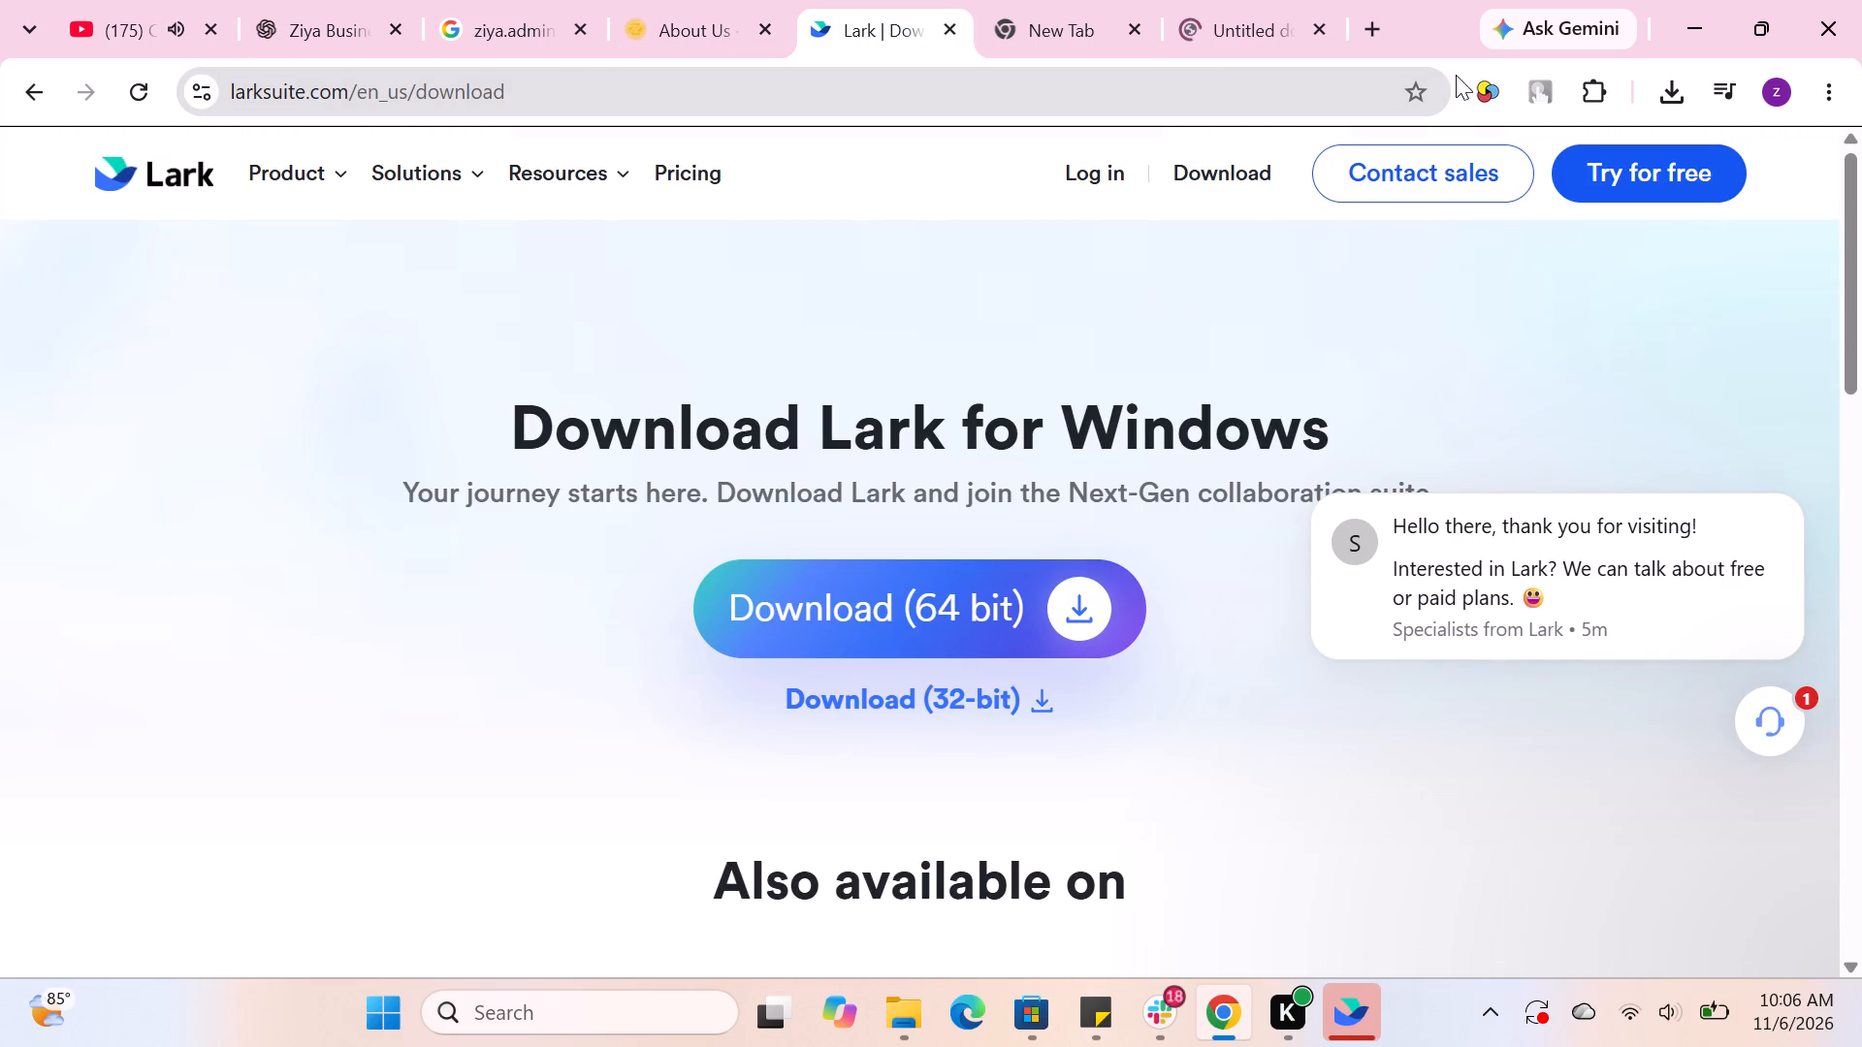
Return to the Lark desktop app's Docs home page and bring up the blank untitled document in the Chrome browser.
{"action": "left_click", "coordinate": [1341, 996]}
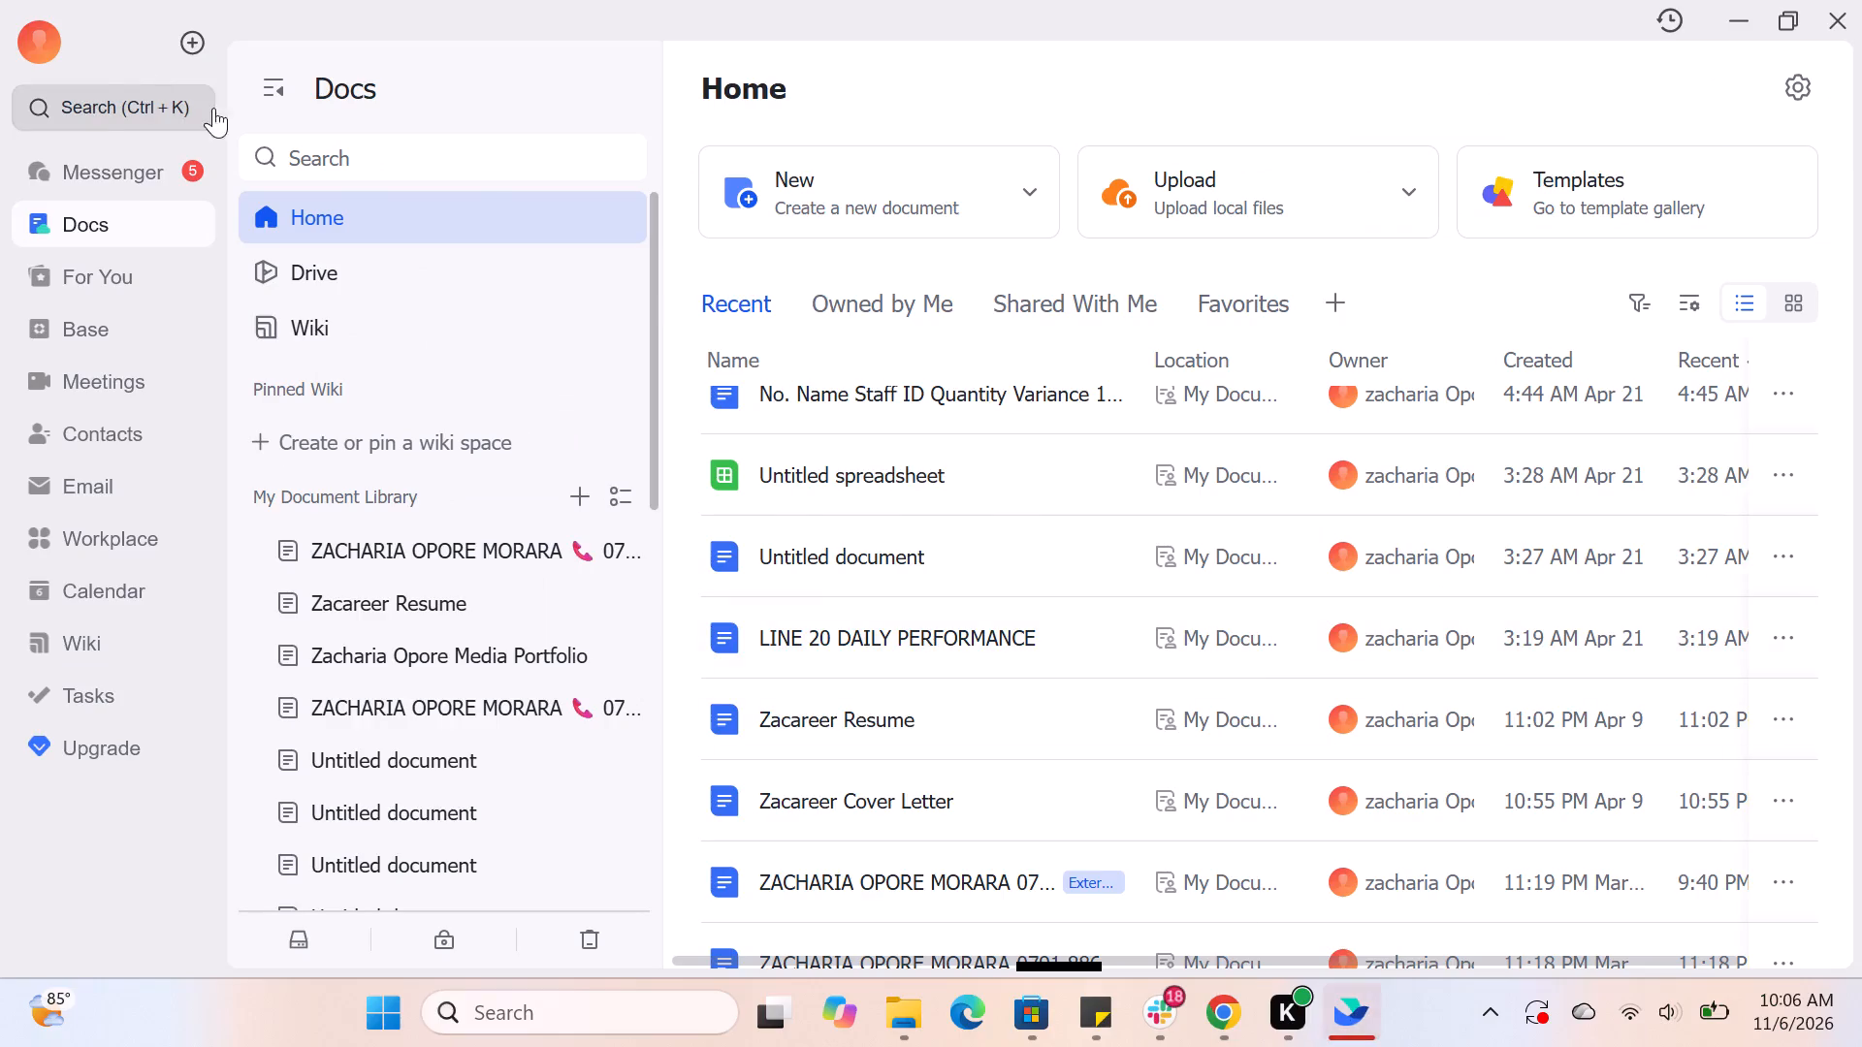
{"action": "left_click", "coordinate": [784, 1038]}
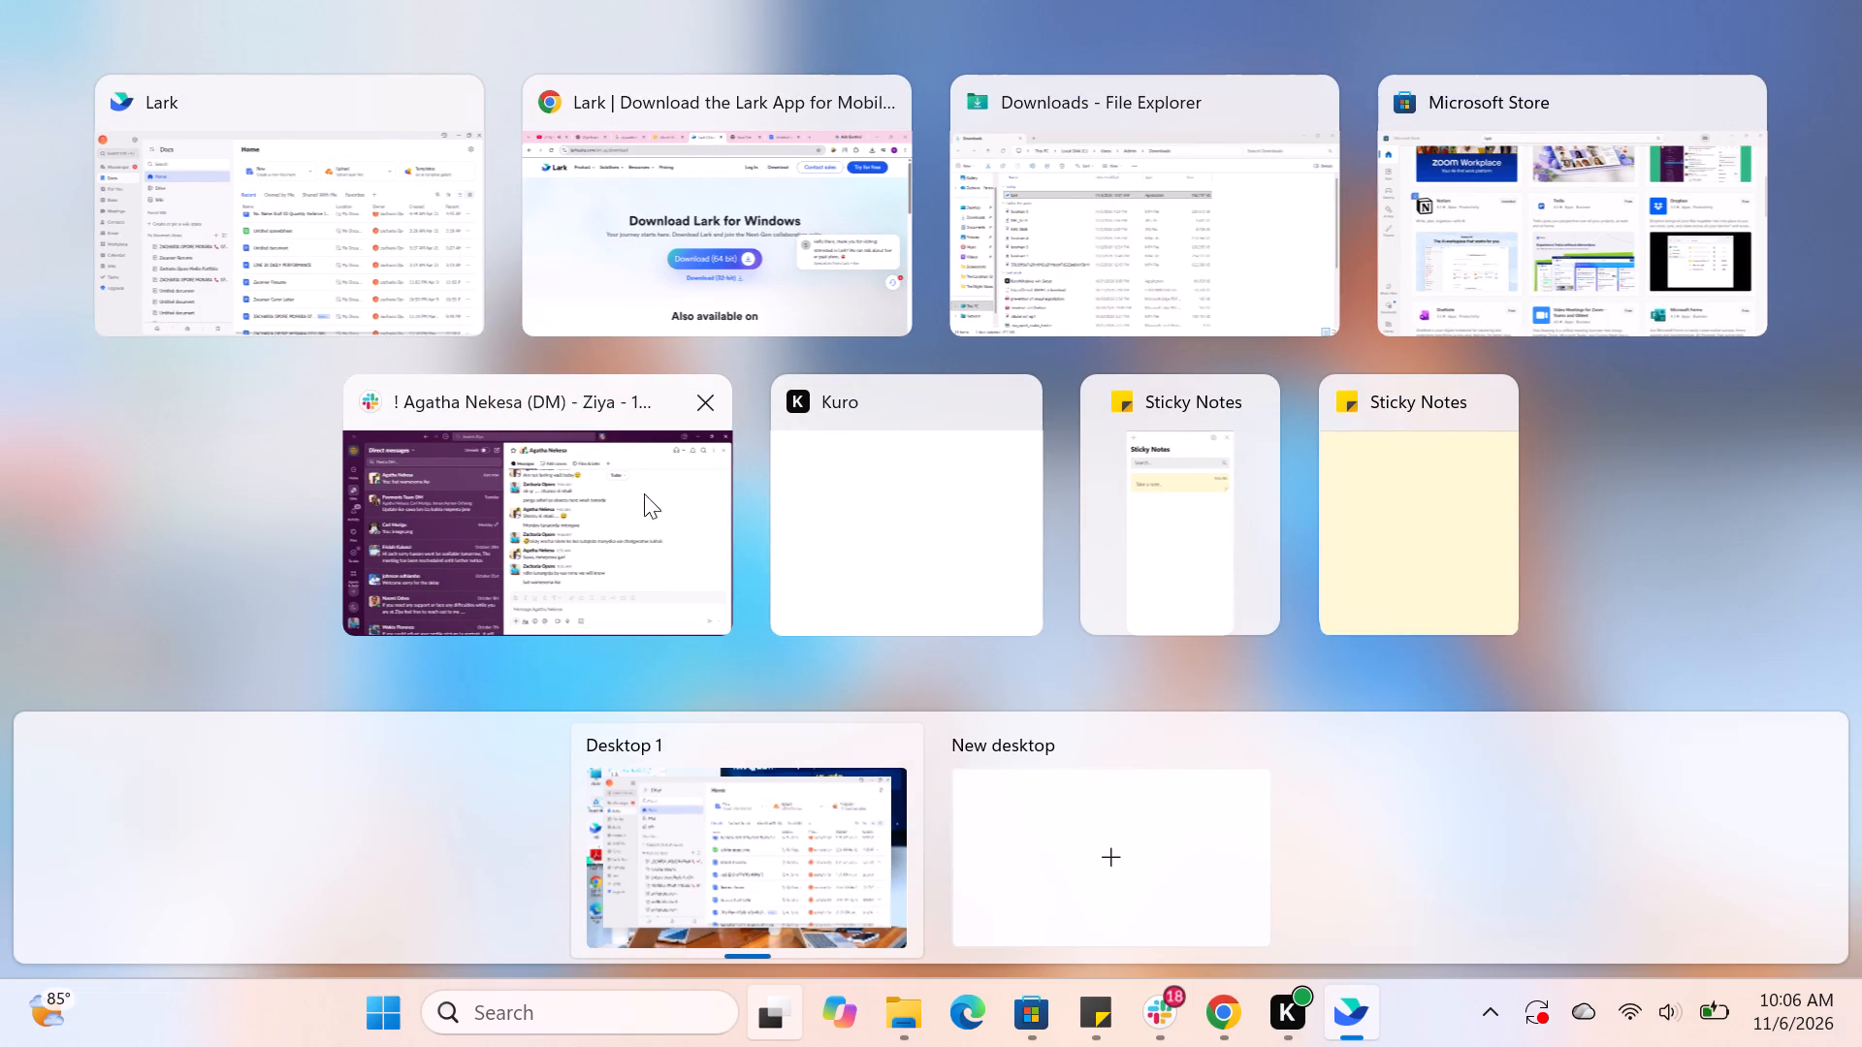
{"action": "left_click", "coordinate": [1333, 1030]}
{"action": "left_click", "coordinate": [829, 882]}
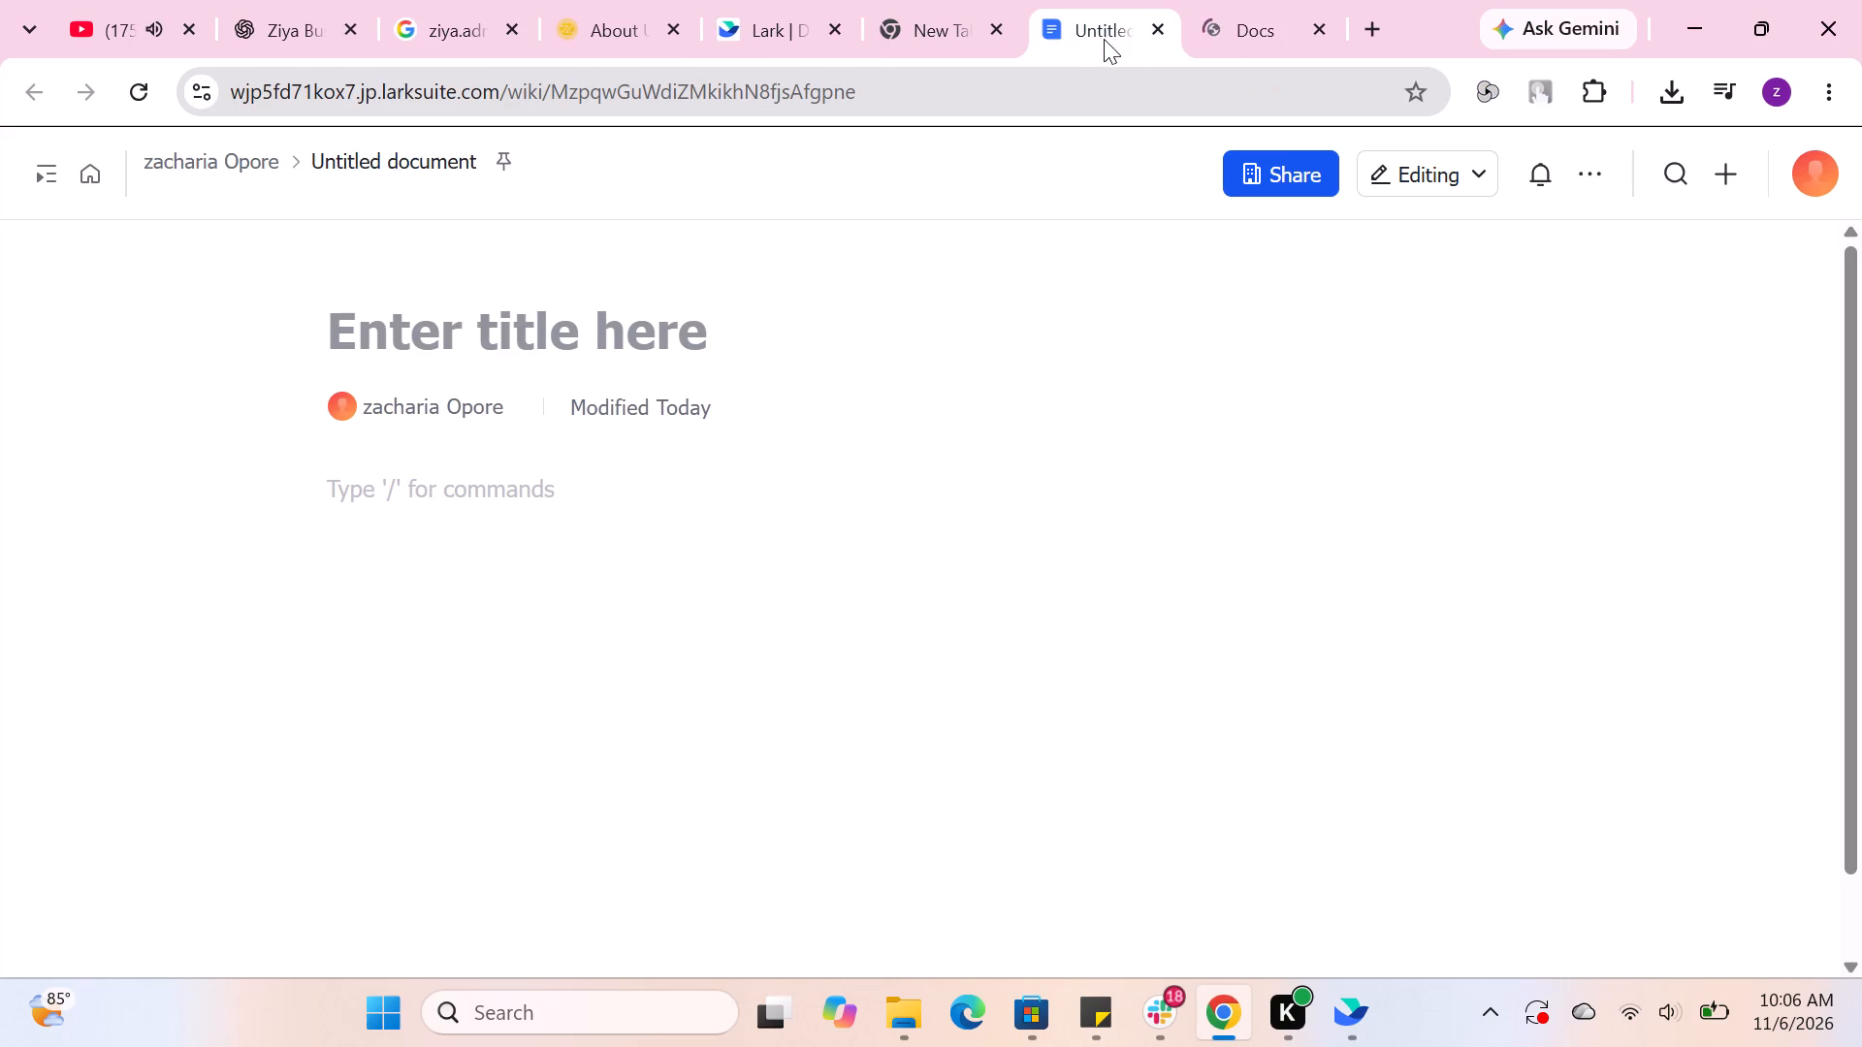
Bring up the other new untitled Lark document, open in the Docs page beside the first one.
{"action": "left_click", "coordinate": [1304, 34]}
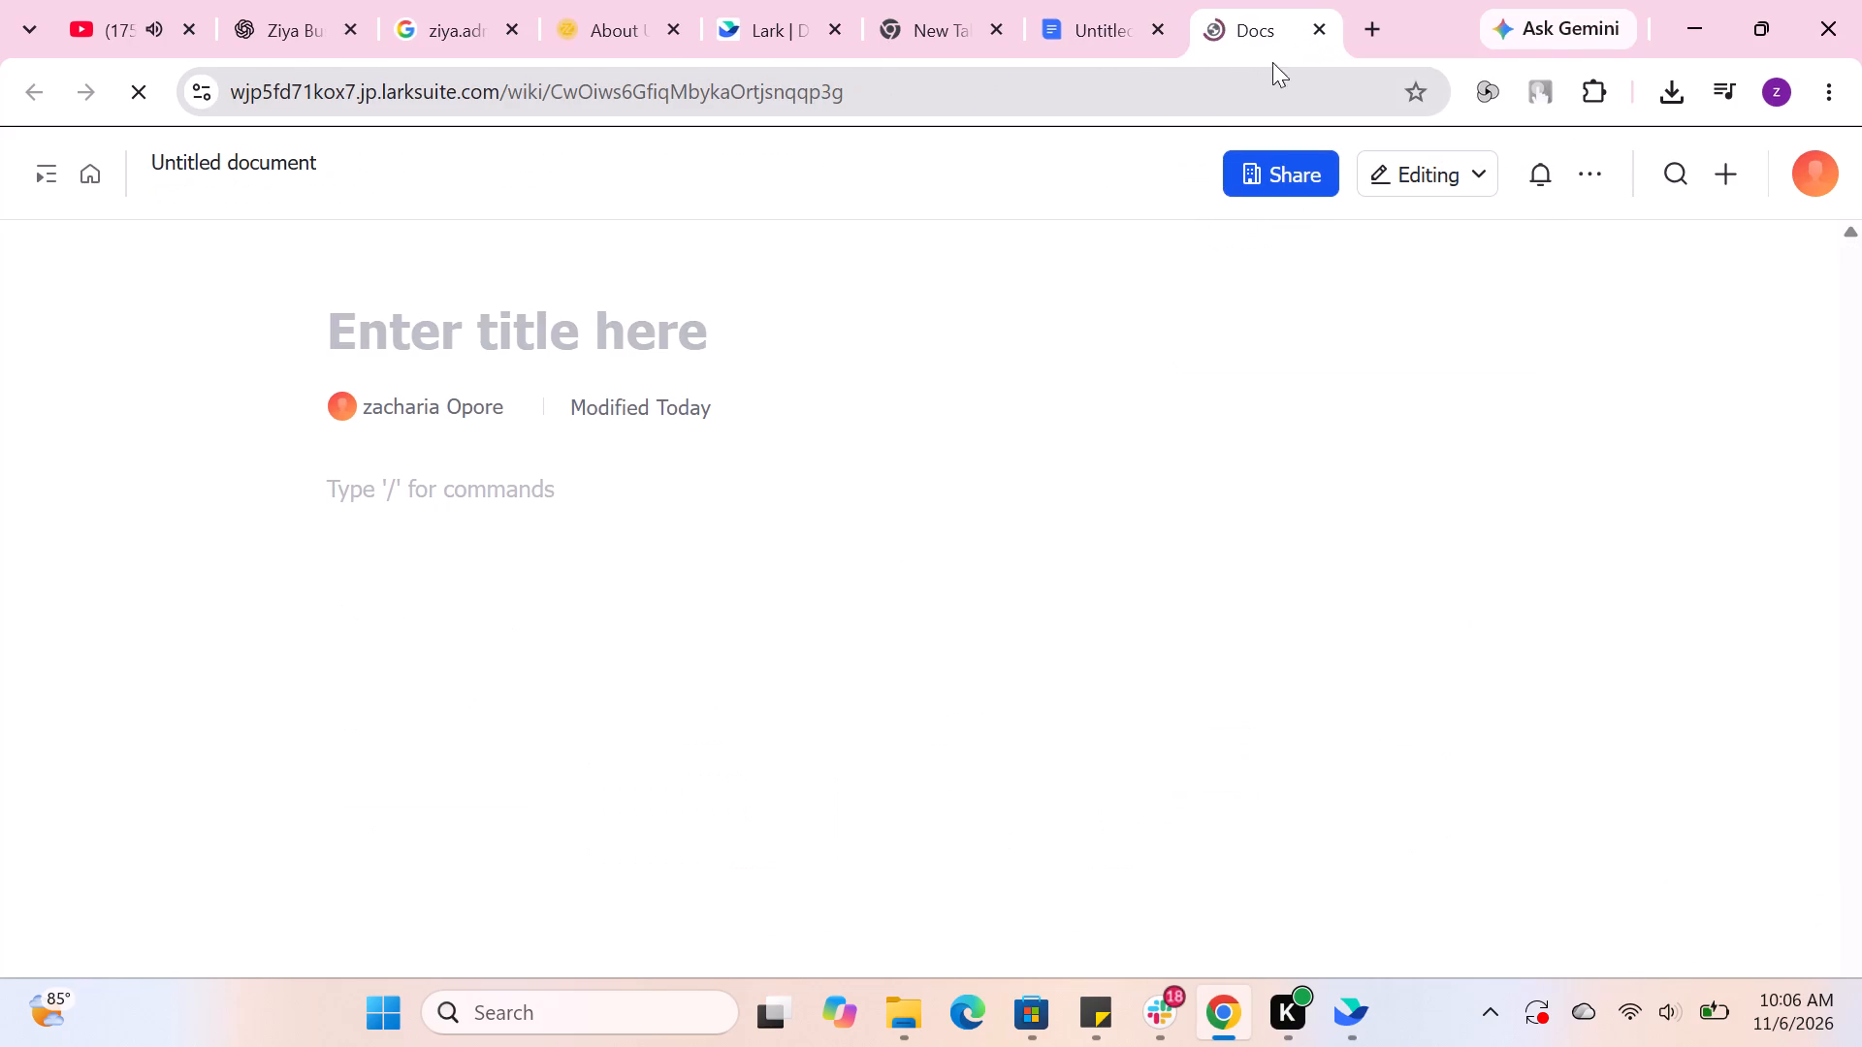
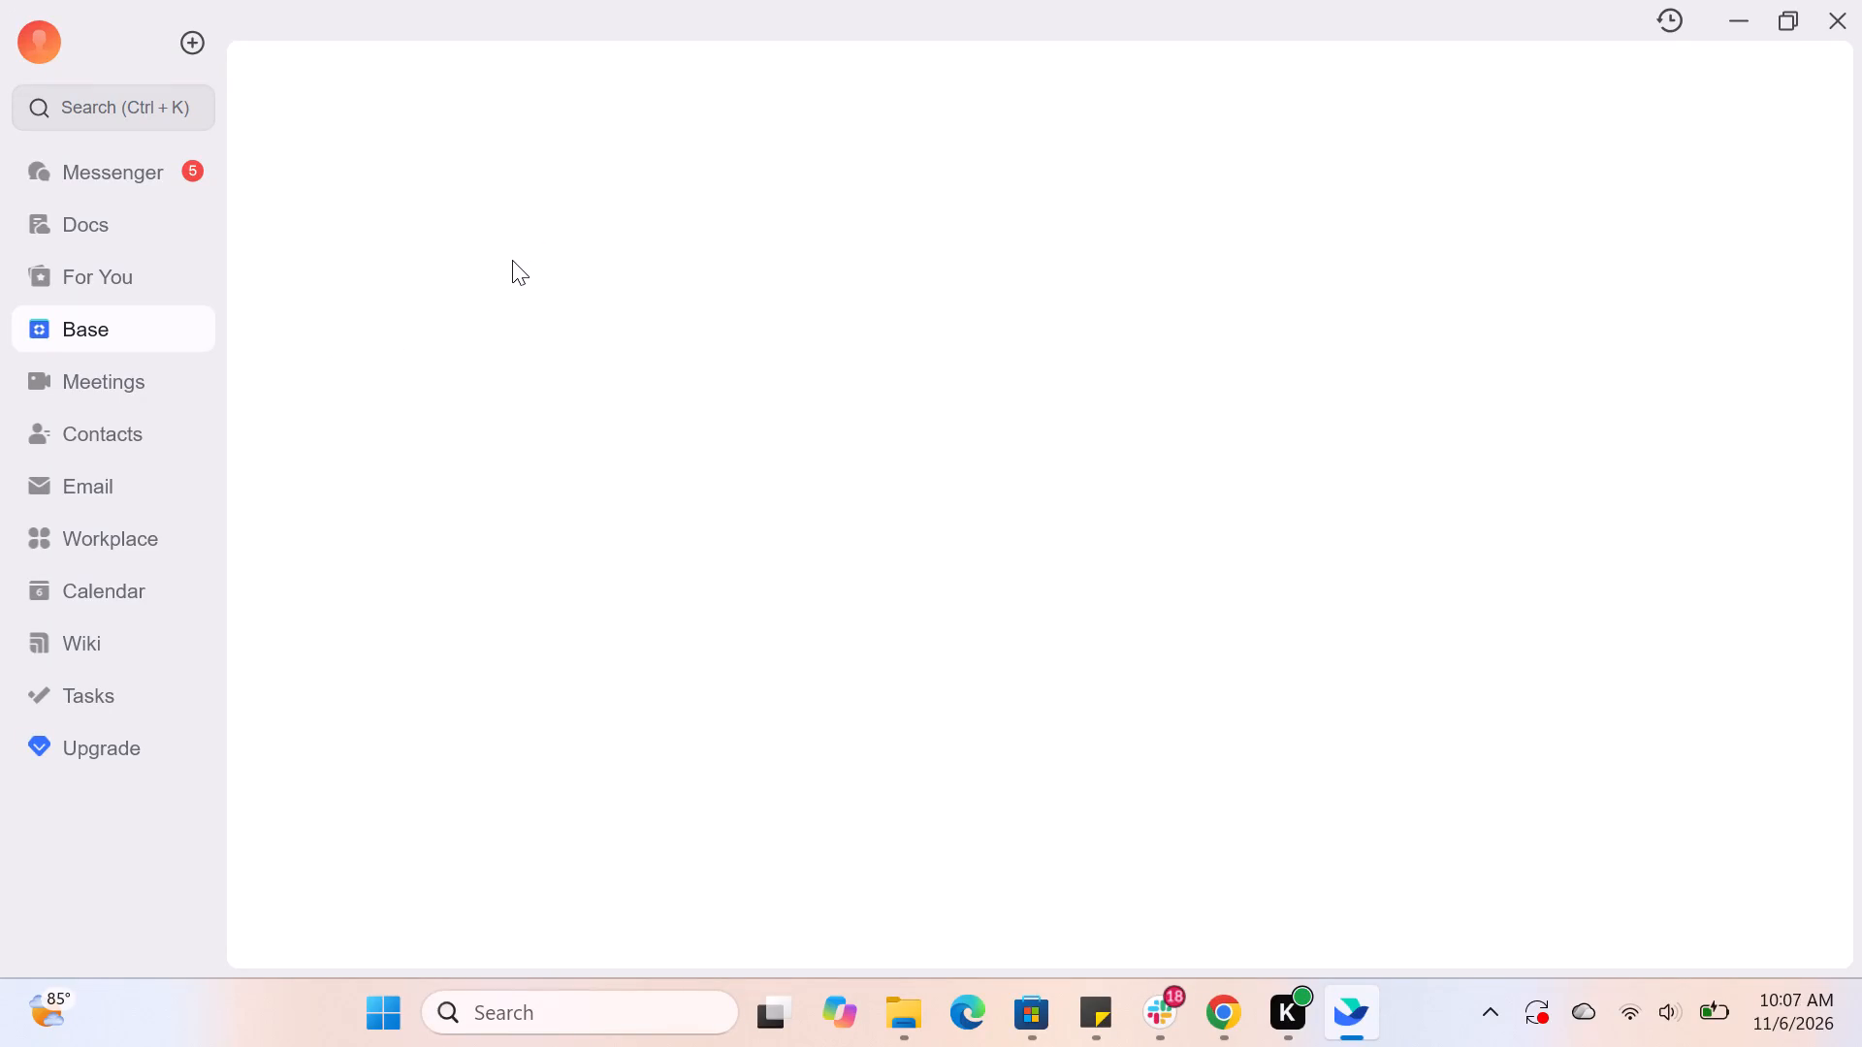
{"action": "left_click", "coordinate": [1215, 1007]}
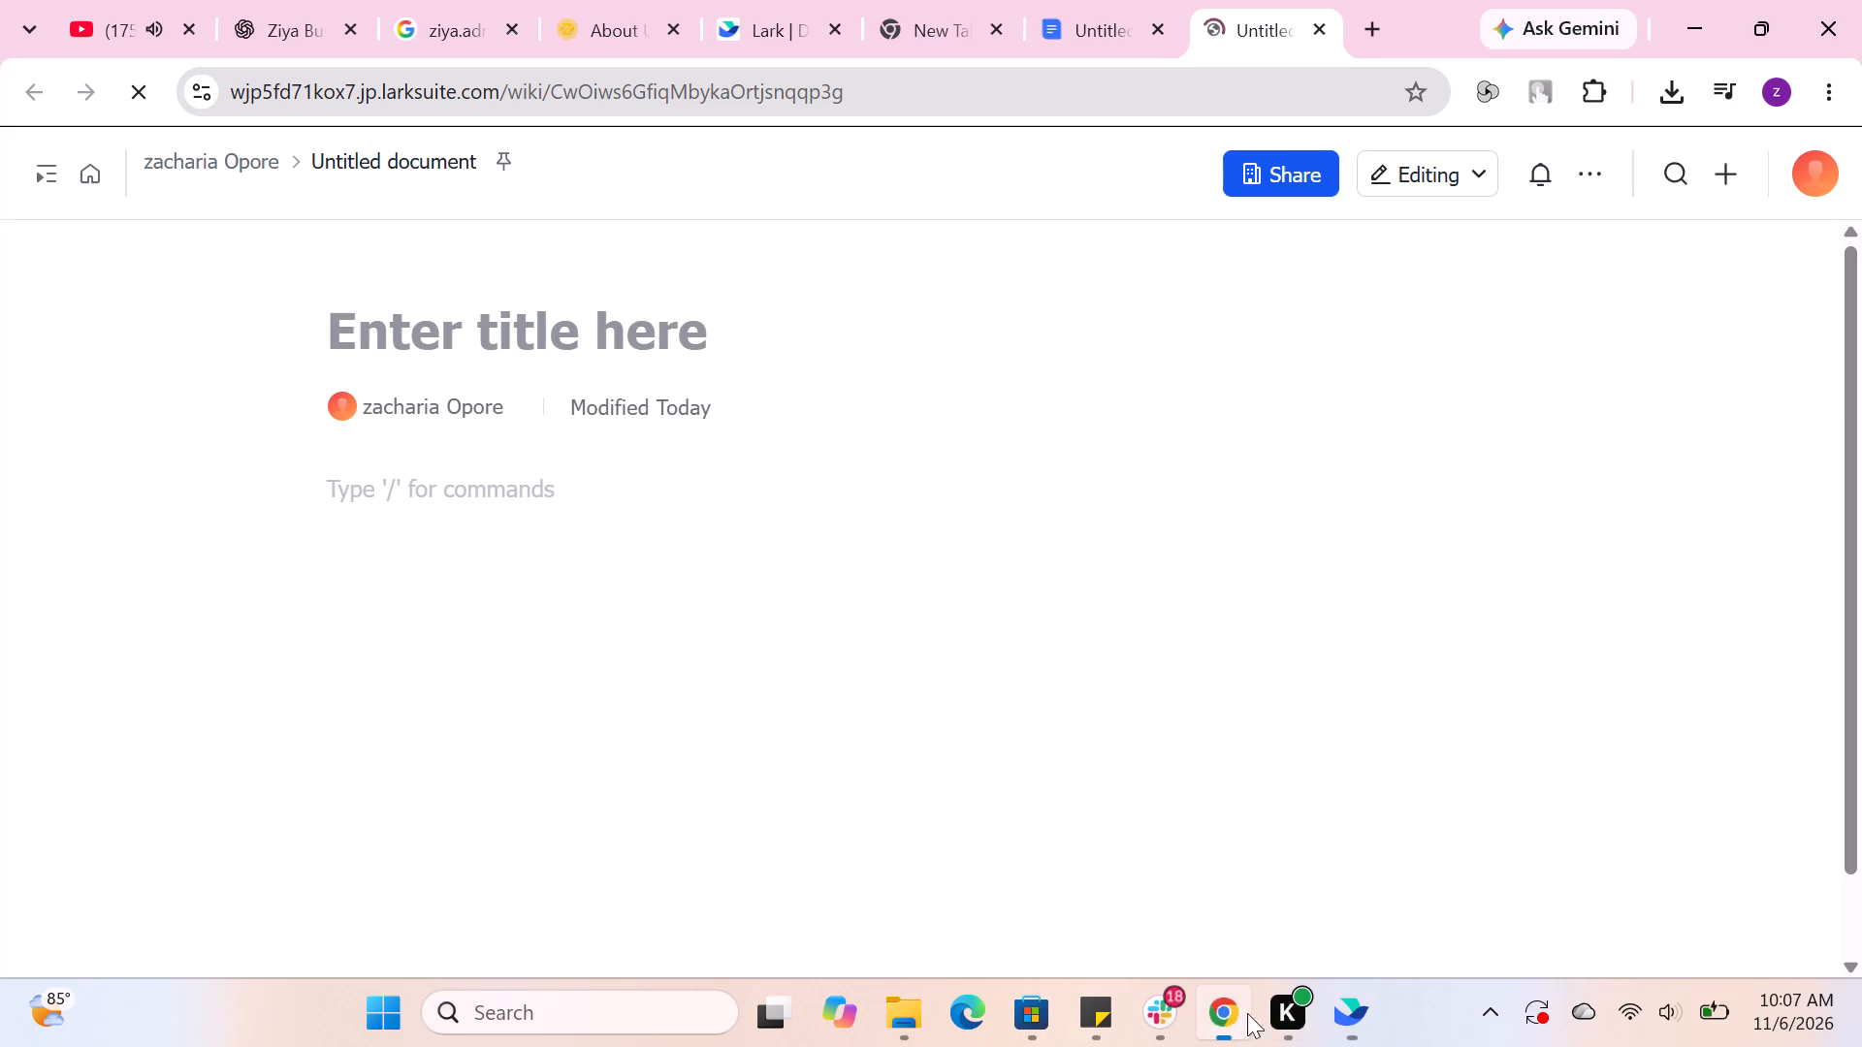
Raise the computer's sound volume slightly in the system quick settings and return to the untitled document.
{"action": "left_click", "coordinate": [1665, 1029]}
{"action": "left_click", "coordinate": [1662, 1019]}
{"action": "left_click", "coordinate": [1662, 1019]}
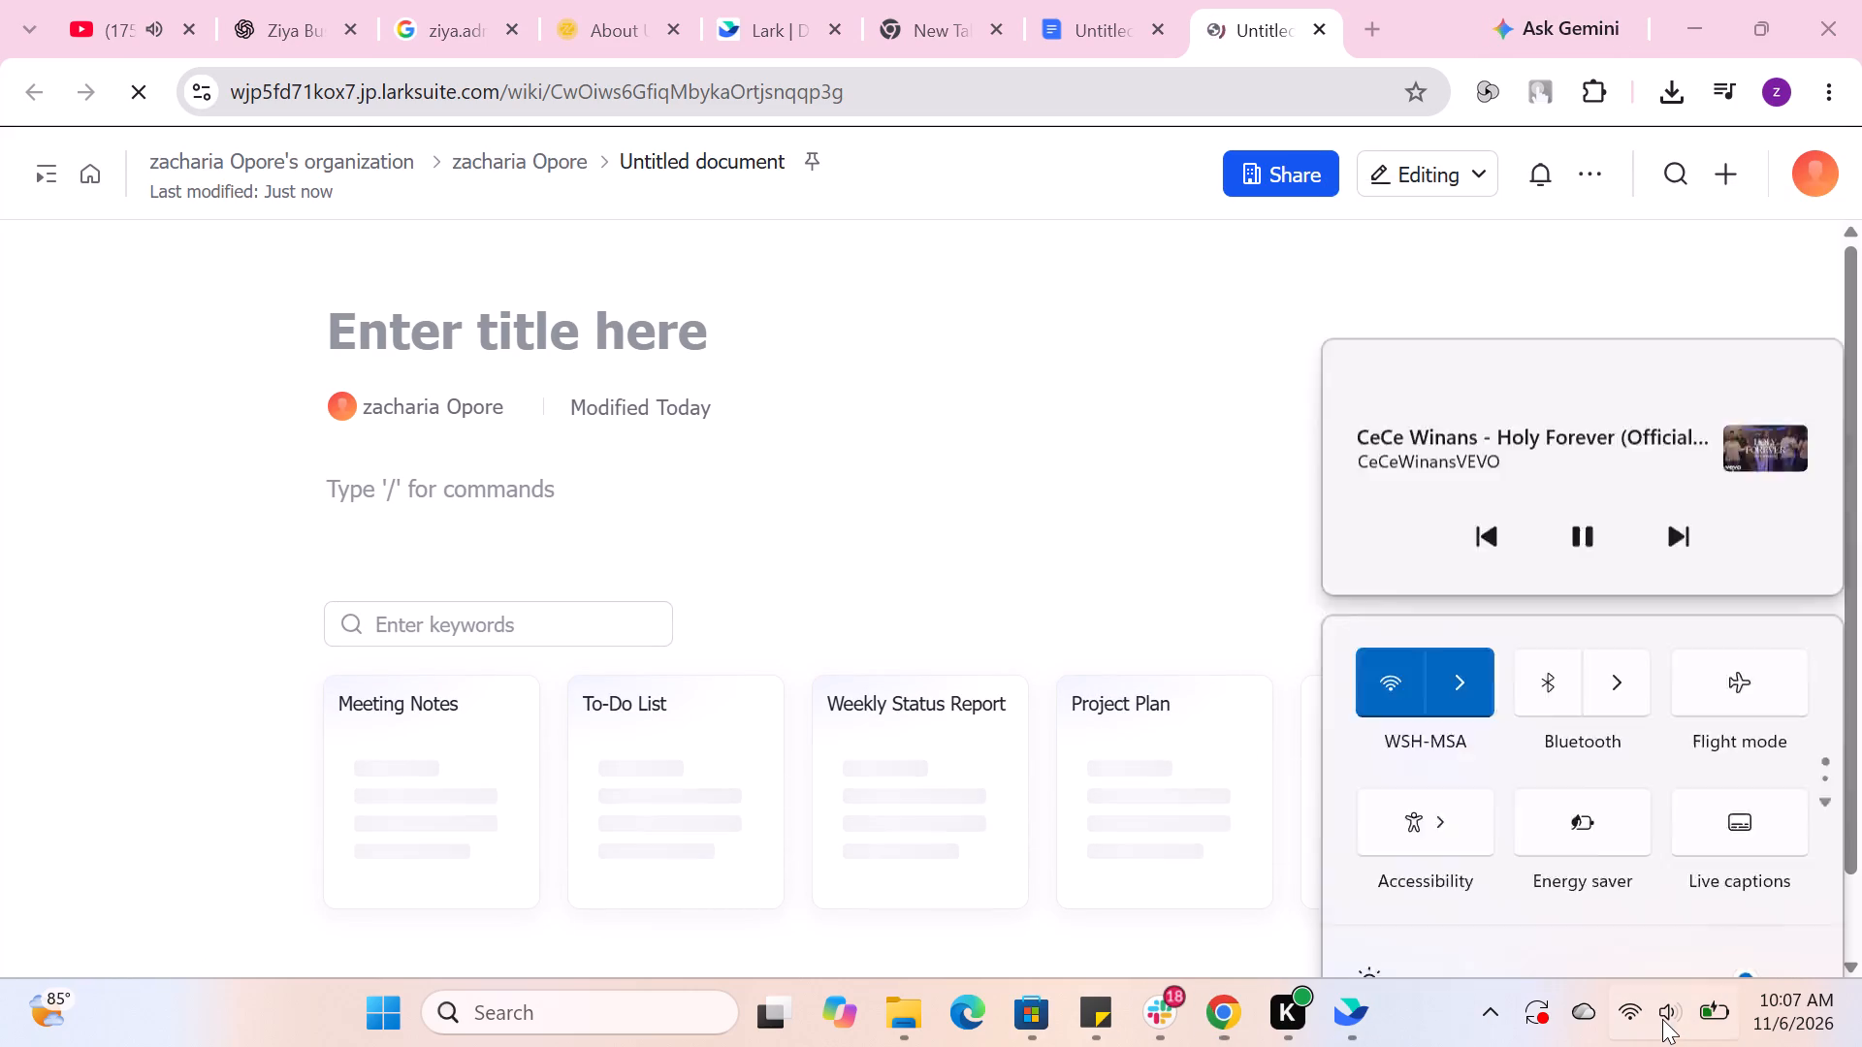
{"action": "left_click", "coordinate": [1431, 836]}
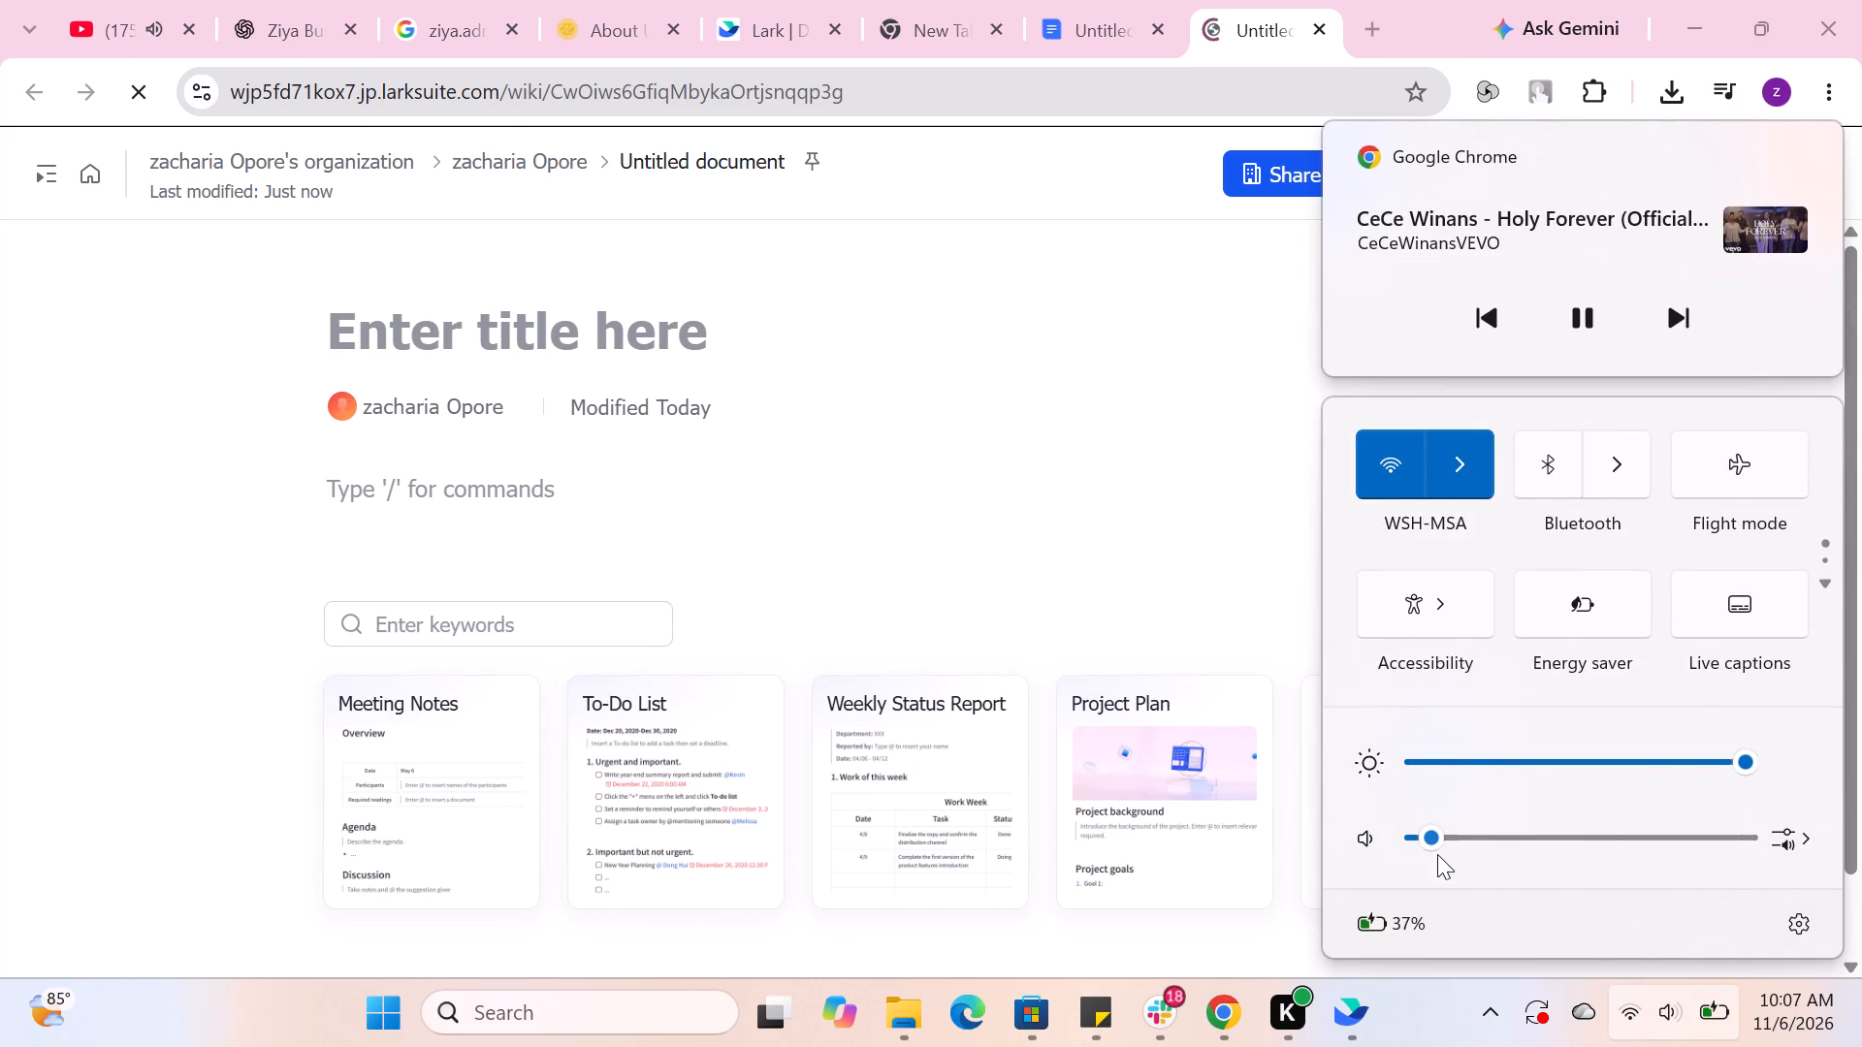
{"action": "left_click", "coordinate": [1450, 848]}
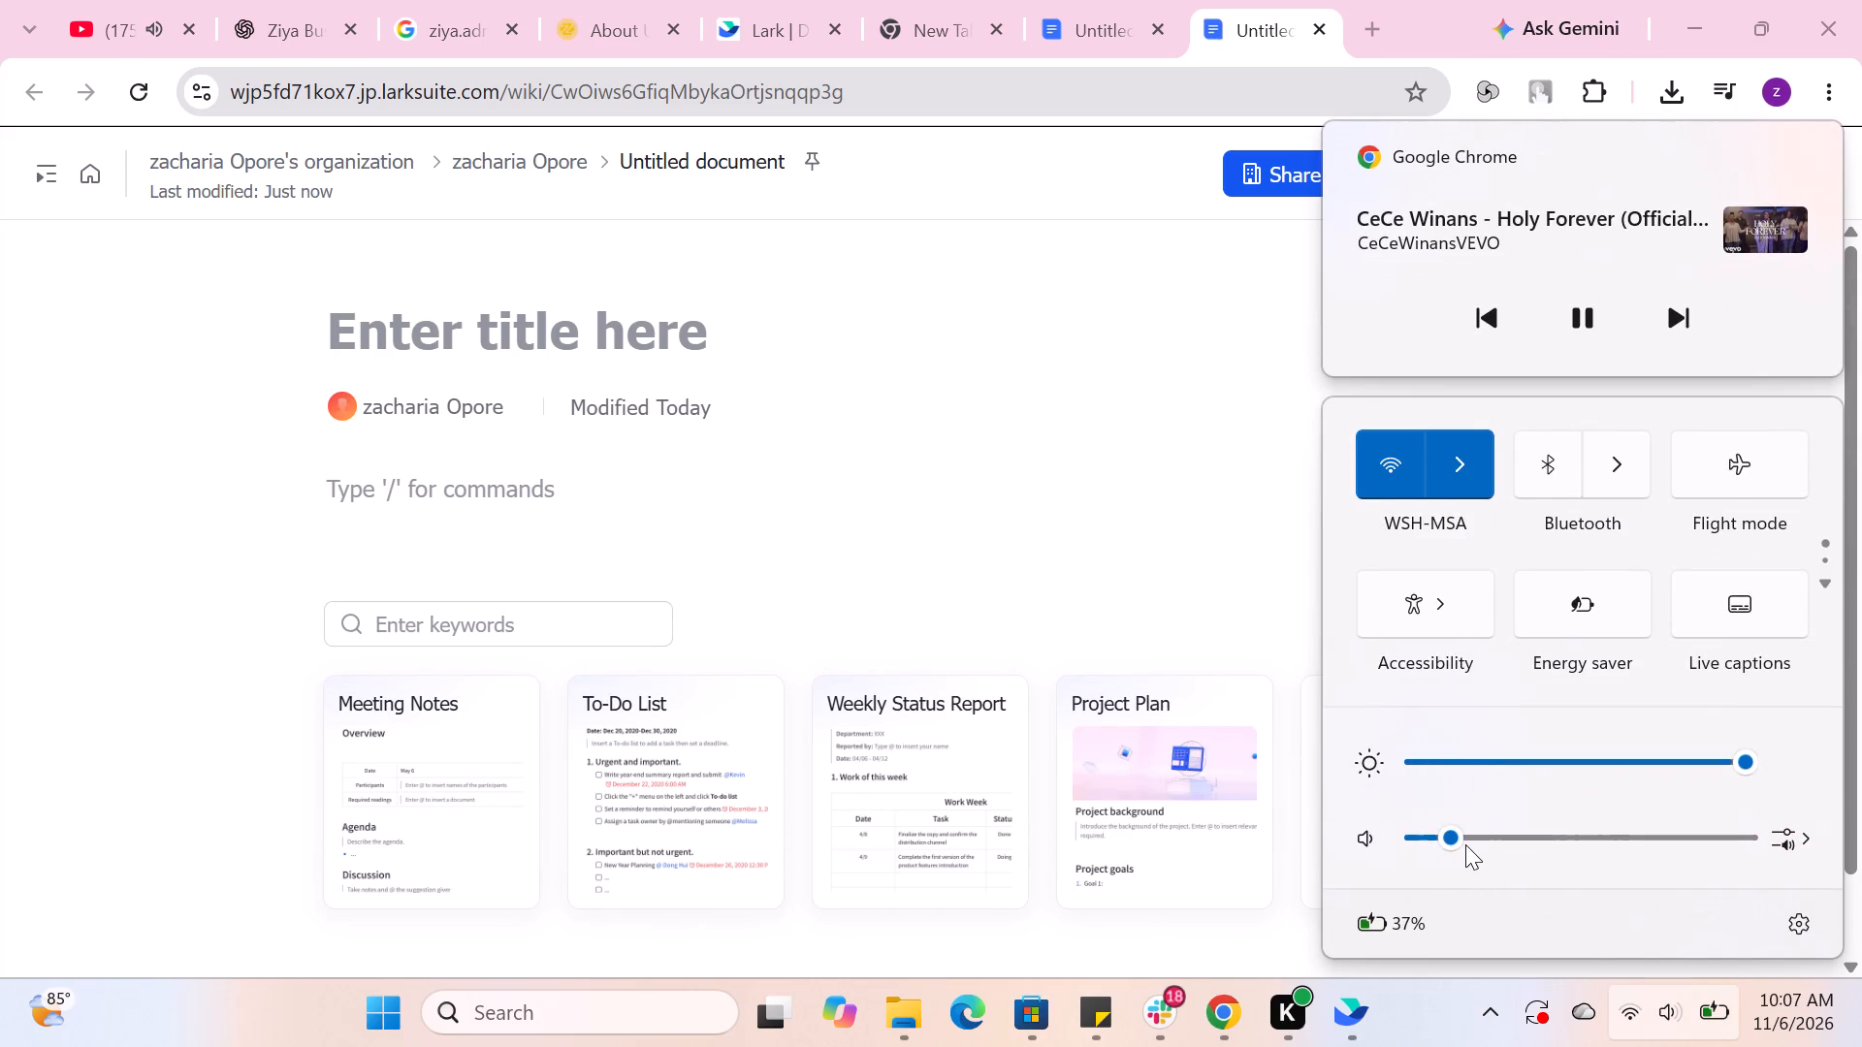
{"action": "left_click", "coordinate": [804, 550]}
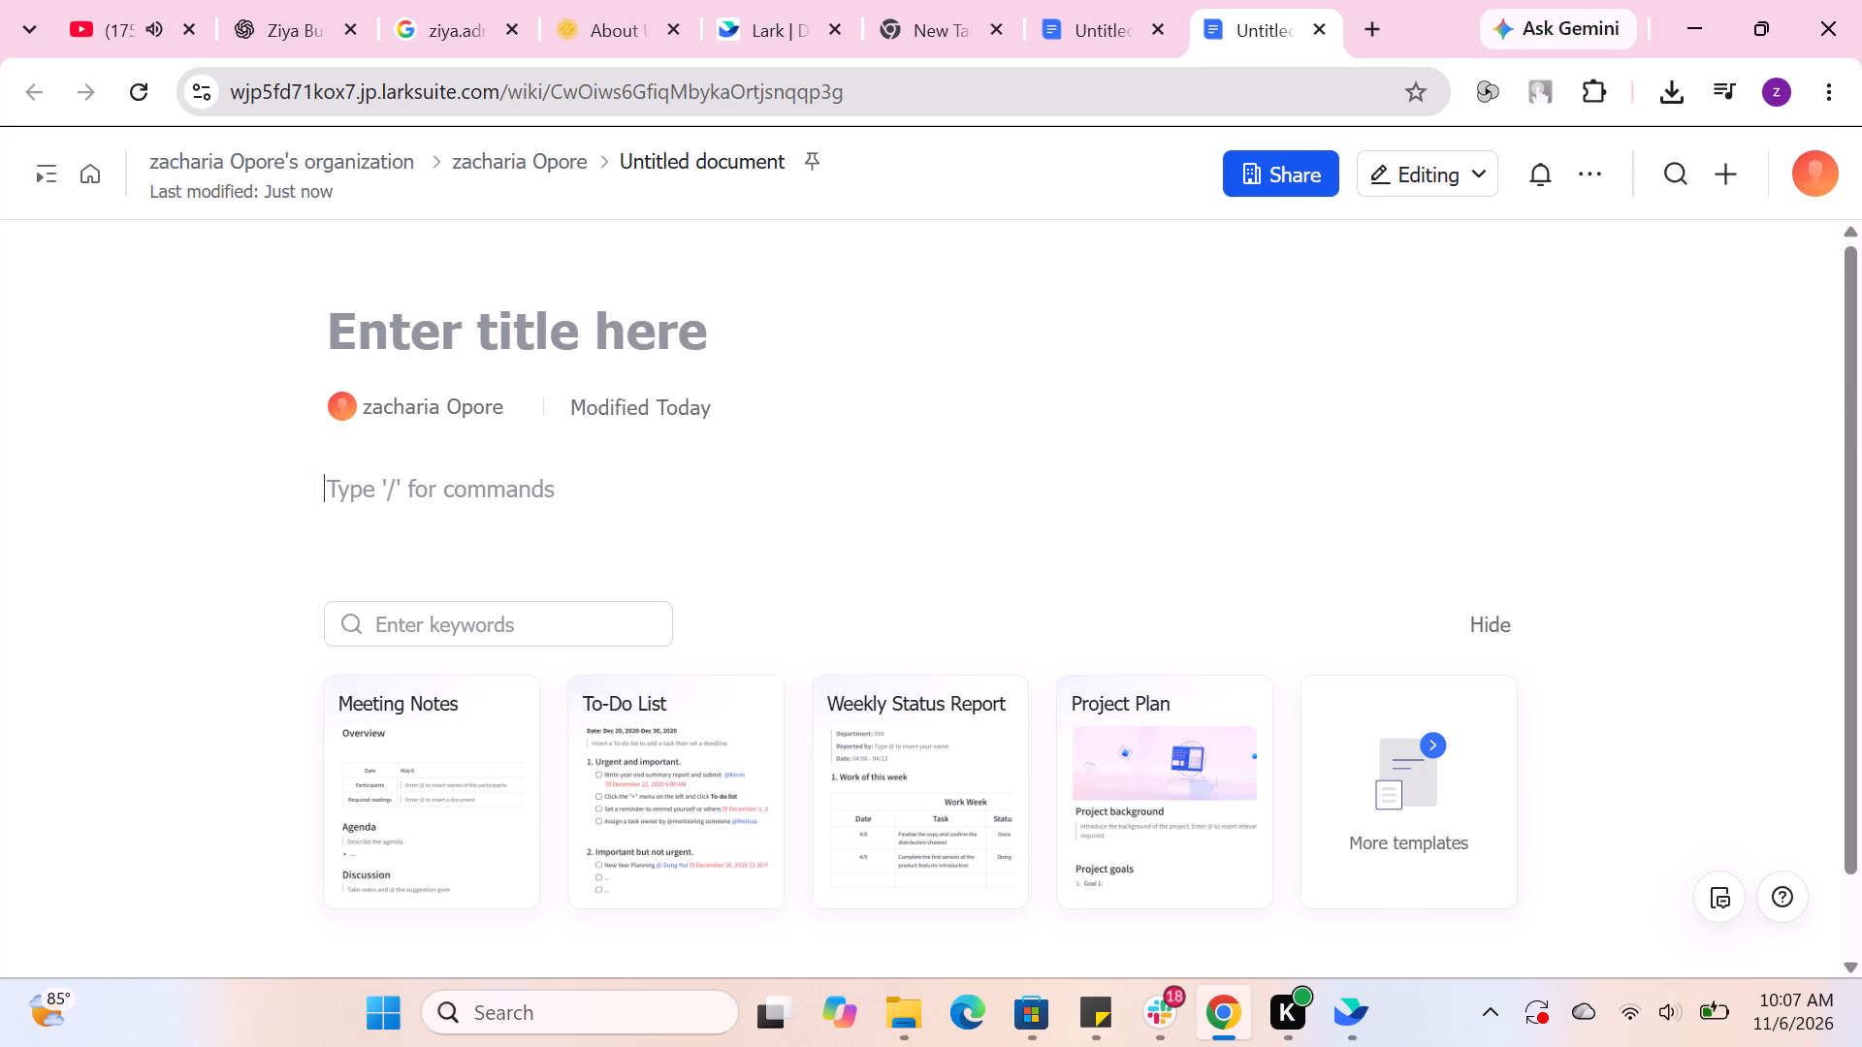
Look over the blank document's template suggestions and the list of files in My Document Library.
{"action": "scroll", "coordinate": [615, 519], "scroll_direction": "down", "scroll_amount": 1}
{"action": "scroll", "coordinate": [530, 546], "scroll_direction": "down", "scroll_amount": 3}
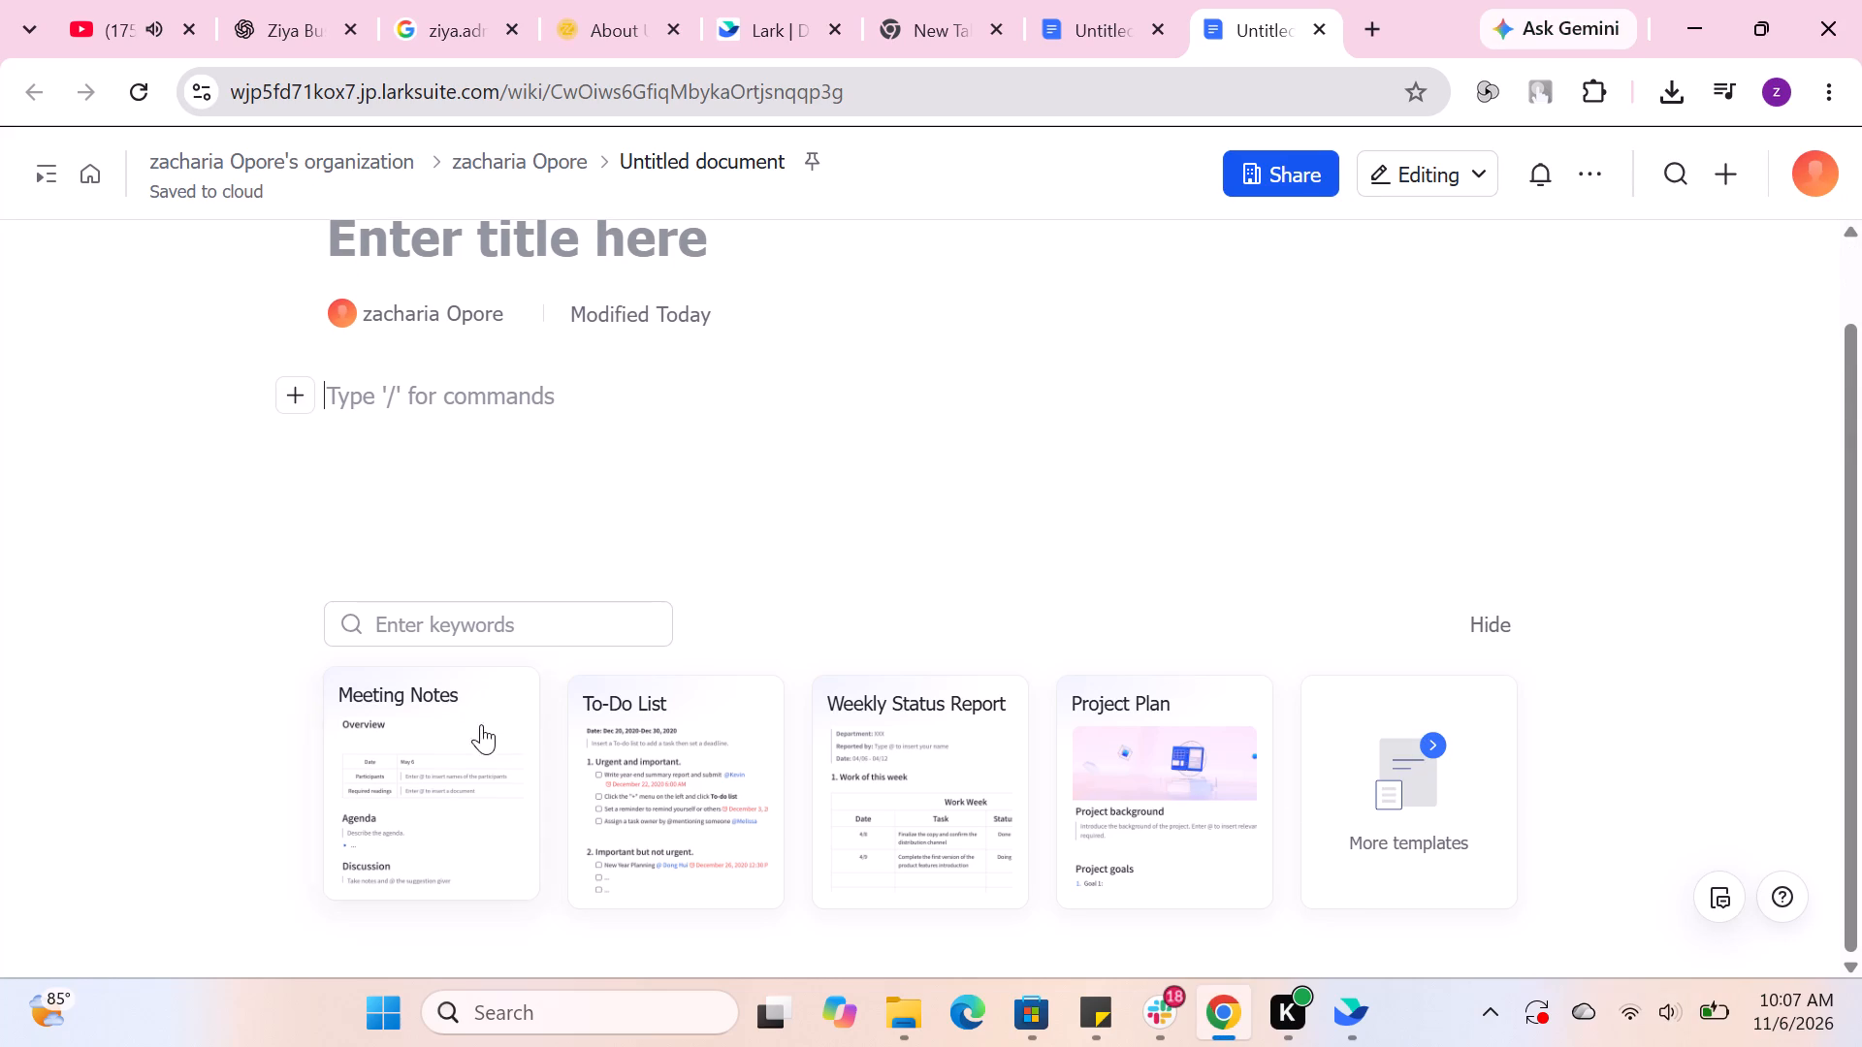
{"action": "scroll", "coordinate": [473, 746], "scroll_direction": "down", "scroll_amount": 2}
{"action": "scroll", "coordinate": [559, 414], "scroll_direction": "up", "scroll_amount": 2}
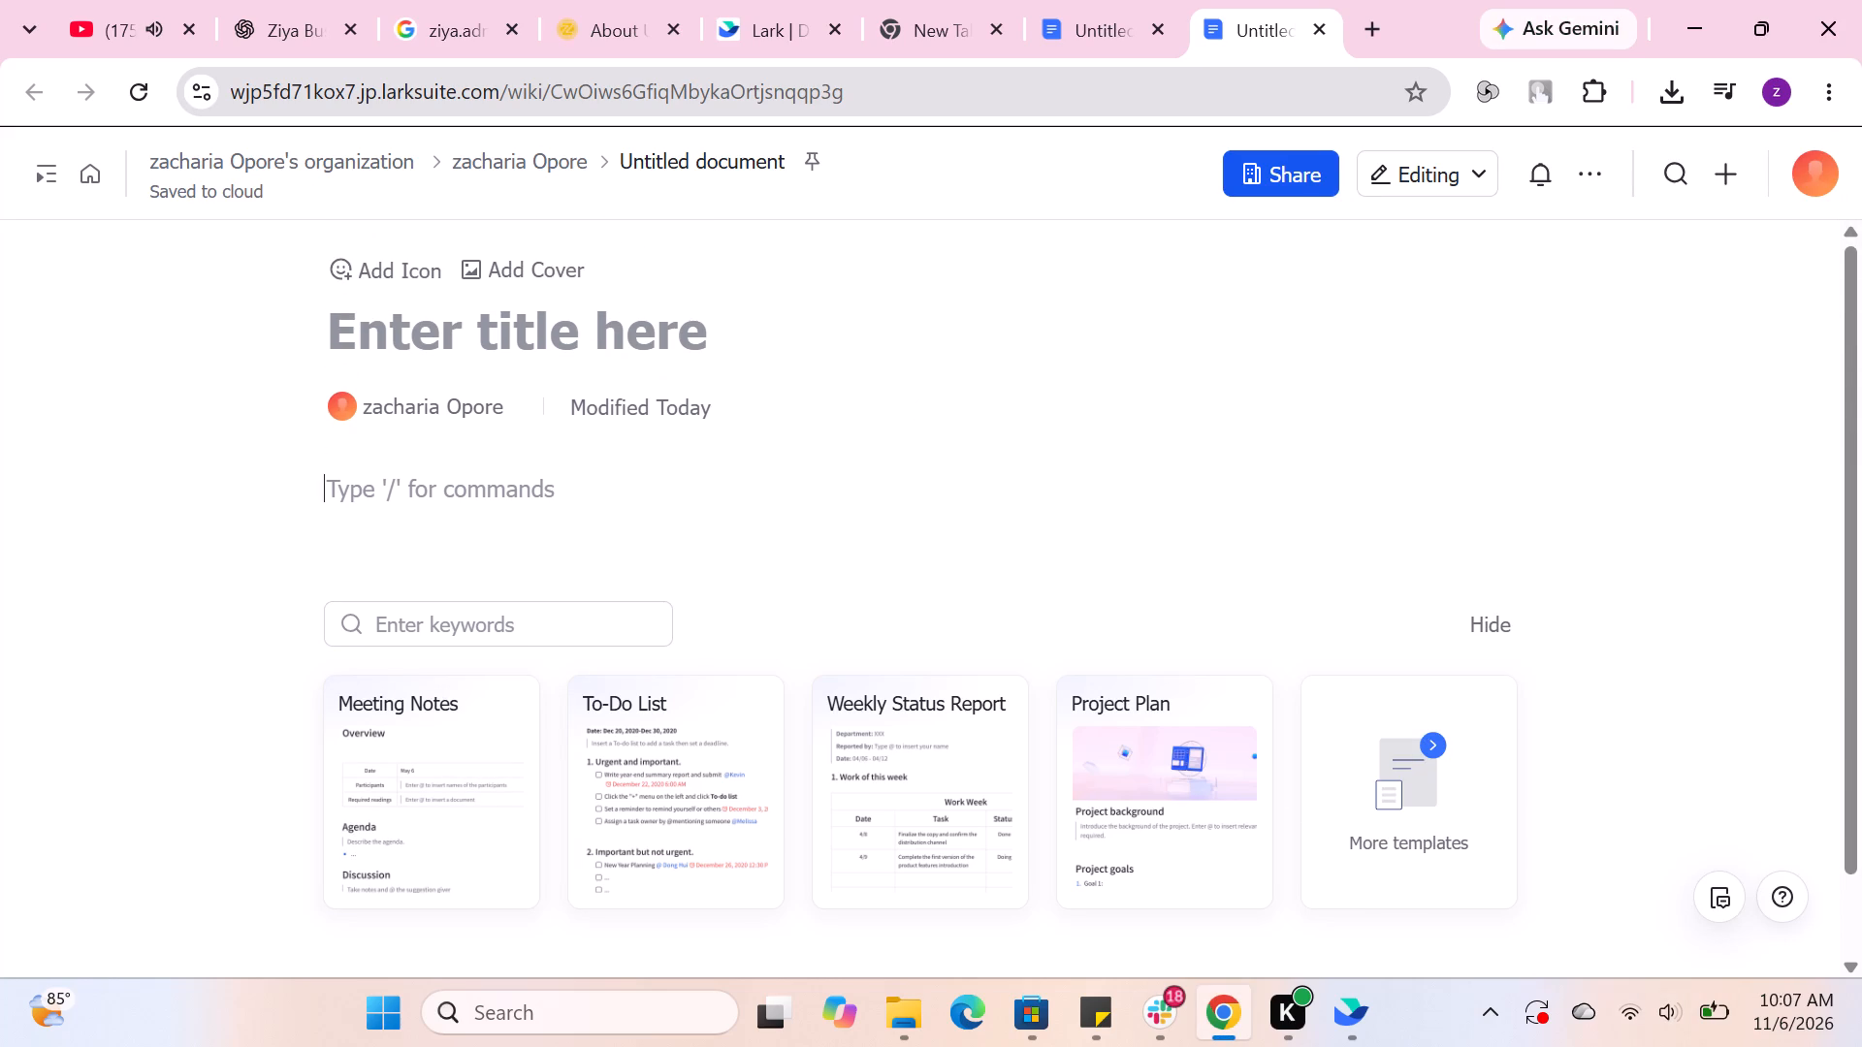
{"action": "left_click", "coordinate": [49, 179]}
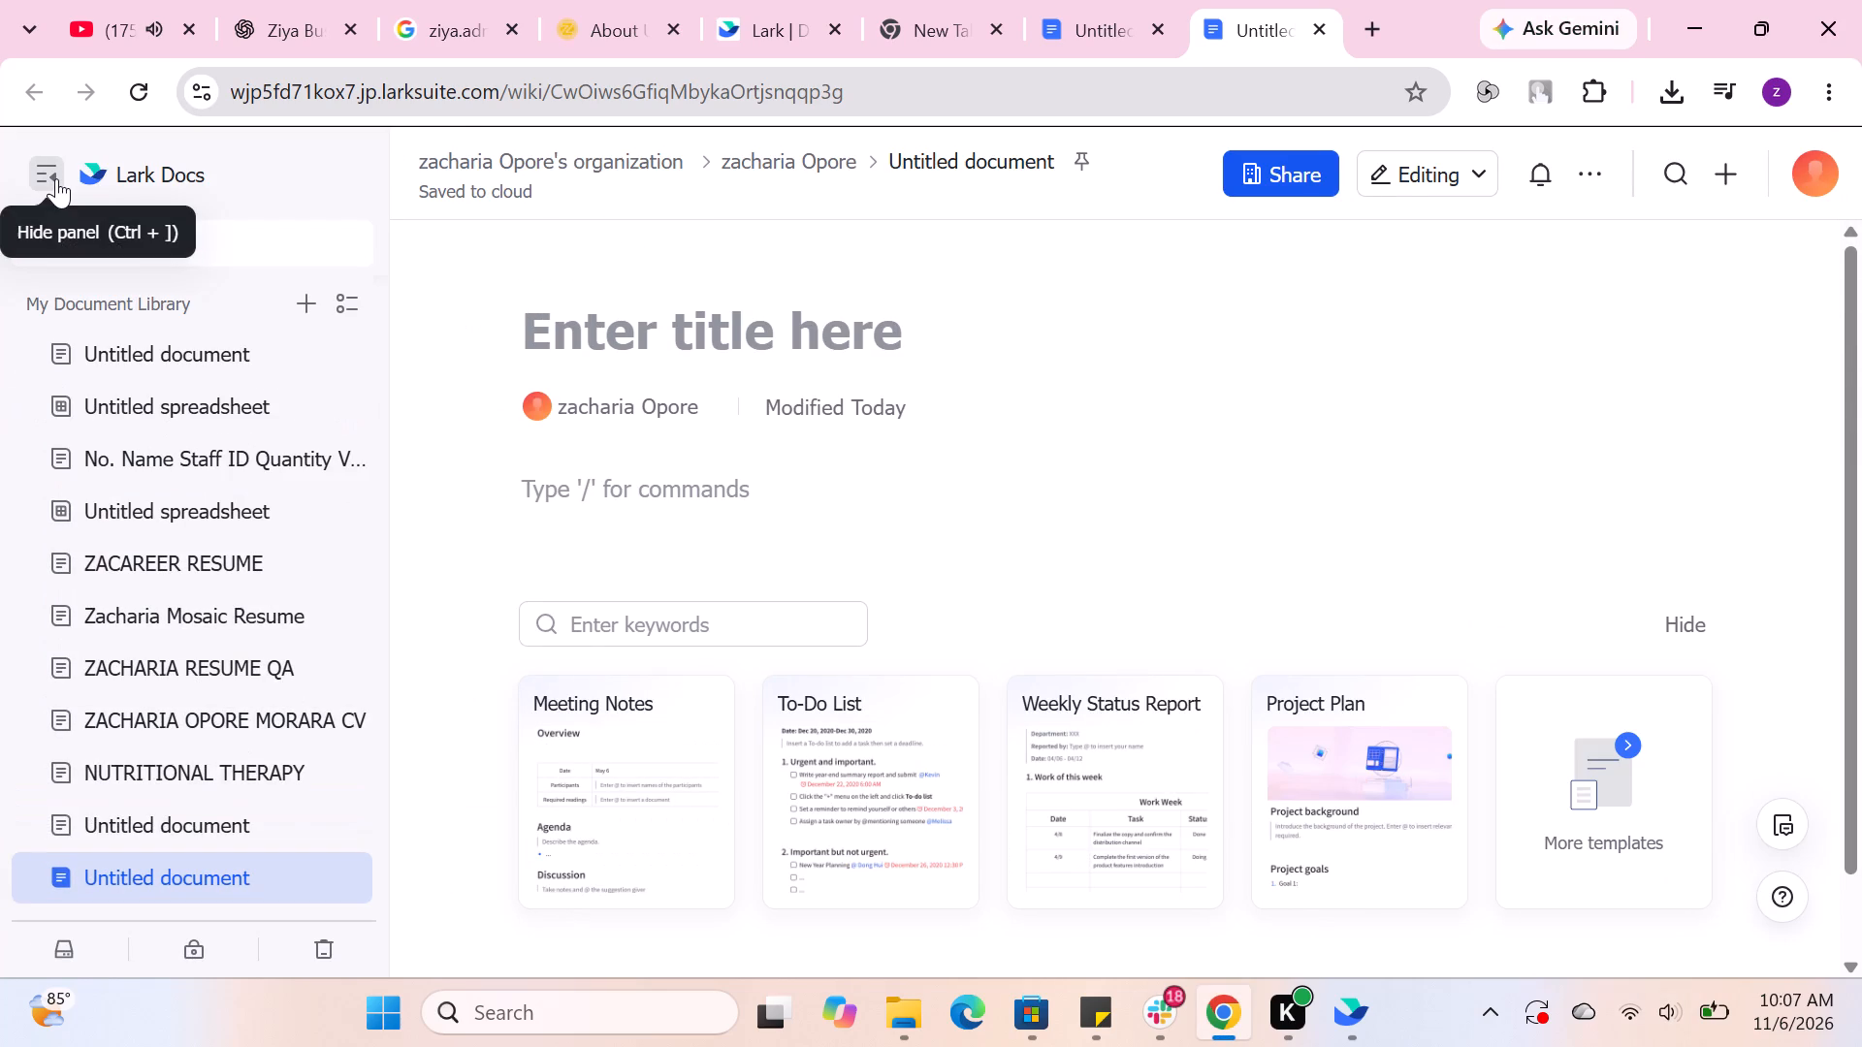
{"action": "left_click", "coordinate": [56, 178]}
Close both untitled Lark document pages in Chrome.
{"action": "left_click", "coordinate": [1130, 36]}
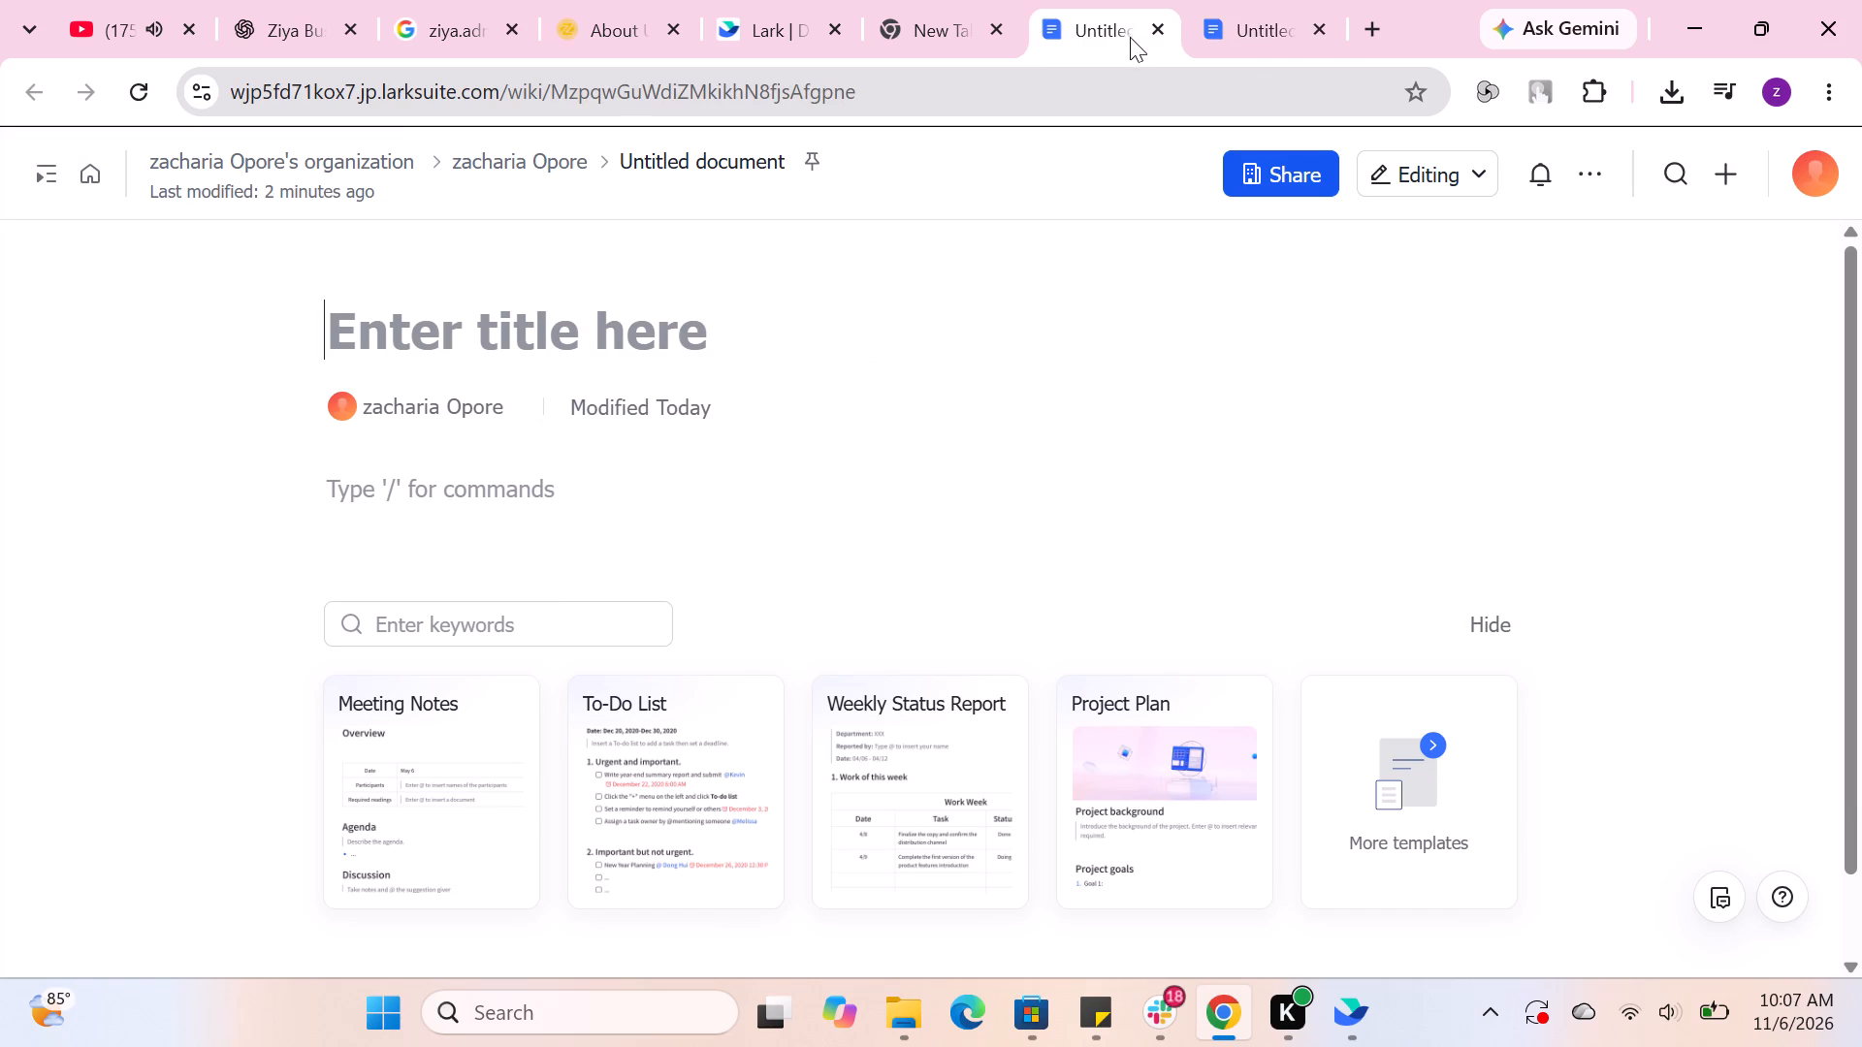
{"action": "left_click", "coordinate": [1318, 32]}
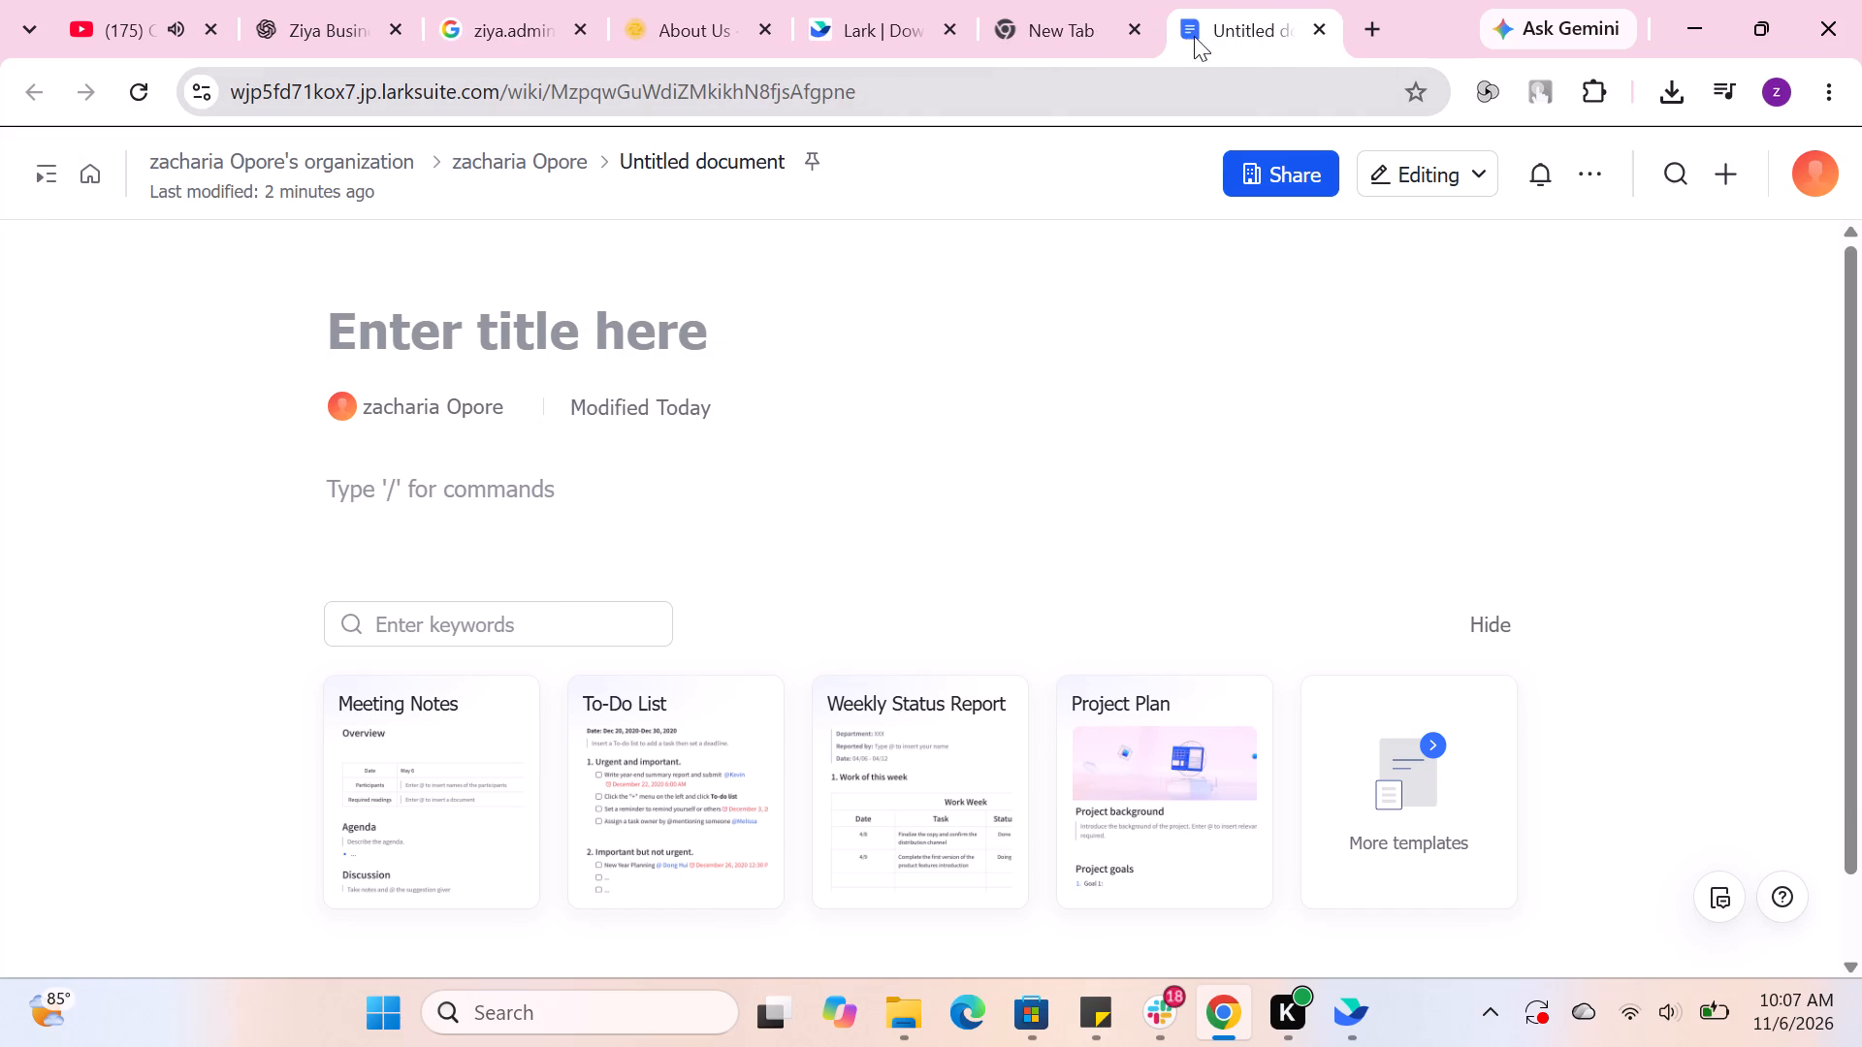
{"action": "left_click", "coordinate": [1312, 24]}
Switch to the Lark desktop app and start creating a new Base from the Lark Base home page.
{"action": "left_click", "coordinate": [1365, 1026]}
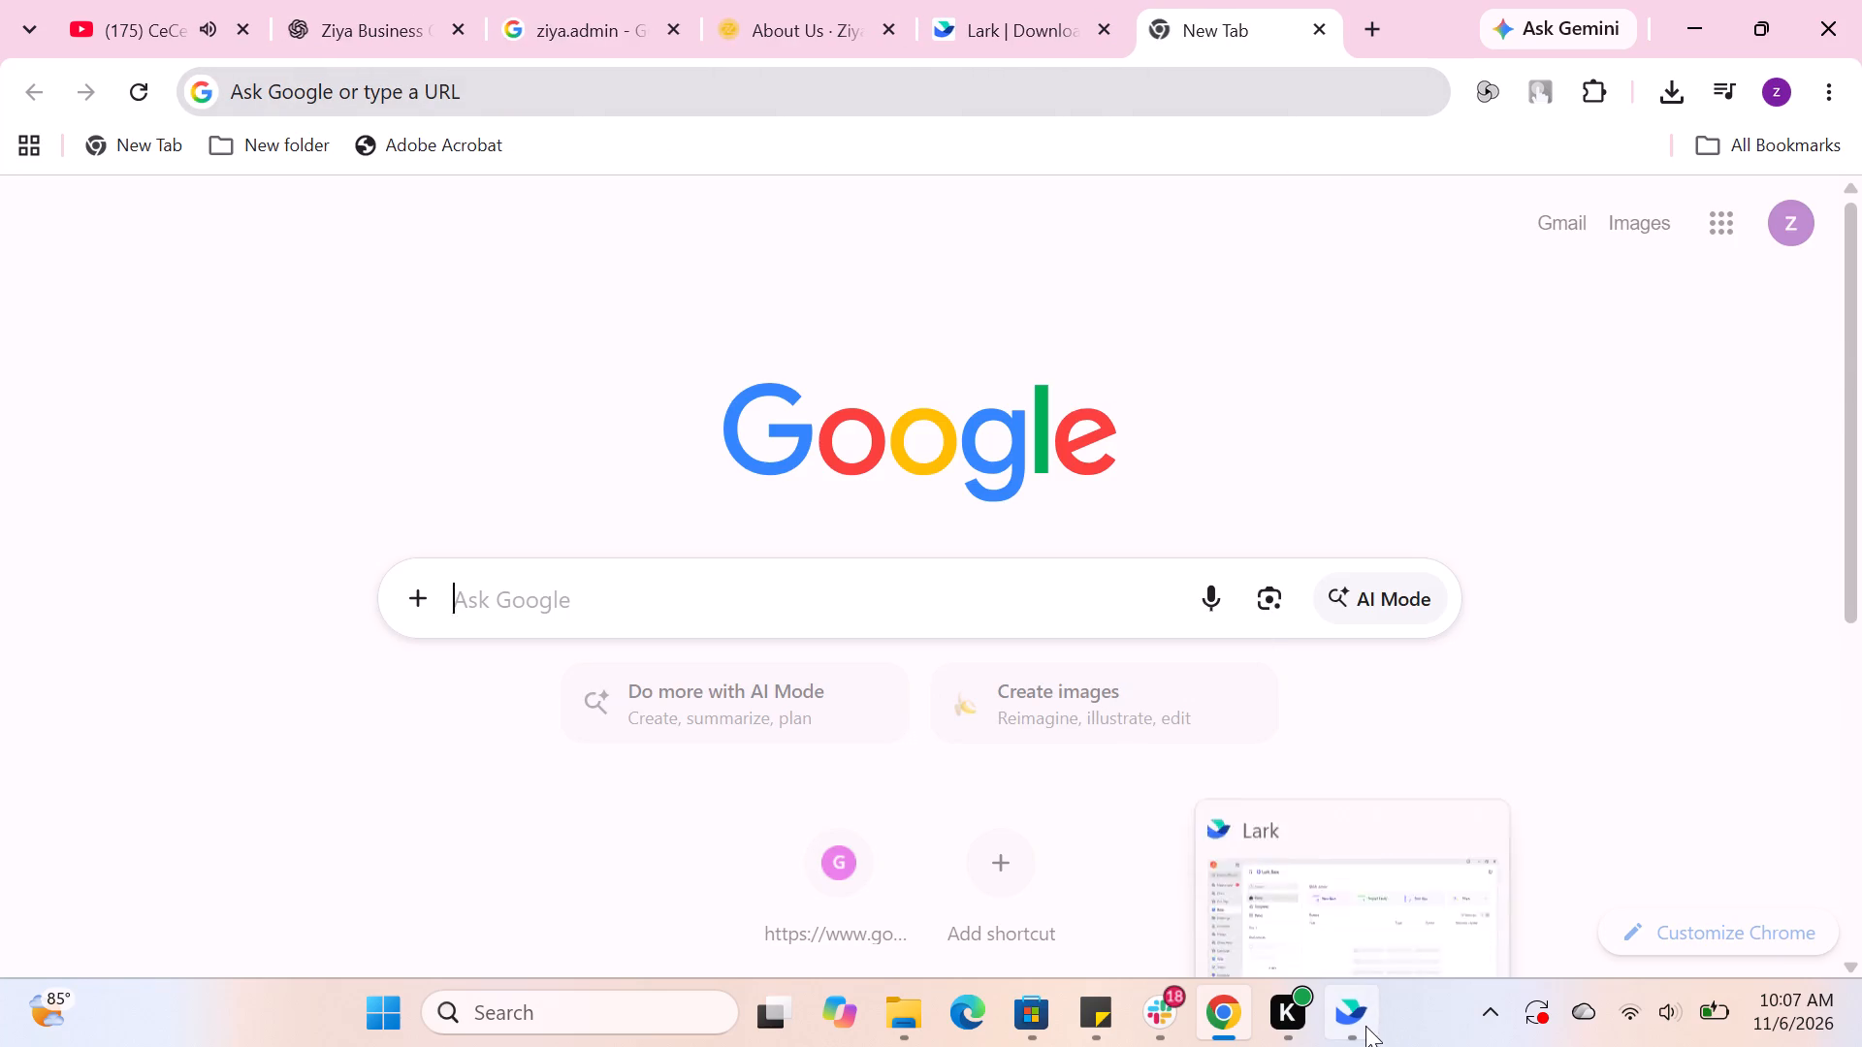
{"action": "left_click", "coordinate": [746, 256]}
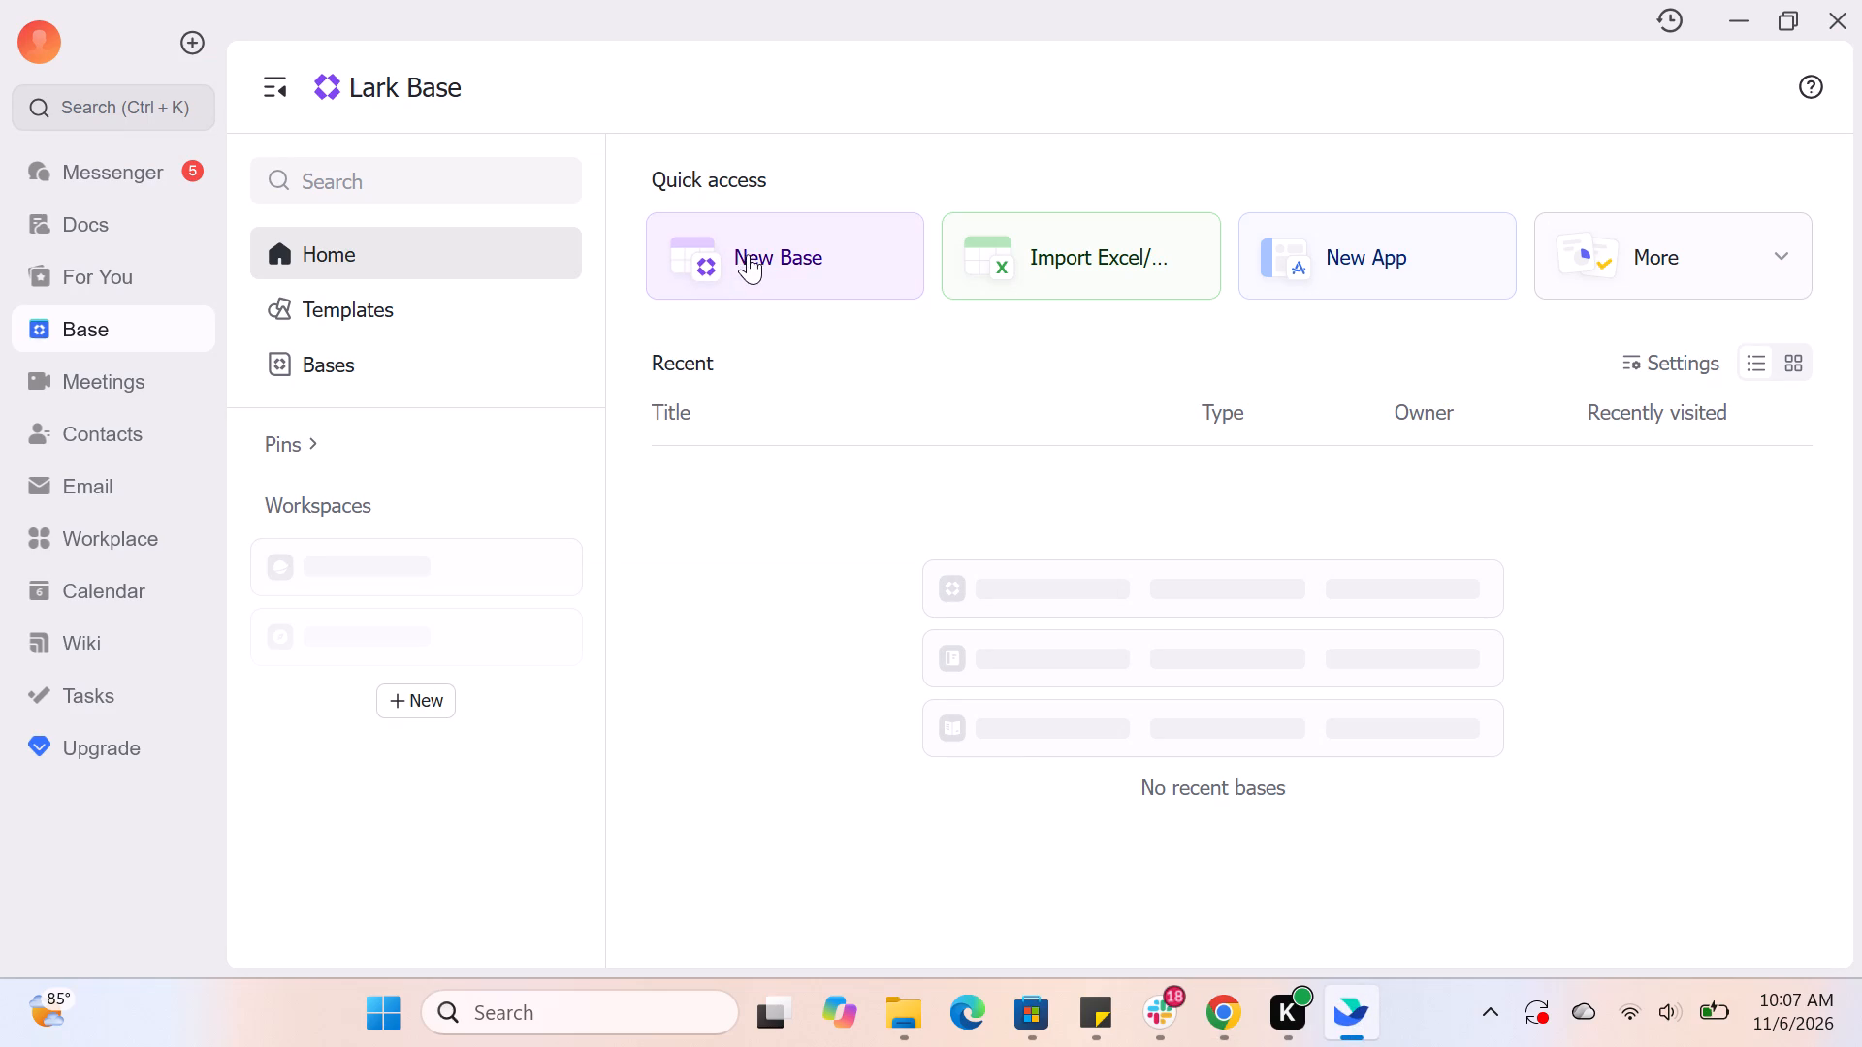
Import the Book2 Excel file from the Desktop folder into Lark Base.
{"action": "left_click", "coordinate": [1078, 269]}
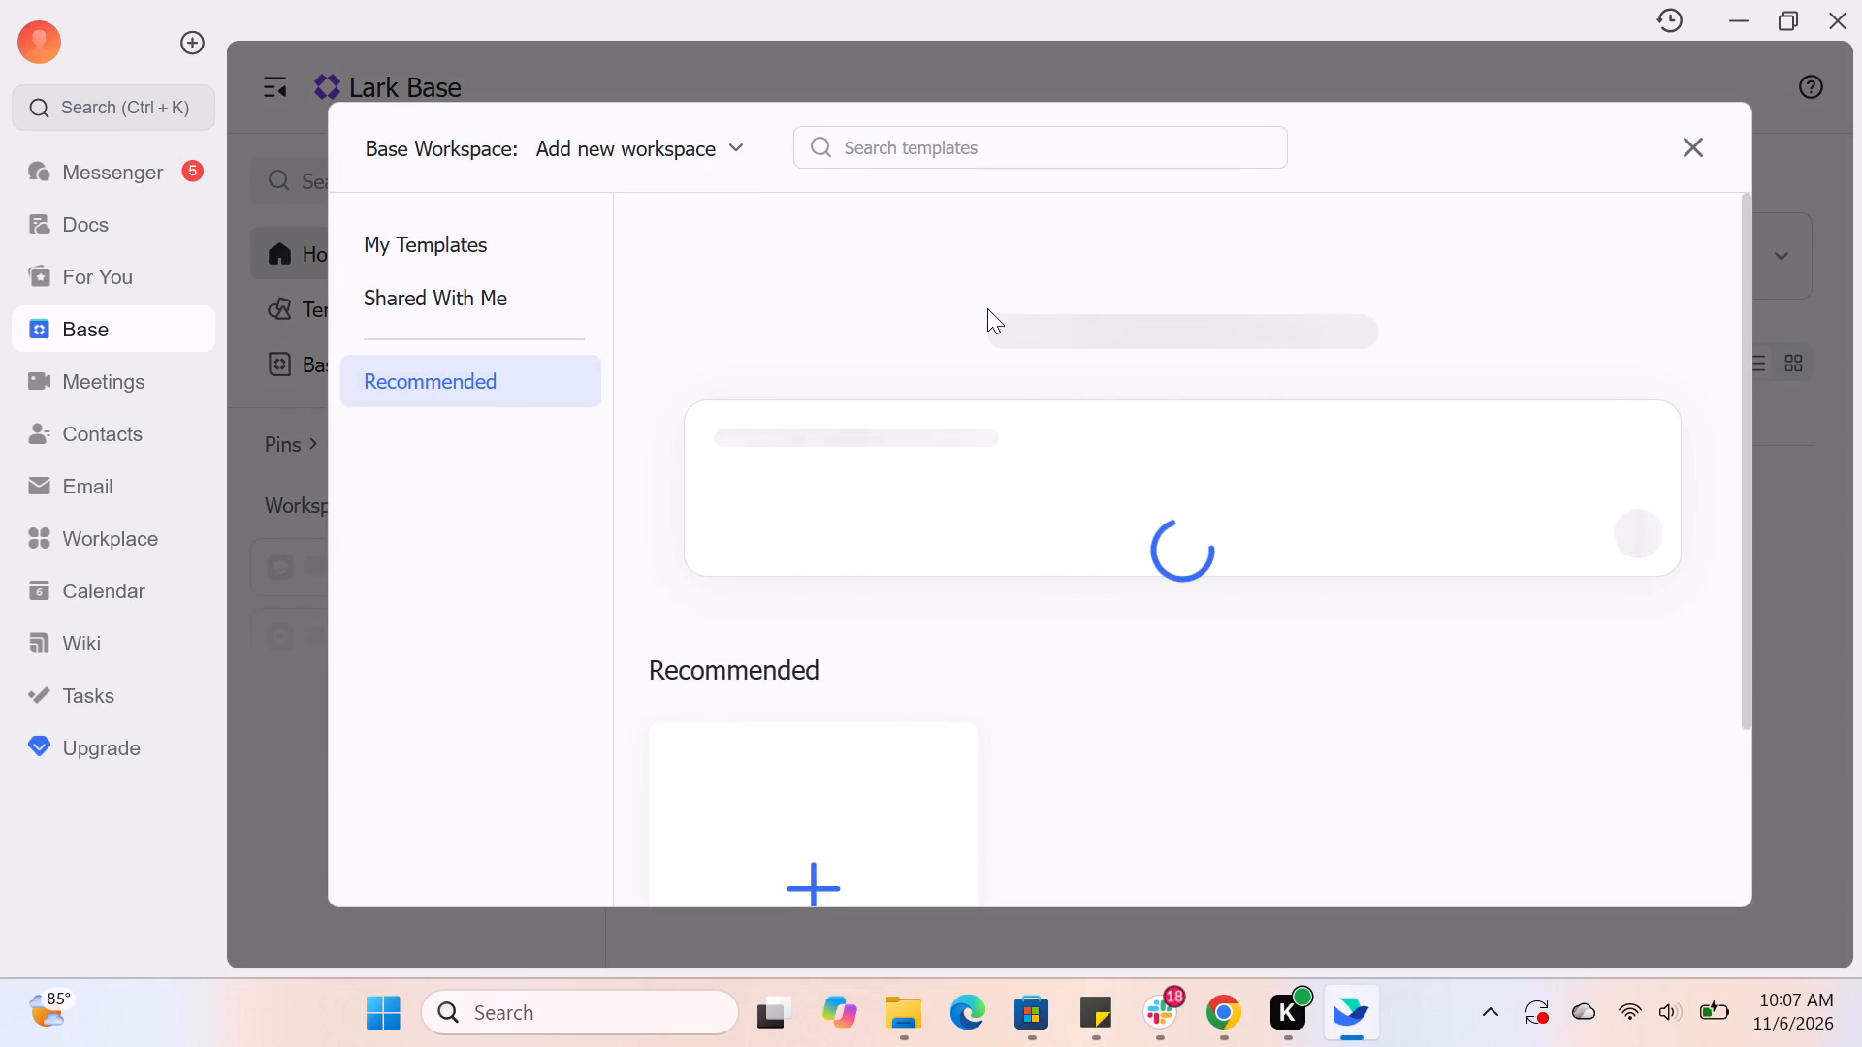
{"action": "left_click", "coordinate": [821, 465]}
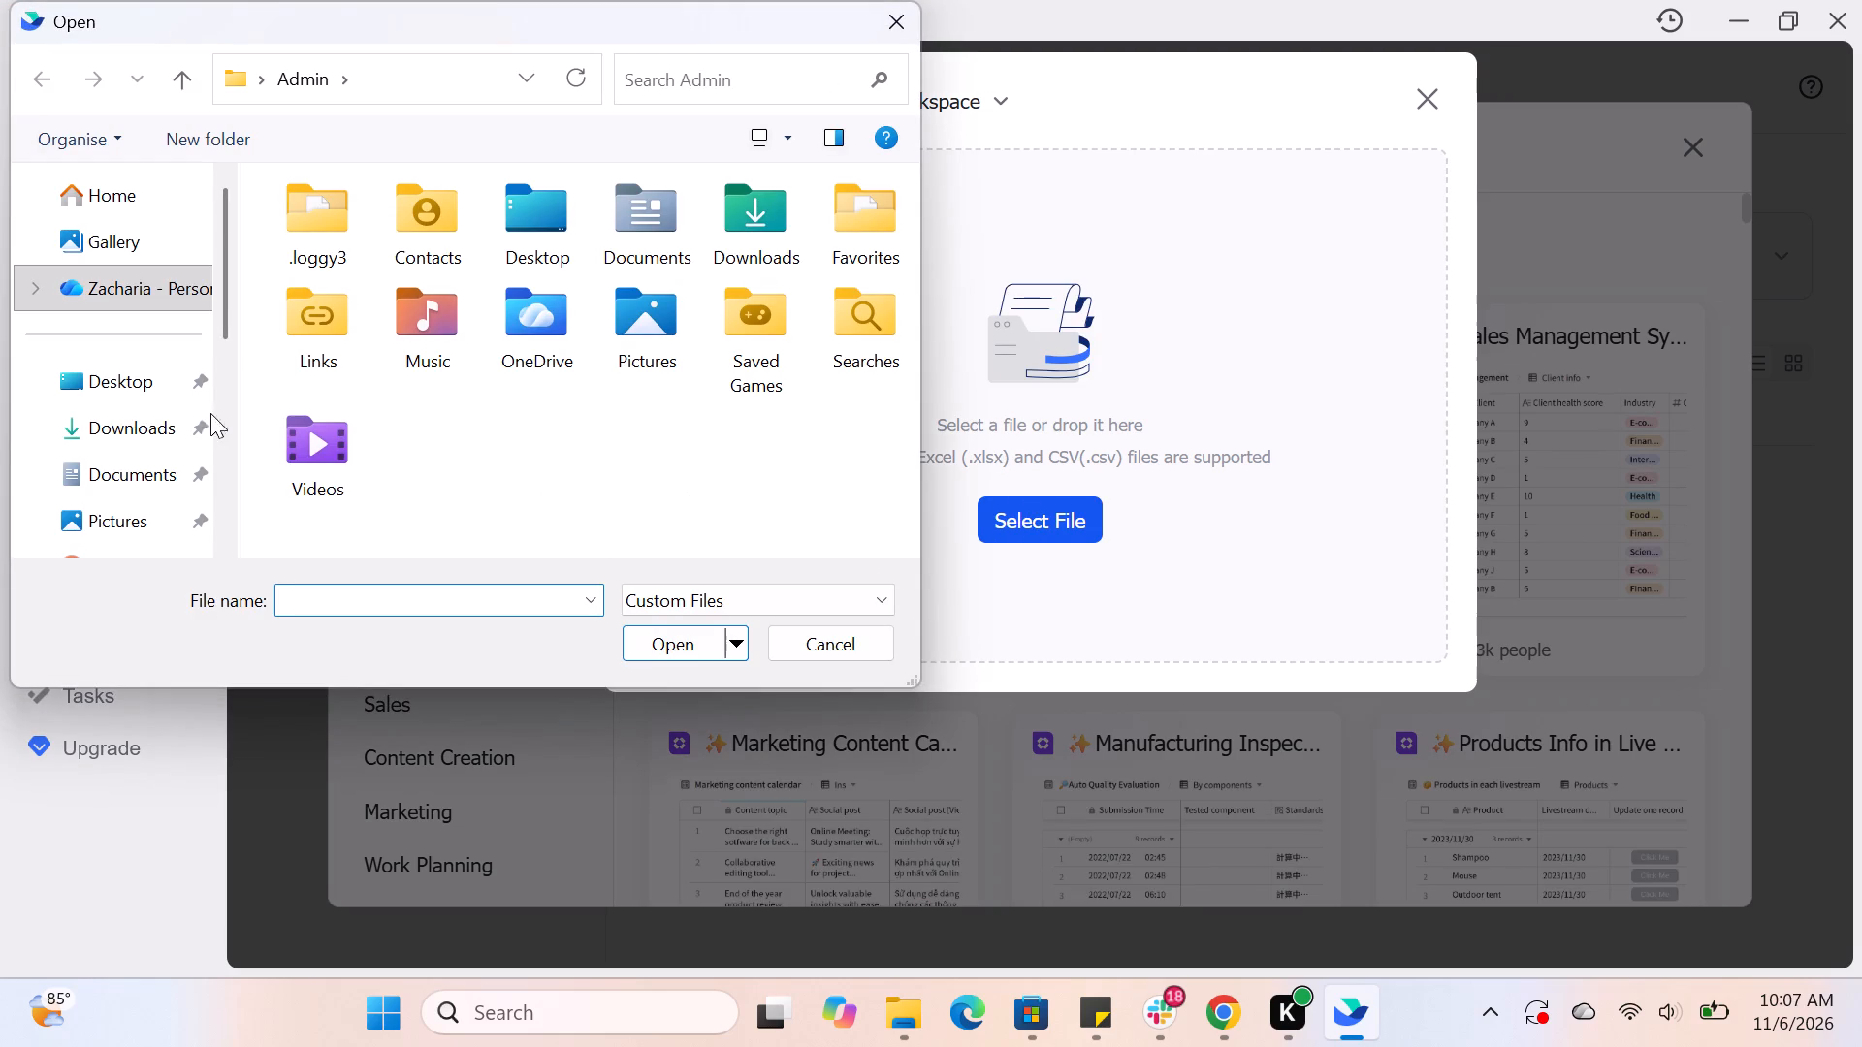
{"action": "scroll", "coordinate": [150, 419], "scroll_direction": "down", "scroll_amount": 2}
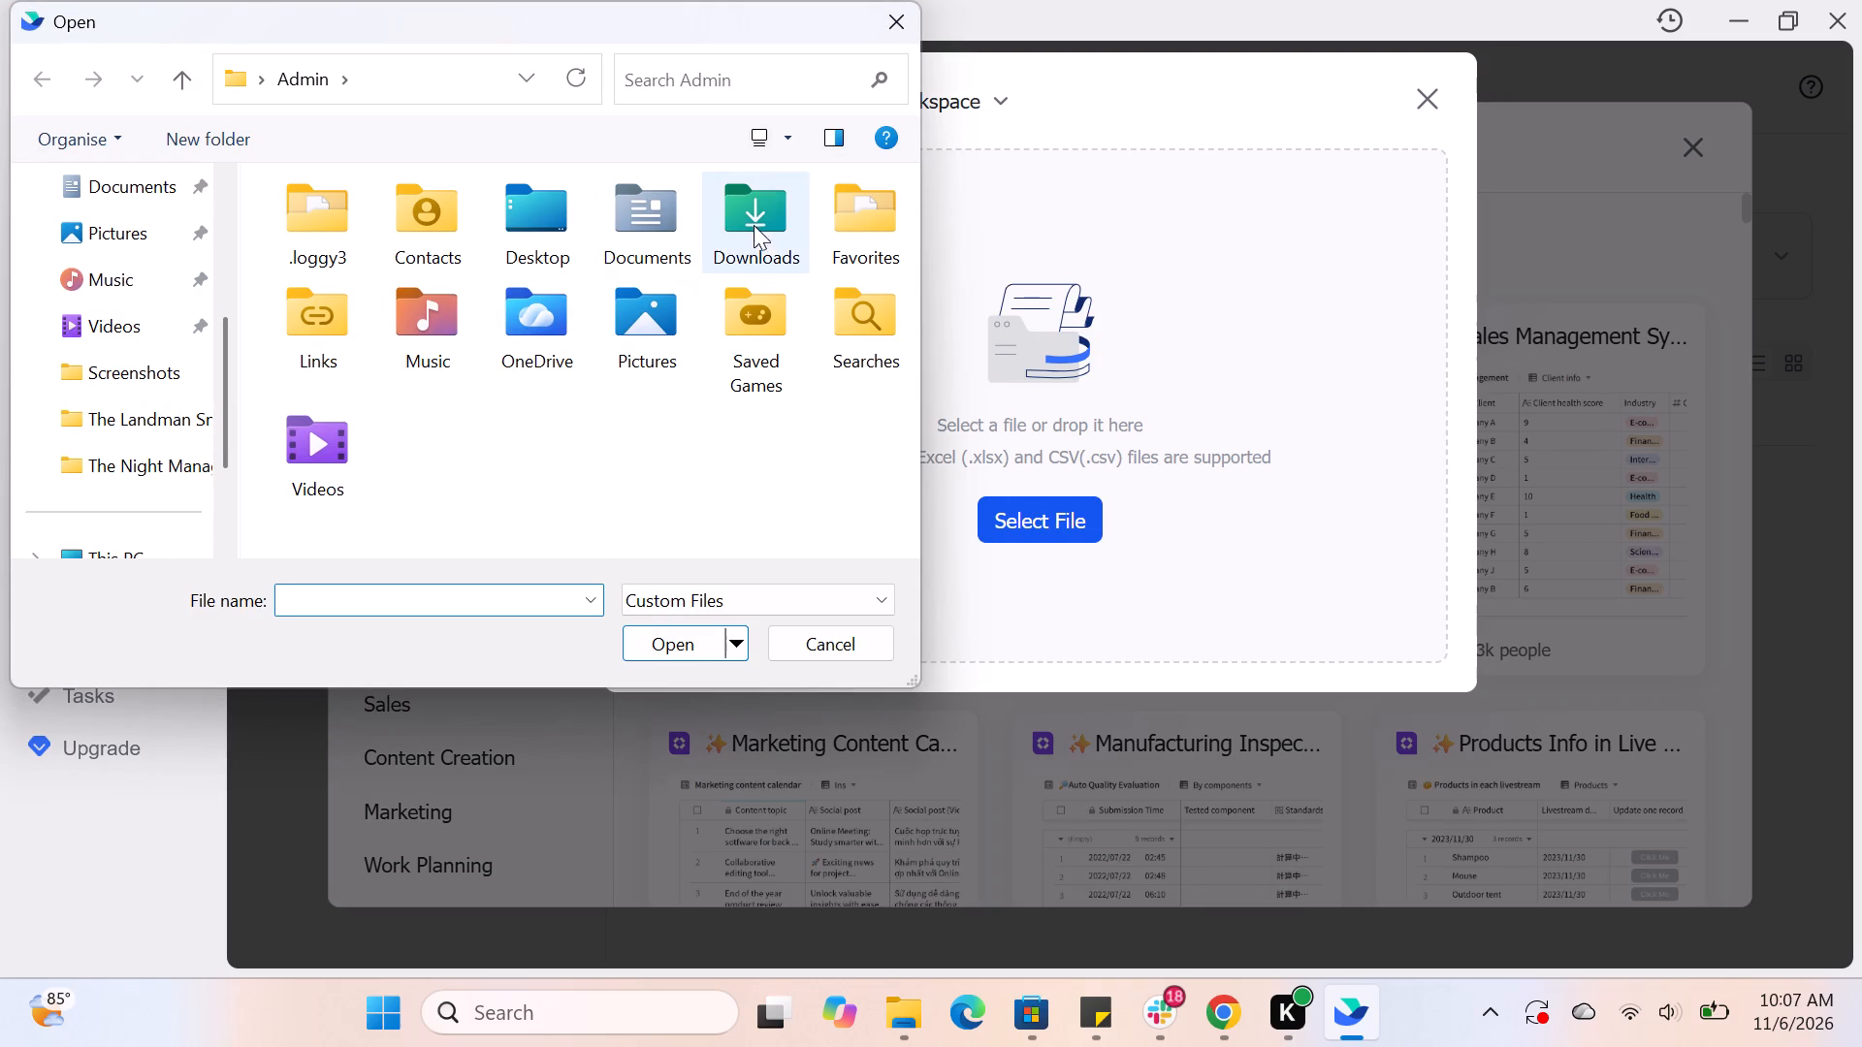
{"action": "left_click", "coordinate": [747, 234]}
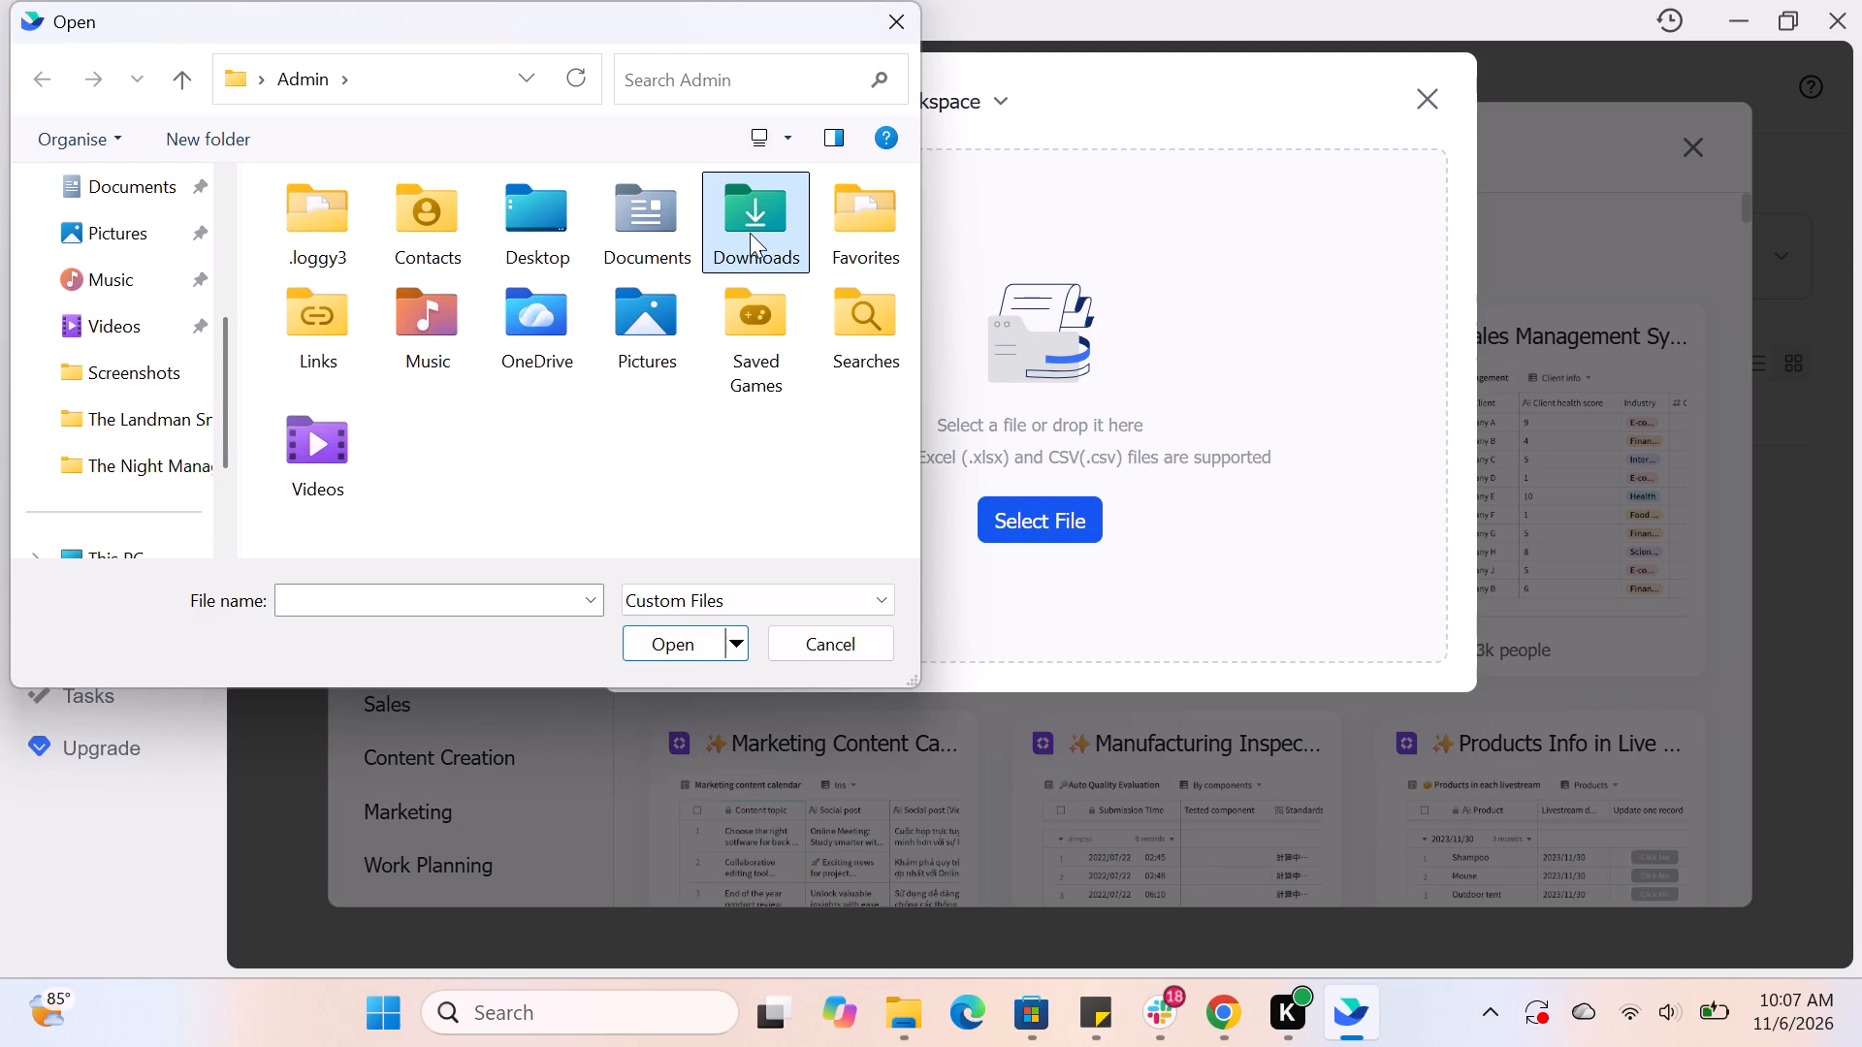
{"action": "double_click", "coordinate": [750, 233]}
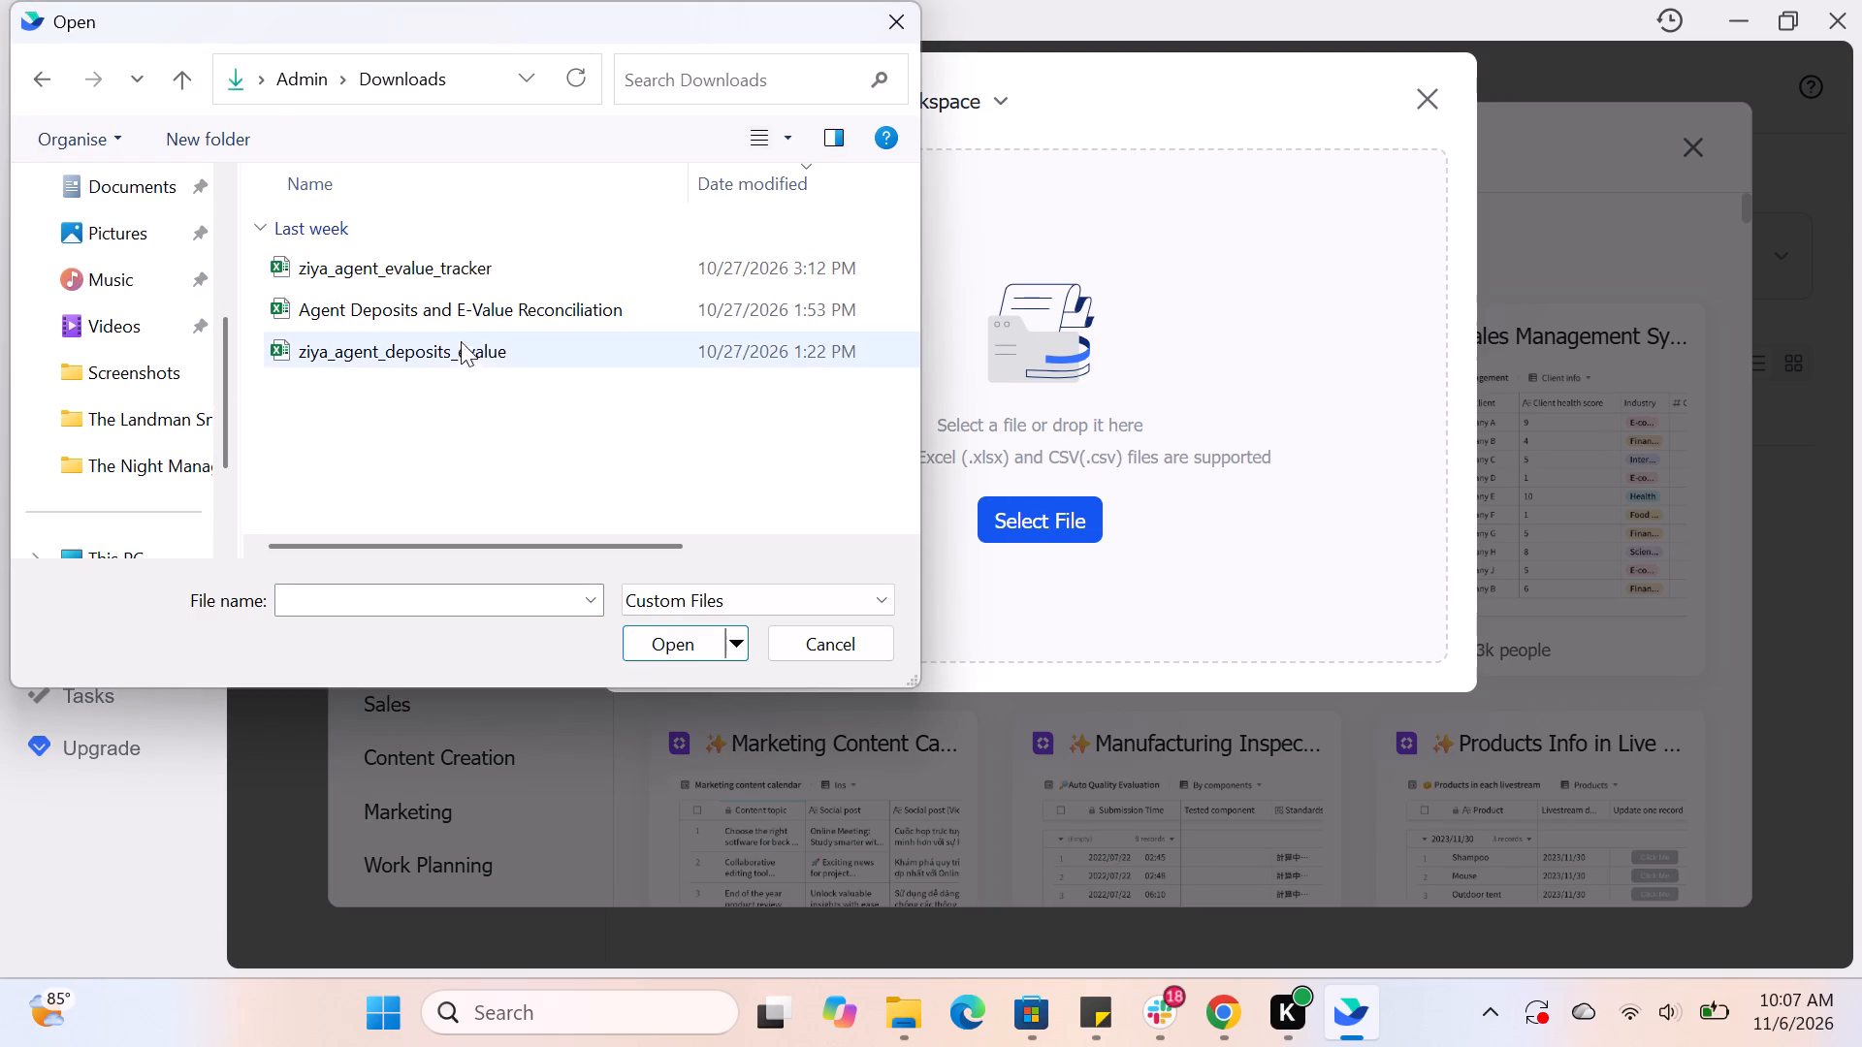
{"action": "scroll", "coordinate": [144, 297], "scroll_direction": "down", "scroll_amount": 1}
{"action": "scroll", "coordinate": [146, 297], "scroll_direction": "up", "scroll_amount": 1}
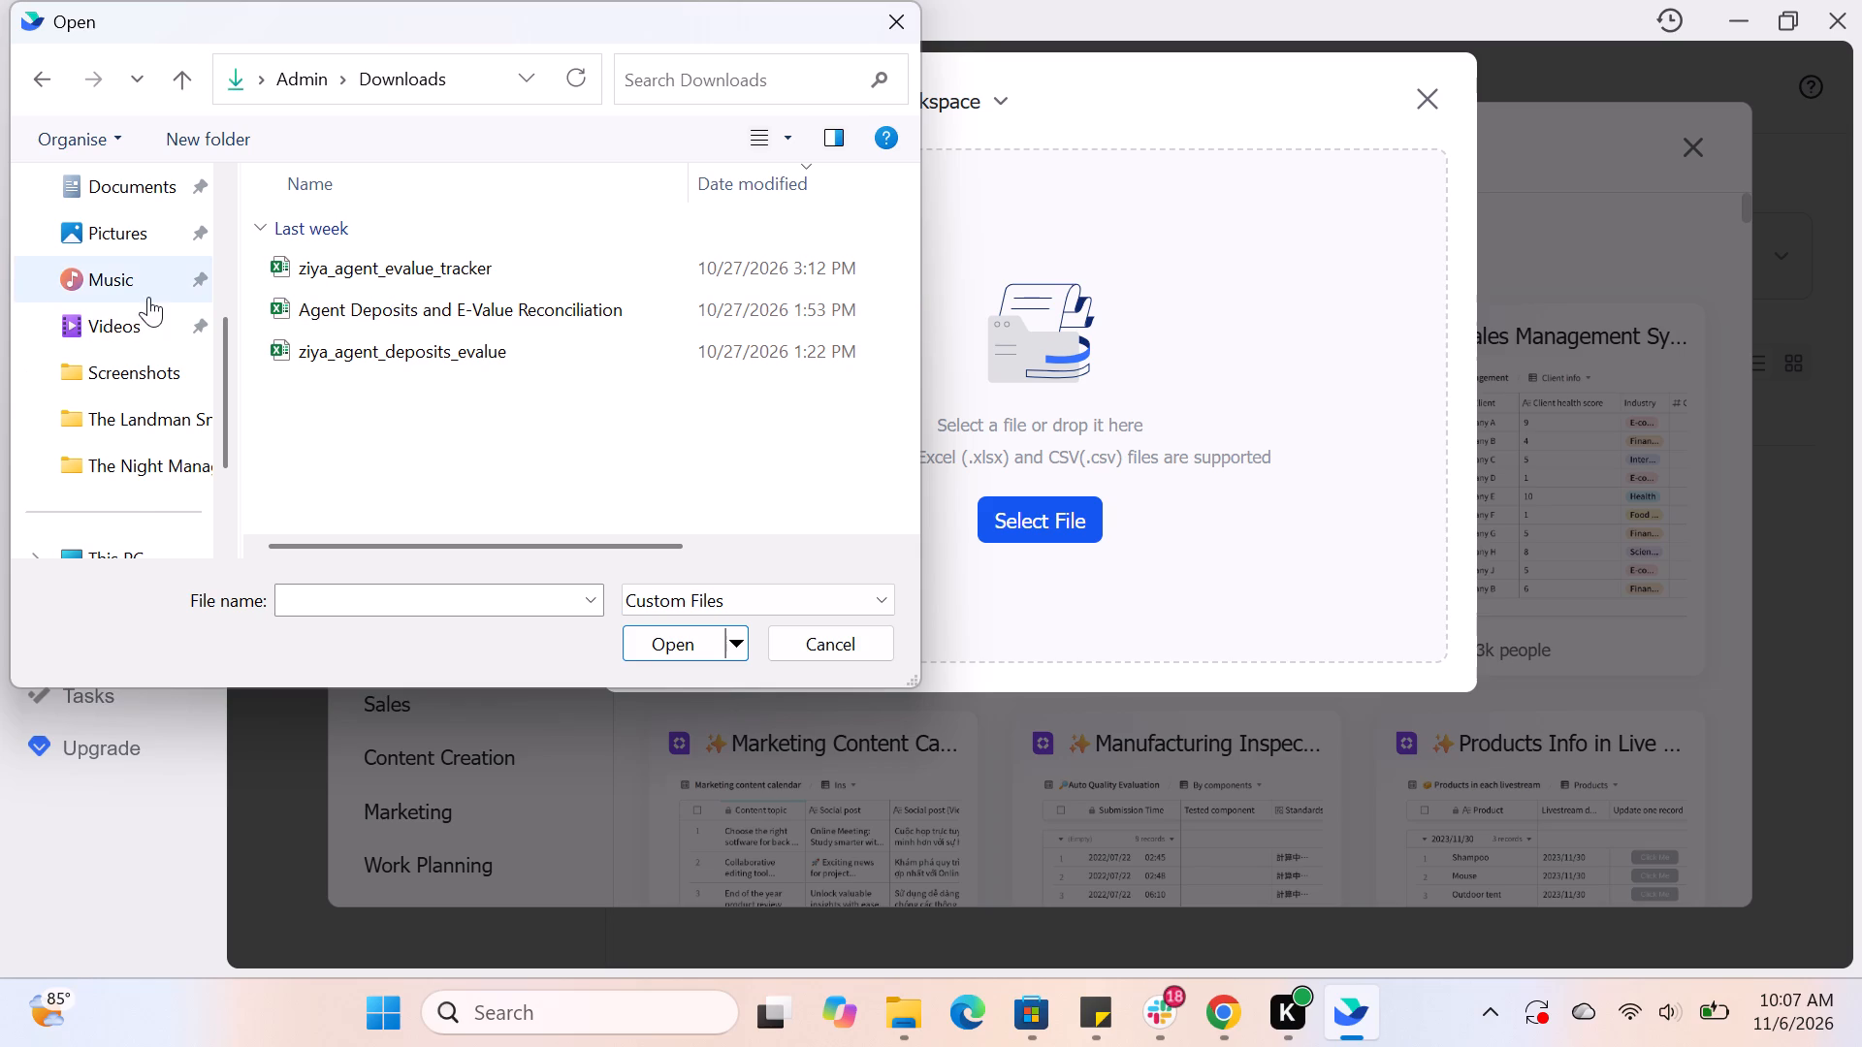
{"action": "scroll", "coordinate": [149, 297], "scroll_direction": "up", "scroll_amount": 4}
{"action": "scroll", "coordinate": [150, 303], "scroll_direction": "down", "scroll_amount": 1}
{"action": "scroll", "coordinate": [150, 307], "scroll_direction": "up", "scroll_amount": 5}
{"action": "scroll", "coordinate": [149, 309], "scroll_direction": "down", "scroll_amount": 1}
{"action": "scroll", "coordinate": [149, 309], "scroll_direction": "up", "scroll_amount": 4}
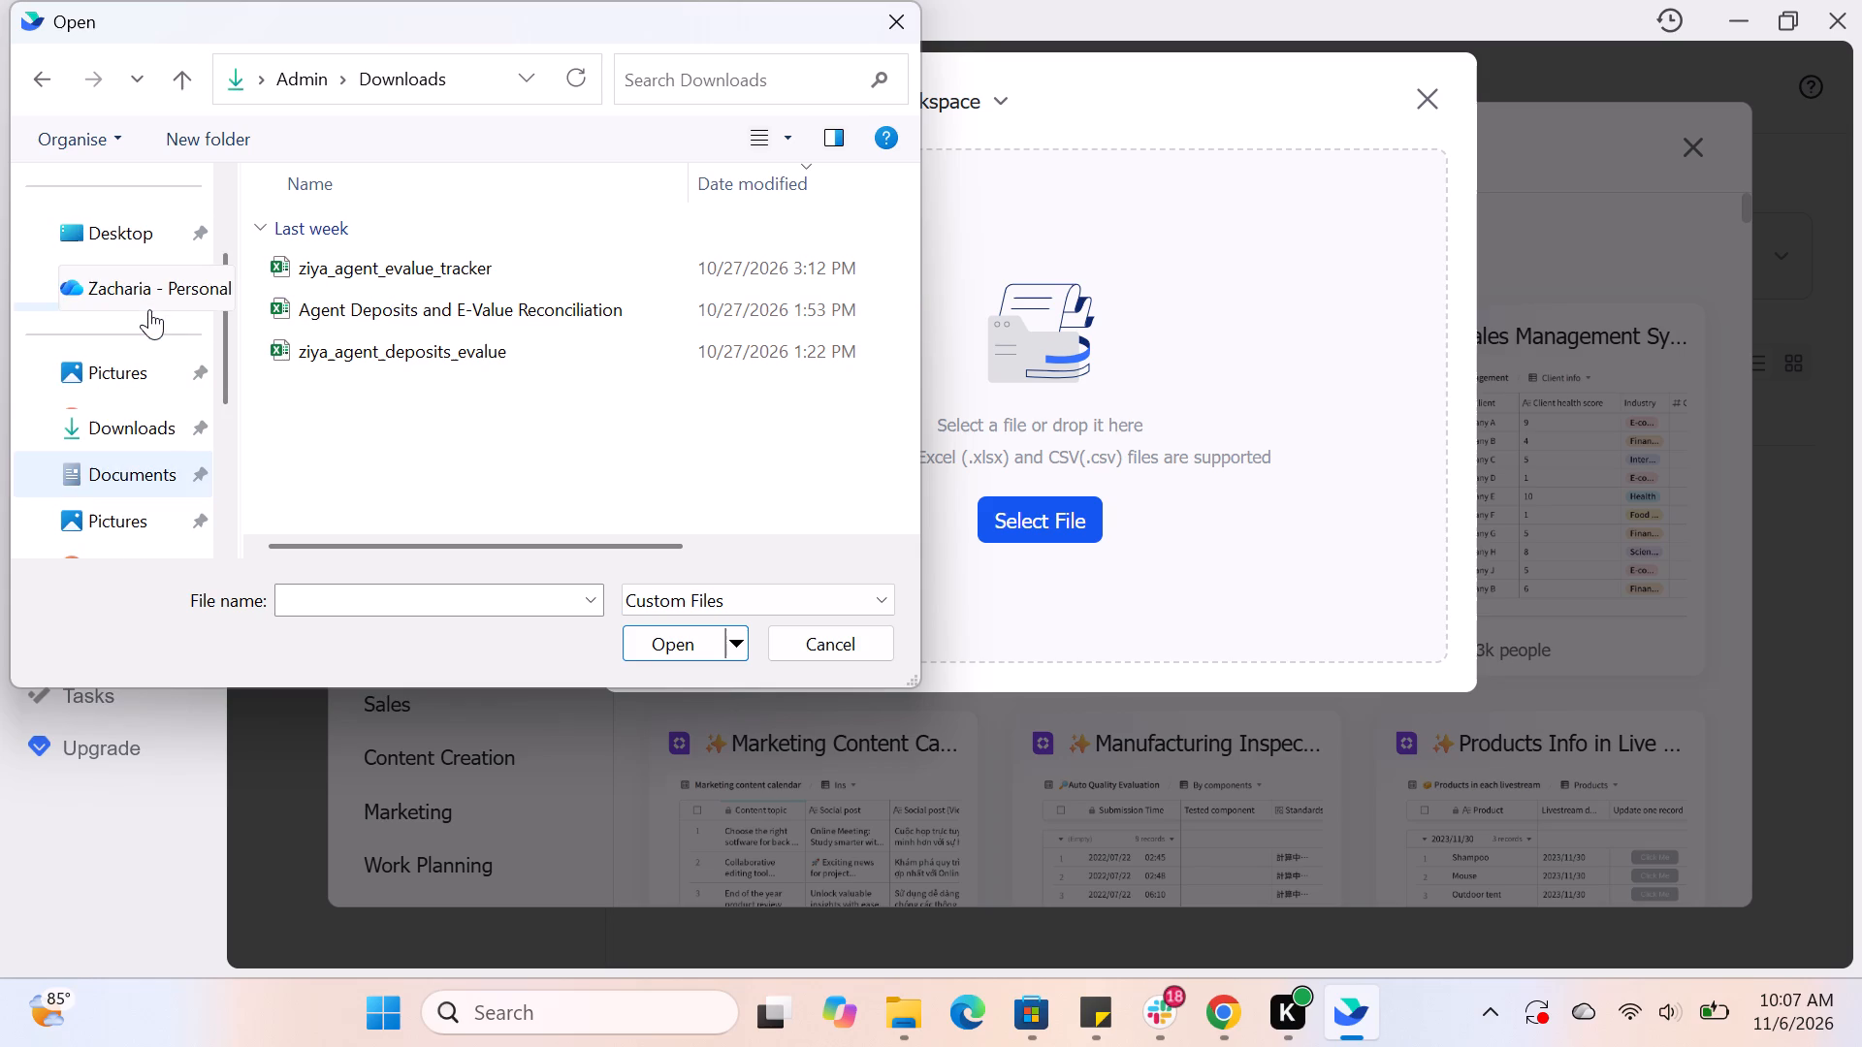
{"action": "scroll", "coordinate": [149, 309], "scroll_direction": "up", "scroll_amount": 4}
{"action": "left_click", "coordinate": [123, 198]}
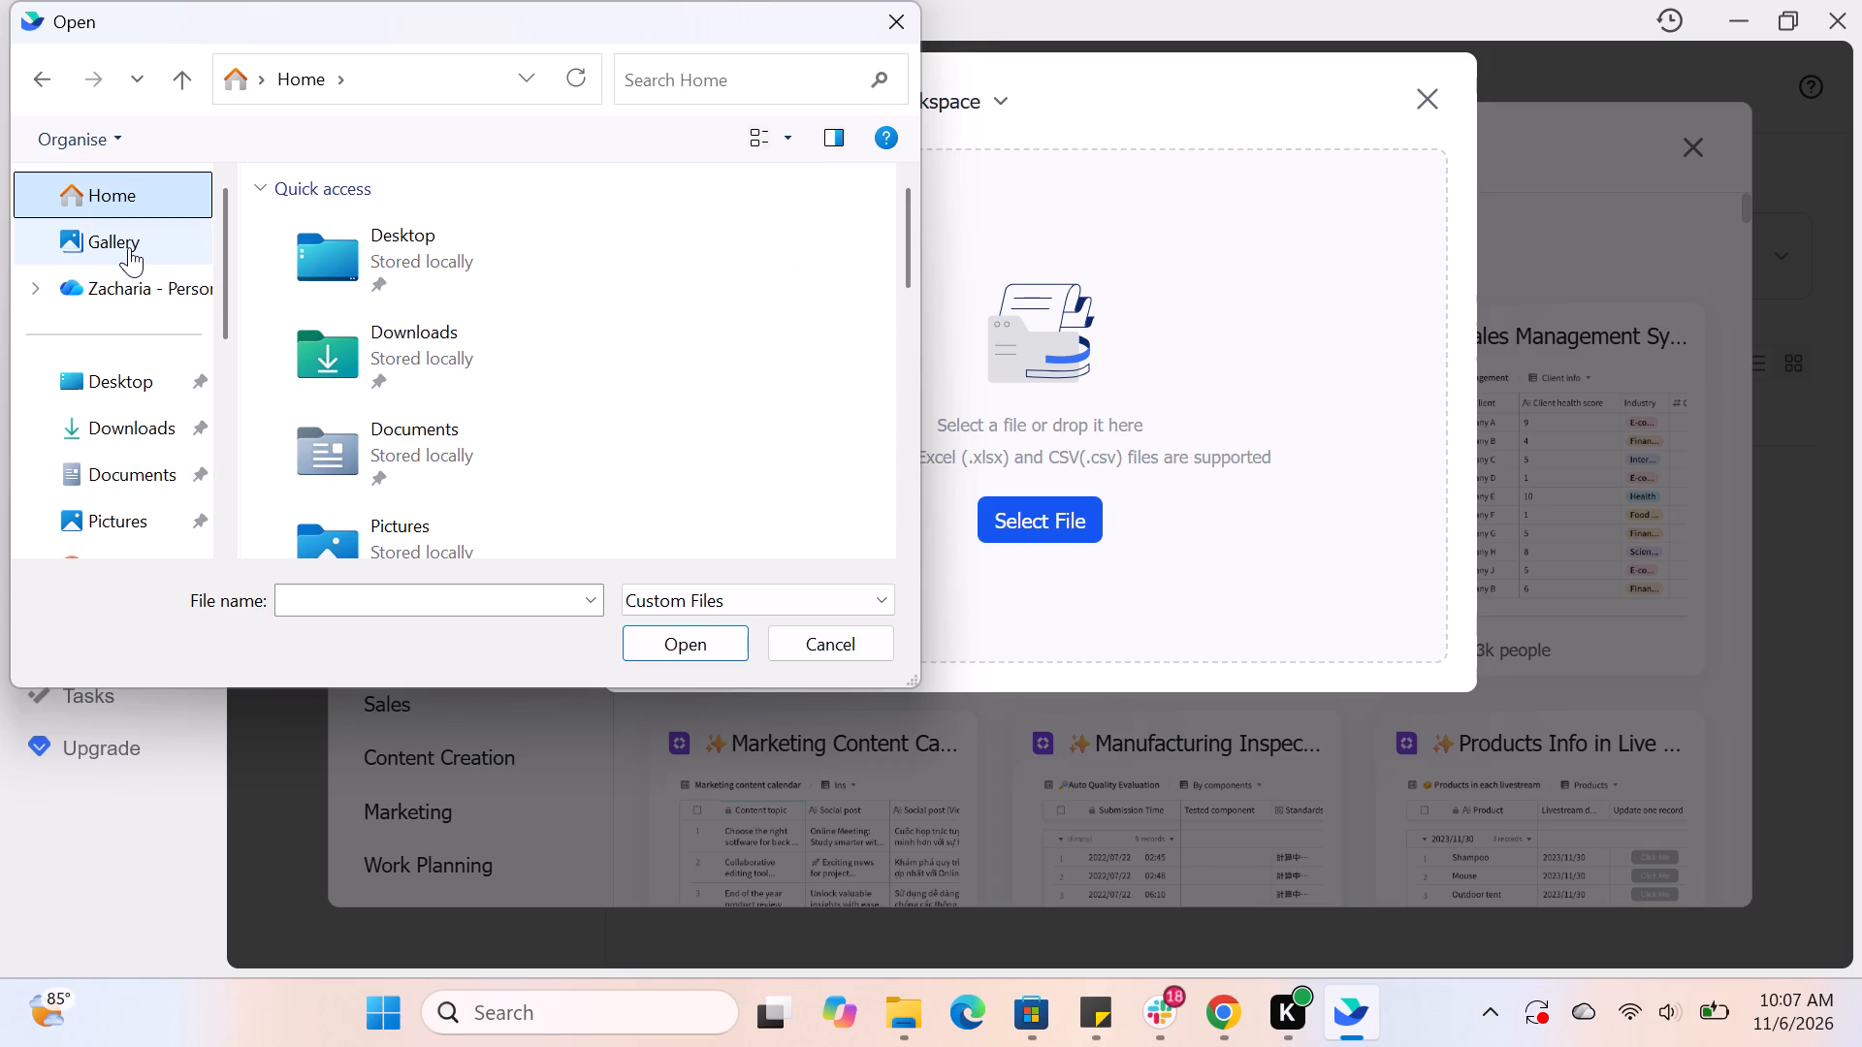
{"action": "left_click", "coordinate": [129, 247]}
{"action": "left_click", "coordinate": [133, 273]}
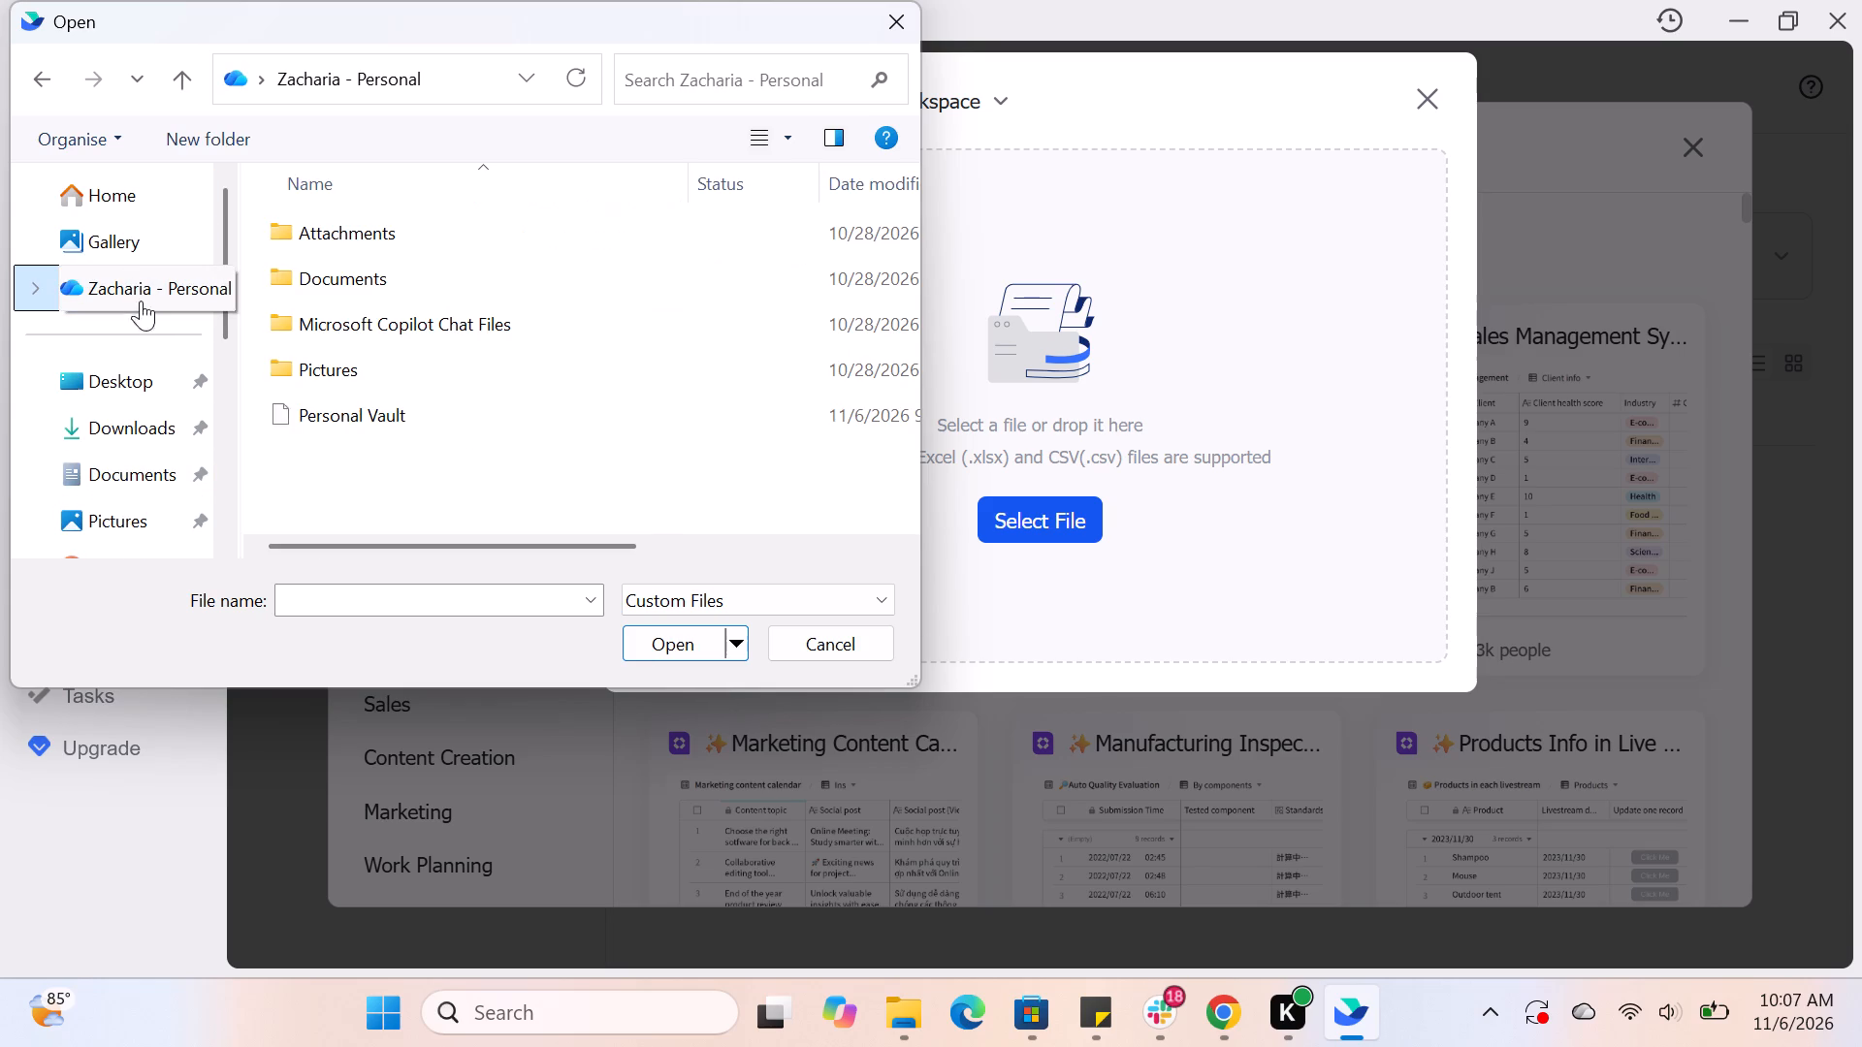
{"action": "left_click", "coordinate": [122, 386]}
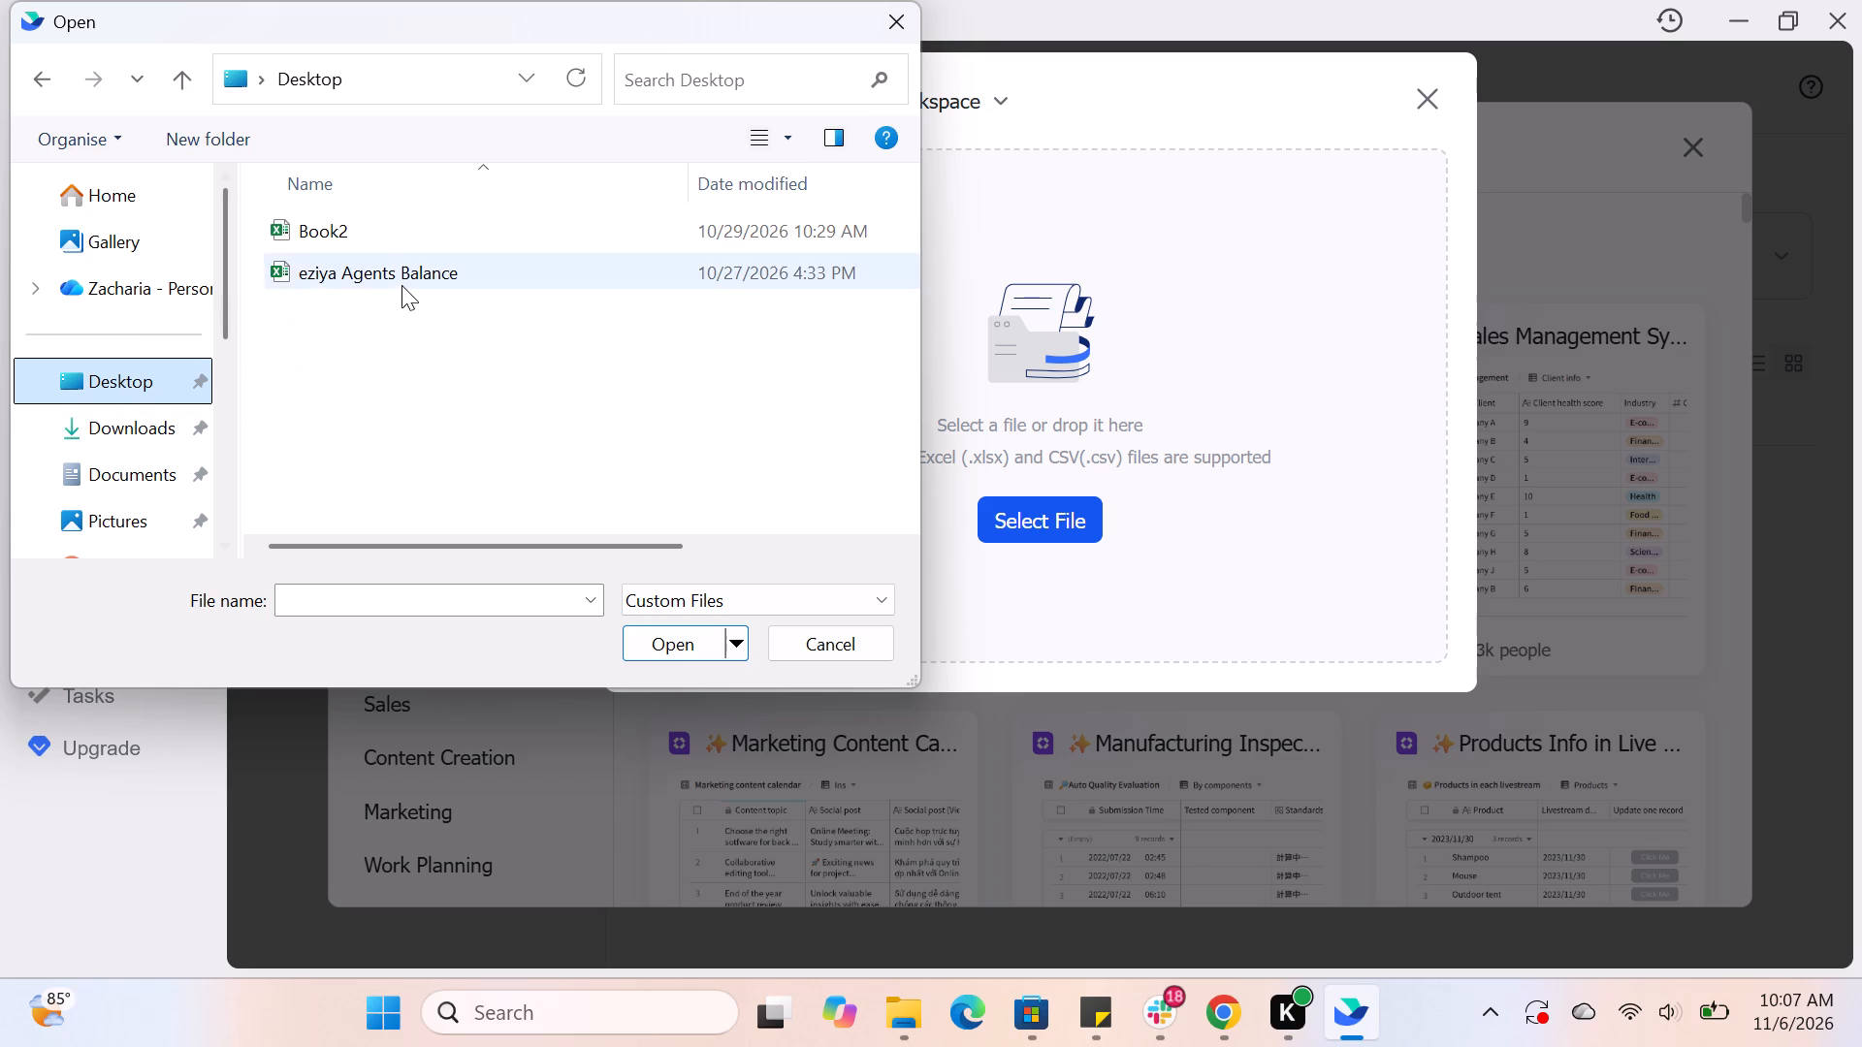
{"action": "left_click", "coordinate": [382, 233]}
{"action": "left_click", "coordinate": [655, 652]}
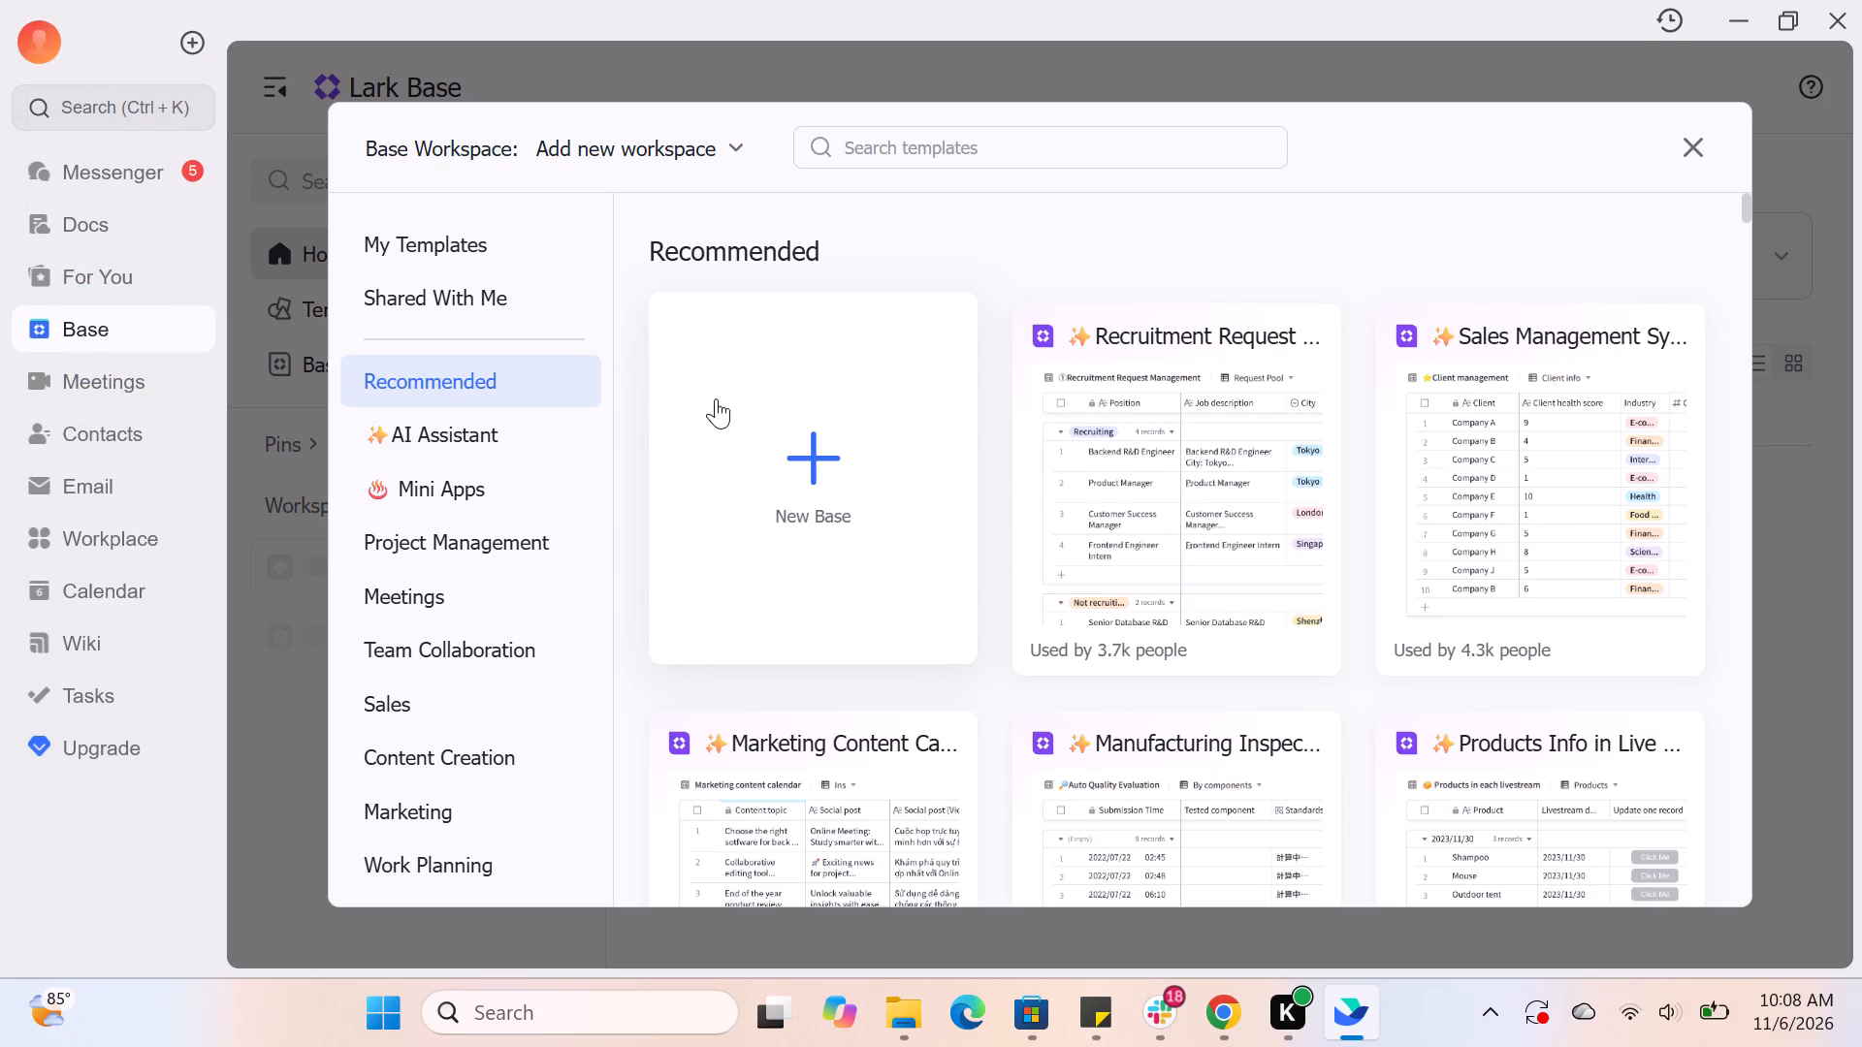
{"action": "left_click", "coordinate": [1258, 617]}
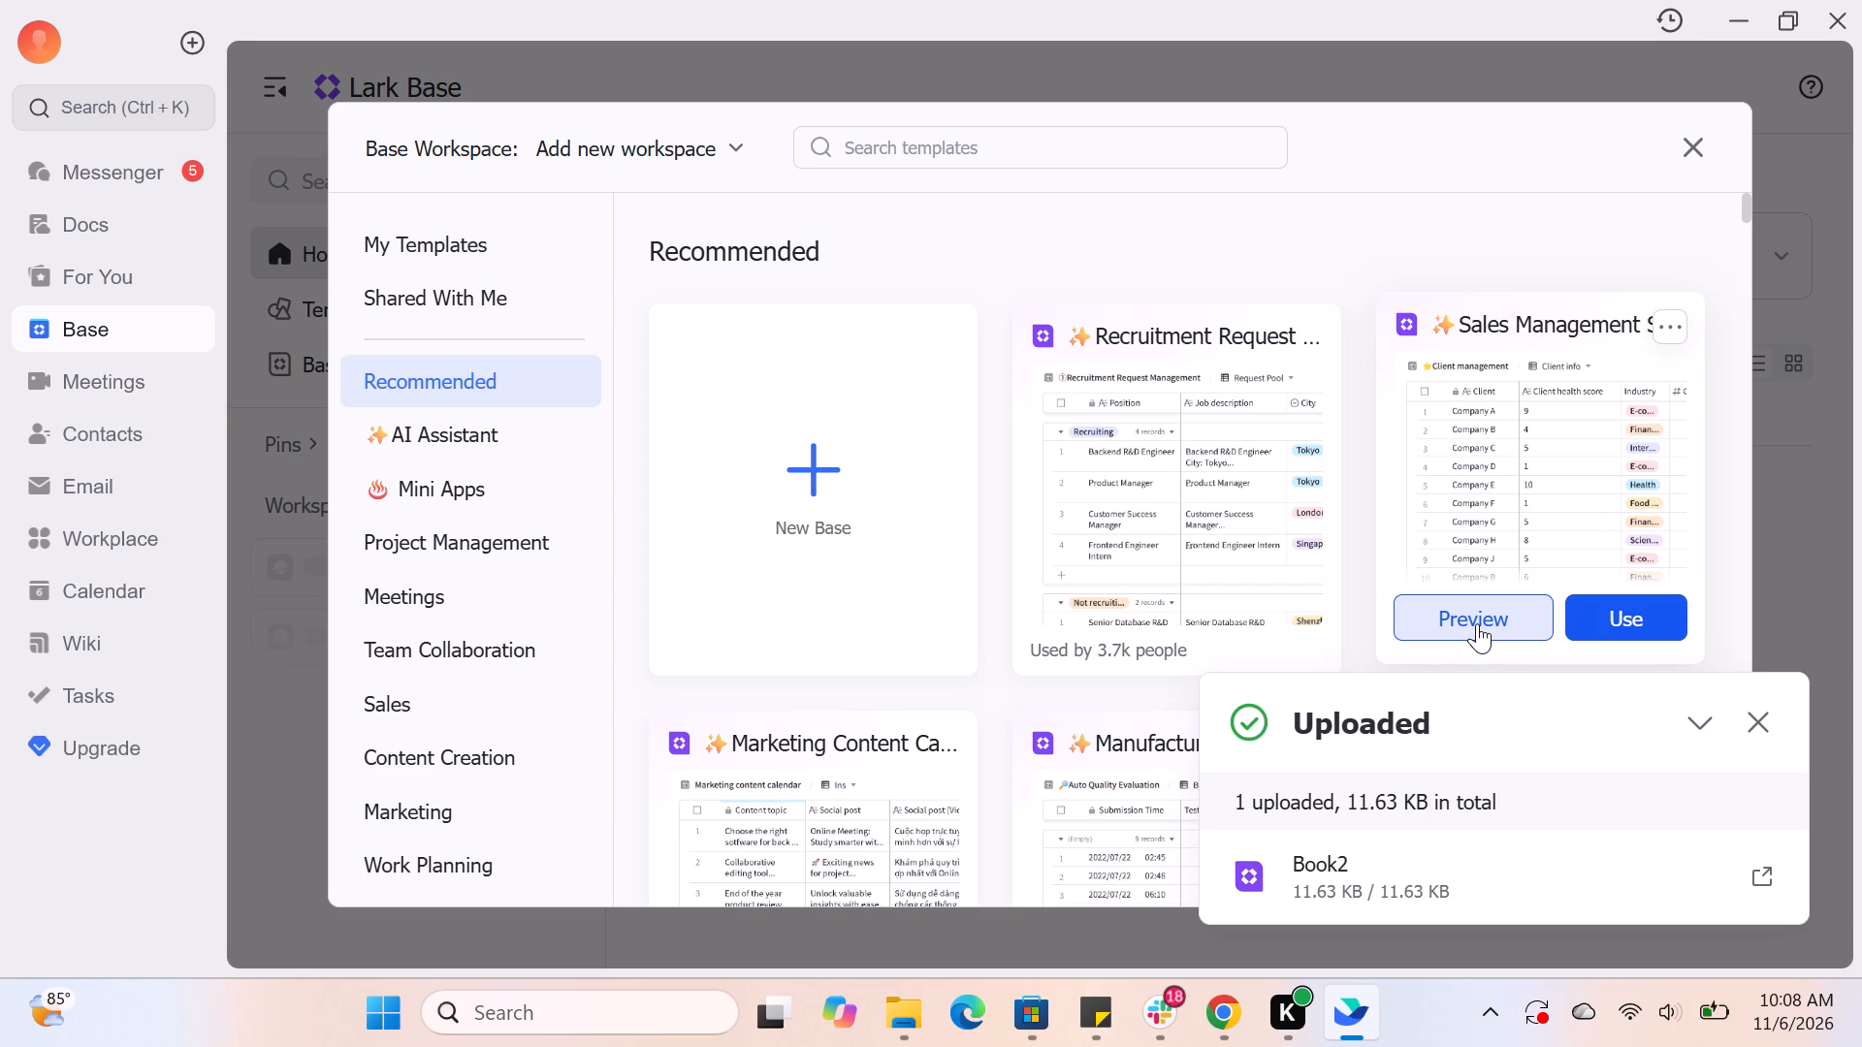
Open the uploaded Book2 base from the upload notification.
{"action": "left_click", "coordinate": [1348, 809]}
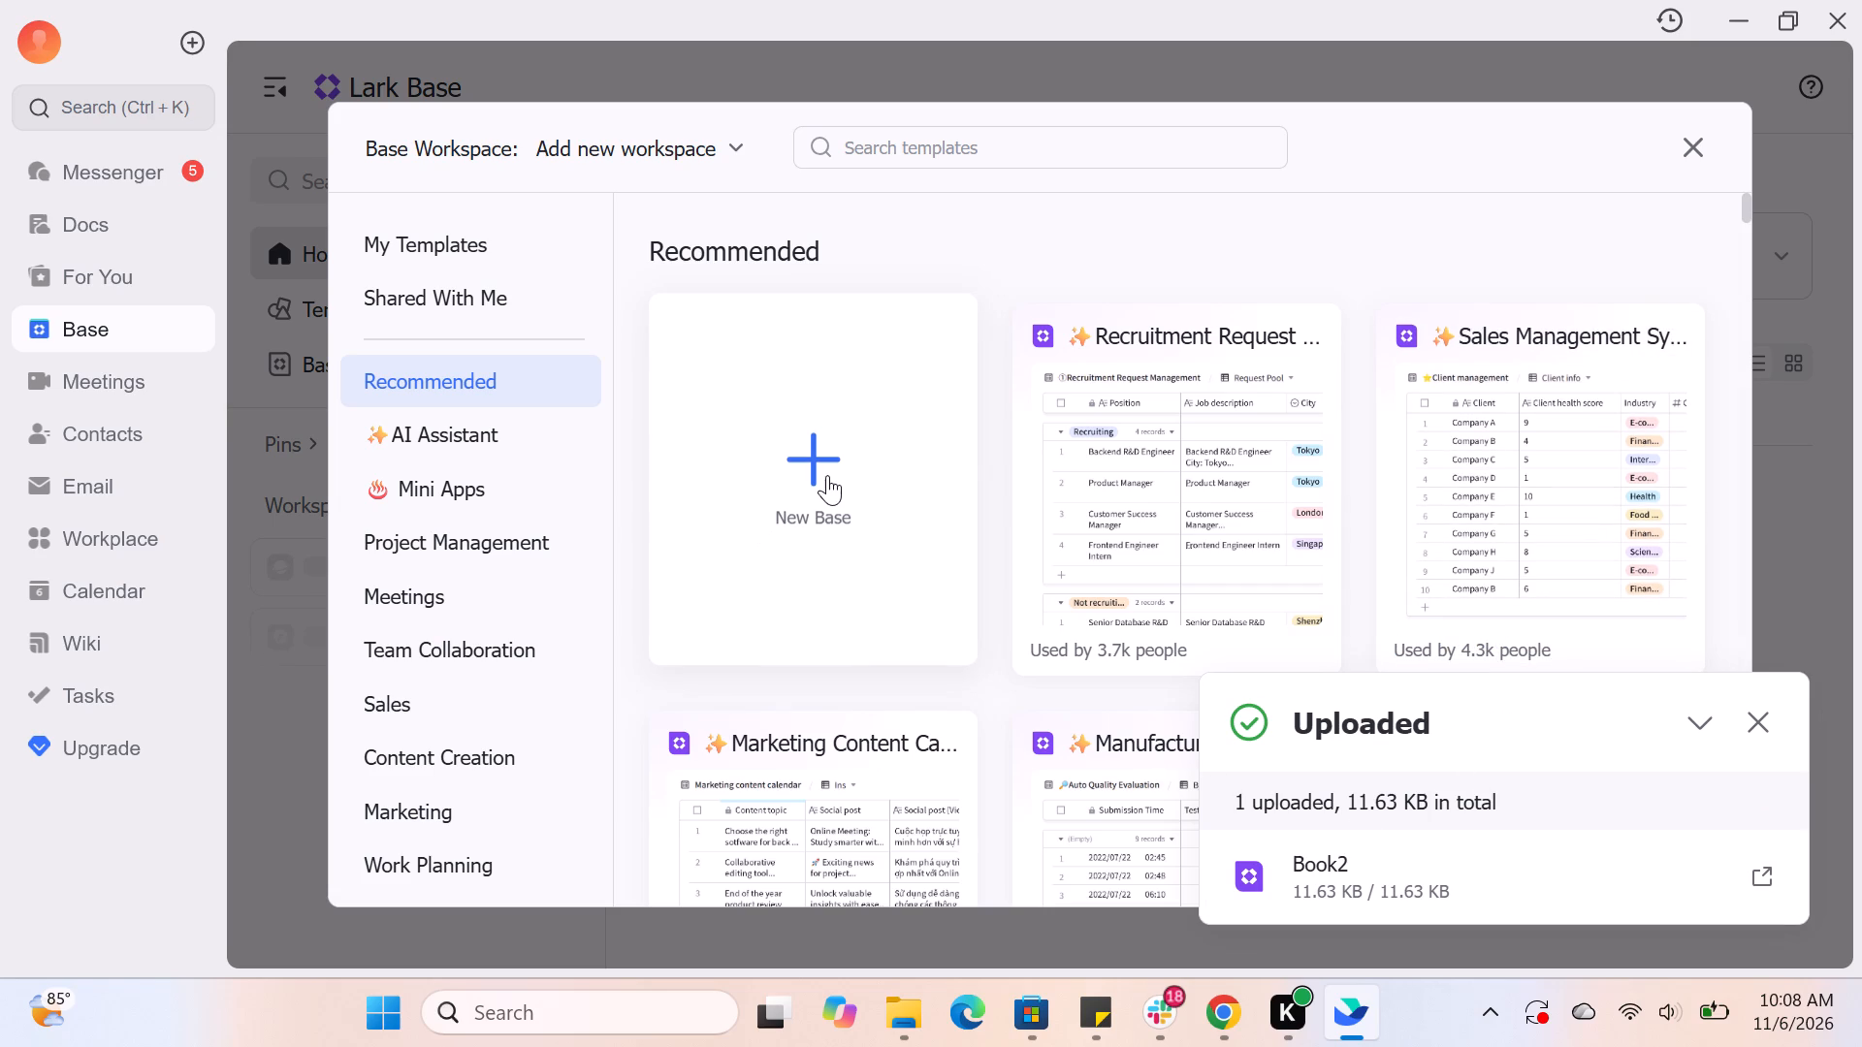
{"action": "double_click", "coordinate": [1327, 806]}
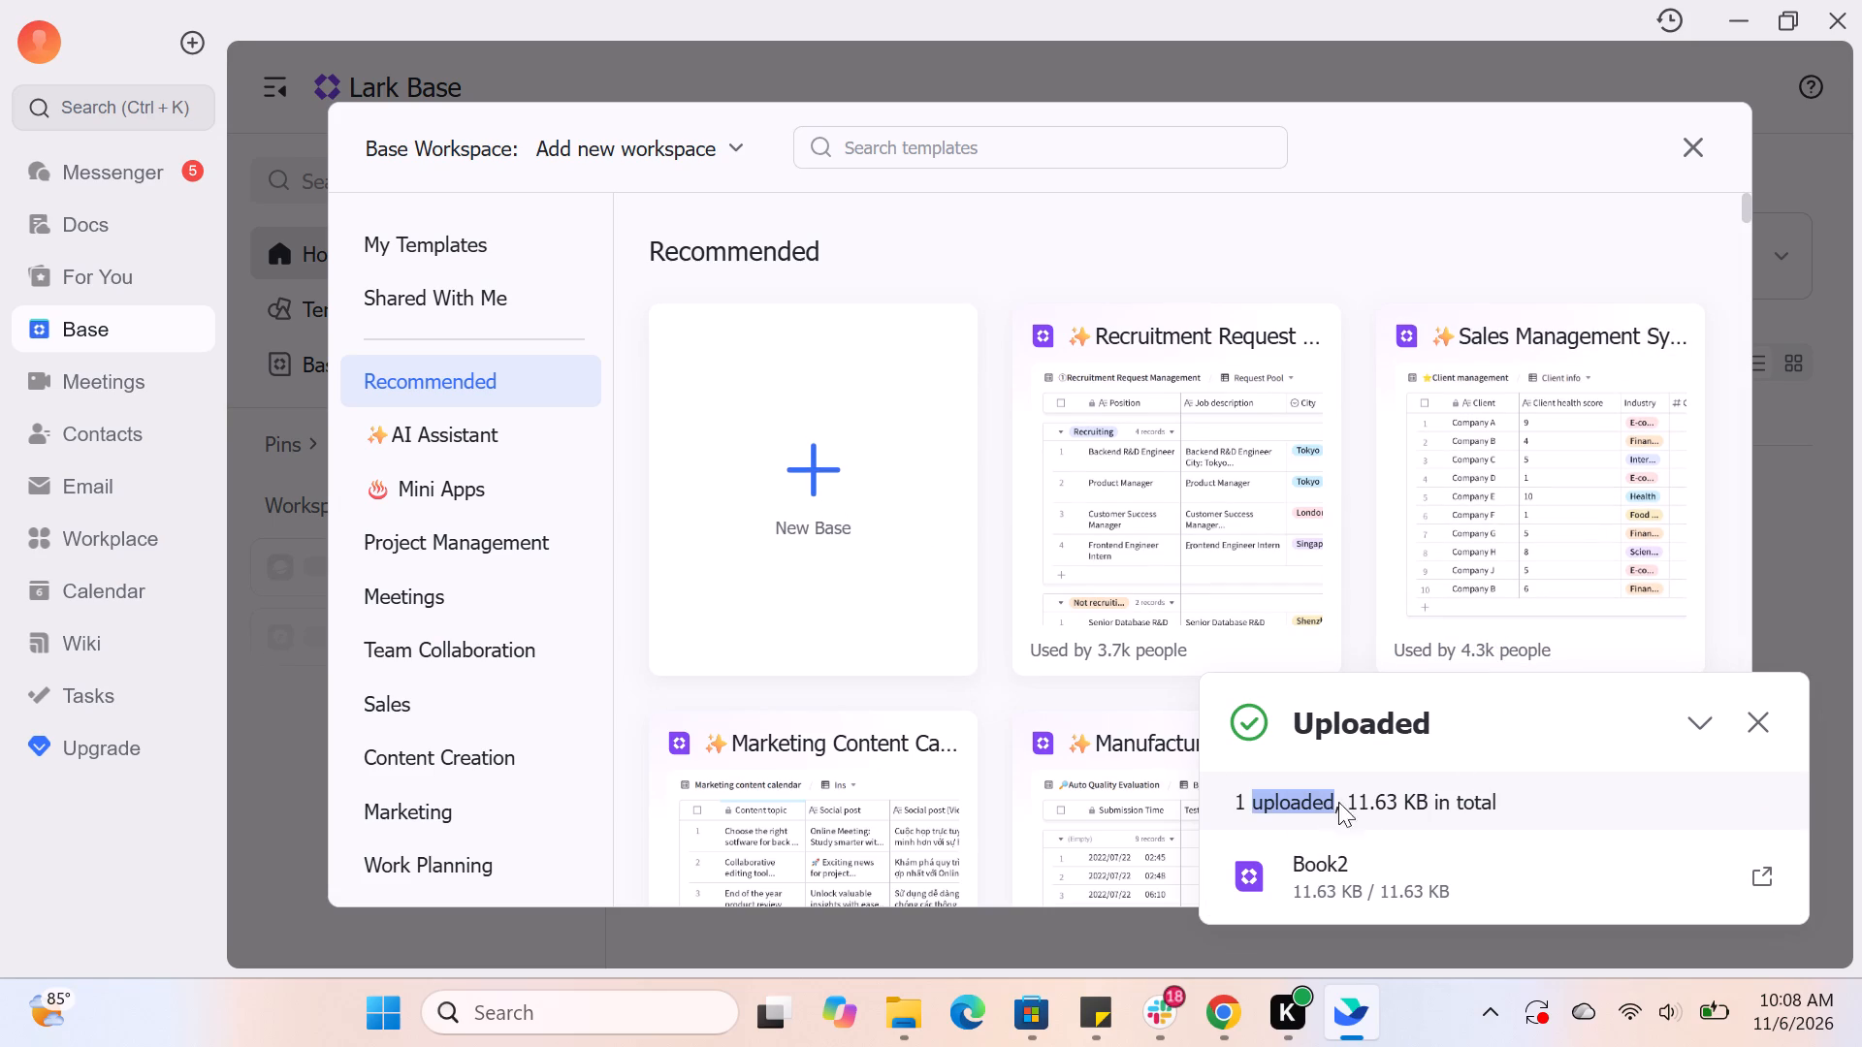
{"action": "left_click", "coordinate": [1700, 713]}
{"action": "left_click", "coordinate": [1702, 875]}
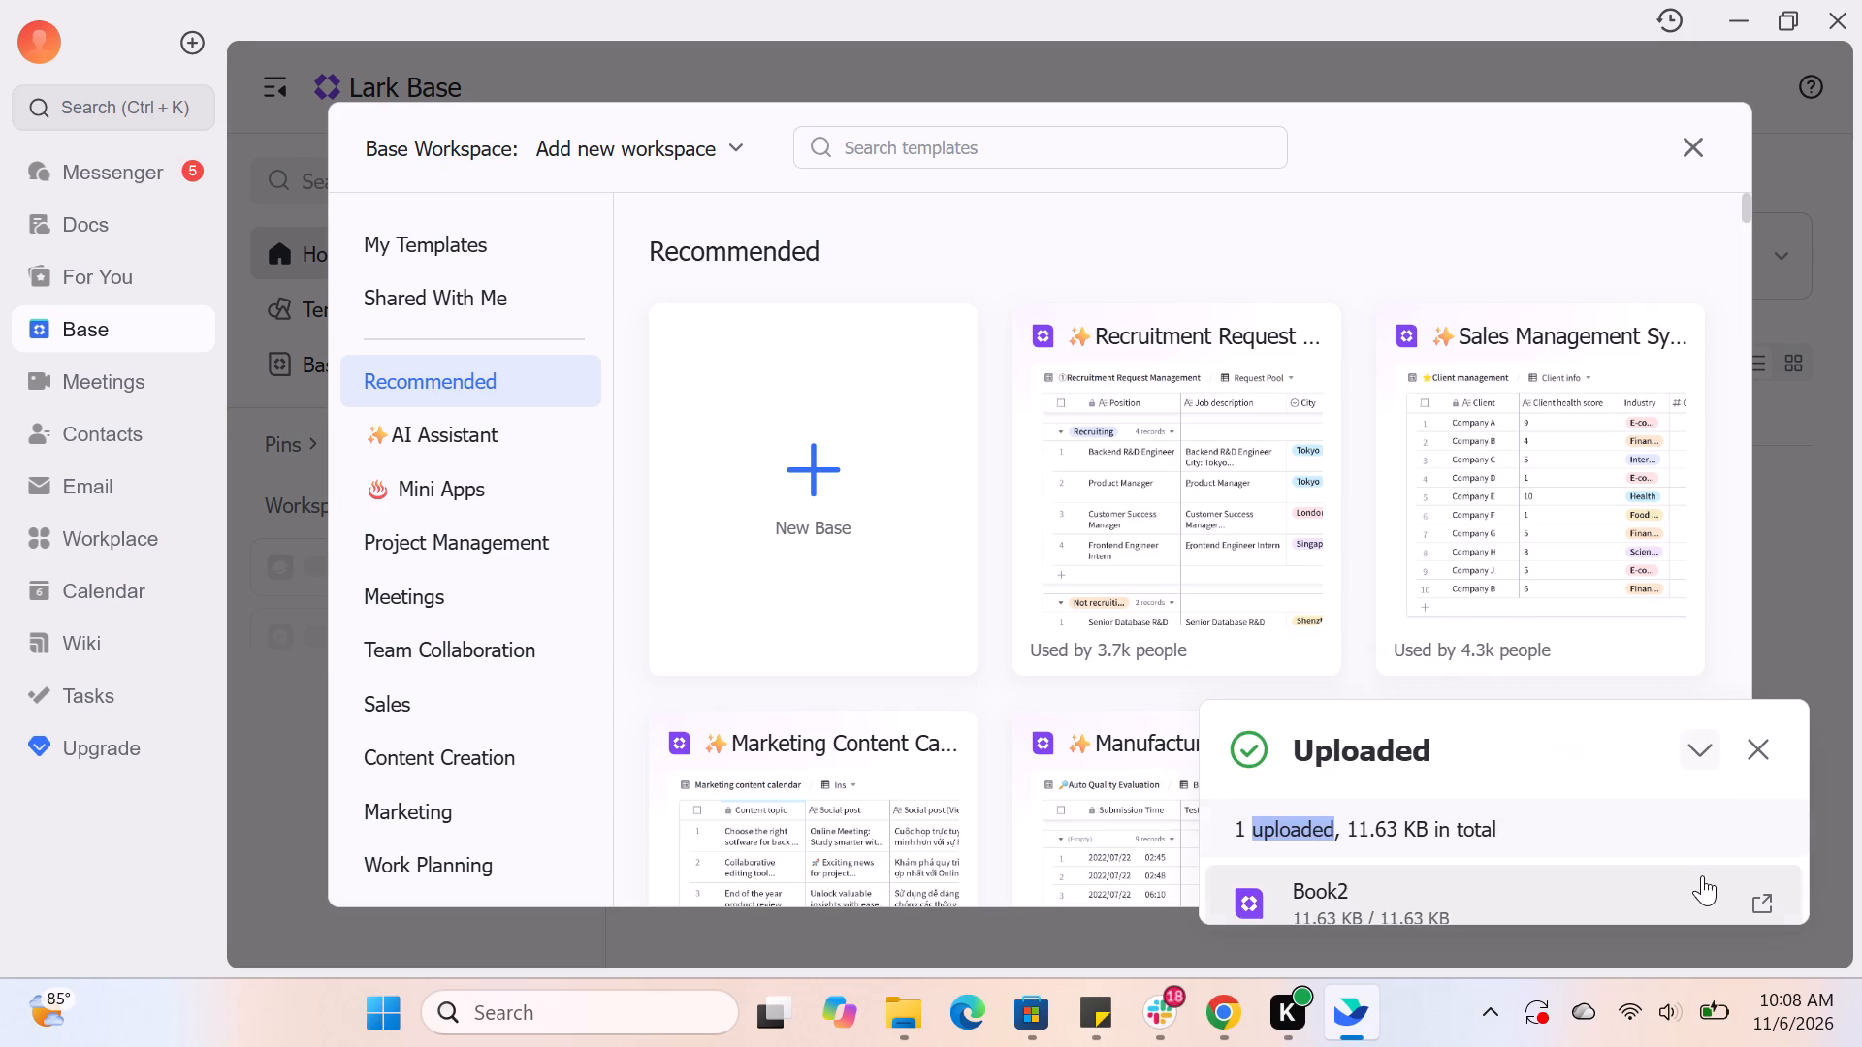
{"action": "left_click", "coordinate": [1377, 811]}
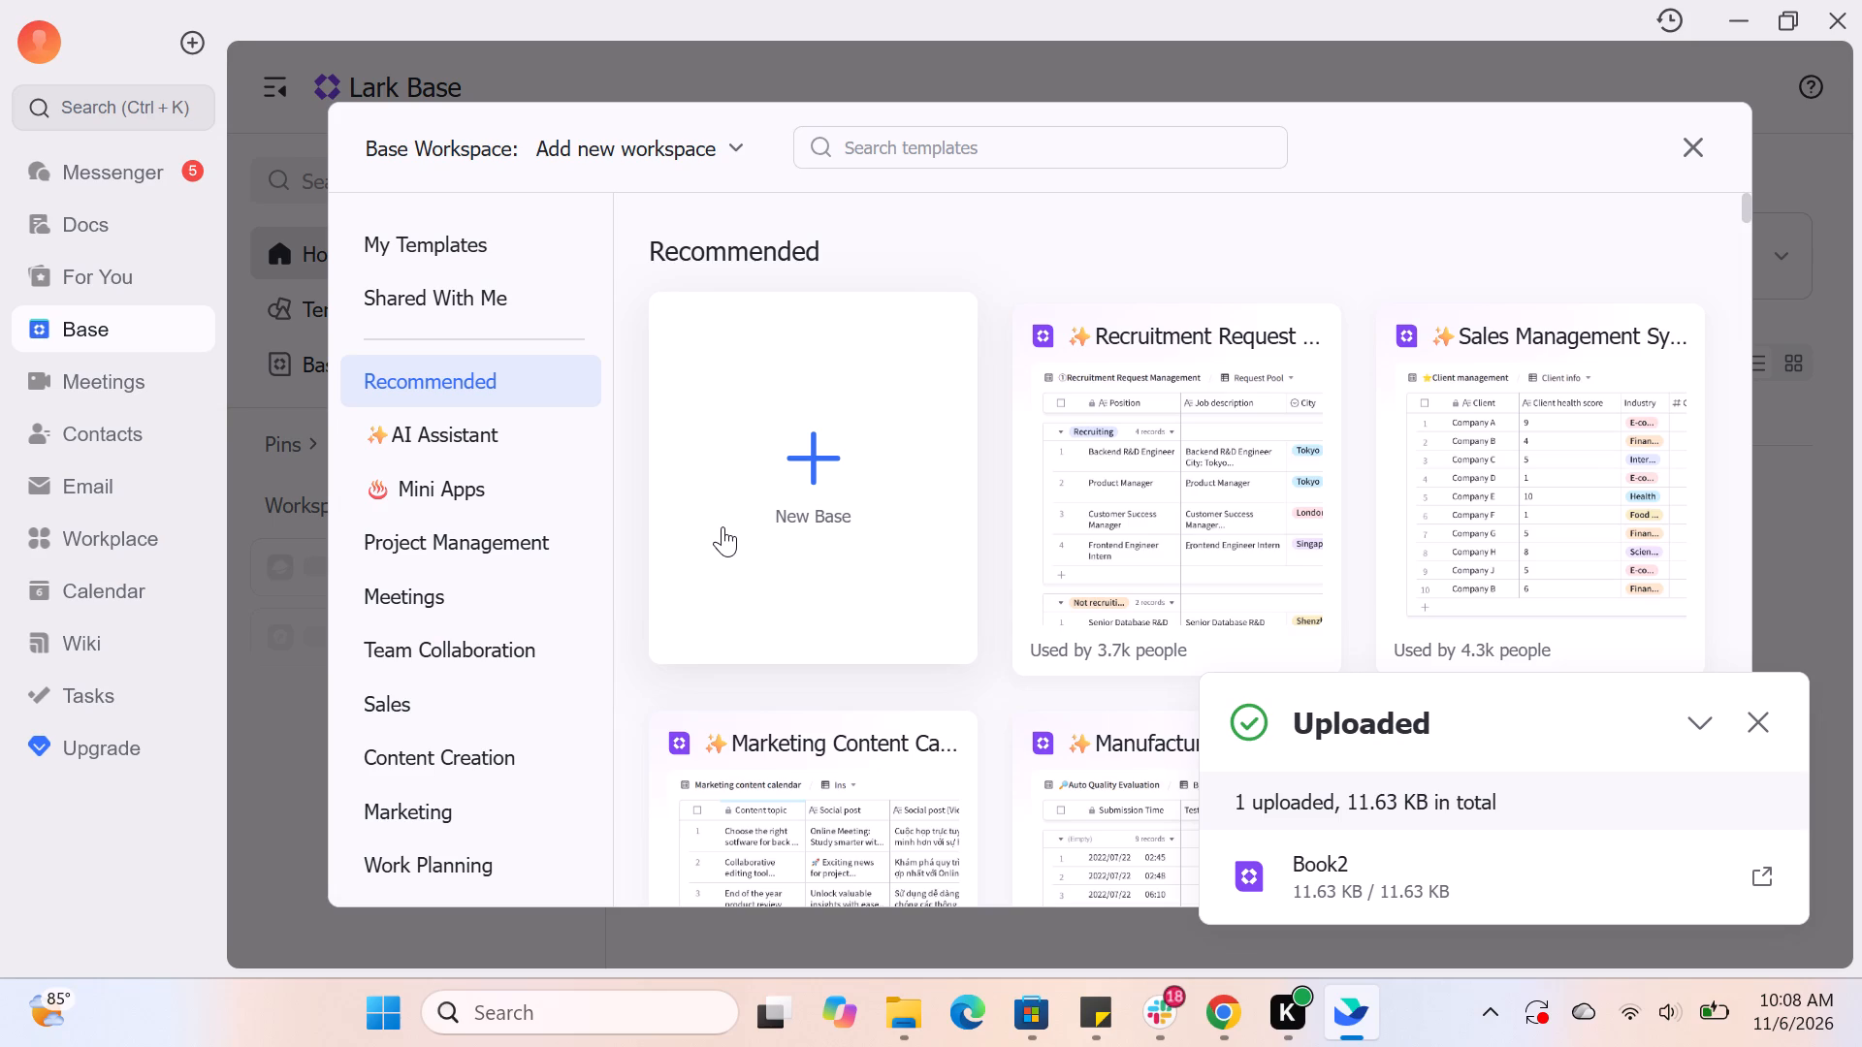
{"action": "left_click", "coordinate": [1353, 813]}
{"action": "double_click", "coordinate": [1342, 872]}
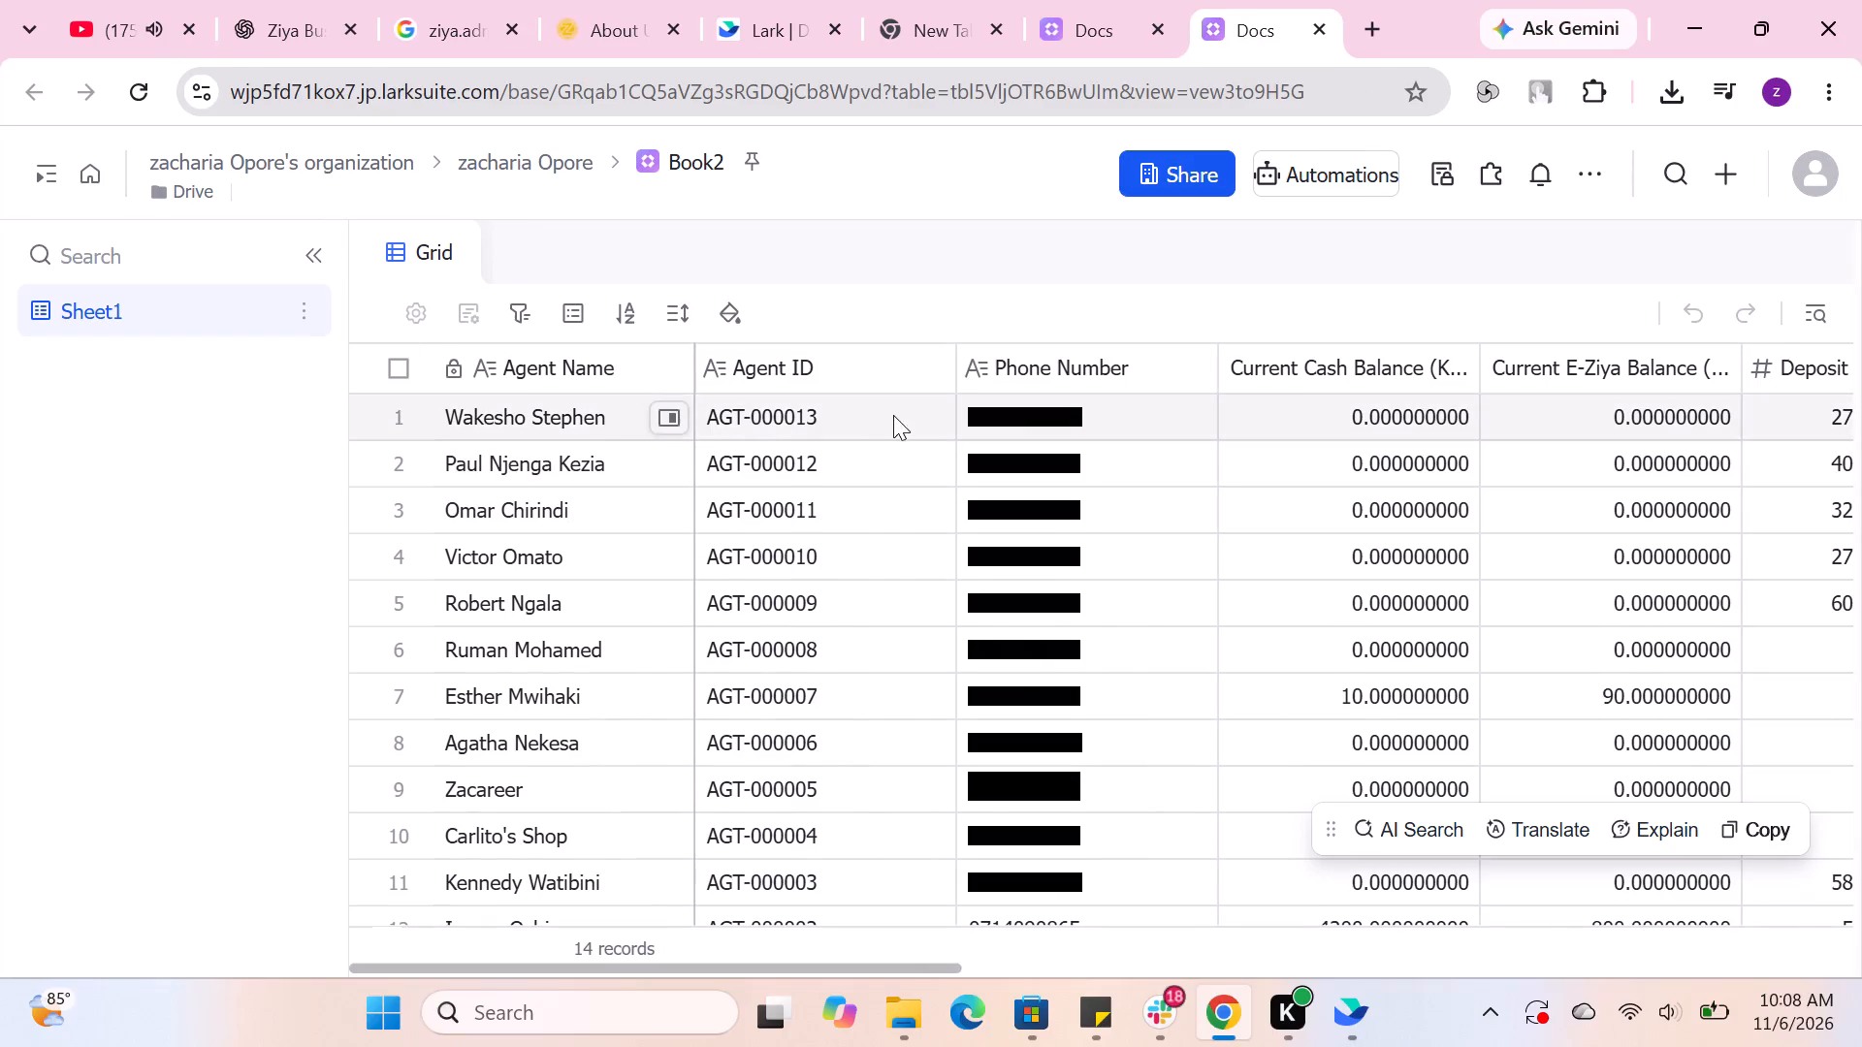
Examine the imported agent records in Book2 across all columns, from Agent ID through to Status.
{"action": "scroll", "coordinate": [928, 504], "scroll_direction": "down", "scroll_amount": 2}
{"action": "scroll", "coordinate": [1039, 595], "scroll_direction": "down", "scroll_amount": 1}
{"action": "scroll", "coordinate": [1265, 596], "scroll_direction": "up", "scroll_amount": 1}
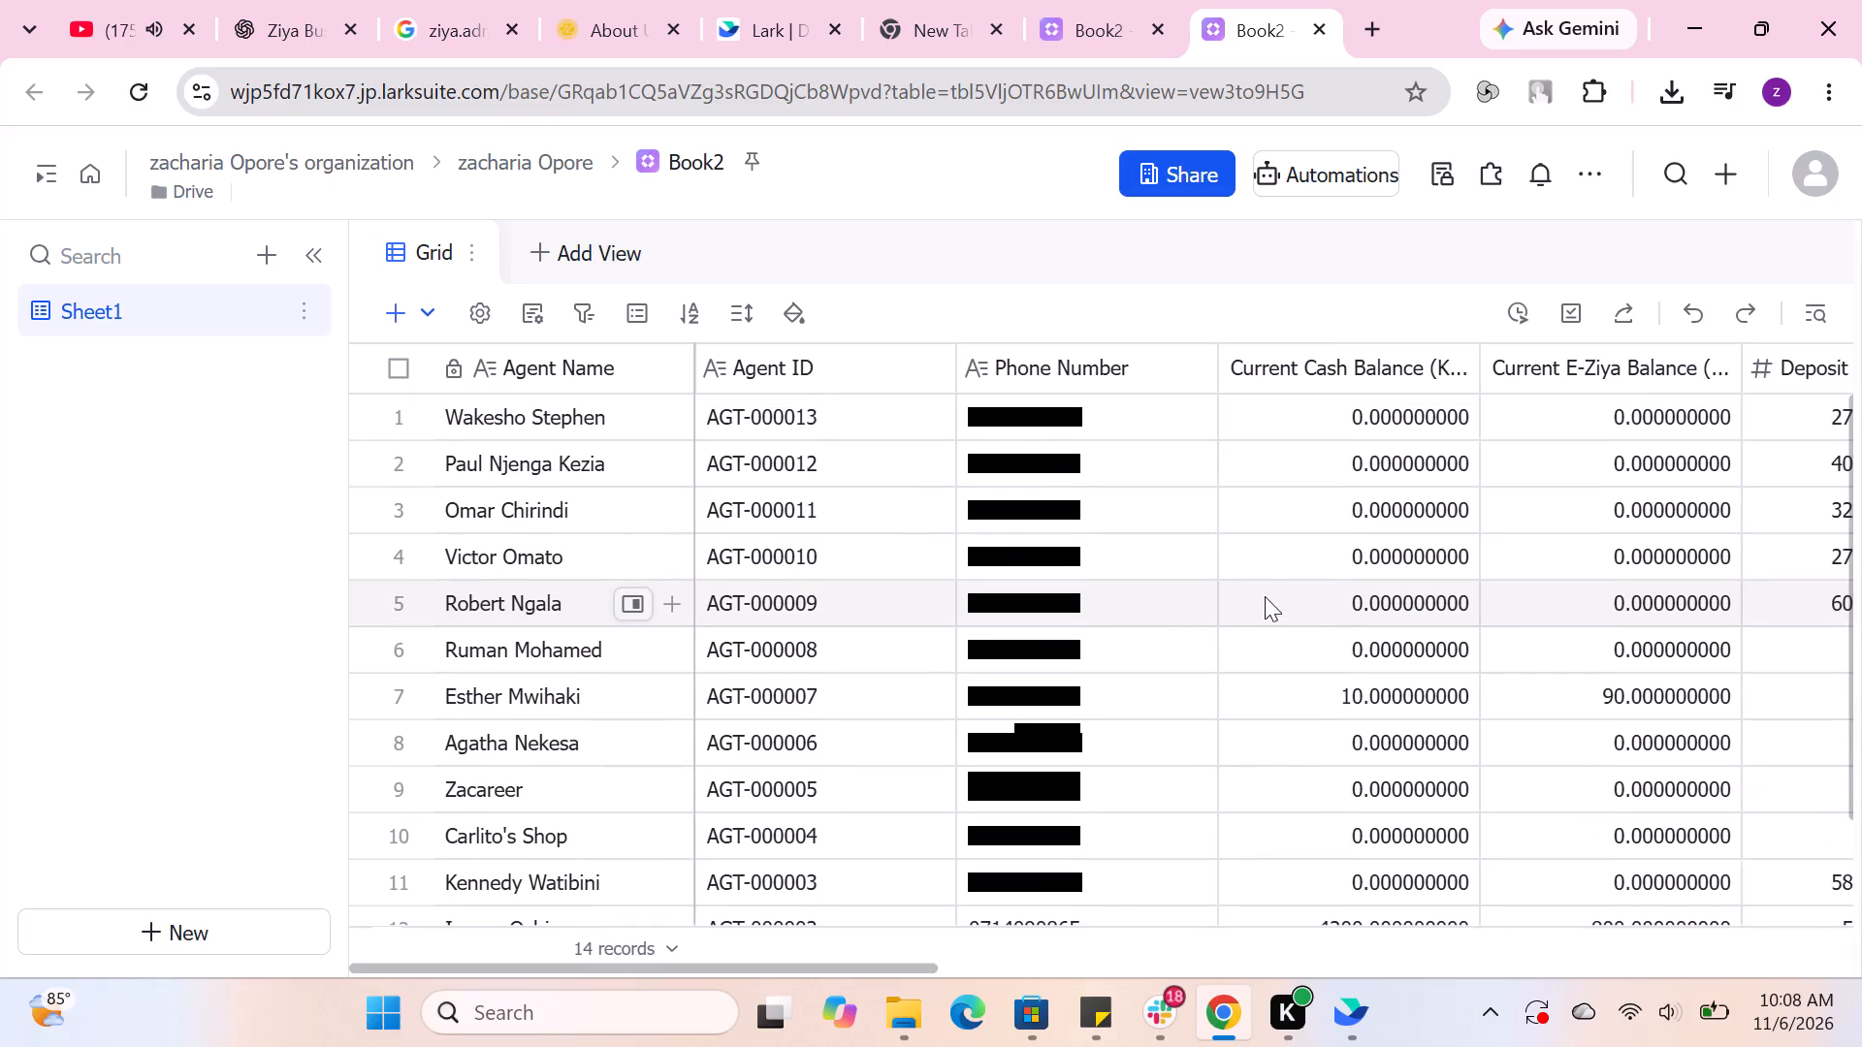
{"action": "scroll", "coordinate": [1265, 596], "scroll_direction": "up", "scroll_amount": 1}
{"action": "scroll", "coordinate": [1468, 664], "scroll_direction": "down", "scroll_amount": 1}
{"action": "scroll", "coordinate": [1478, 671], "scroll_direction": "up", "scroll_amount": 1}
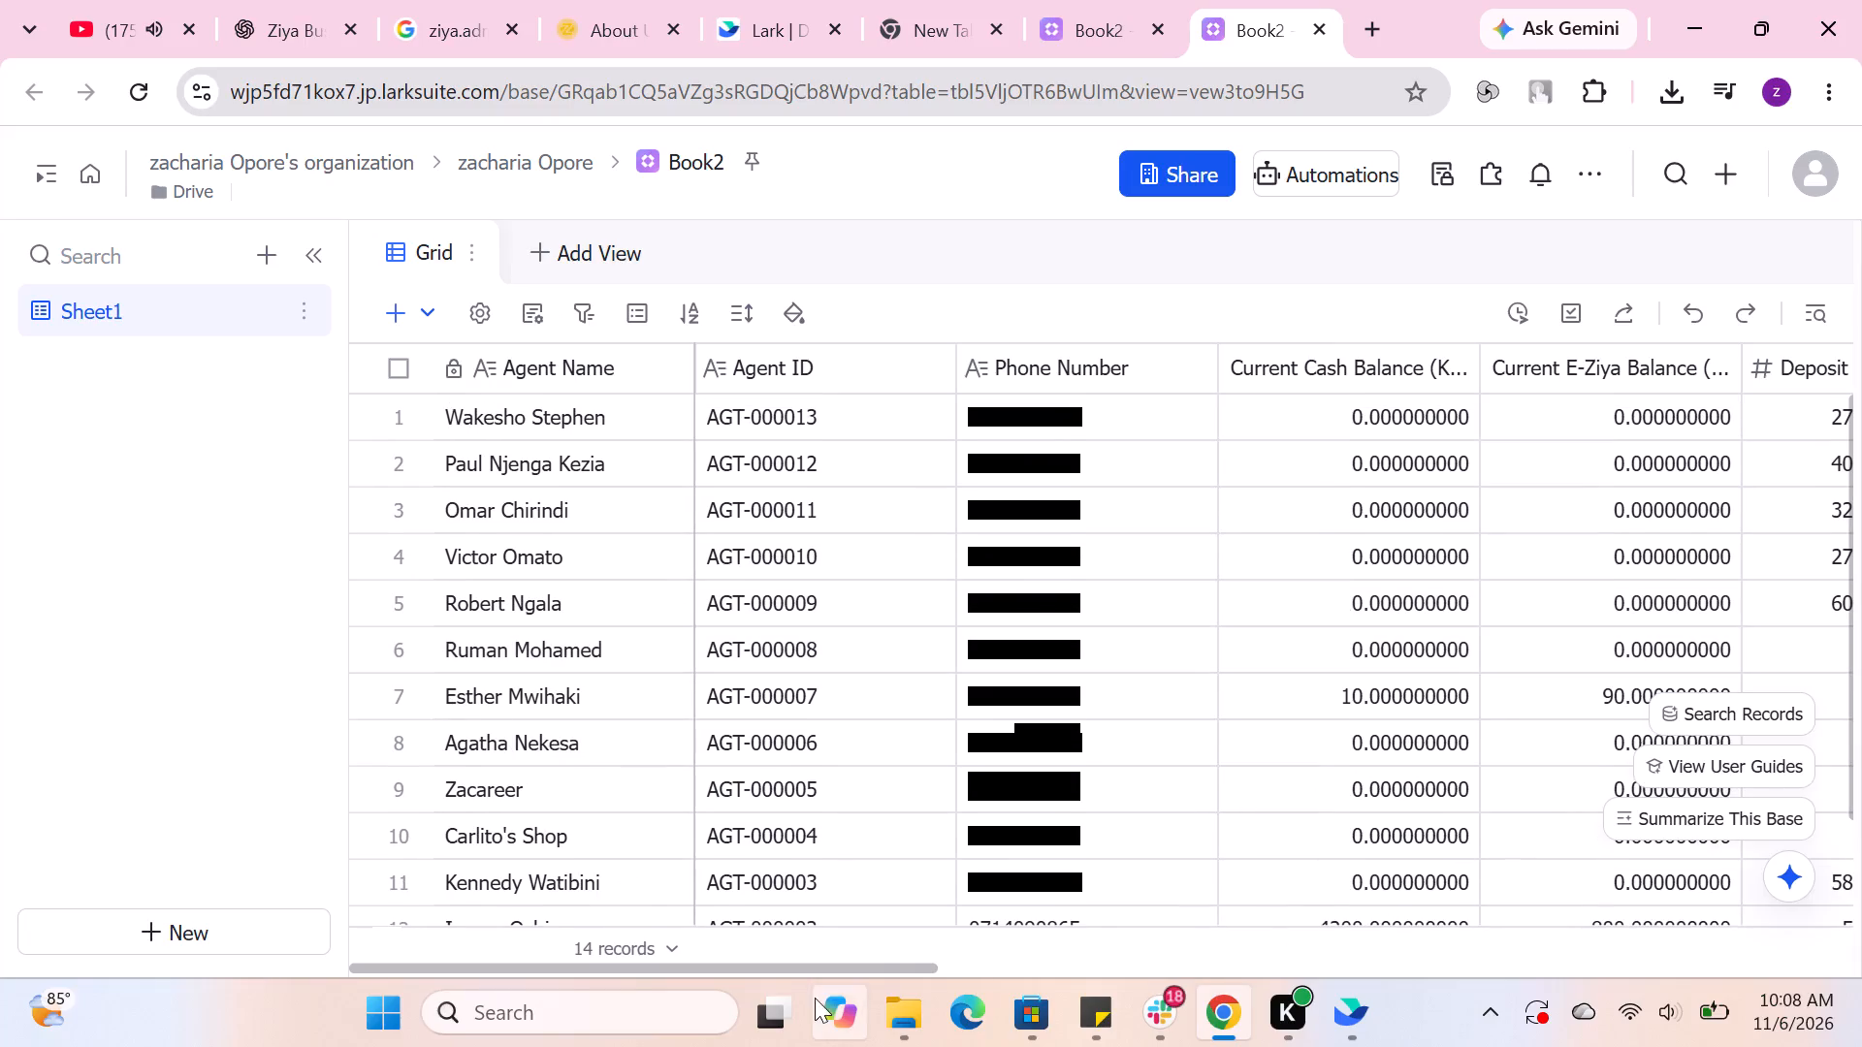
{"action": "left_click_drag", "start_coordinate": [880, 963], "coordinate": [1302, 968]}
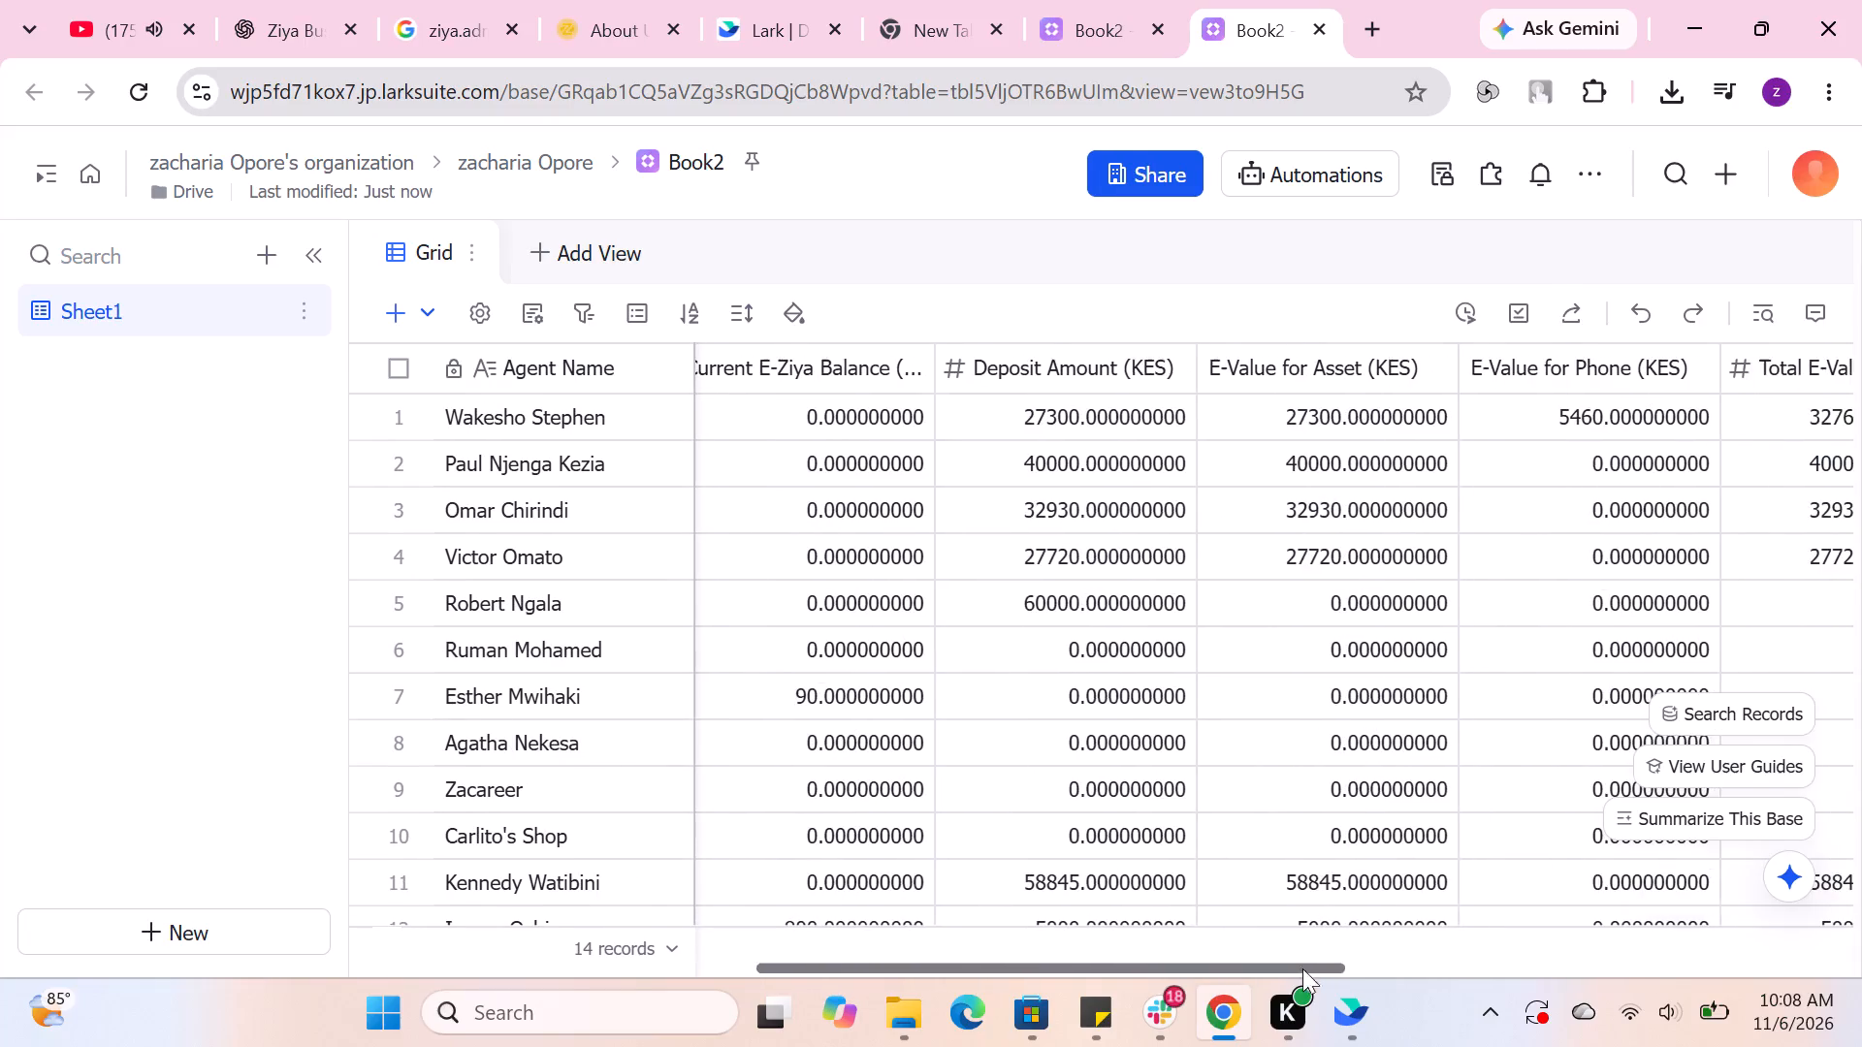
{"action": "left_click_drag", "start_coordinate": [1302, 968], "coordinate": [1861, 970]}
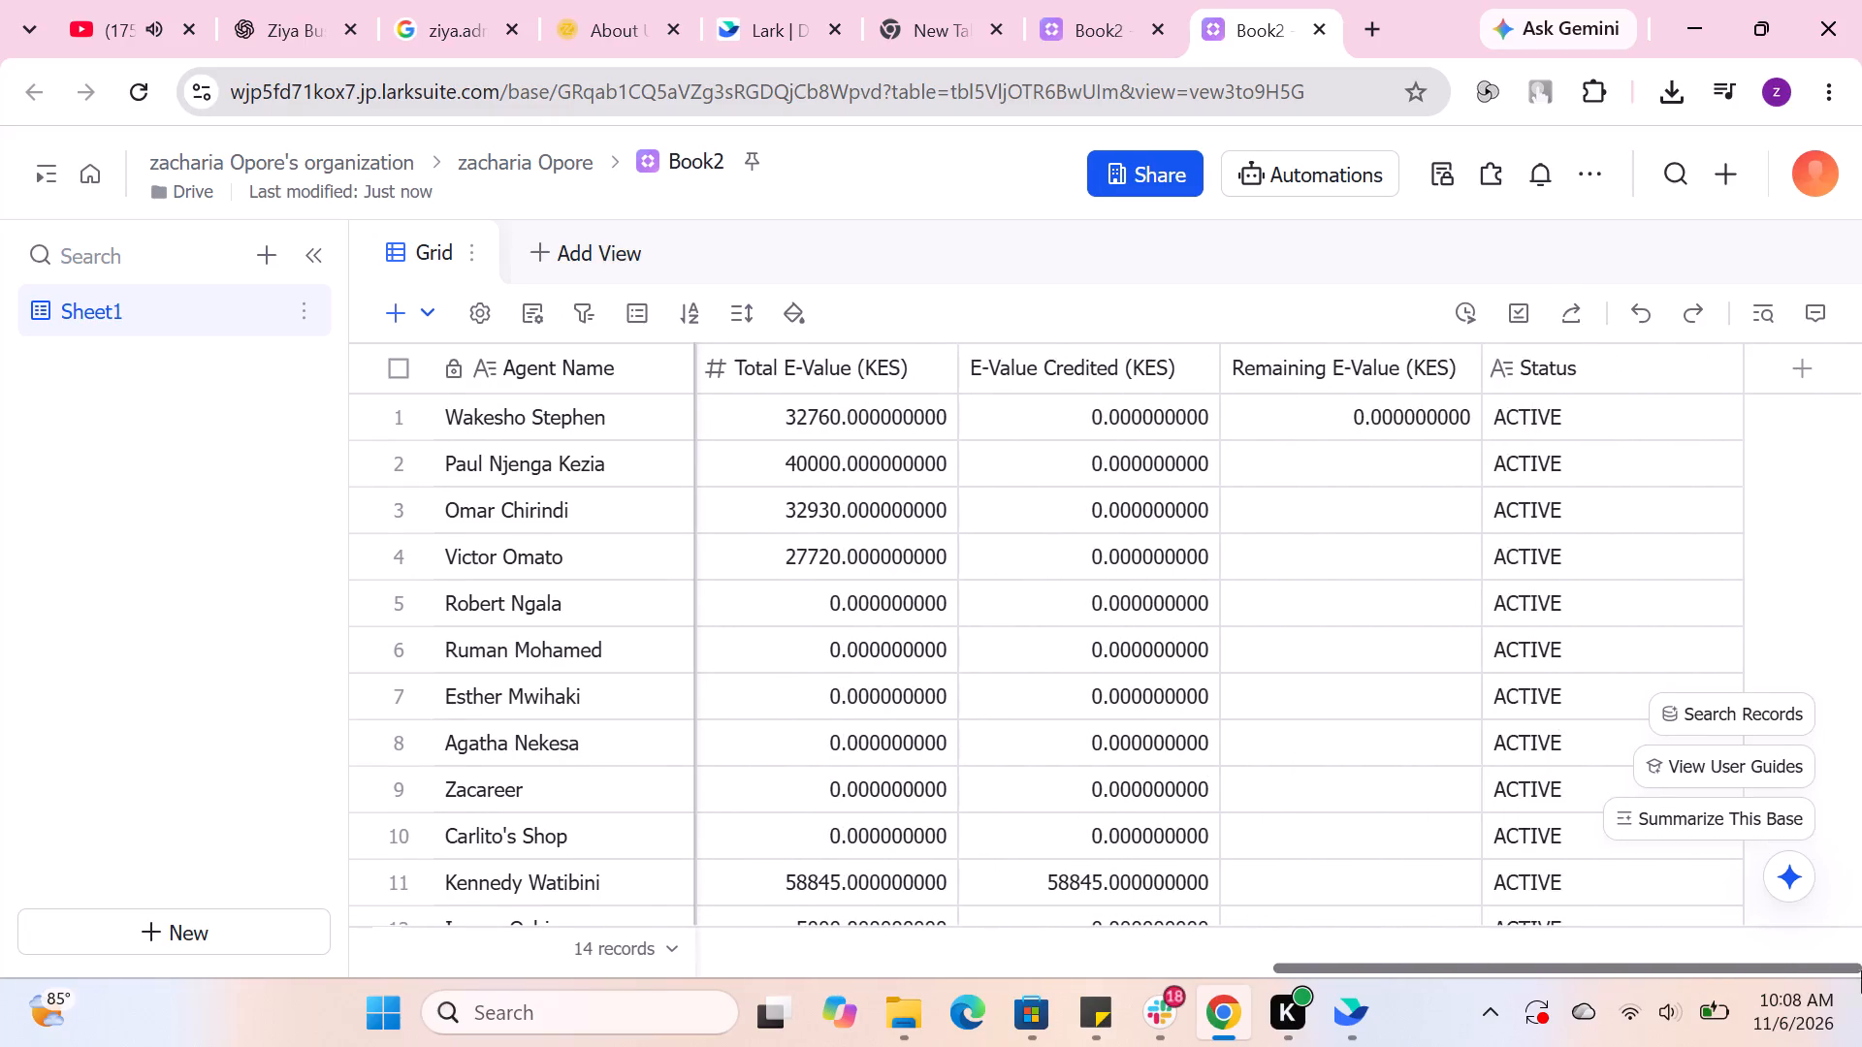
{"action": "left_click_drag", "start_coordinate": [1861, 970], "coordinate": [1824, 973]}
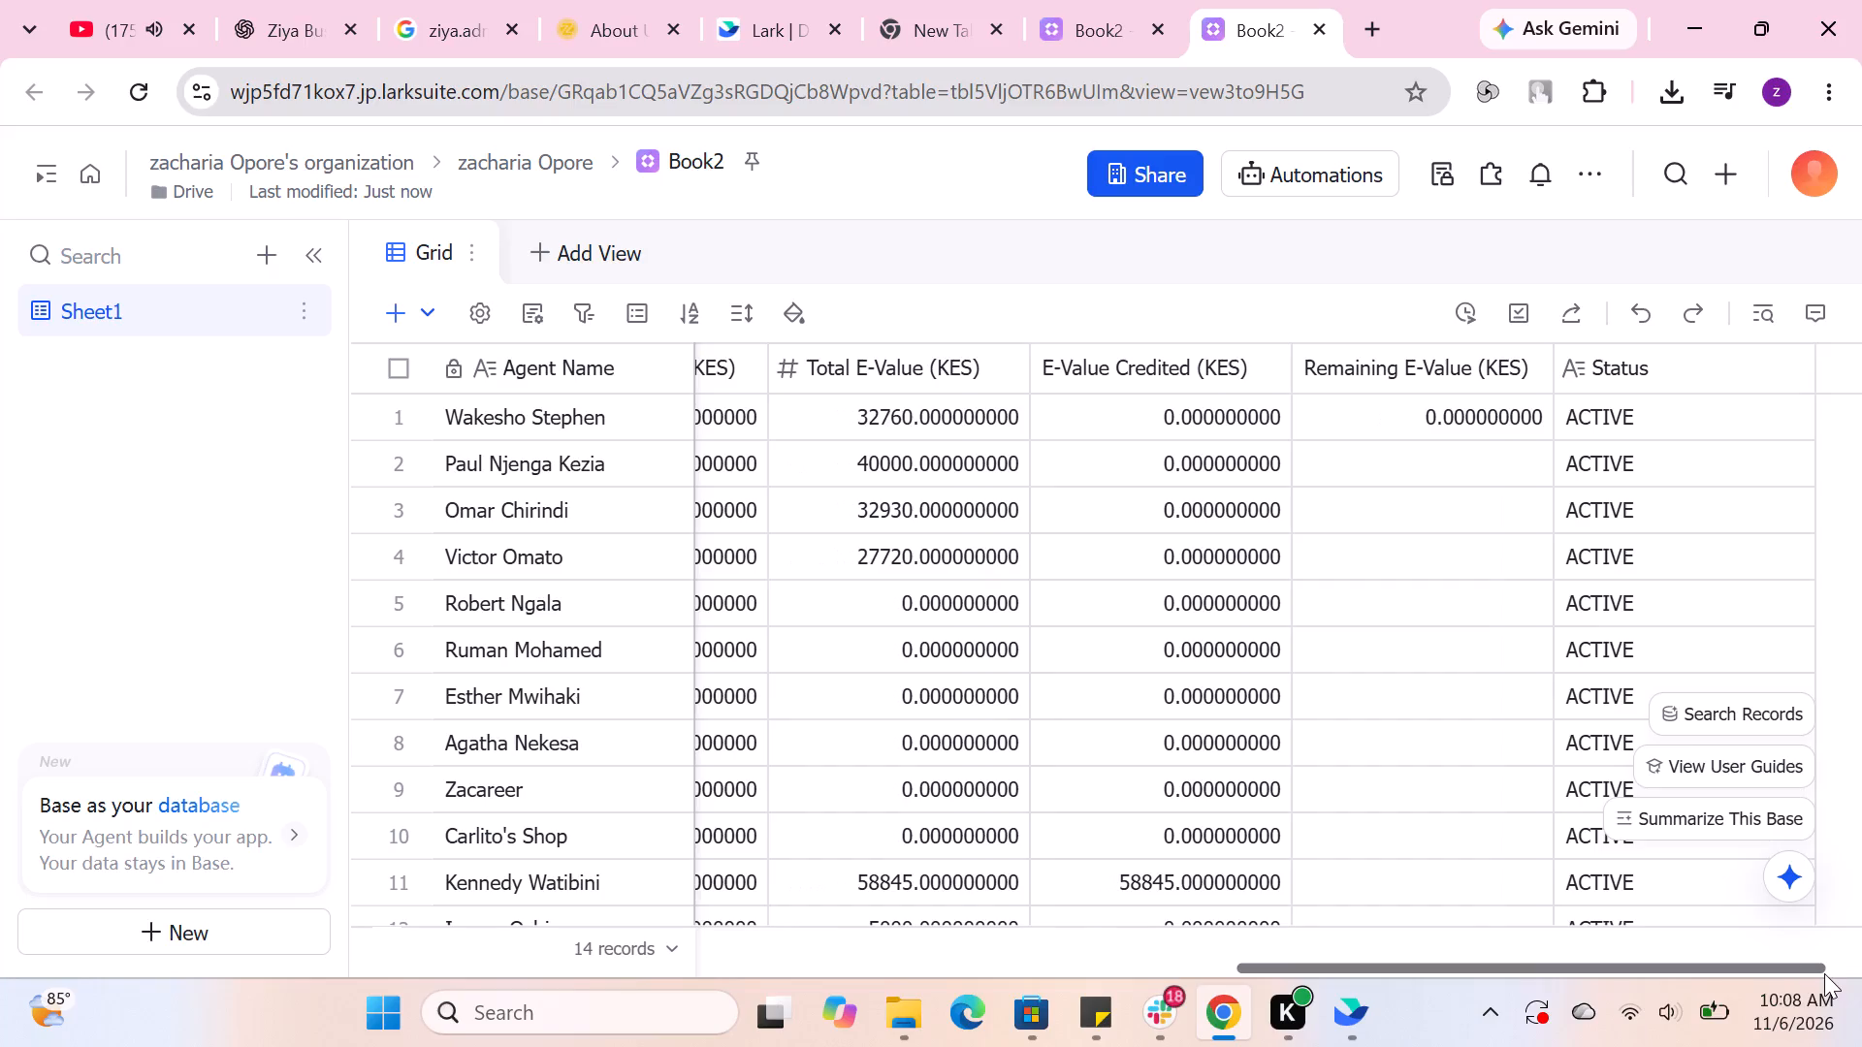
{"action": "left_click_drag", "start_coordinate": [1824, 973], "coordinate": [1771, 973]}
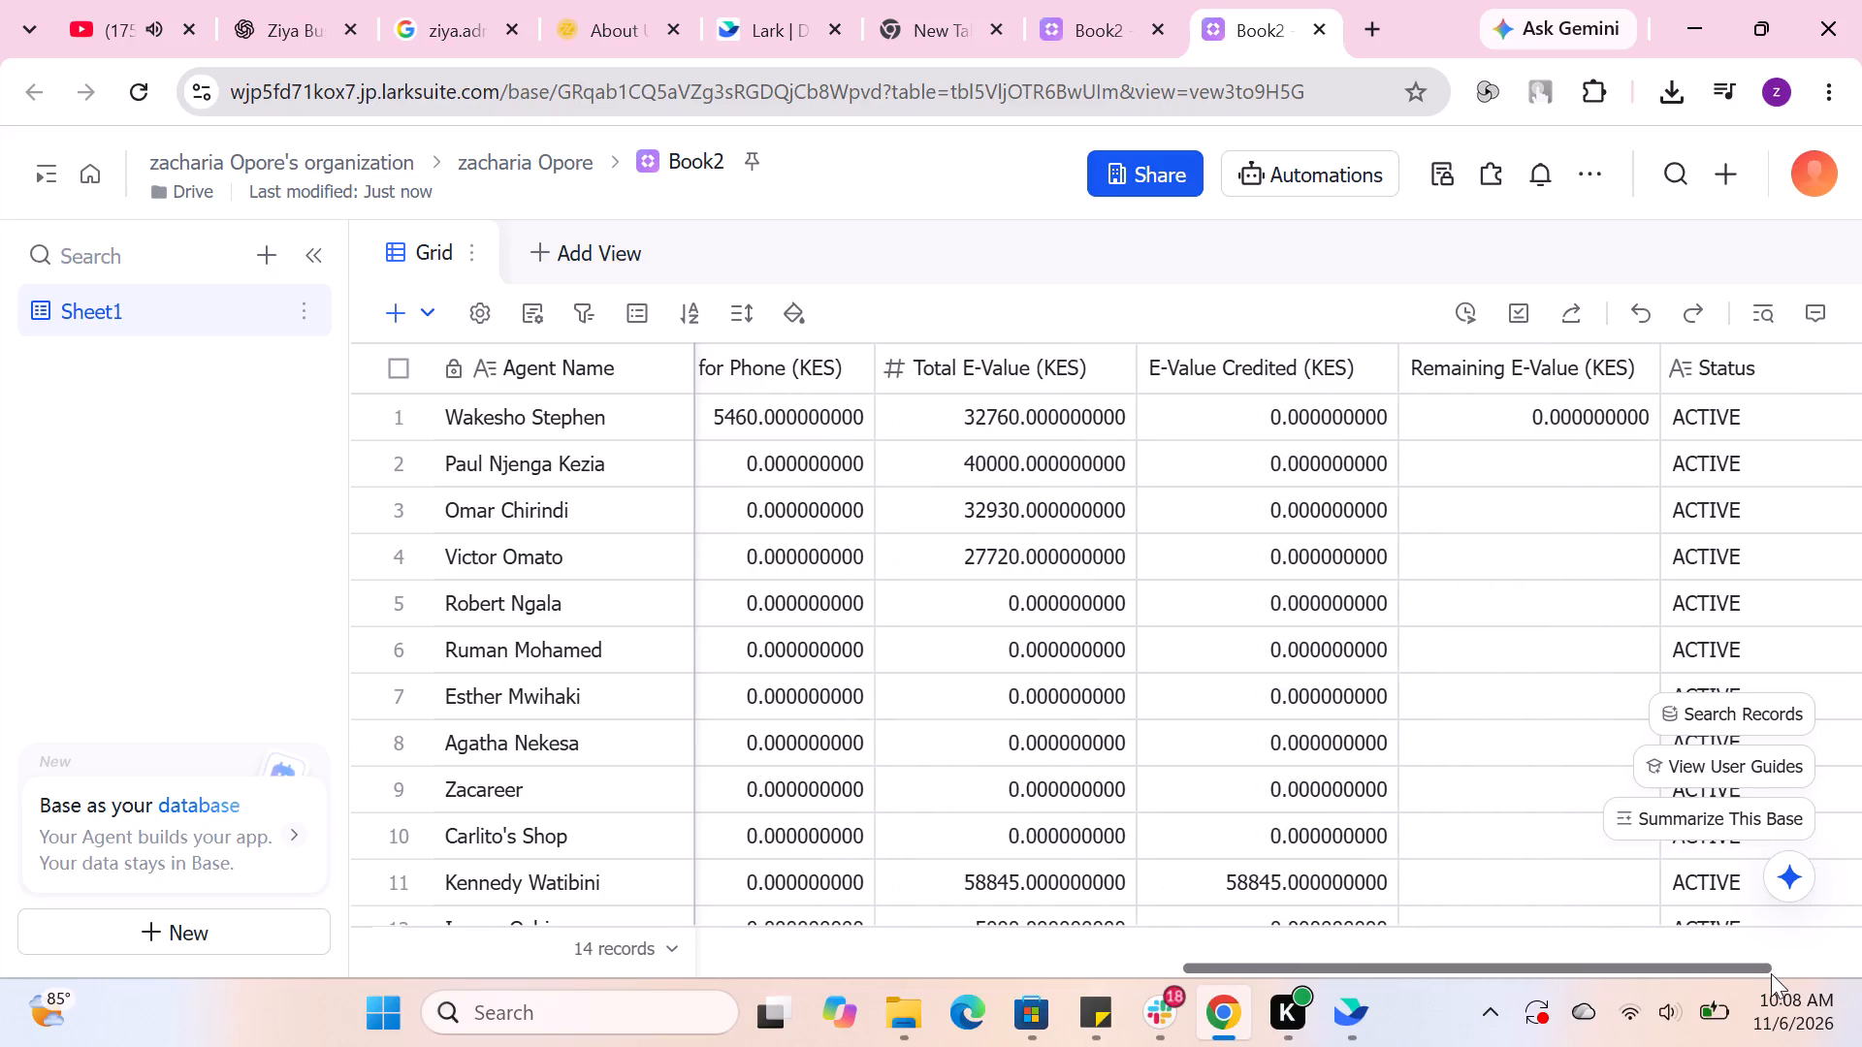
{"action": "left_click_drag", "start_coordinate": [1771, 973], "coordinate": [1805, 980]}
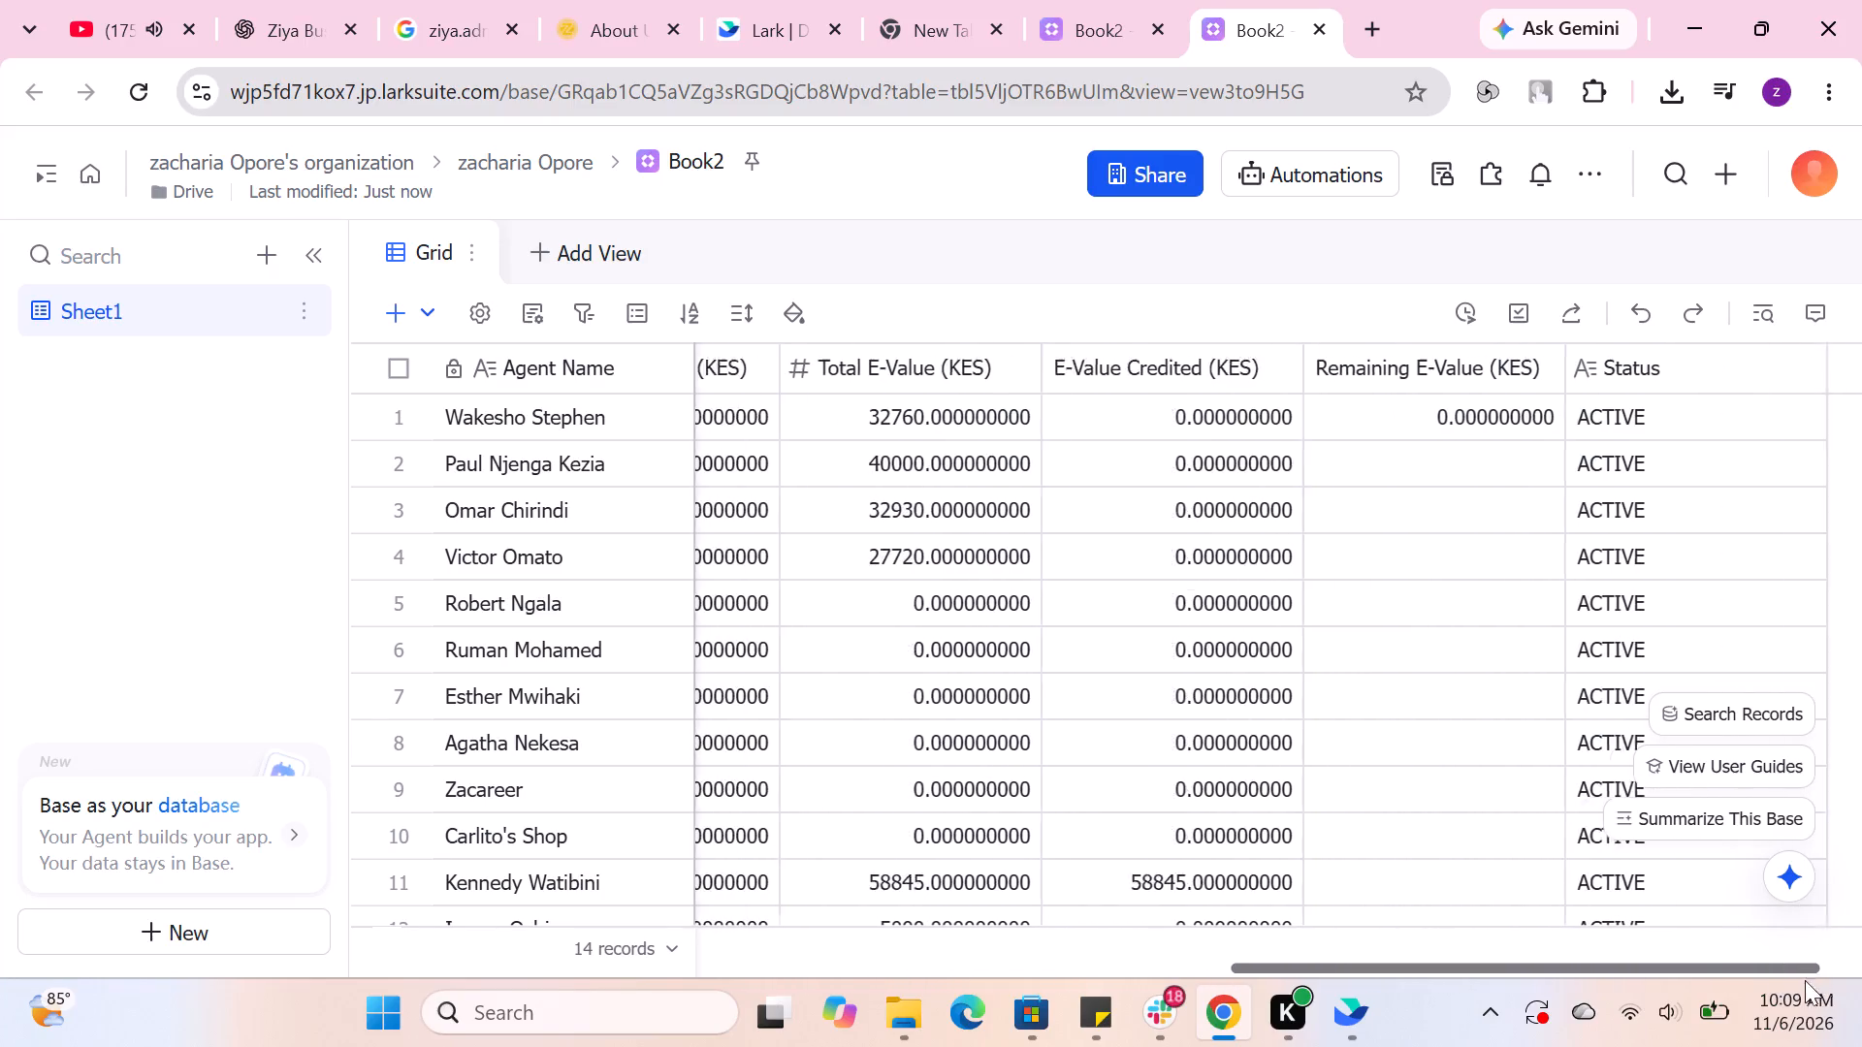
{"action": "left_click_drag", "start_coordinate": [1805, 980], "coordinate": [1136, 935]}
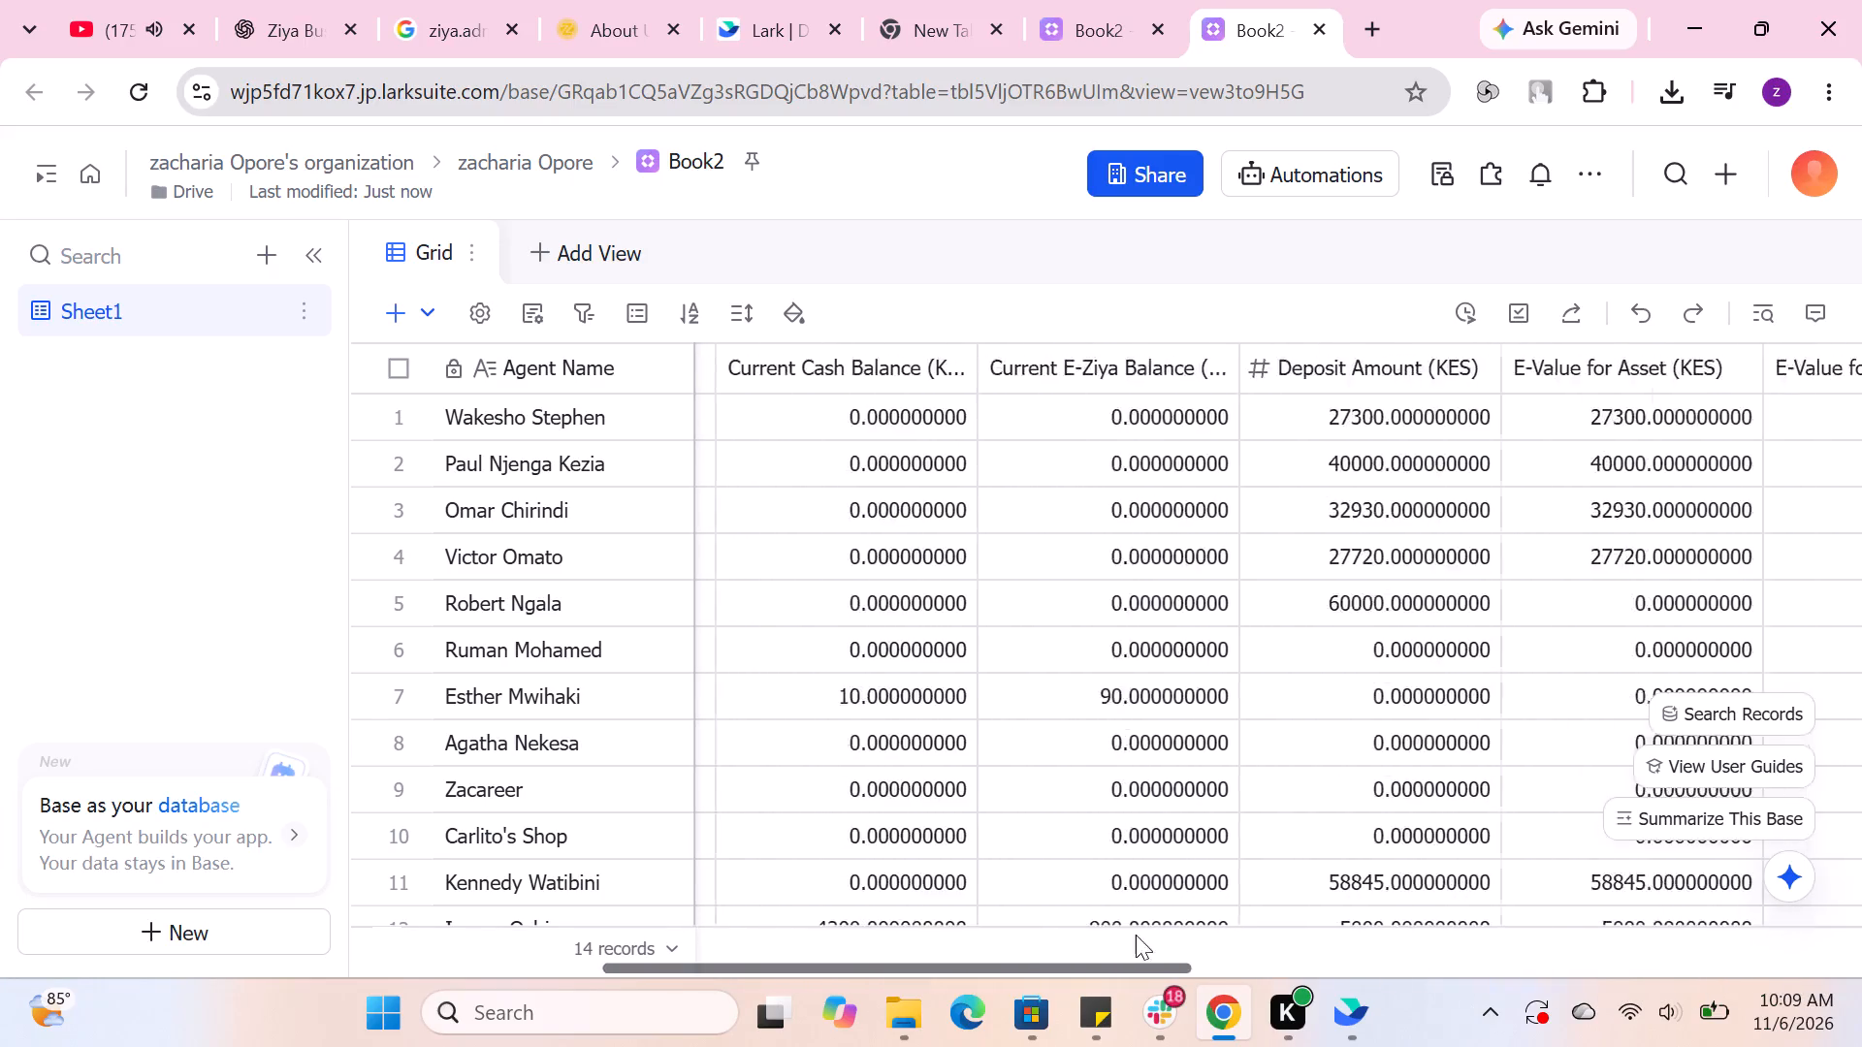
{"action": "left_click_drag", "start_coordinate": [1136, 935], "coordinate": [656, 846]}
{"action": "left_click", "coordinate": [1082, 27]}
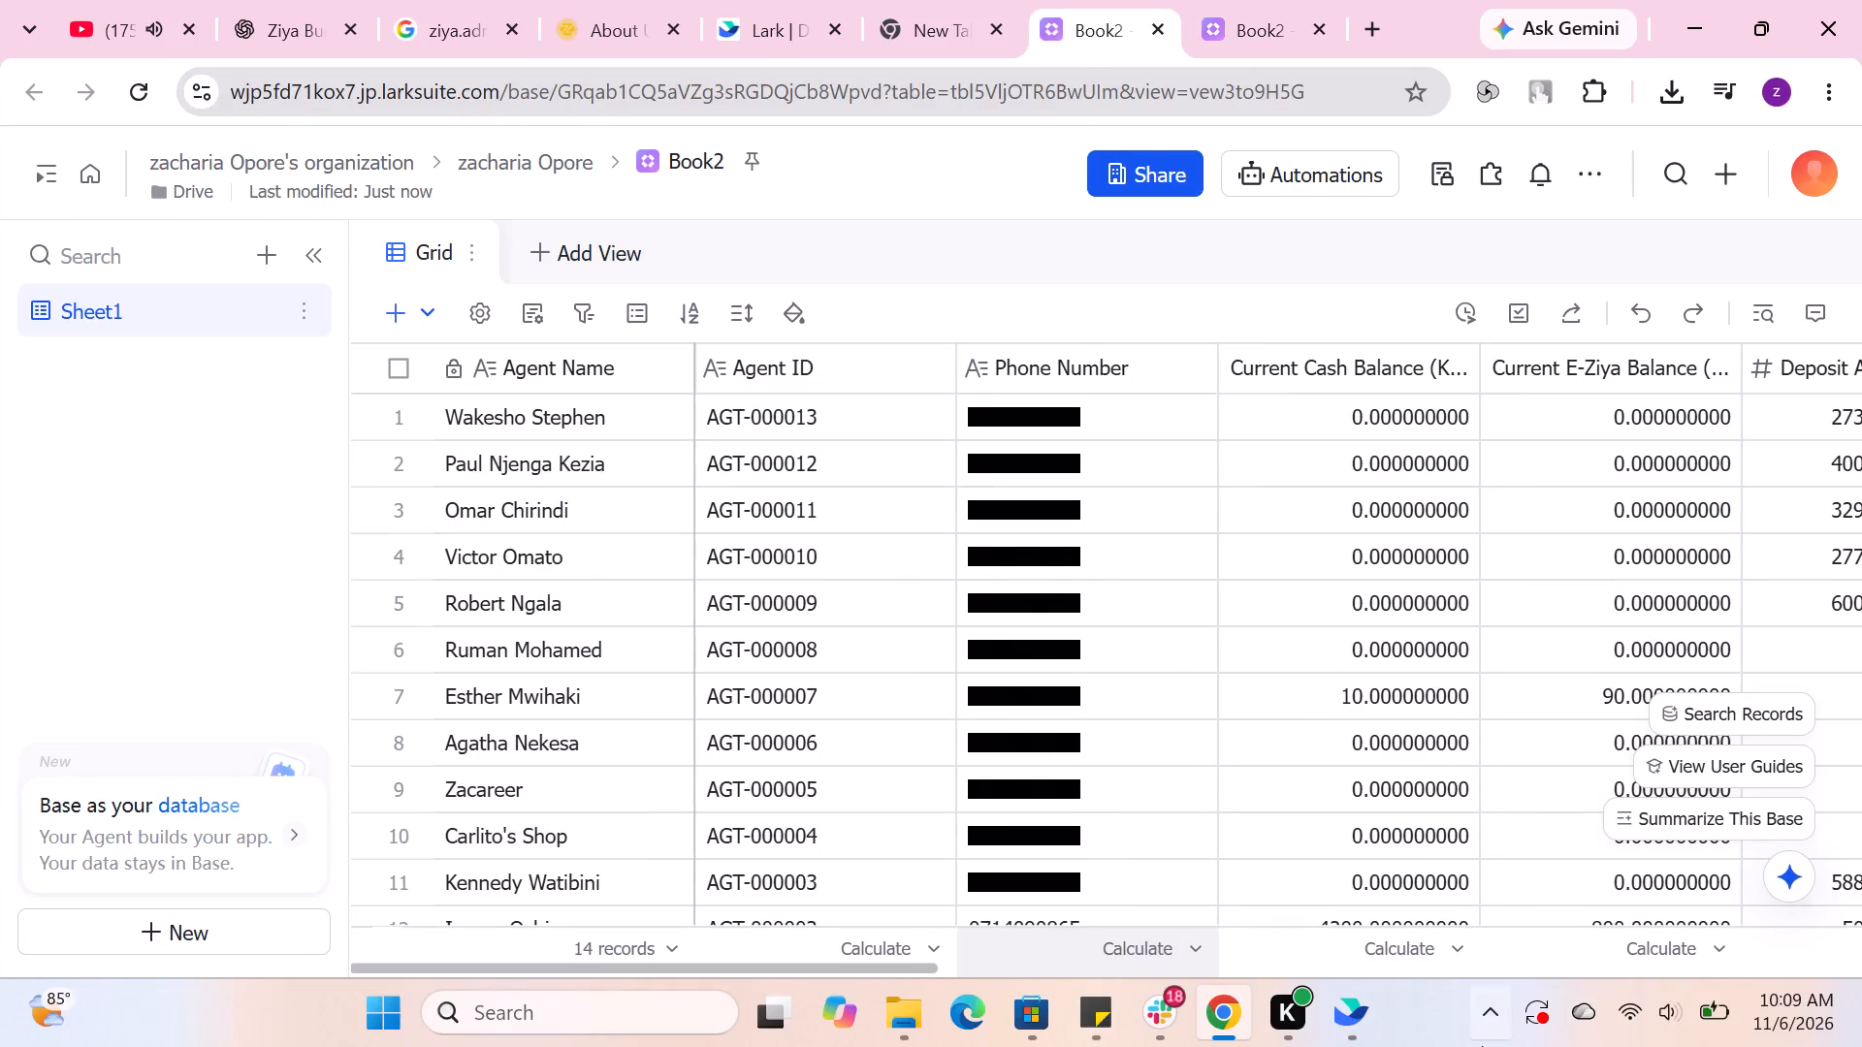
Return to the Lark app, create a new blank base and dismiss the upload notification.
{"action": "left_click", "coordinate": [1337, 1024]}
{"action": "left_click", "coordinate": [813, 546]}
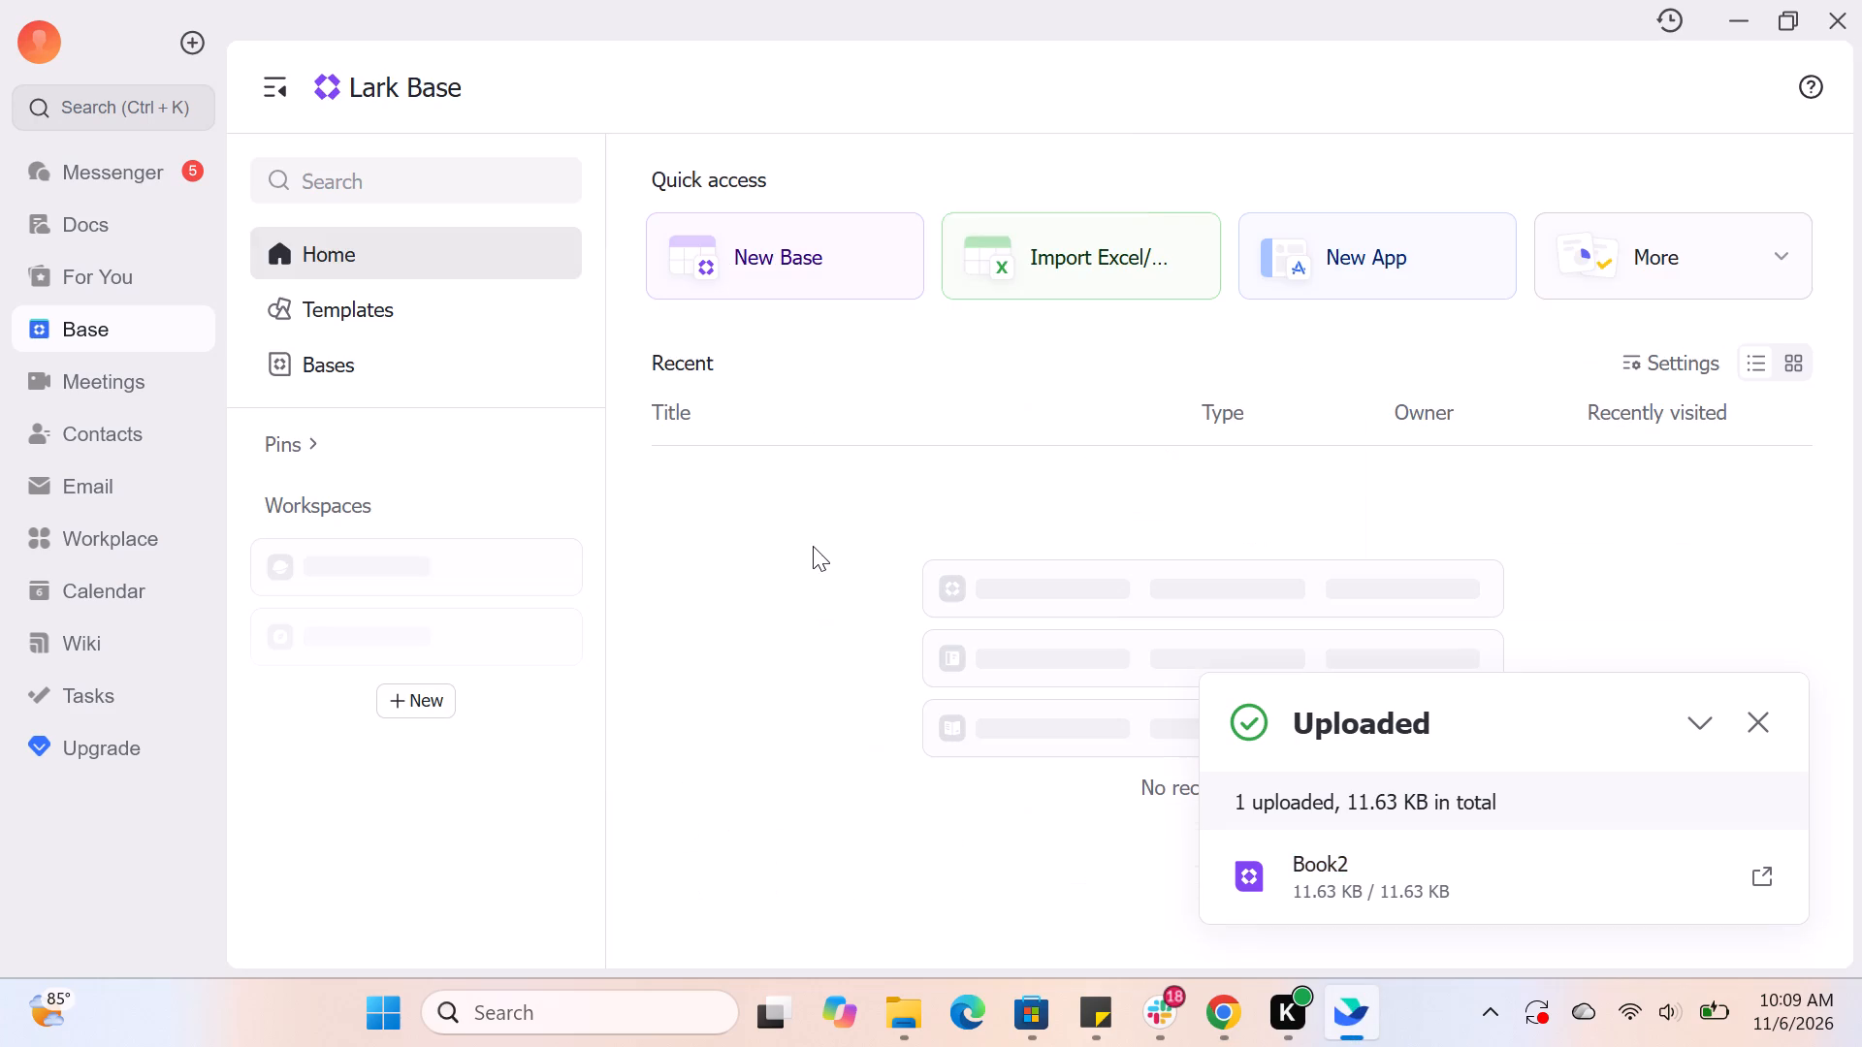
{"action": "left_click", "coordinate": [1751, 732]}
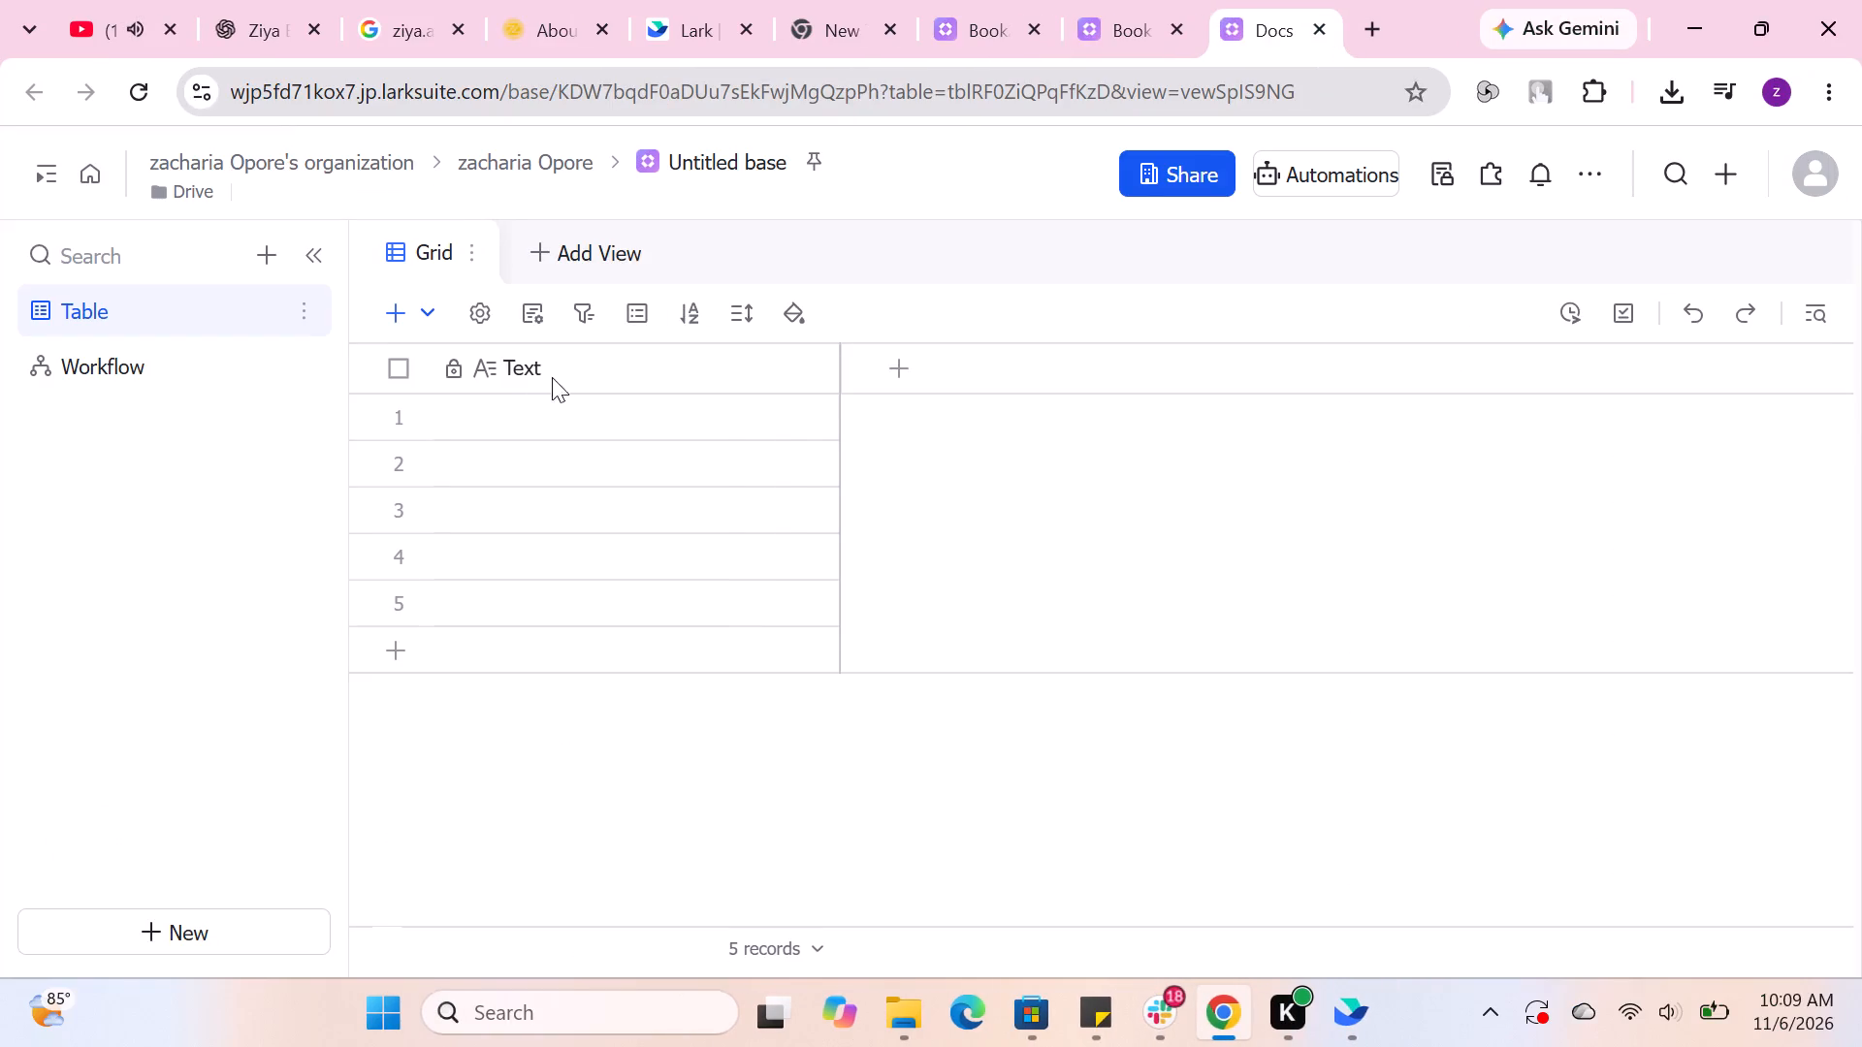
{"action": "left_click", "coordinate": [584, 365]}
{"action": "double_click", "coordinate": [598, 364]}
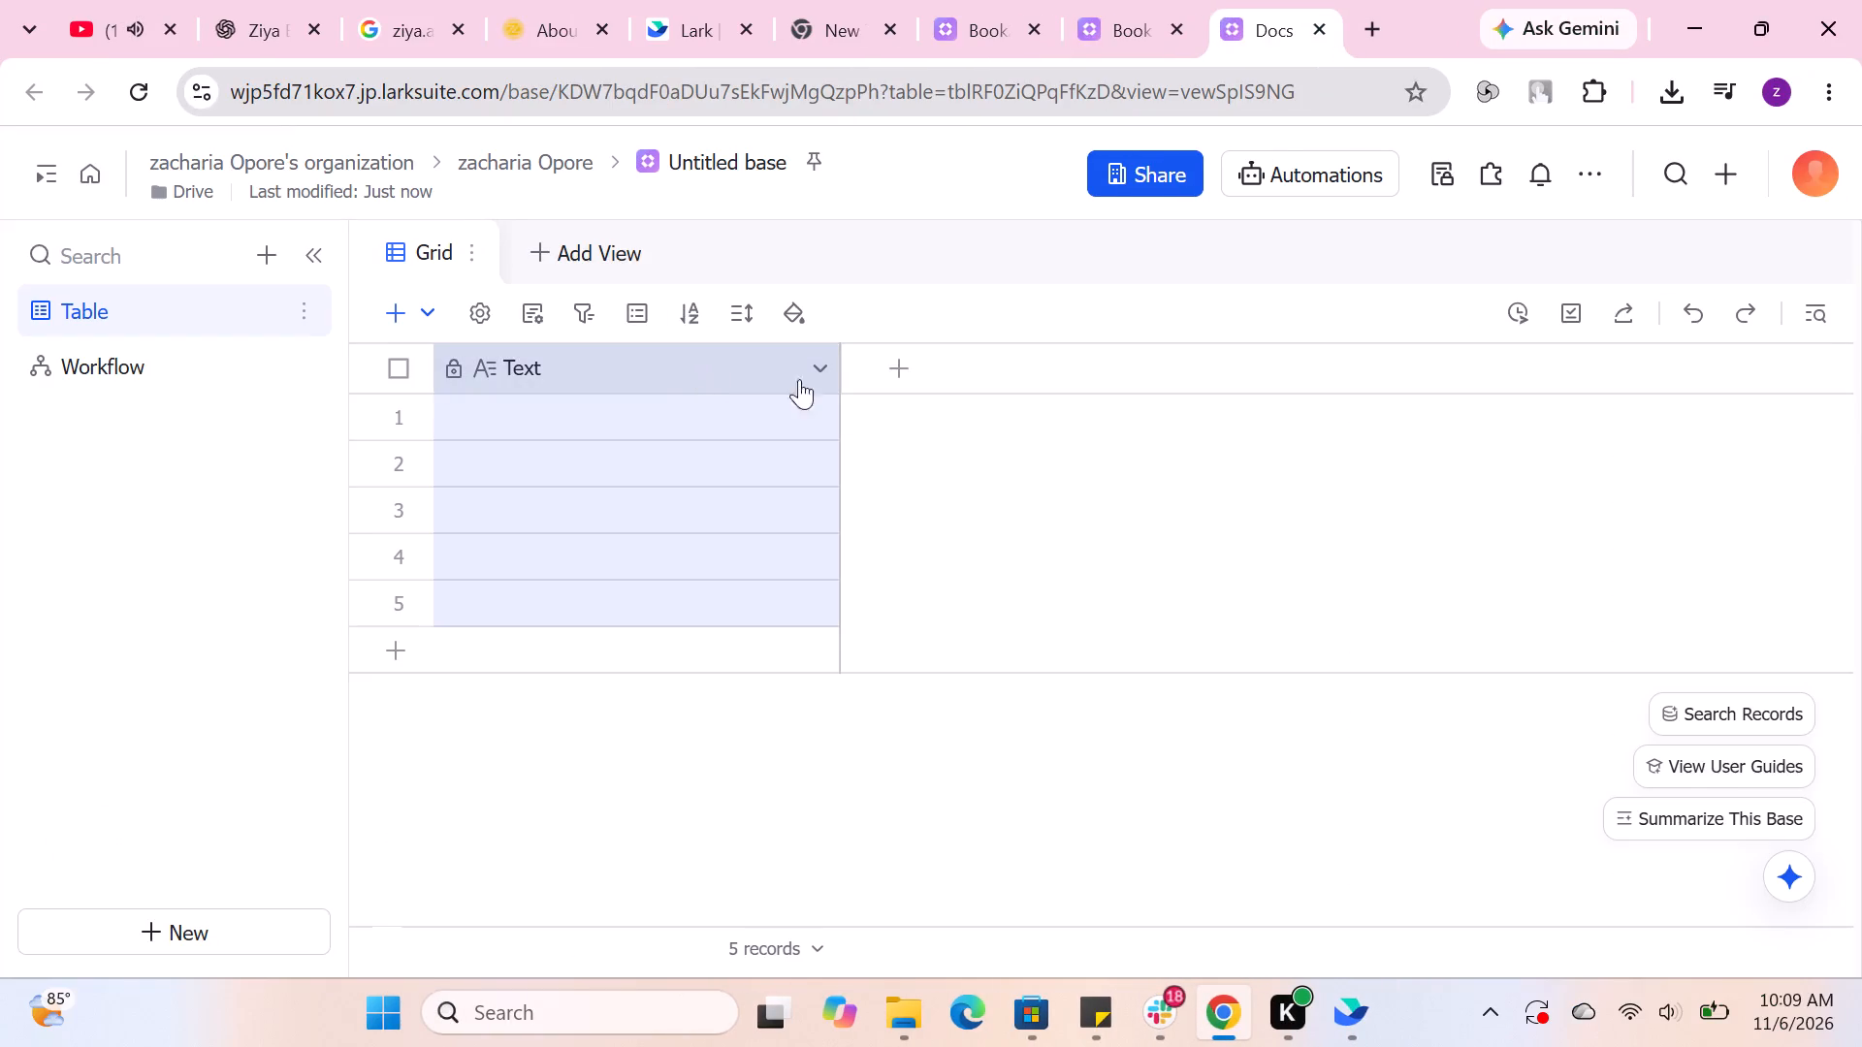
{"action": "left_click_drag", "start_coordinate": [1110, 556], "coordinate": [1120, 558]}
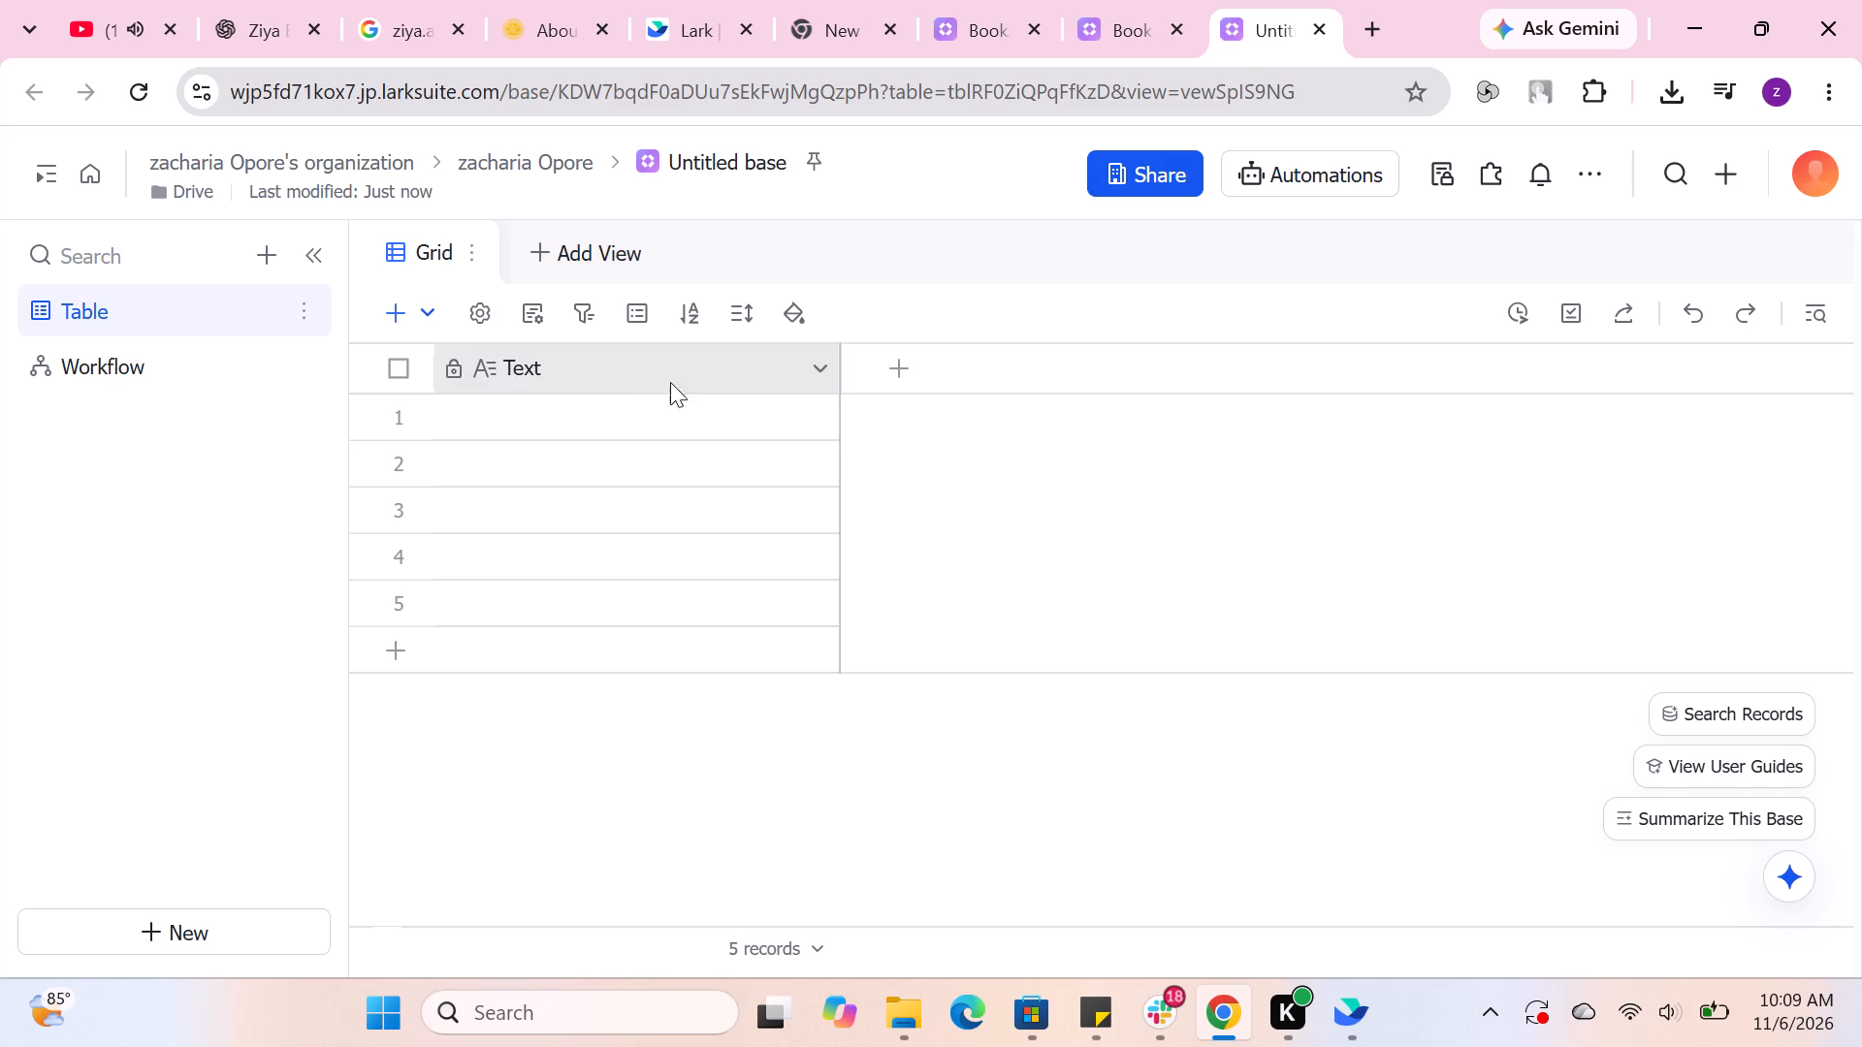
Add a Text field titled AGENT NAME beside the Text column of the untitled base's table.
{"action": "left_click", "coordinate": [895, 363]}
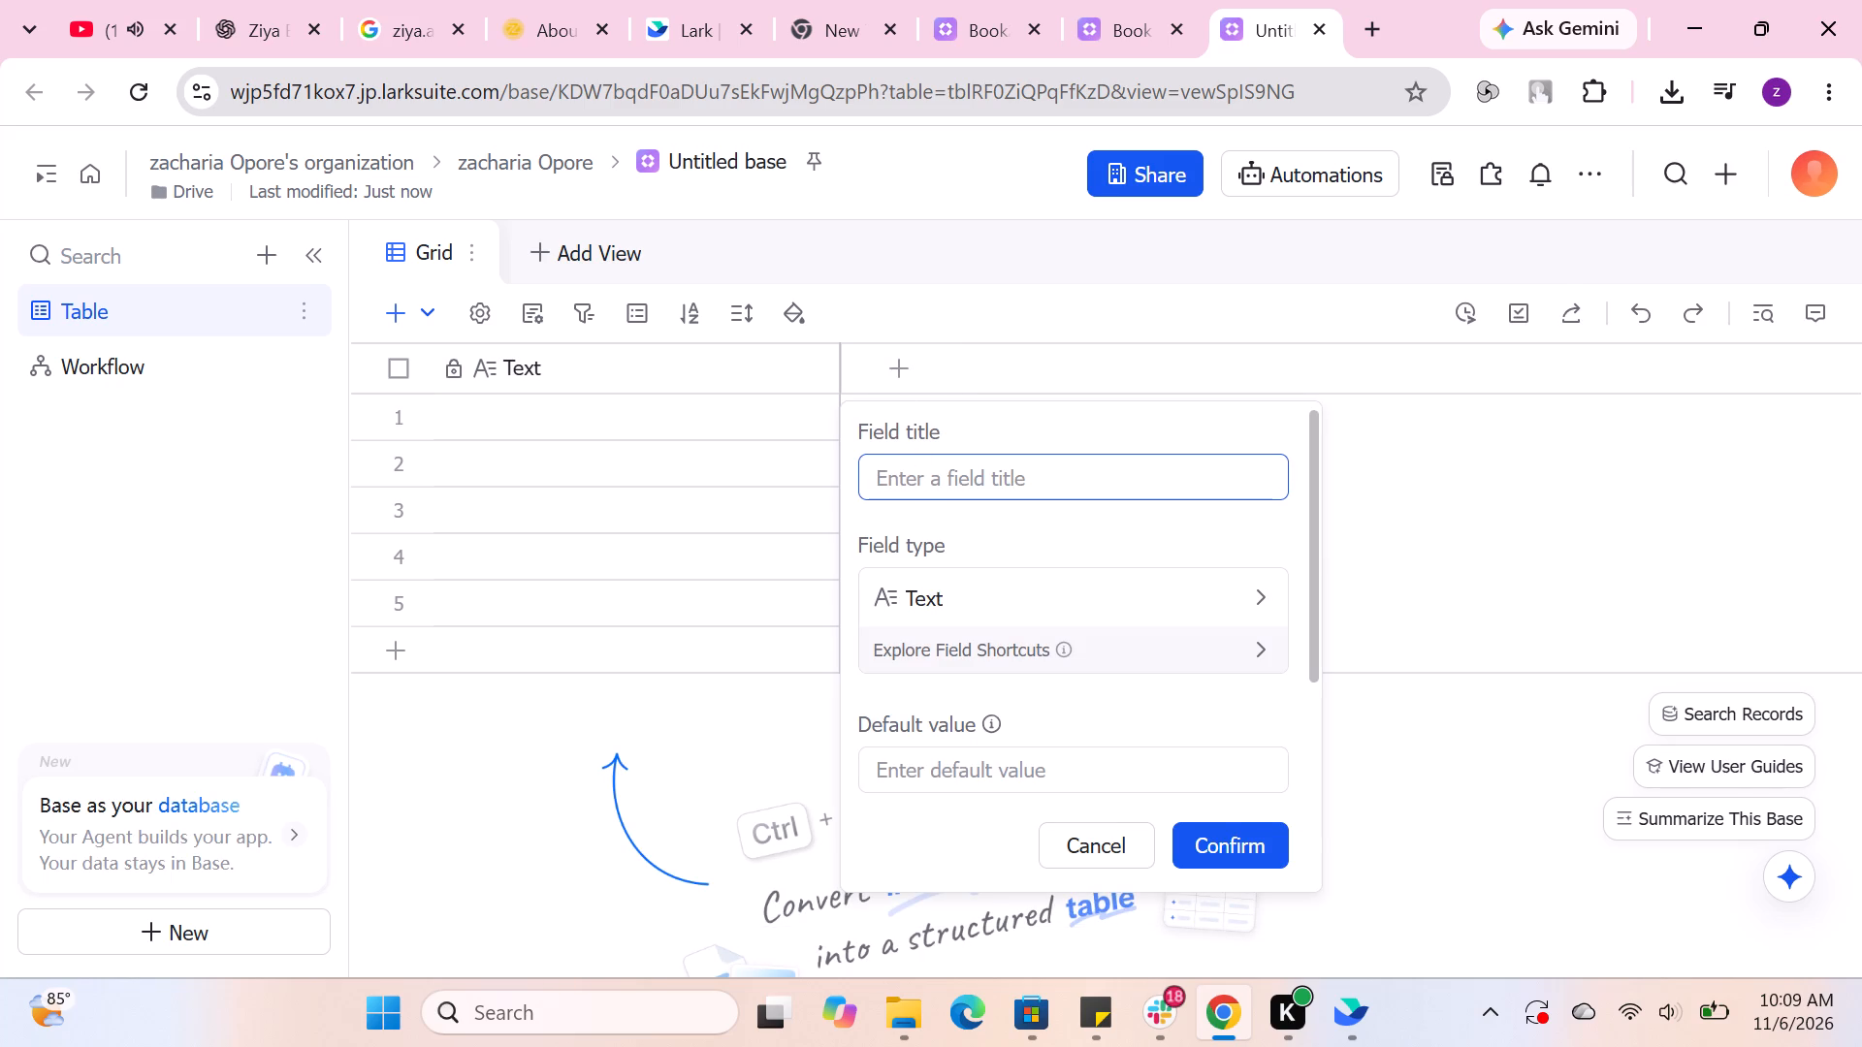
{"action": "type", "text": "AGENT NAME"}
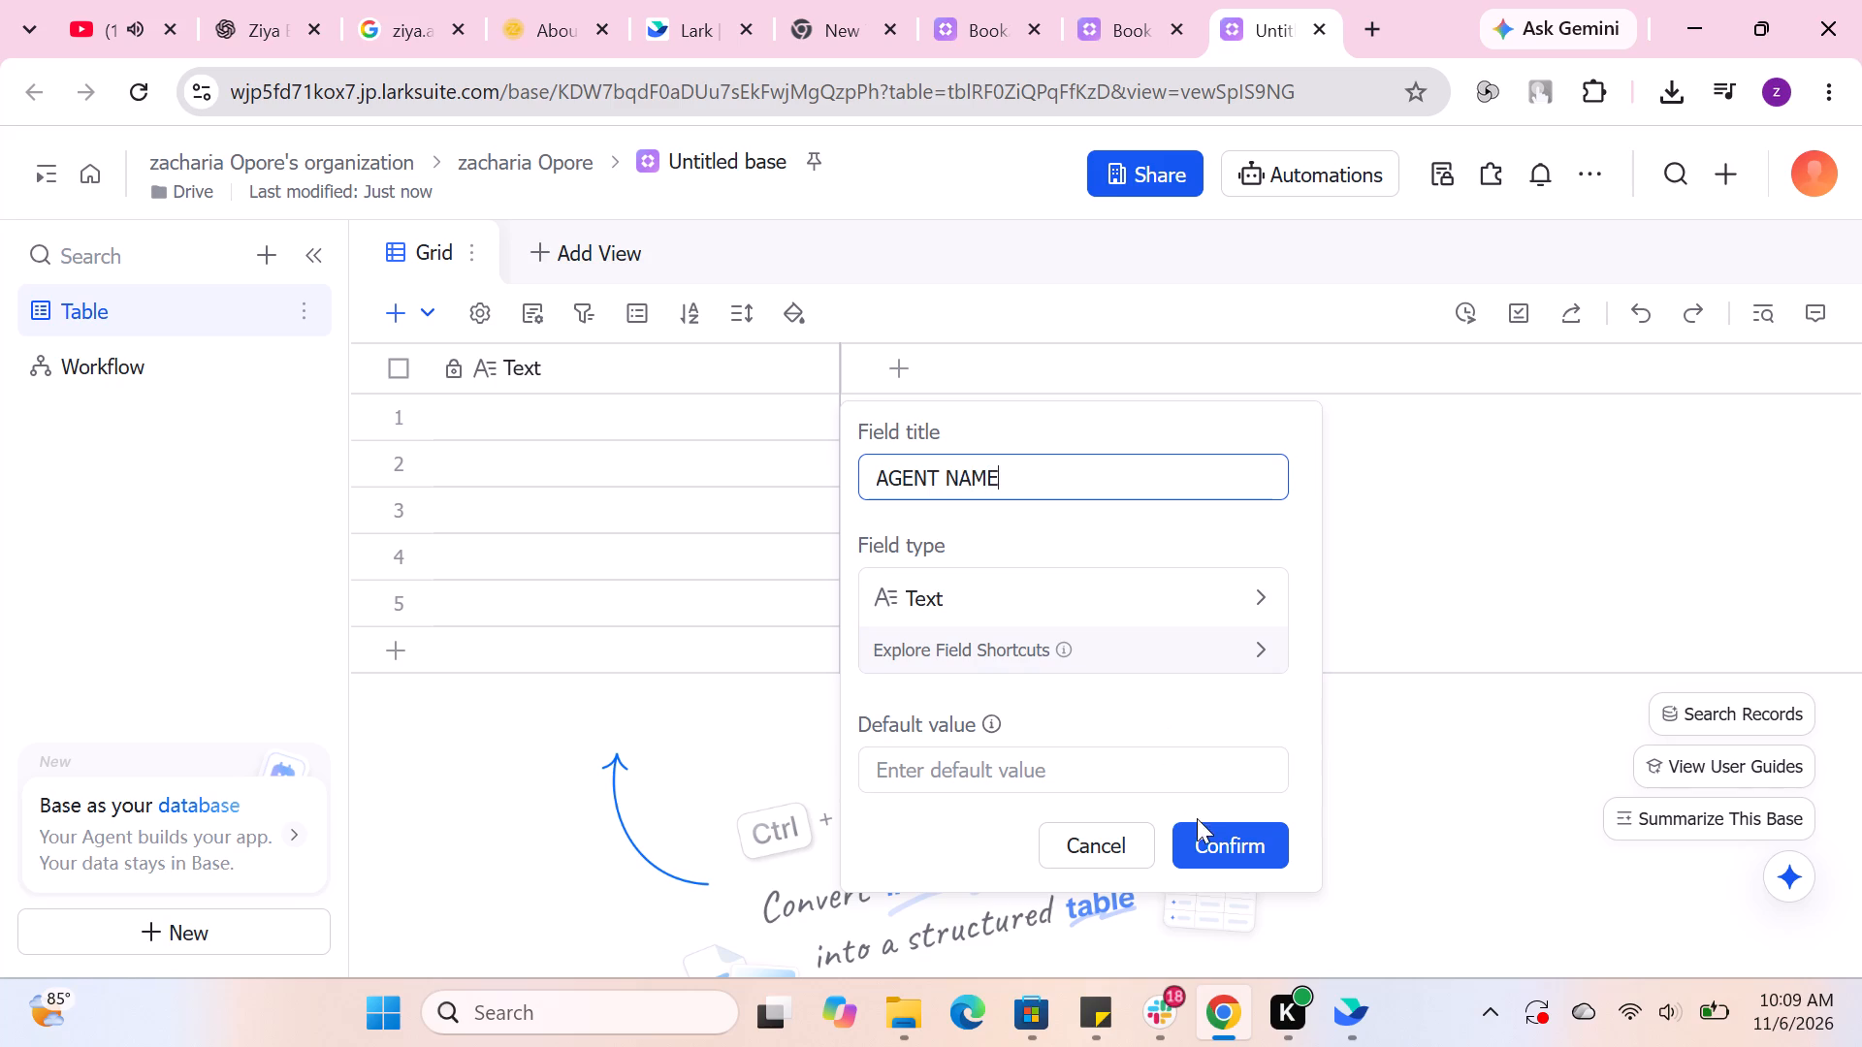
{"action": "left_click", "coordinate": [1237, 843]}
Add a Text field titled SACCO after the AGENT NAME column.
{"action": "left_click", "coordinate": [1157, 378]}
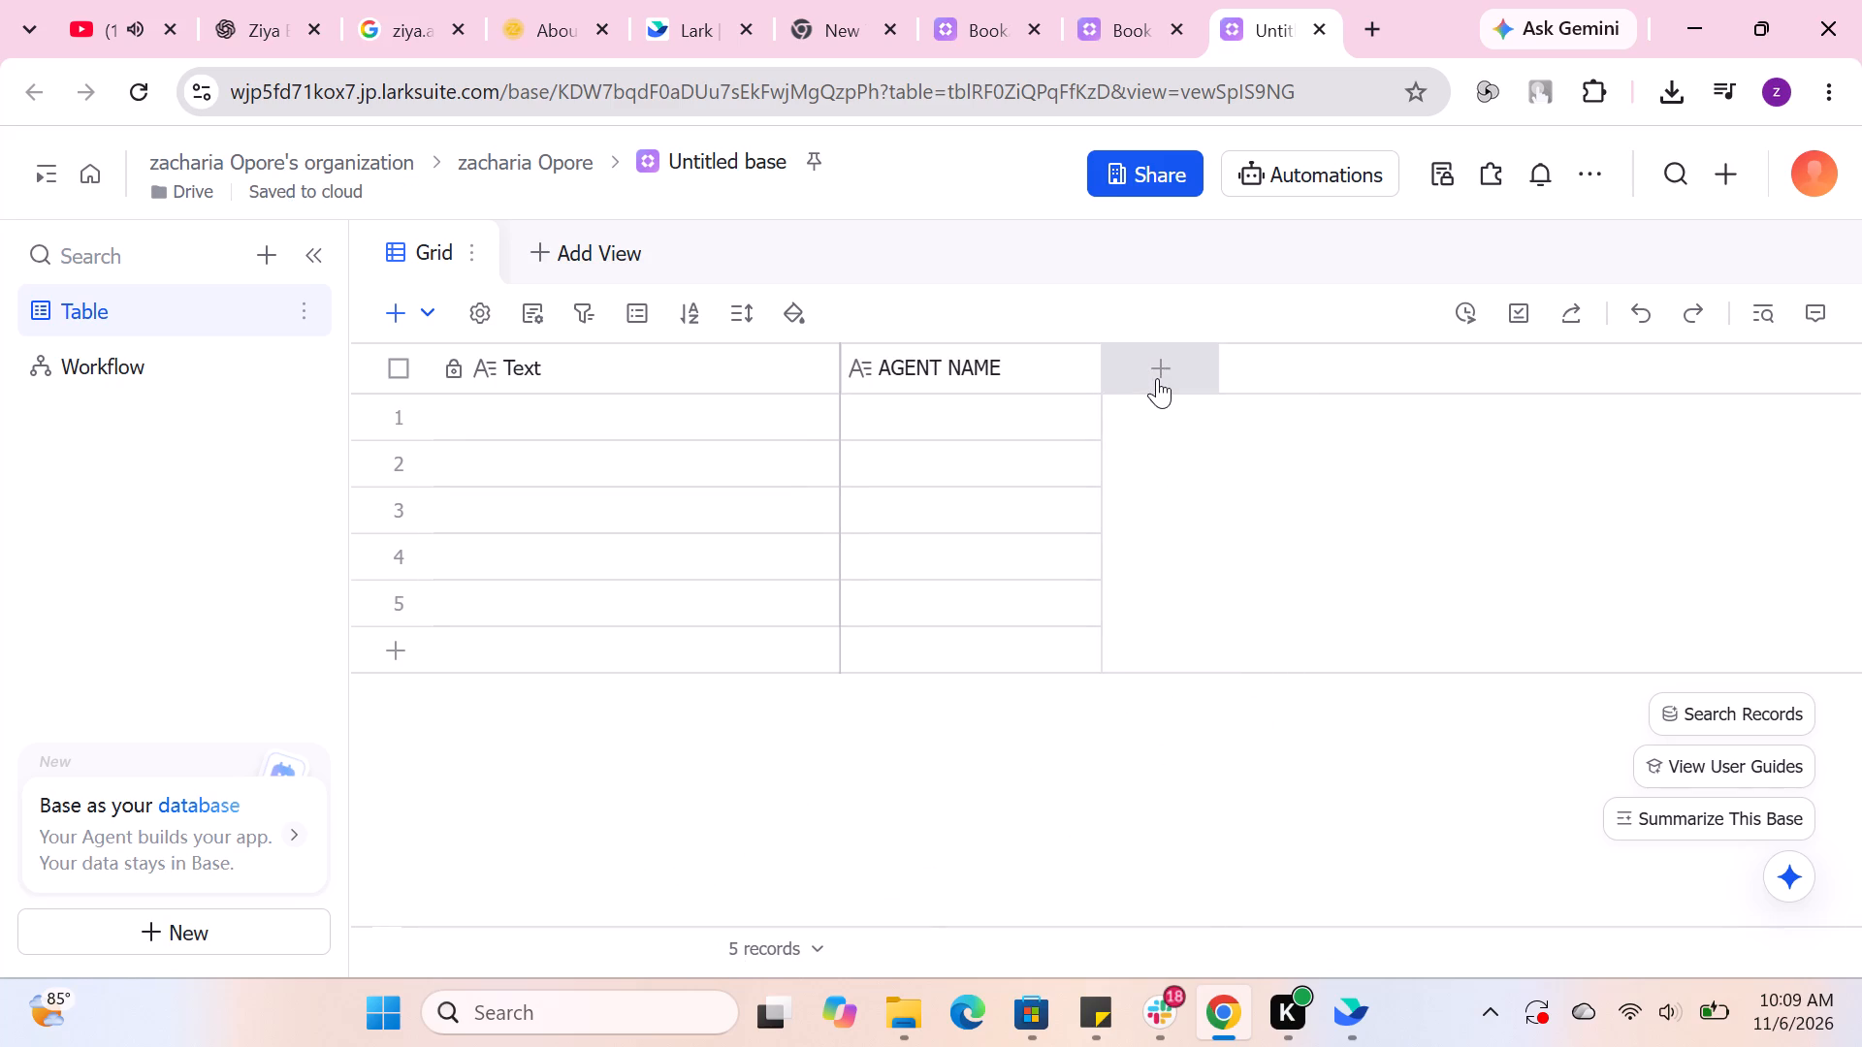
{"action": "type", "text": "SACCO"}
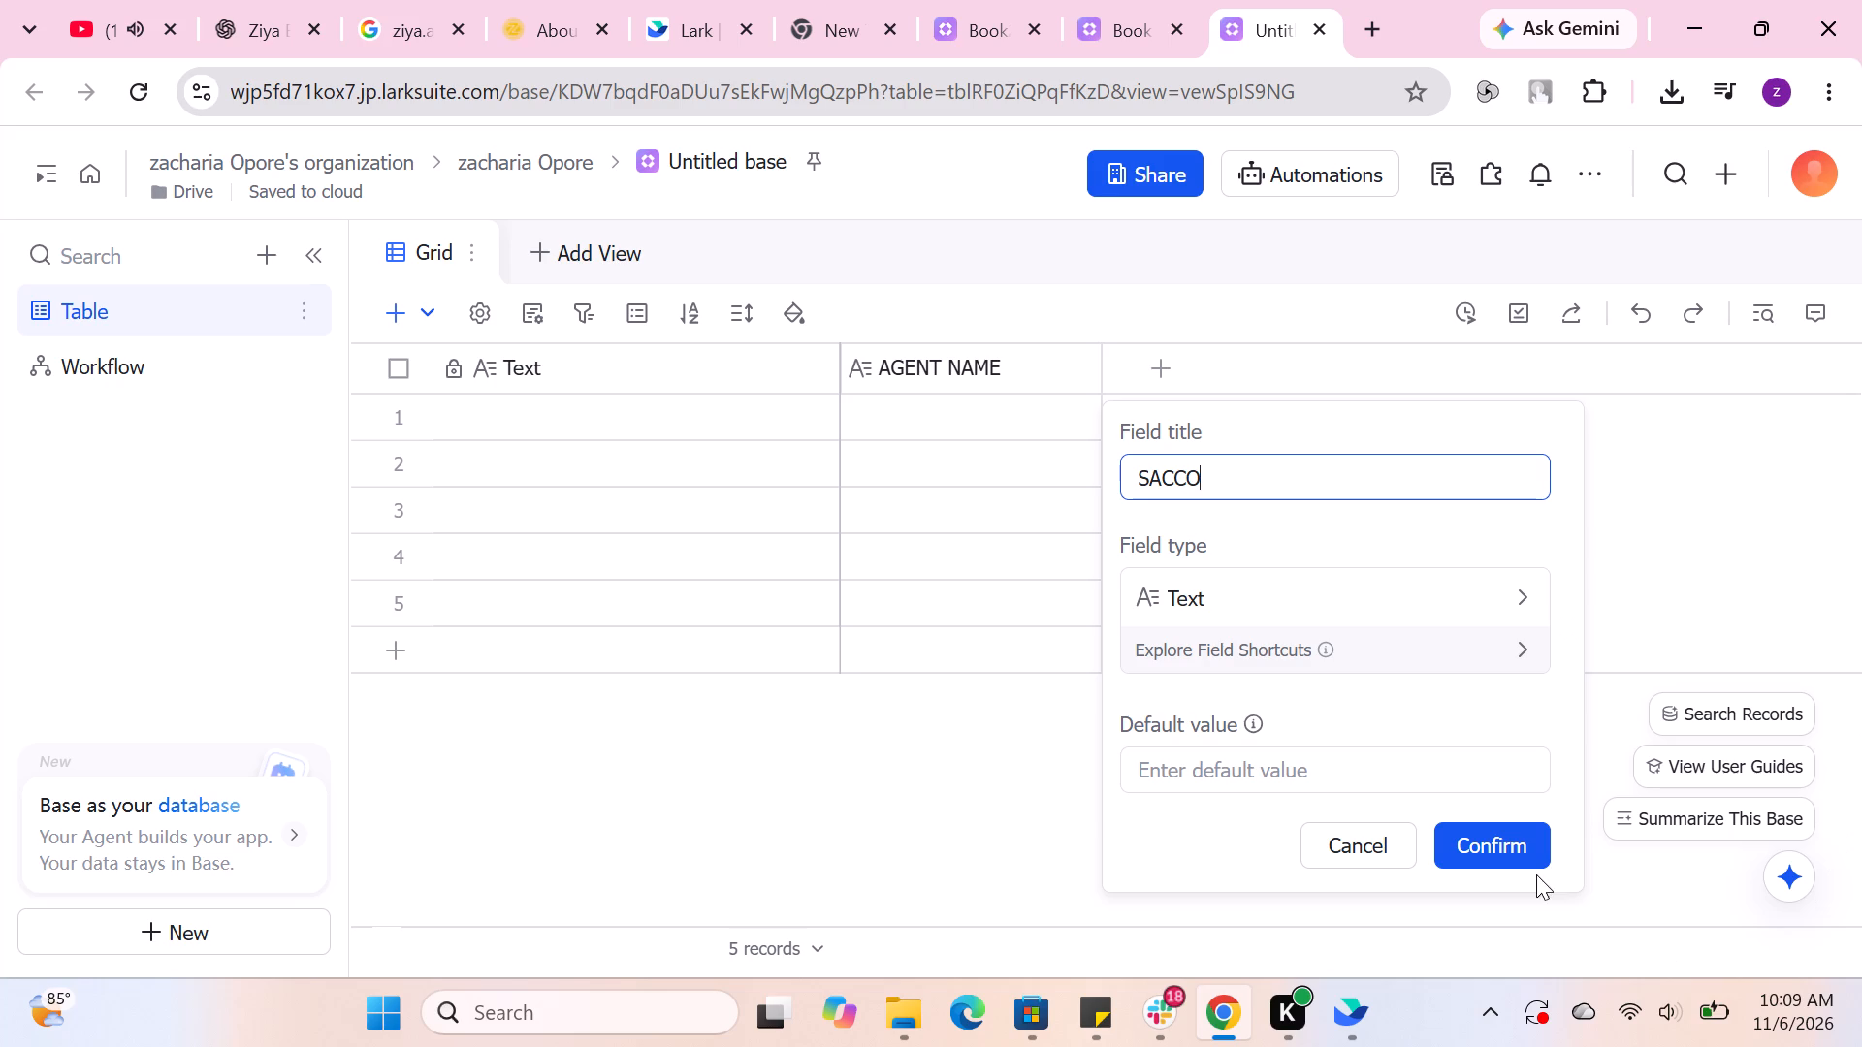
{"action": "left_click", "coordinate": [1487, 851]}
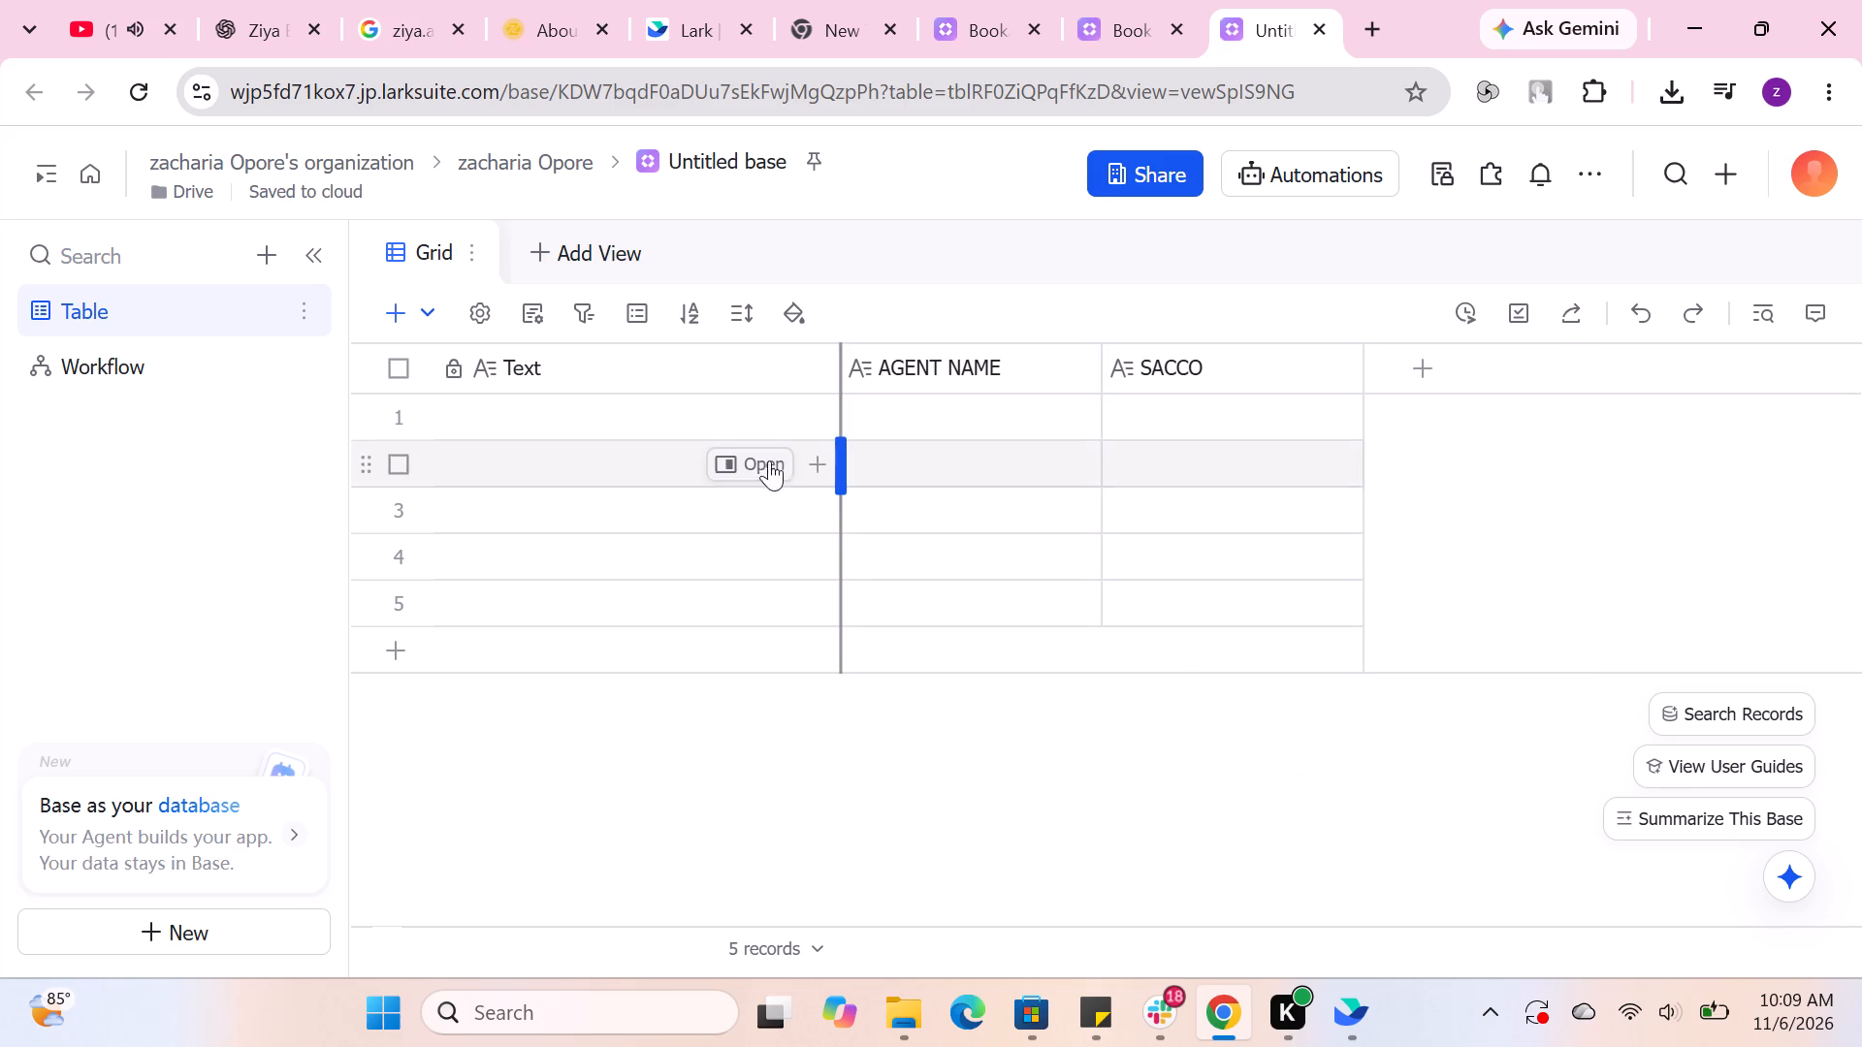
Rename the table's first field, Text, as AGENT NO.
{"action": "left_click", "coordinate": [570, 367]}
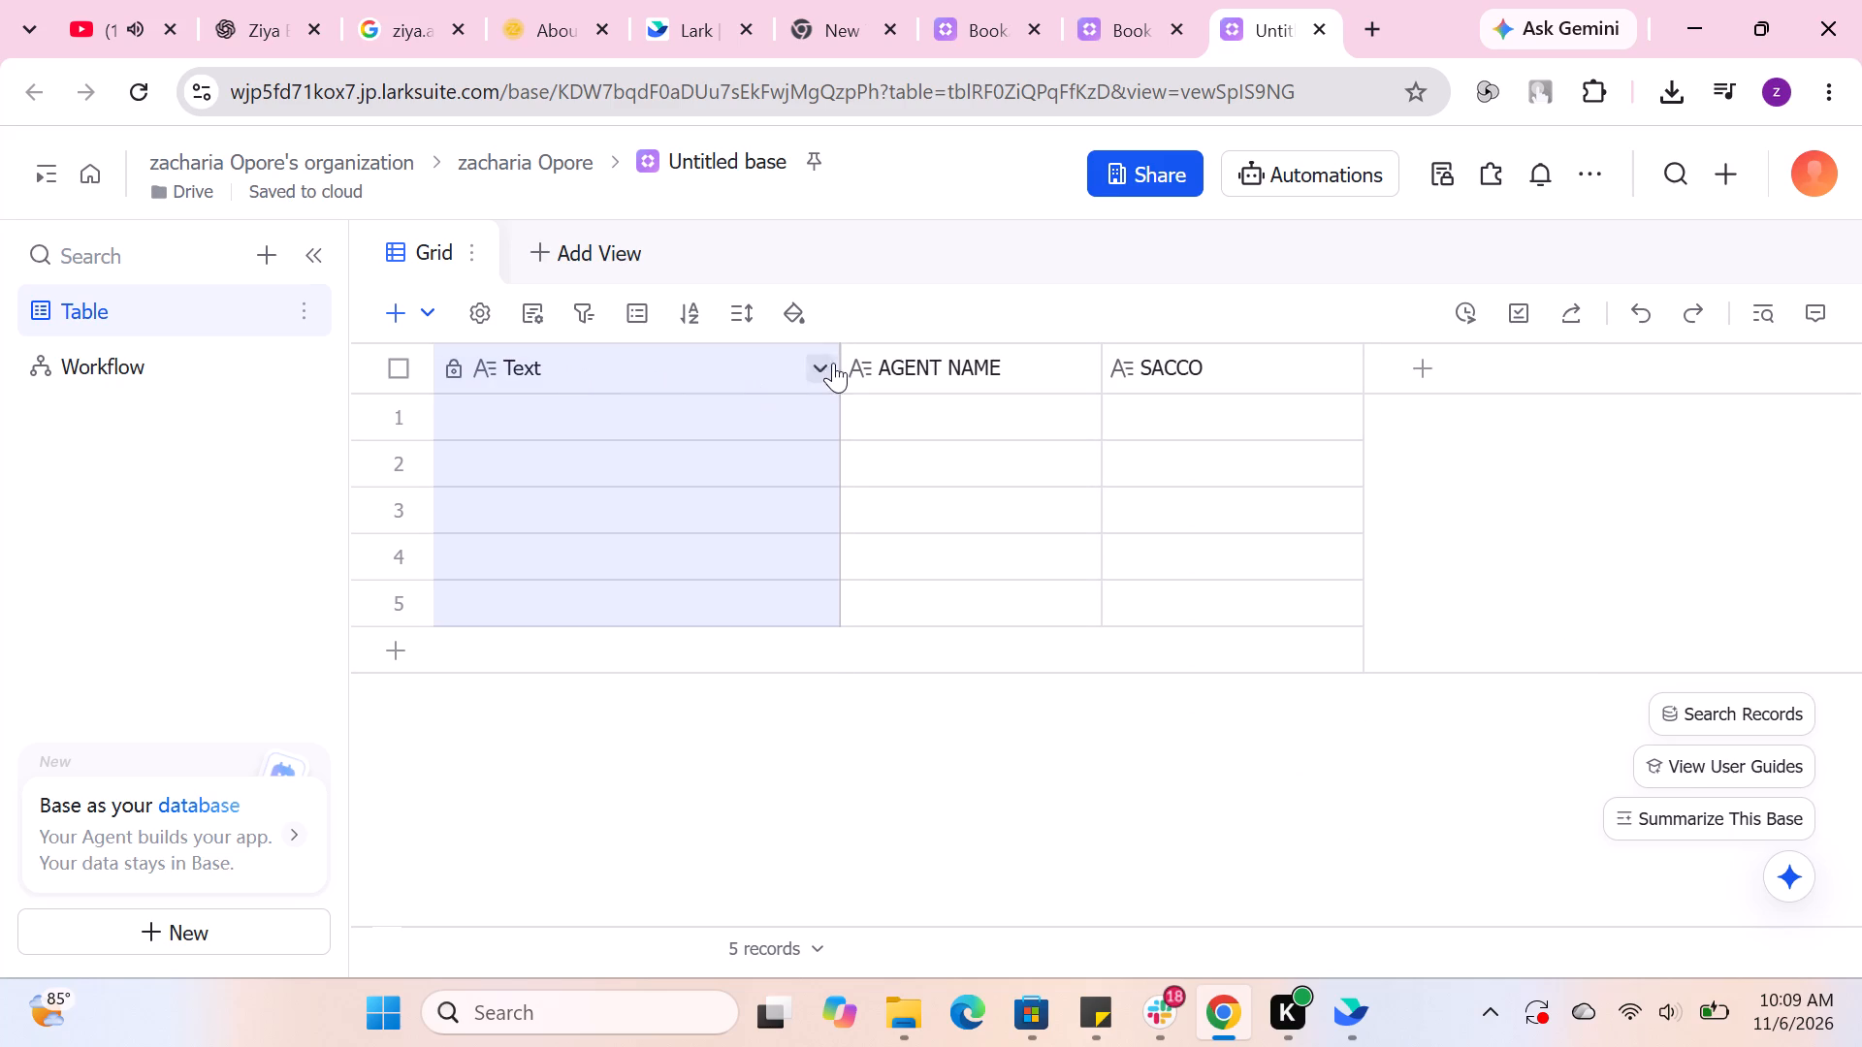
{"action": "left_click", "coordinate": [834, 363]}
{"action": "double_click", "coordinate": [576, 365]}
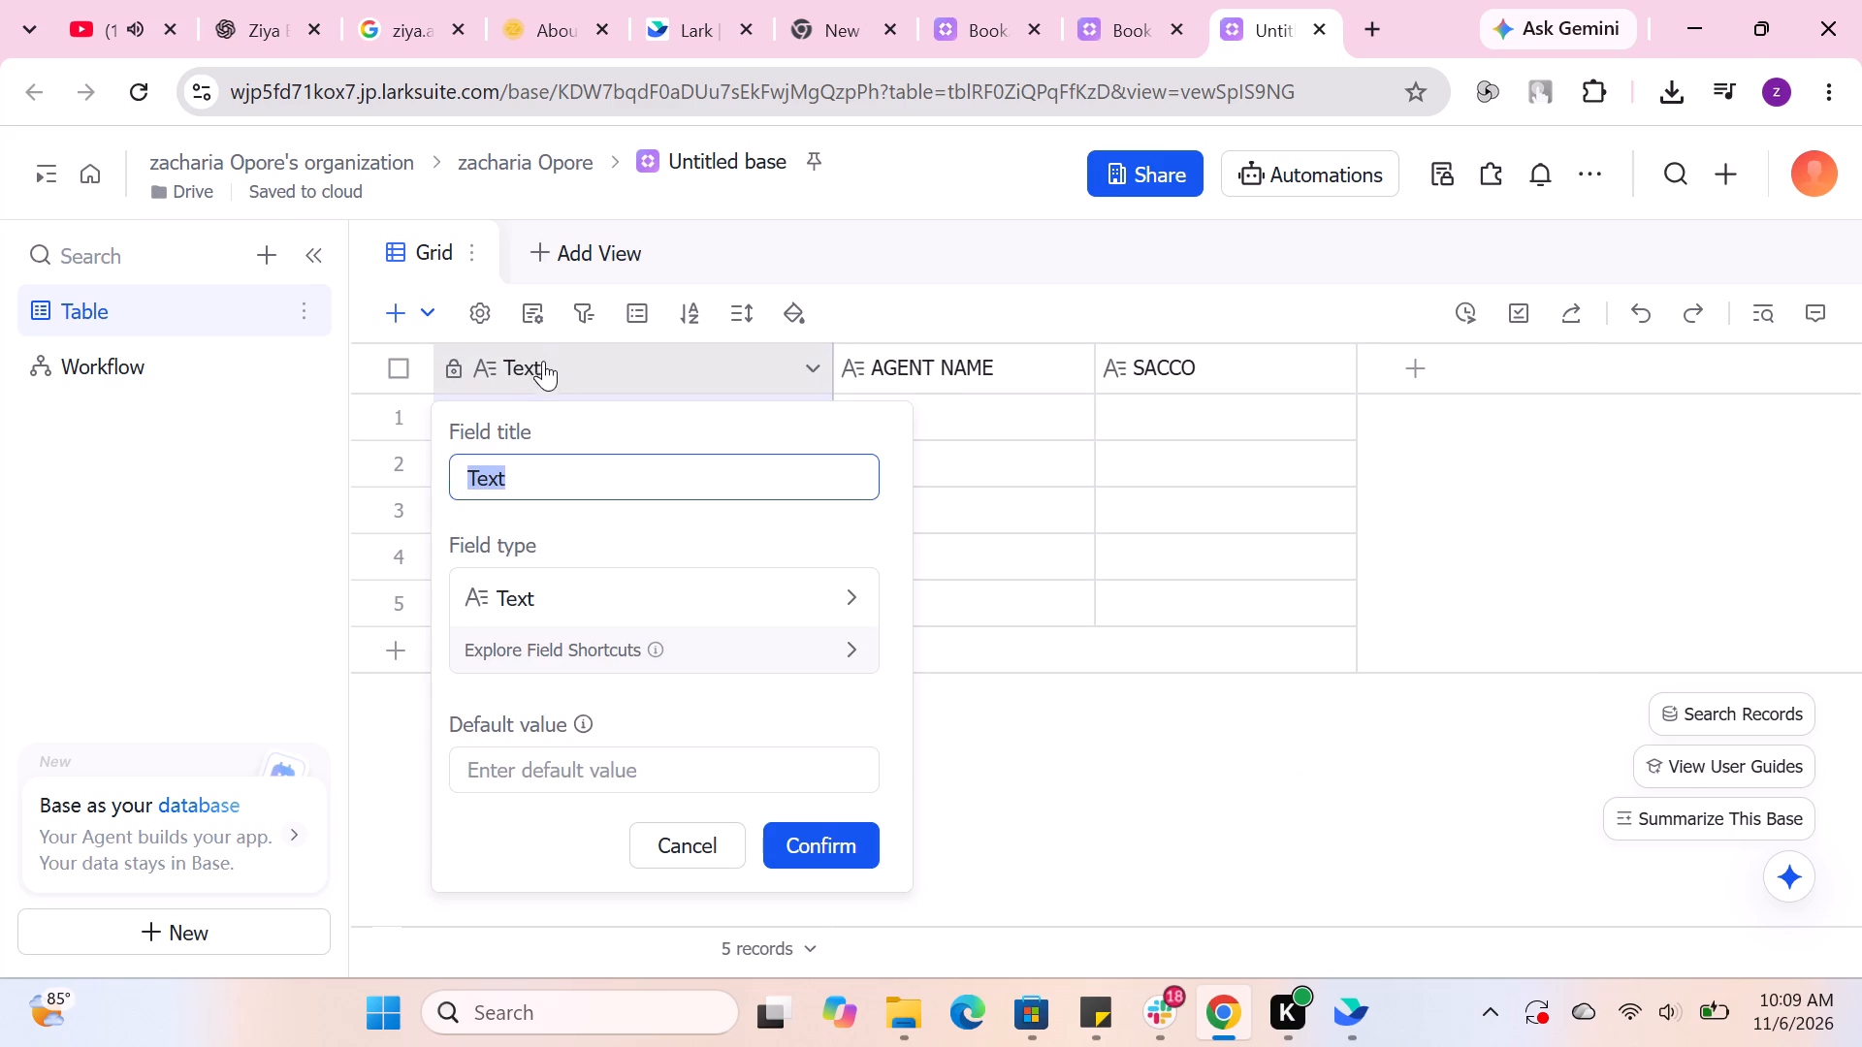
{"action": "left_click", "coordinate": [569, 474]}
{"action": "key", "text": "BackSpace"}
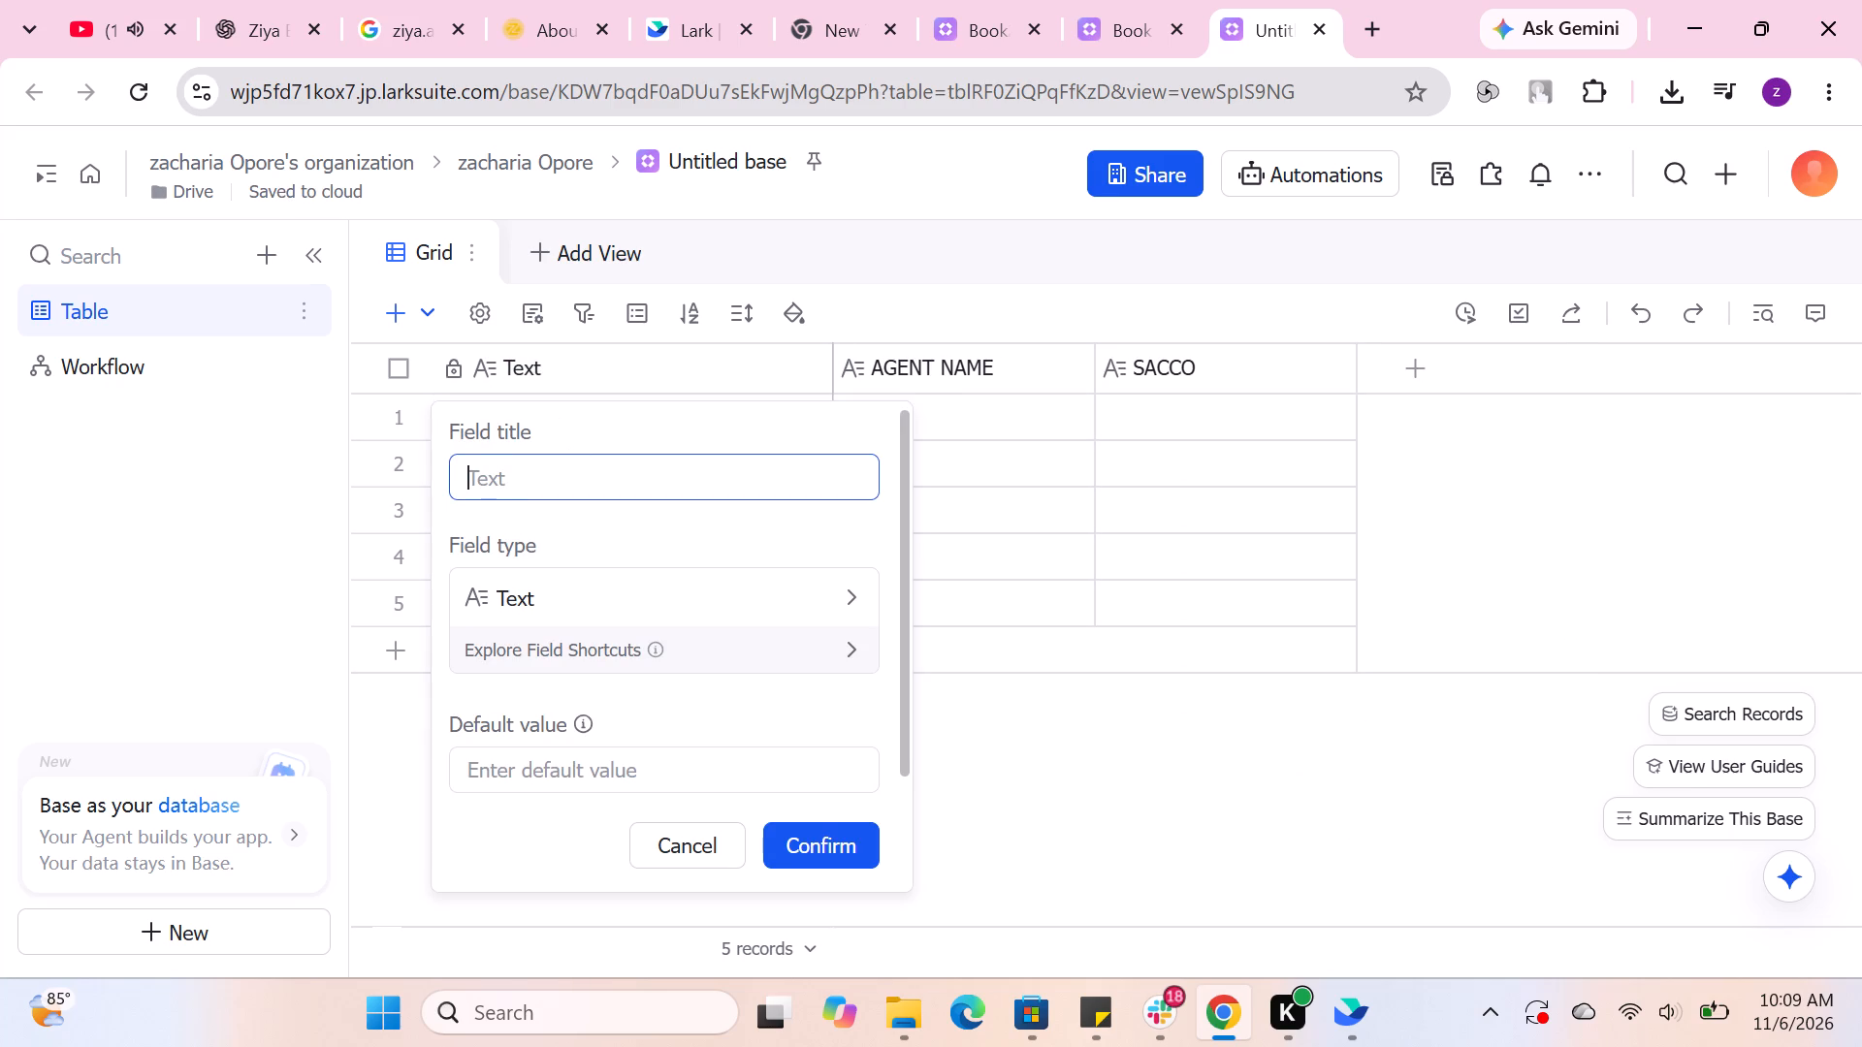
{"action": "type", "text": "AGENT NO"}
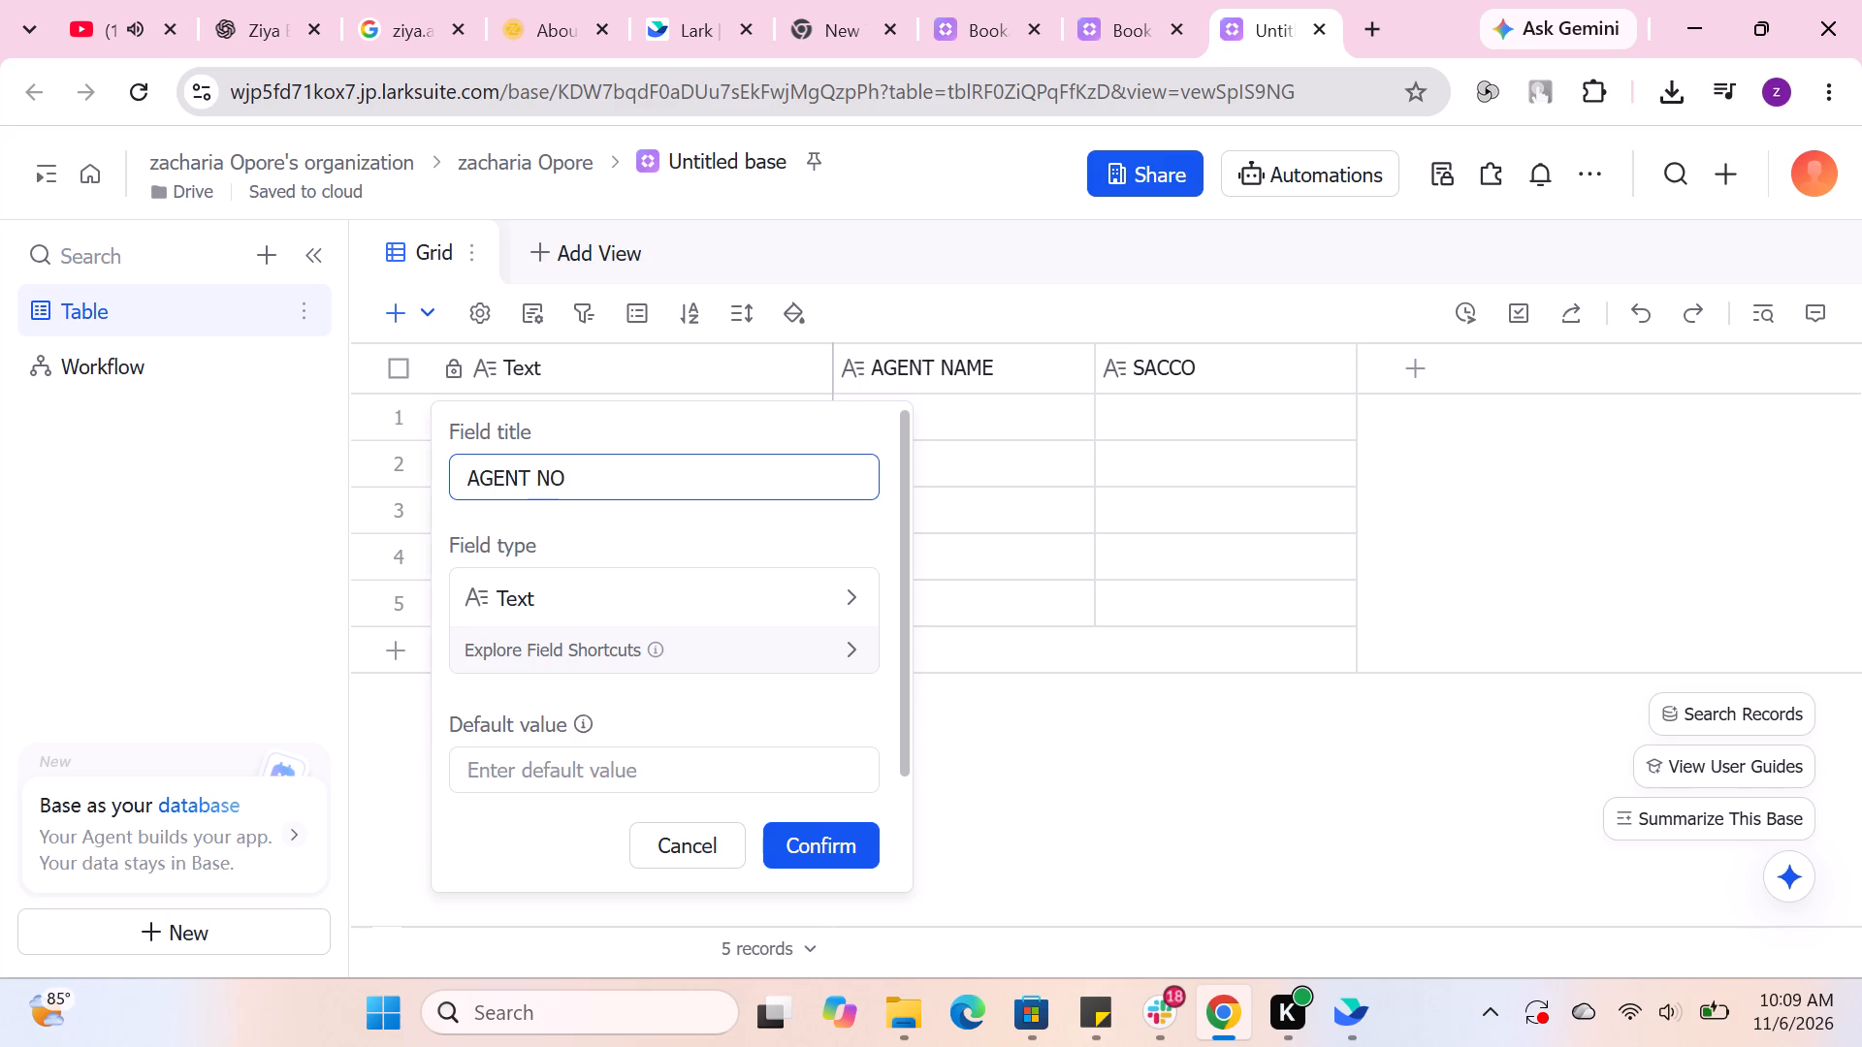
{"action": "left_click", "coordinate": [820, 847]}
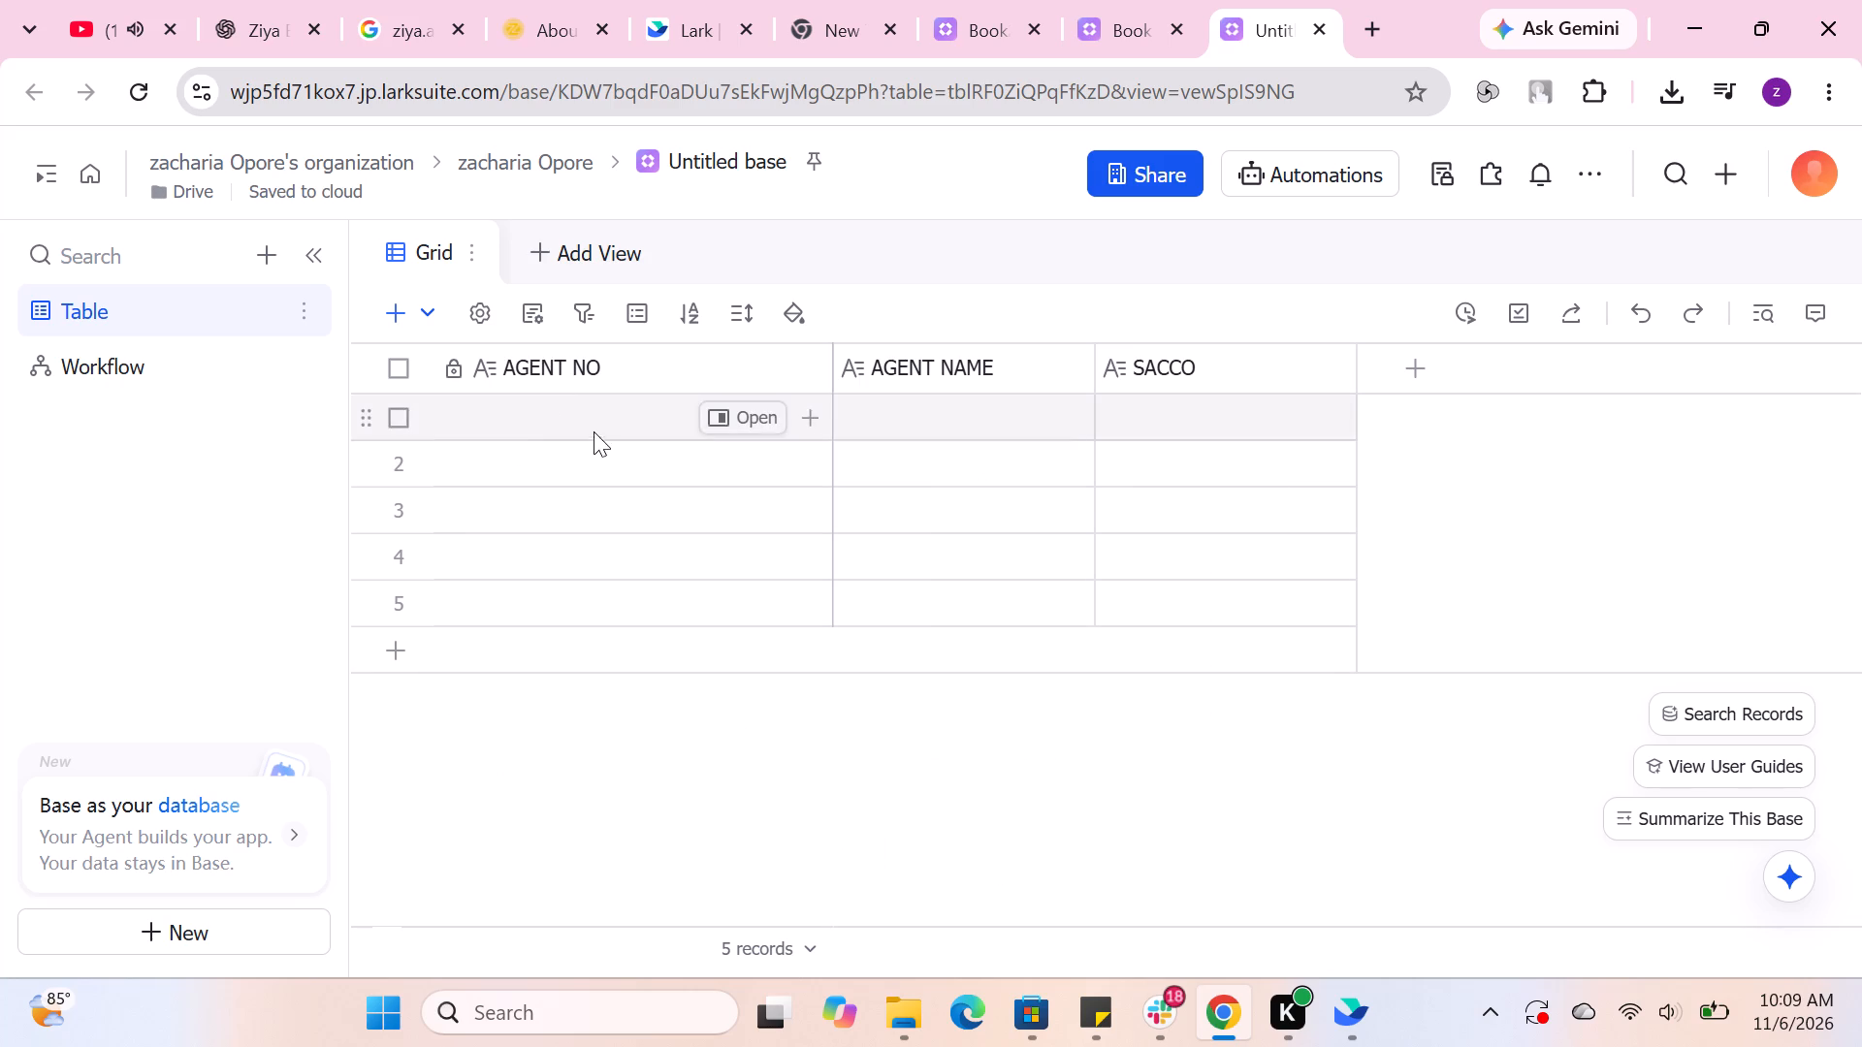
Add six empty records to the end of the untitled base's table.
{"action": "left_click", "coordinate": [401, 653]}
{"action": "left_click", "coordinate": [398, 689]}
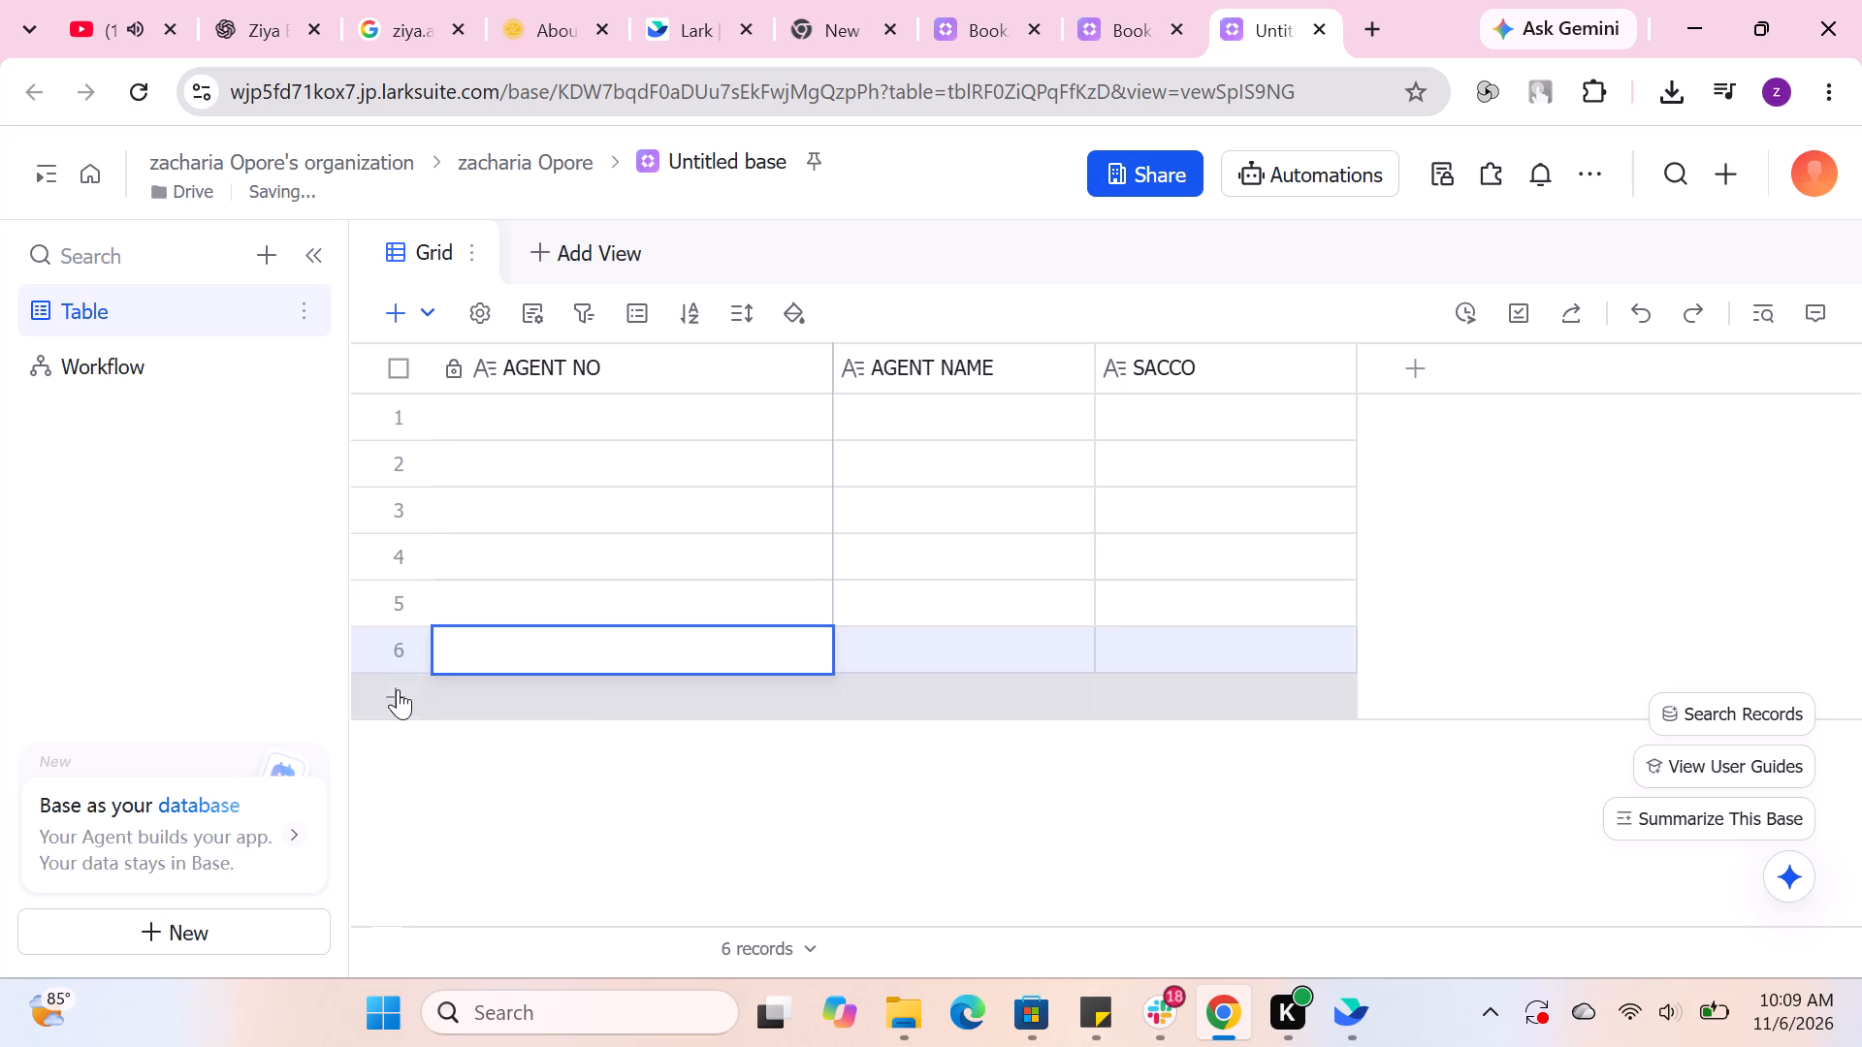
{"action": "left_click", "coordinate": [389, 749]}
{"action": "left_click", "coordinate": [398, 787]}
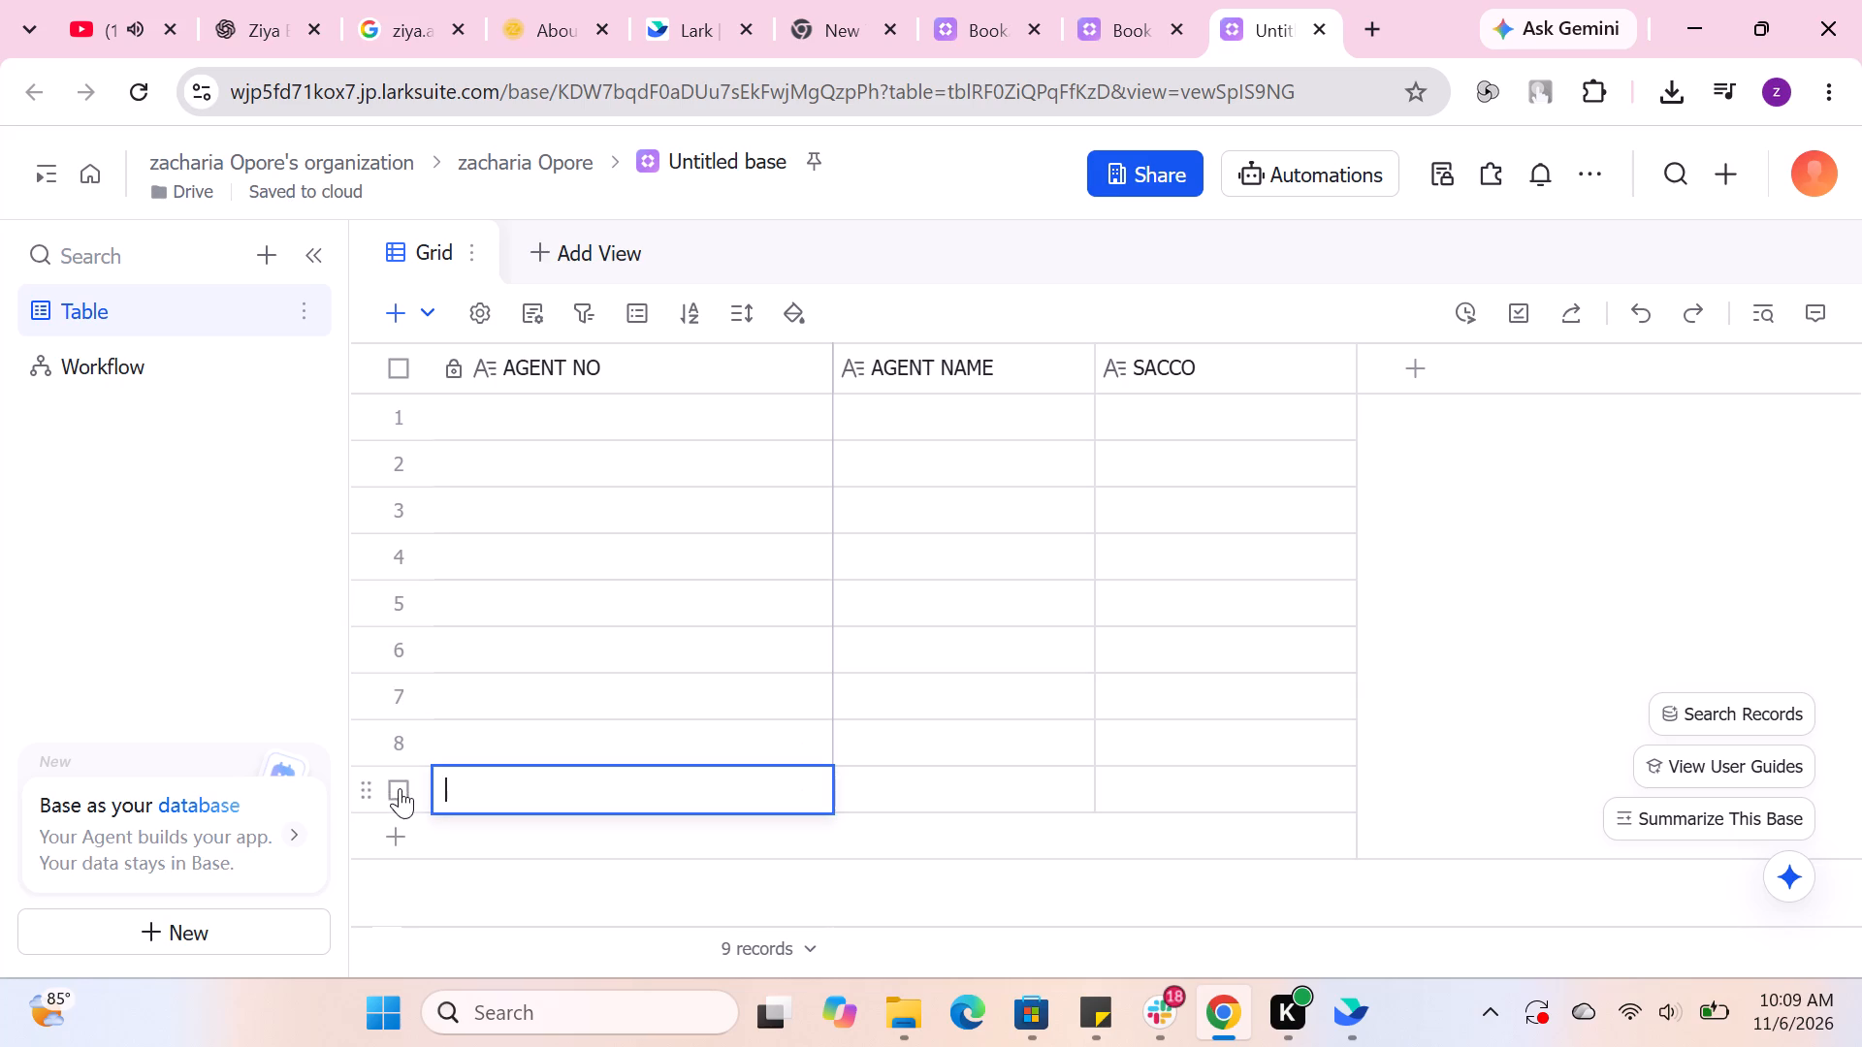
{"action": "left_click", "coordinate": [401, 827]}
{"action": "left_click", "coordinate": [392, 877]}
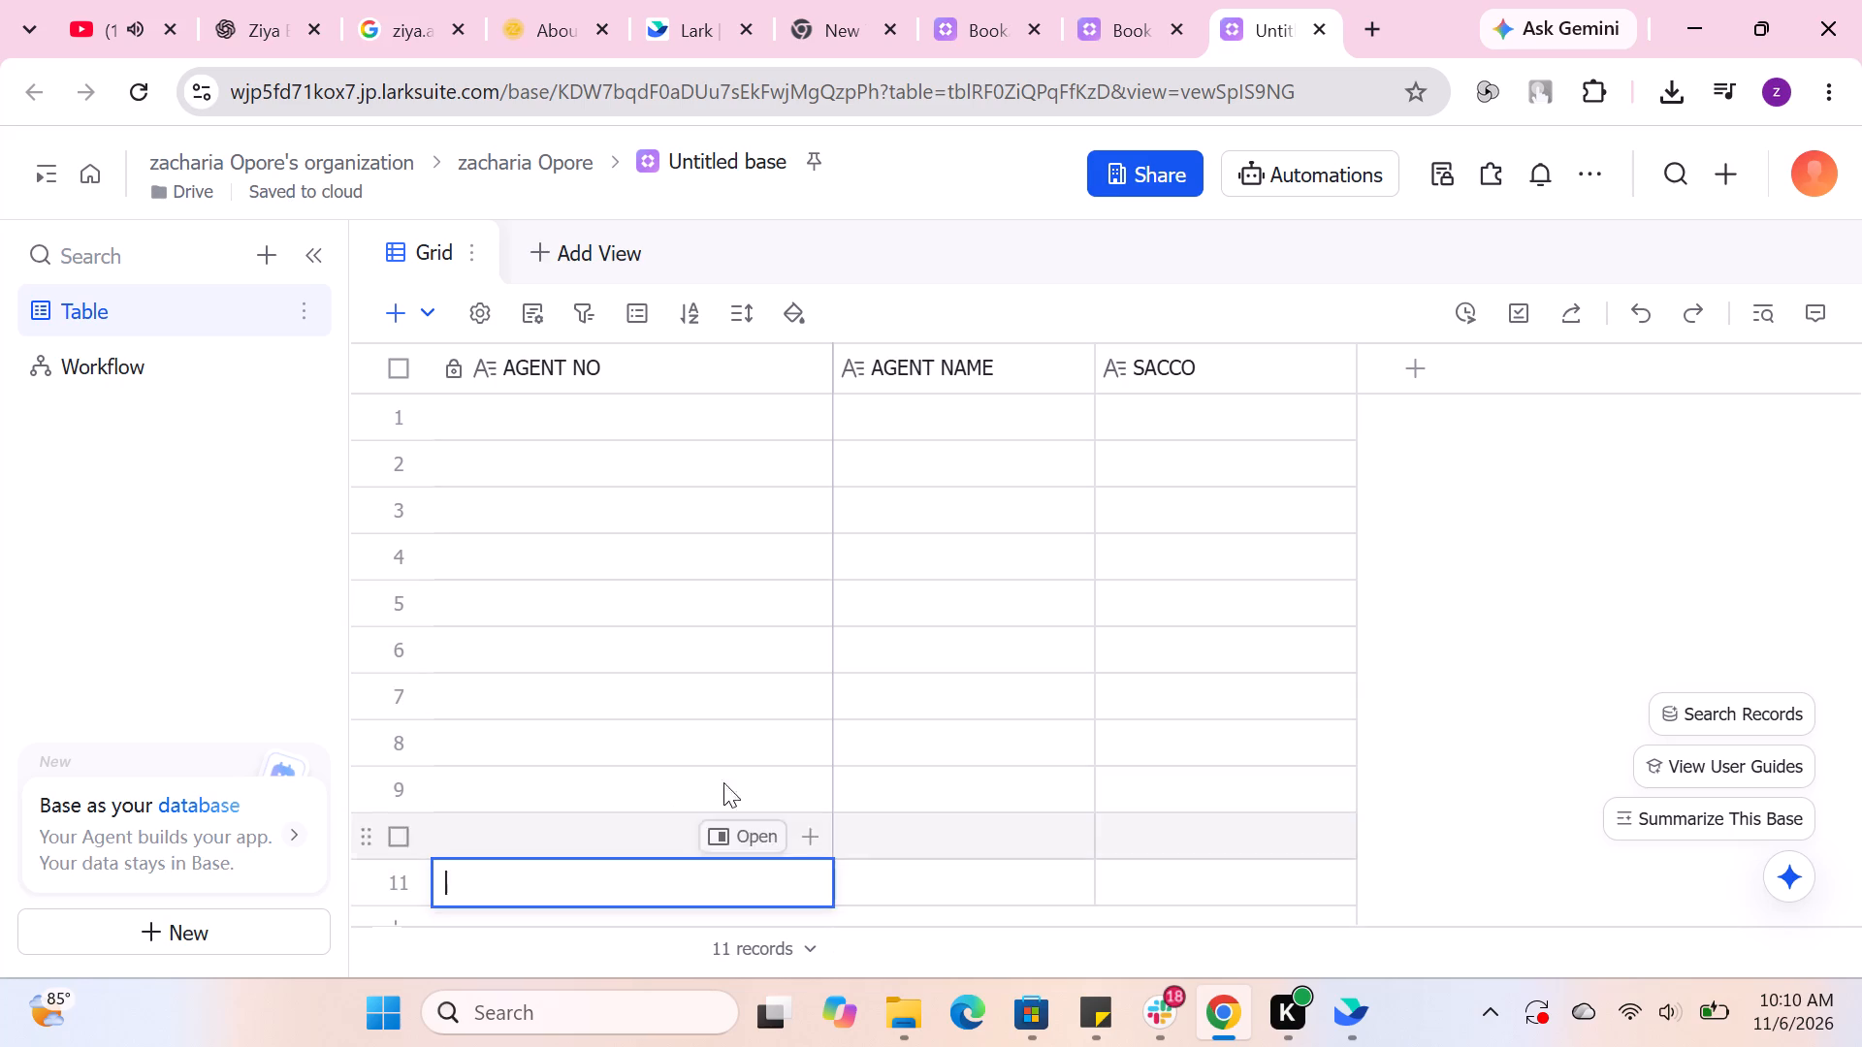
{"action": "scroll", "coordinate": [904, 596], "scroll_direction": "down", "scroll_amount": 2}
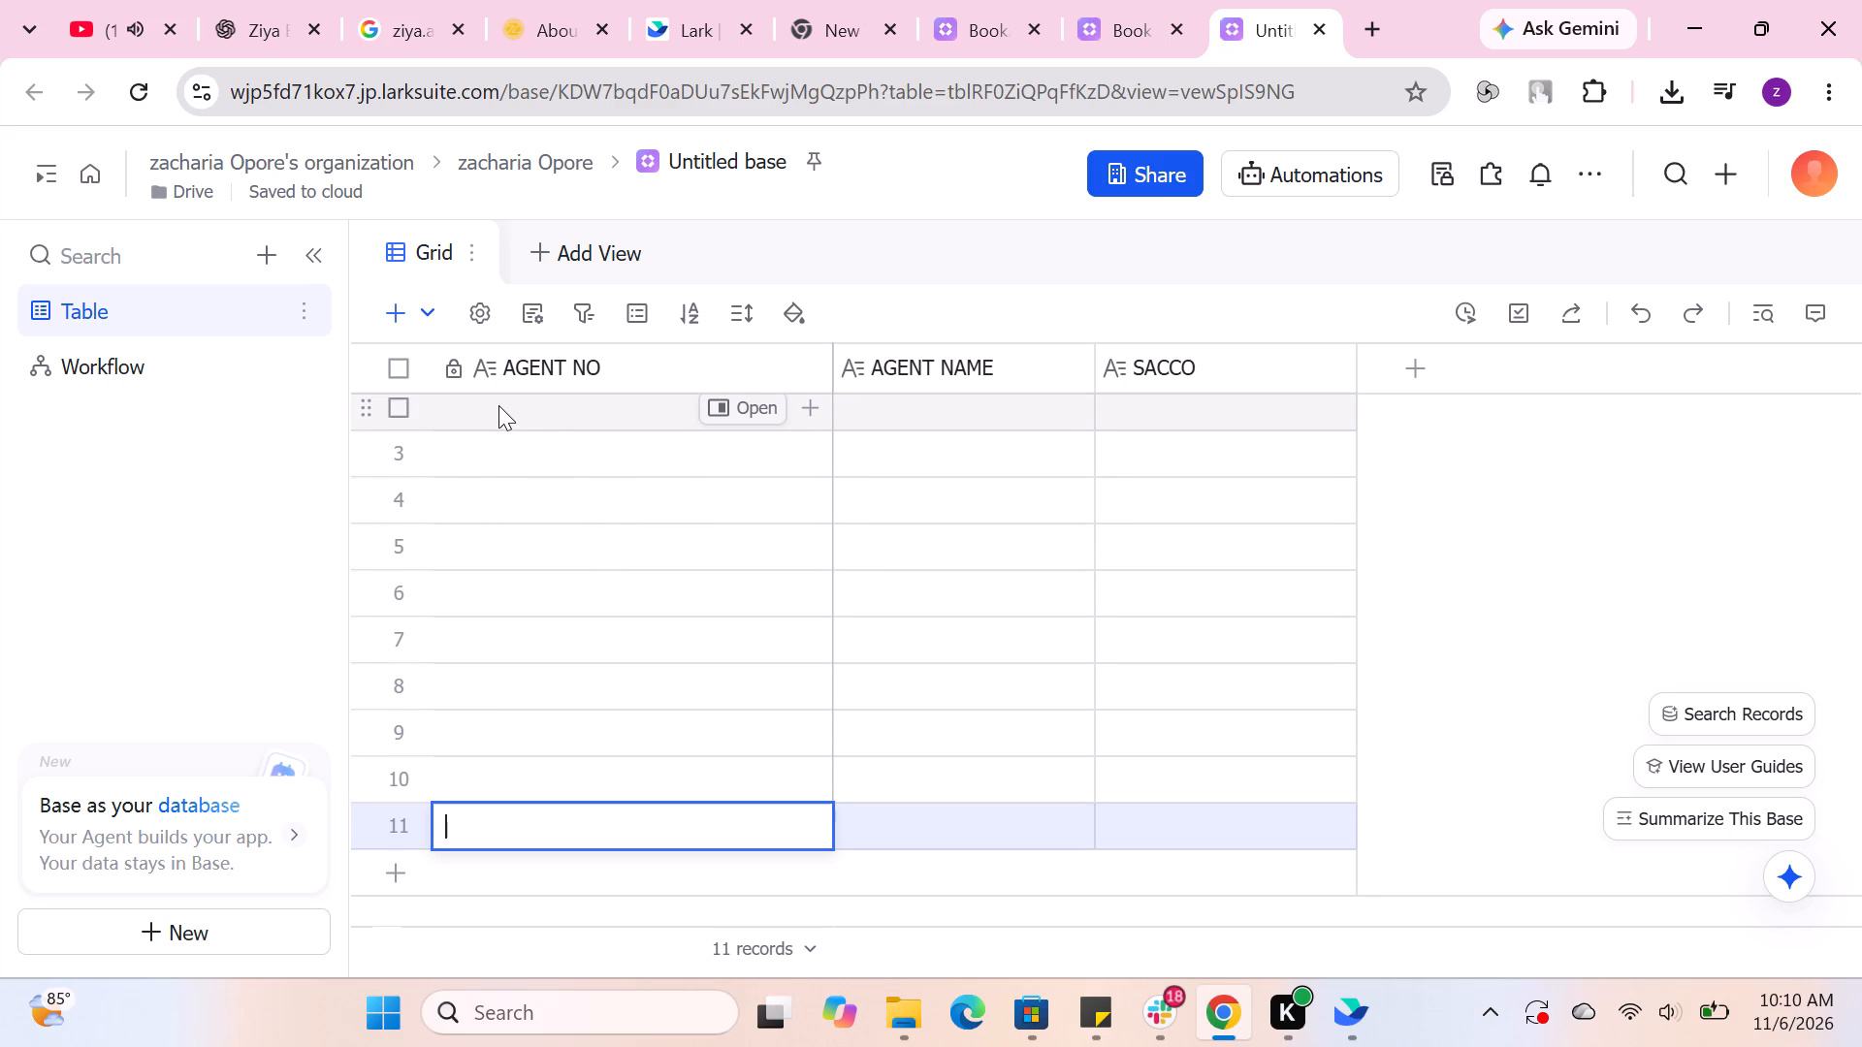
{"action": "double_click", "coordinate": [521, 416]}
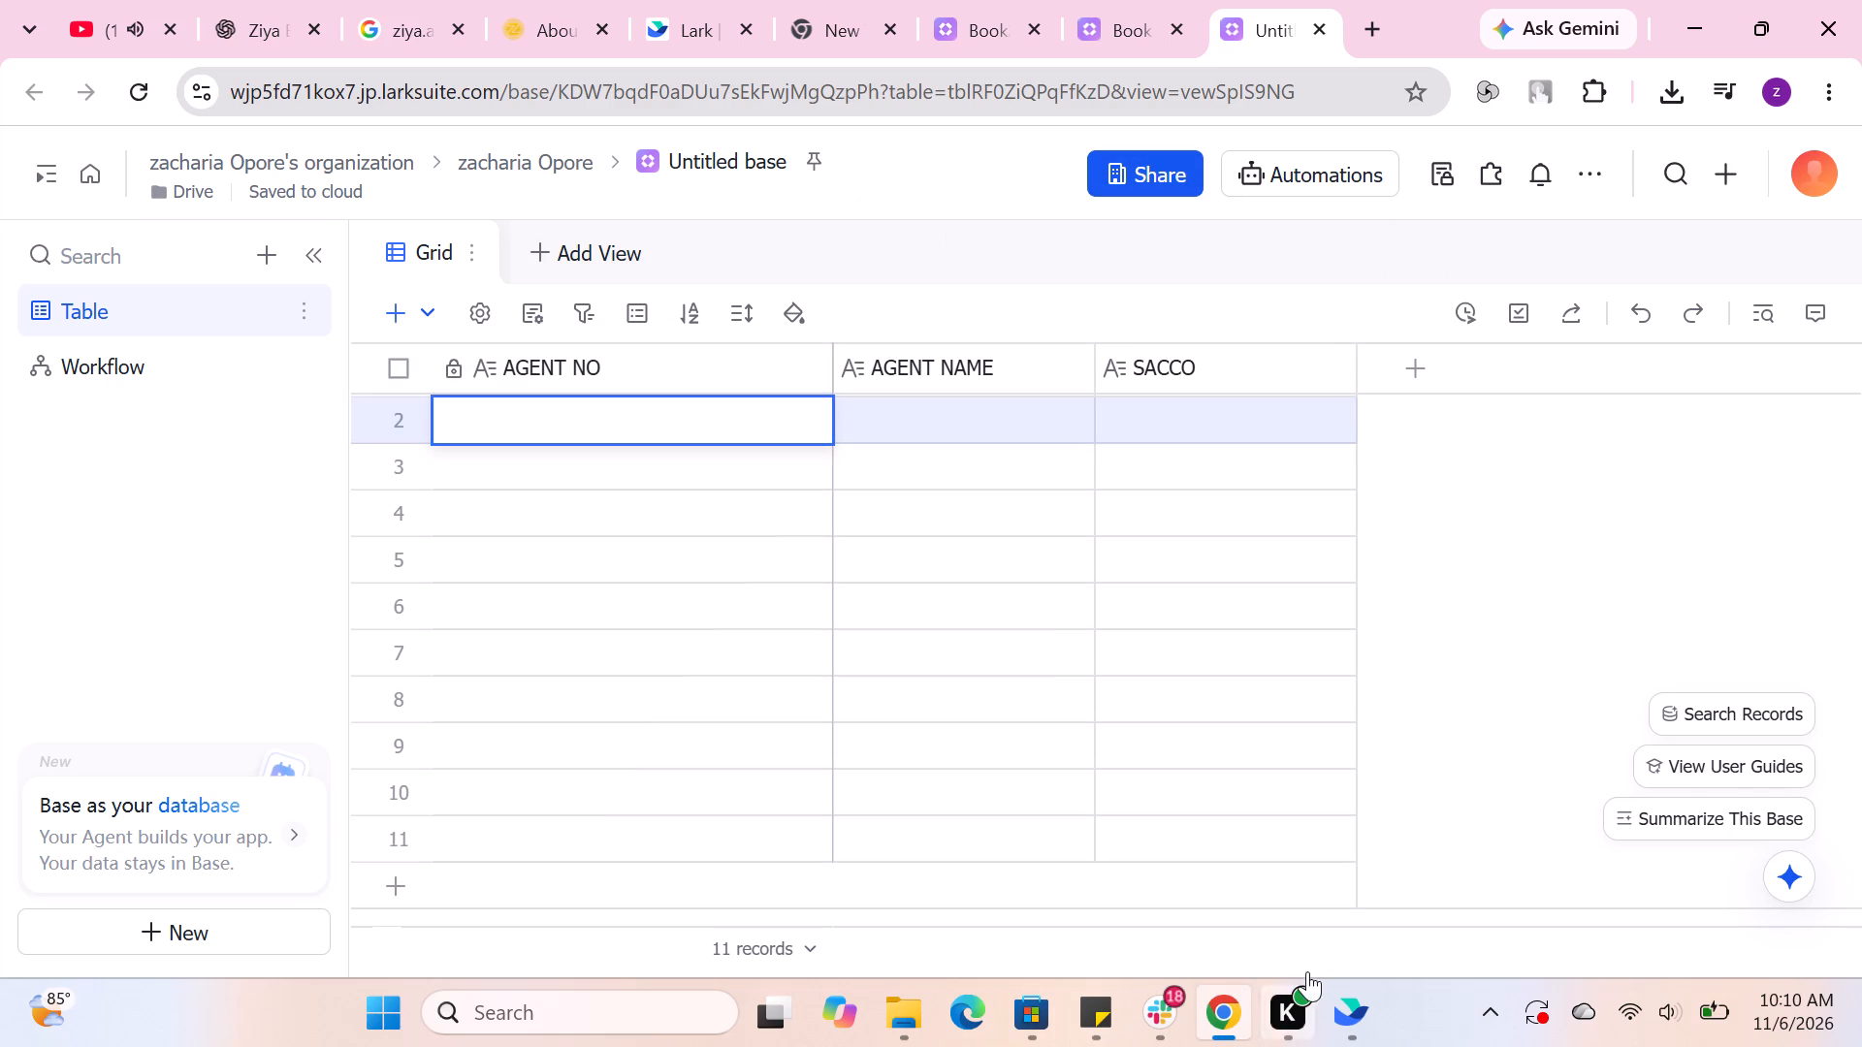
Search Google for ziya.admin in a new browser tab and open the Ziya admin site.
{"action": "left_click", "coordinate": [349, 18]}
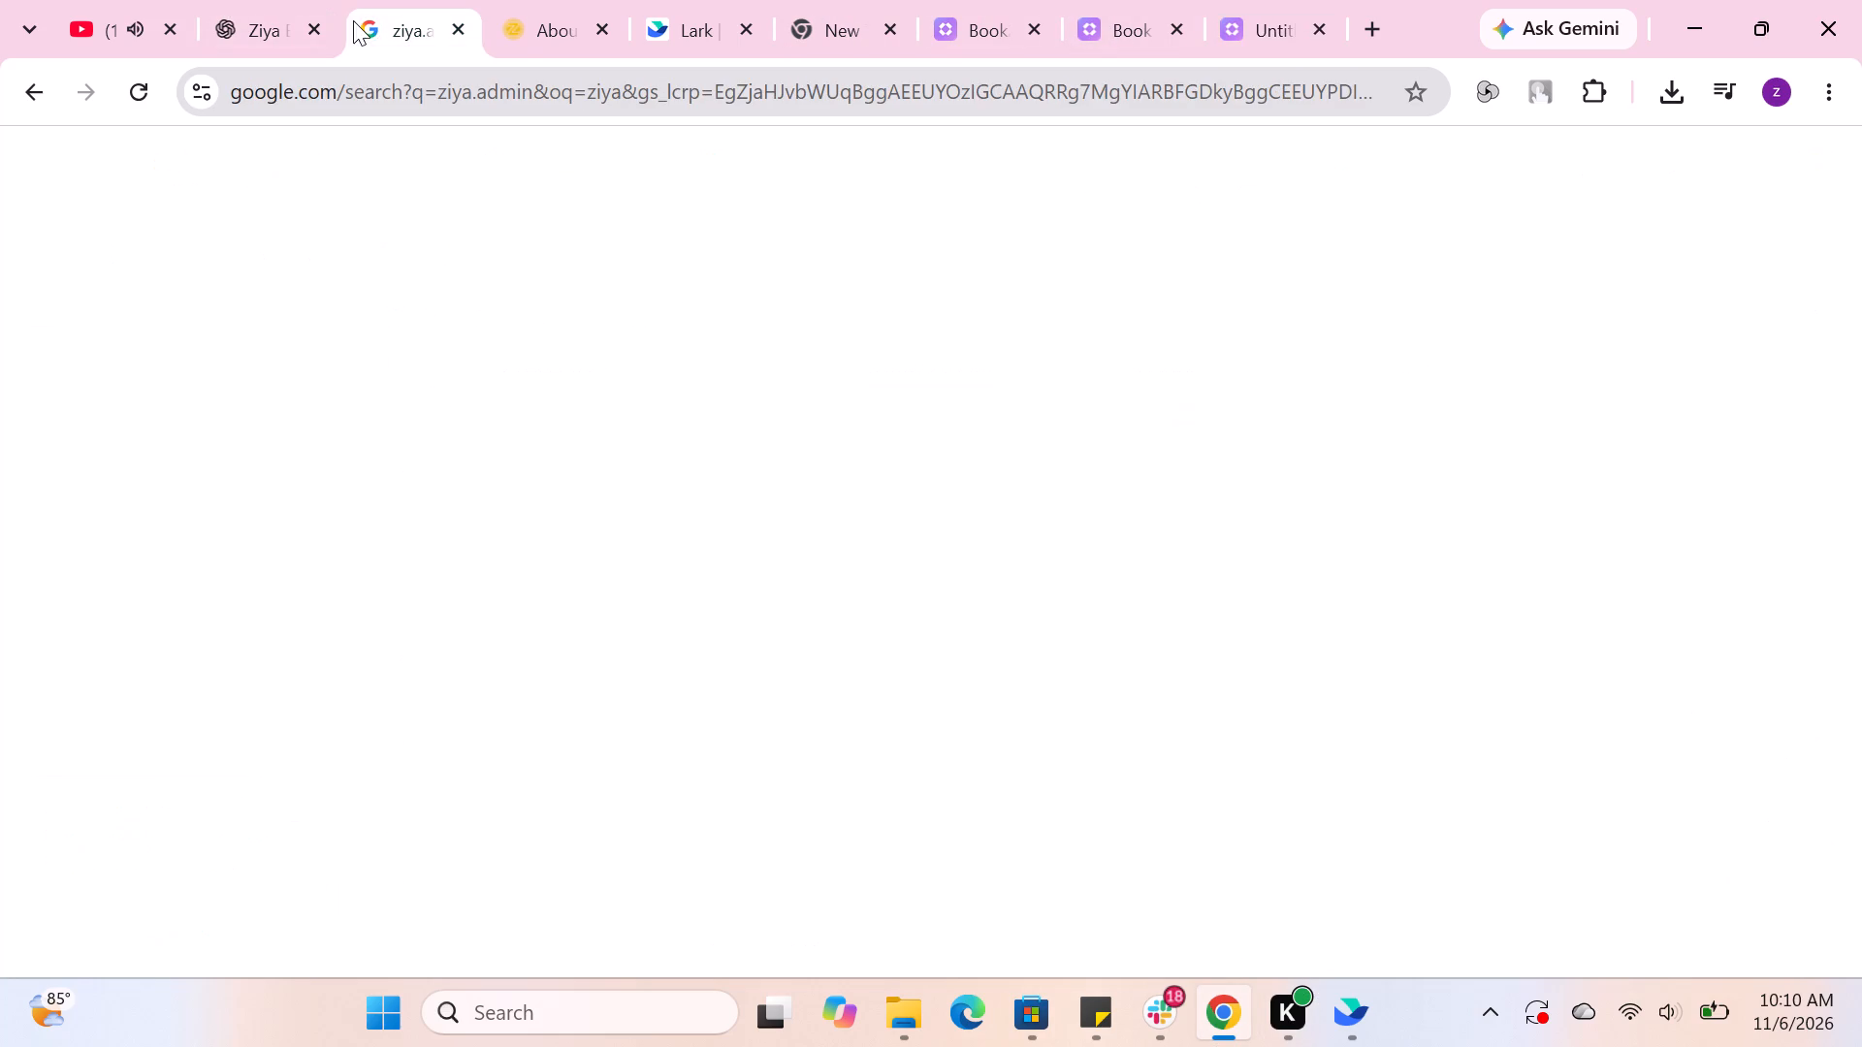
{"action": "left_click", "coordinate": [525, 44]}
{"action": "left_click", "coordinate": [1369, 26]}
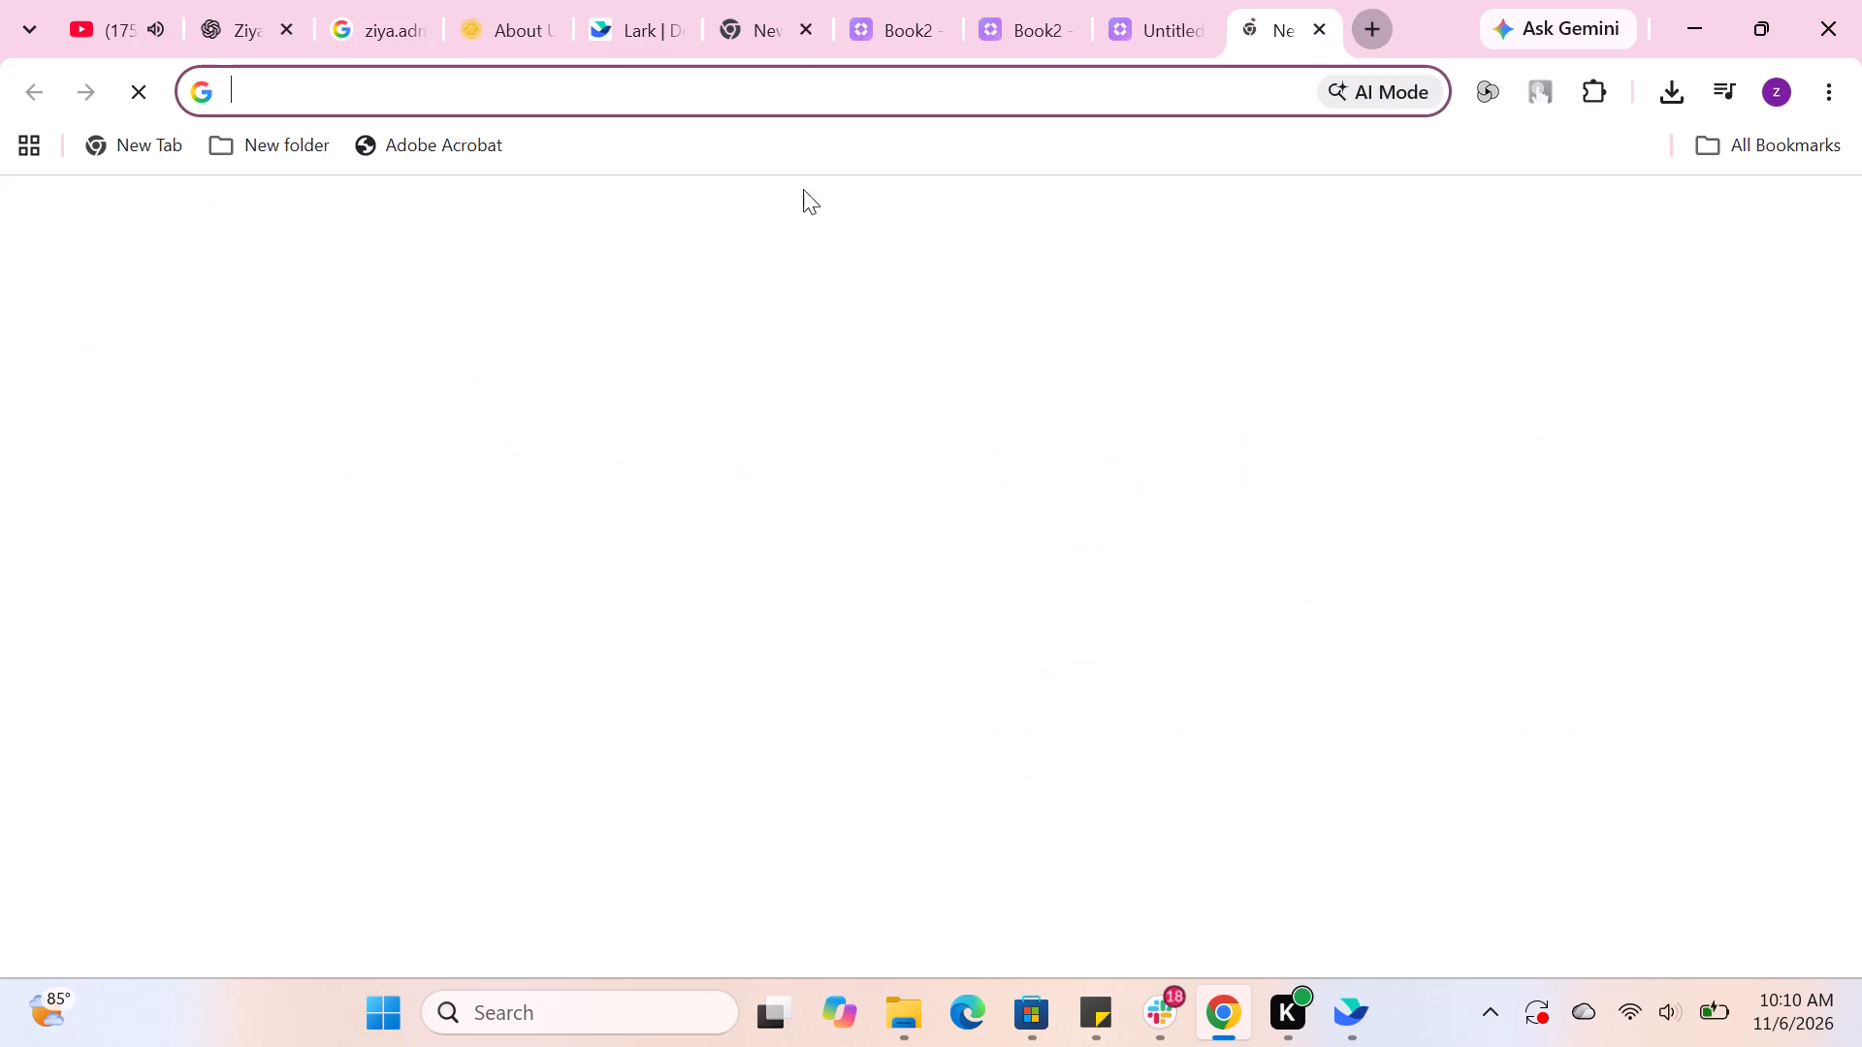
{"action": "left_click", "coordinate": [514, 620]}
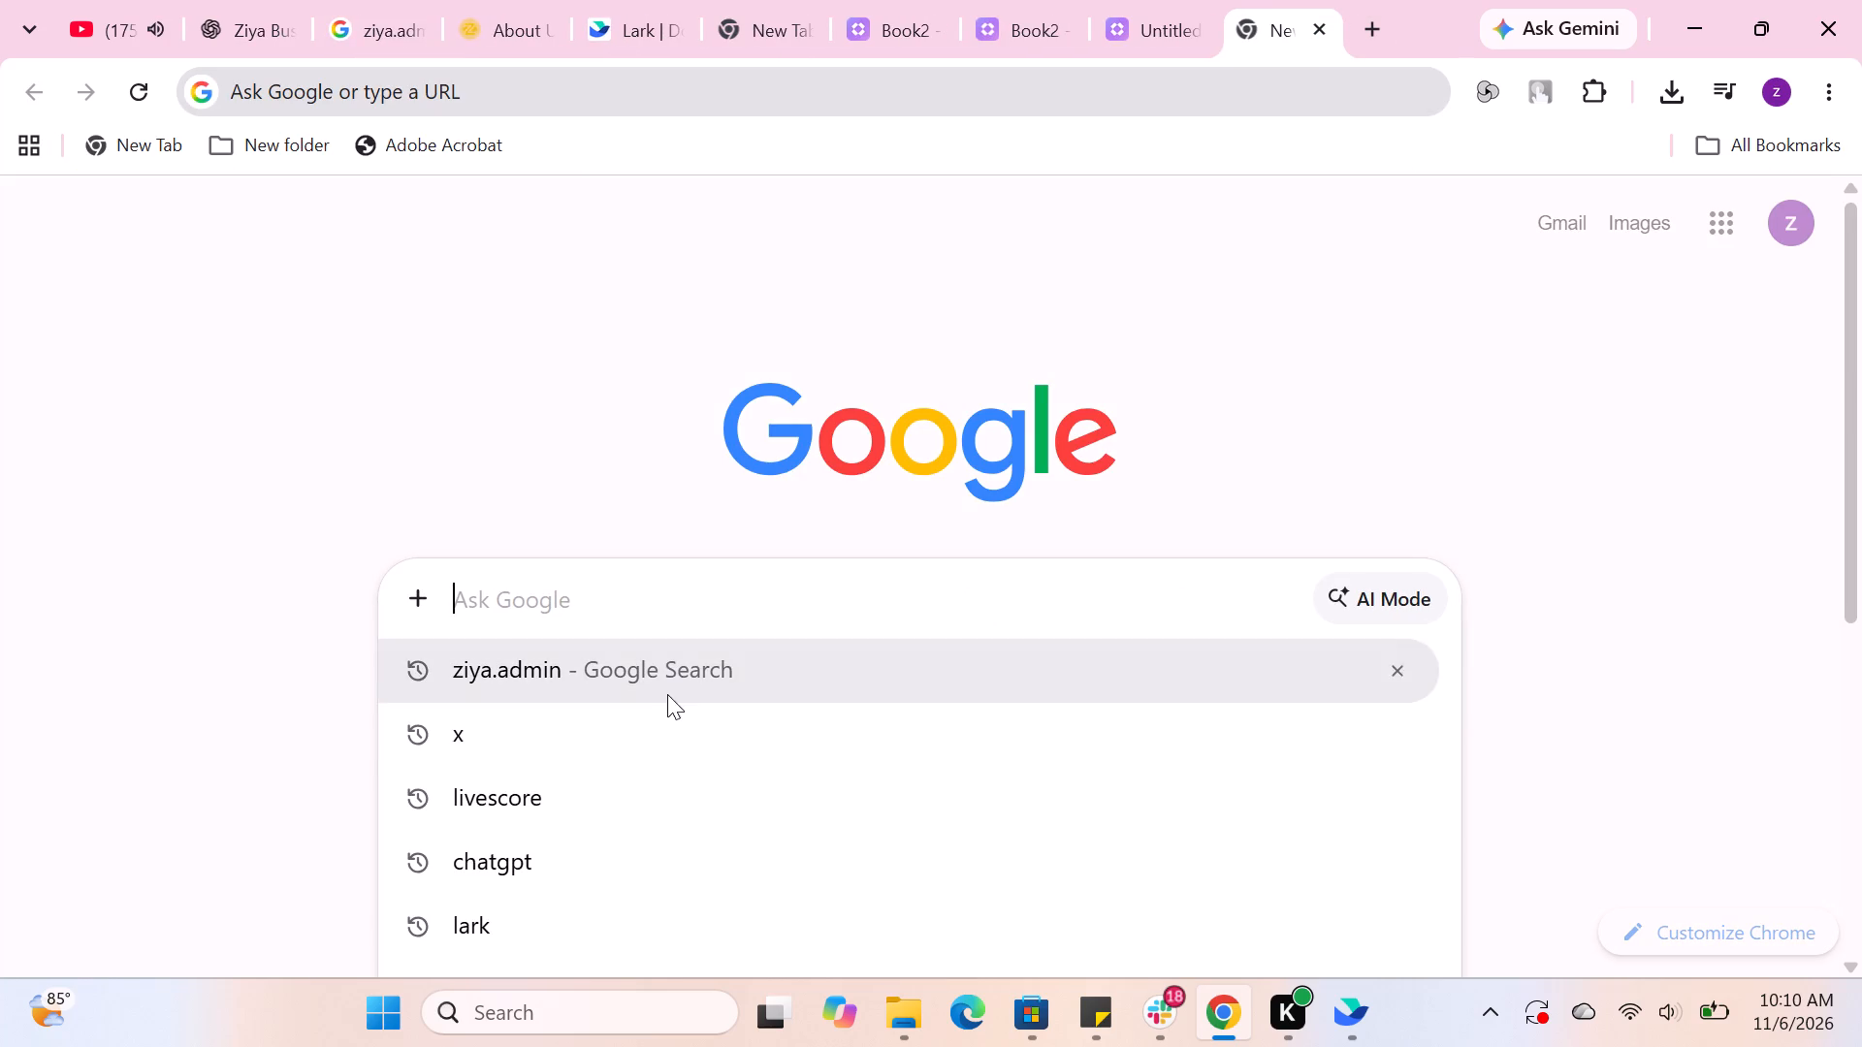
{"action": "left_click", "coordinate": [640, 677]}
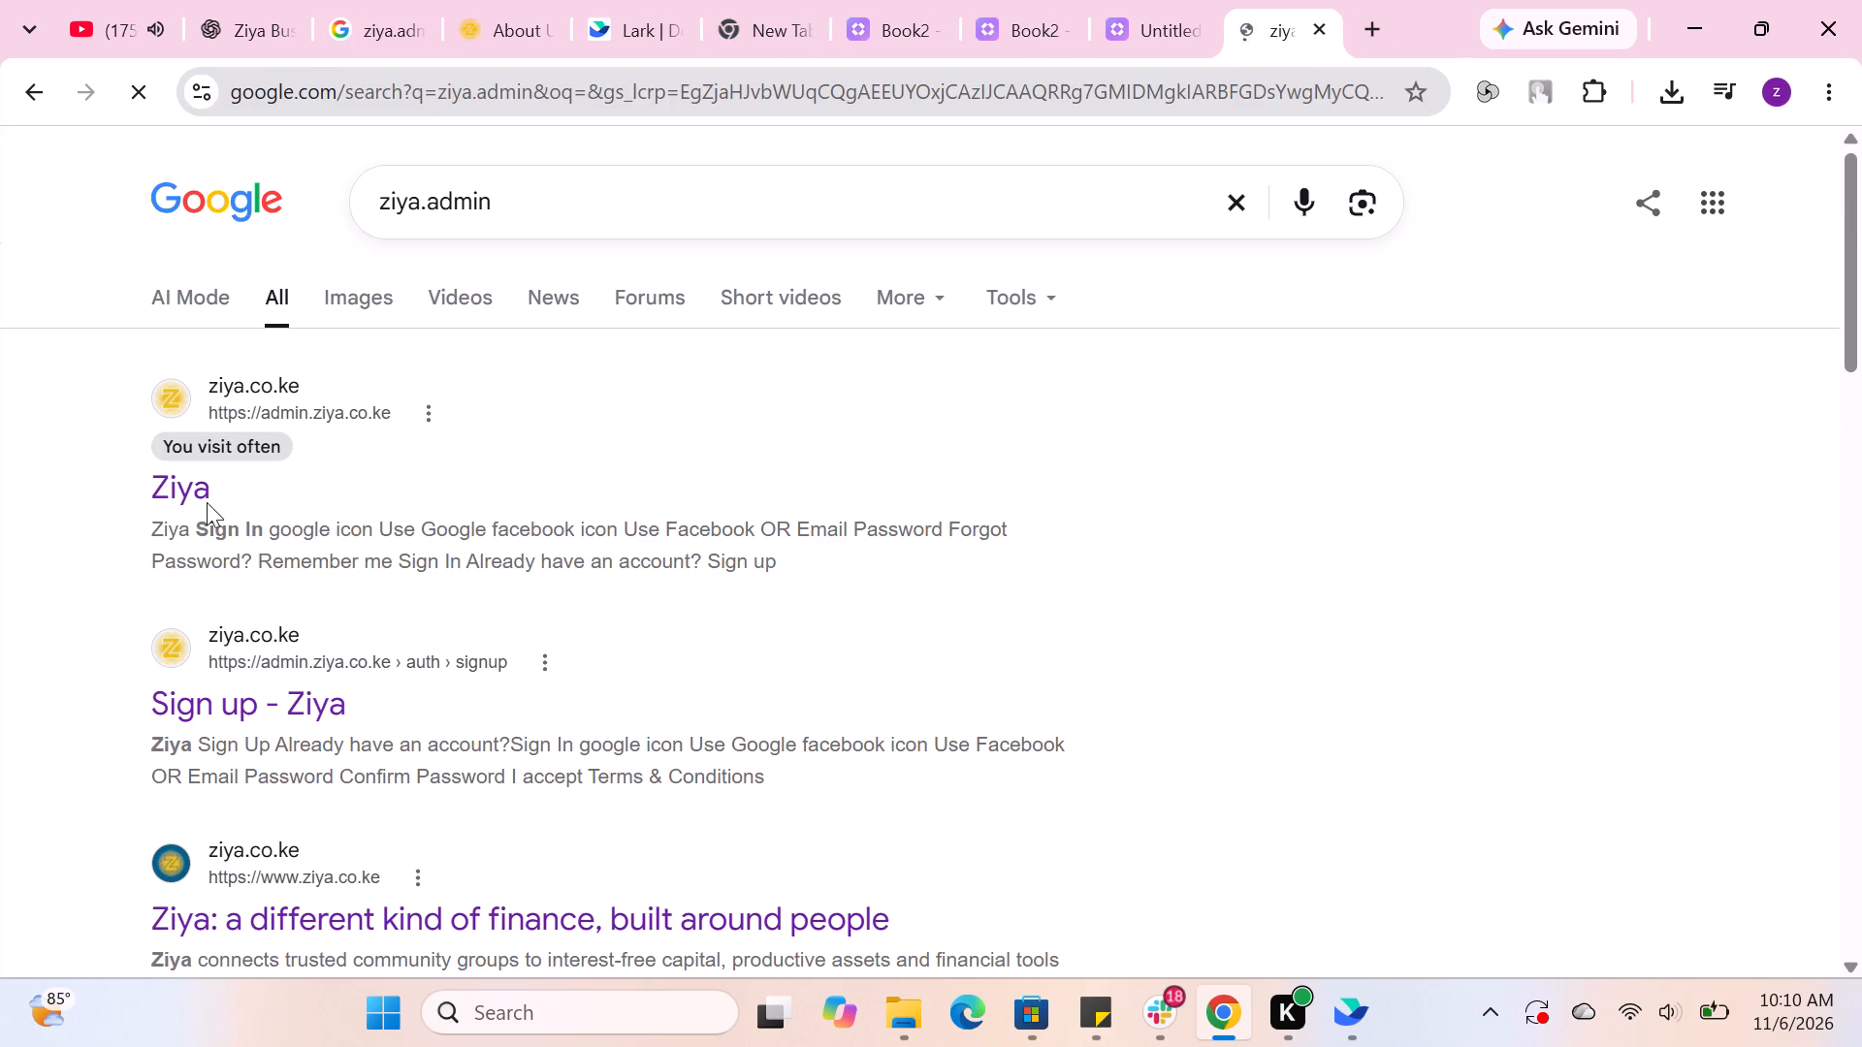
{"action": "left_click", "coordinate": [179, 492]}
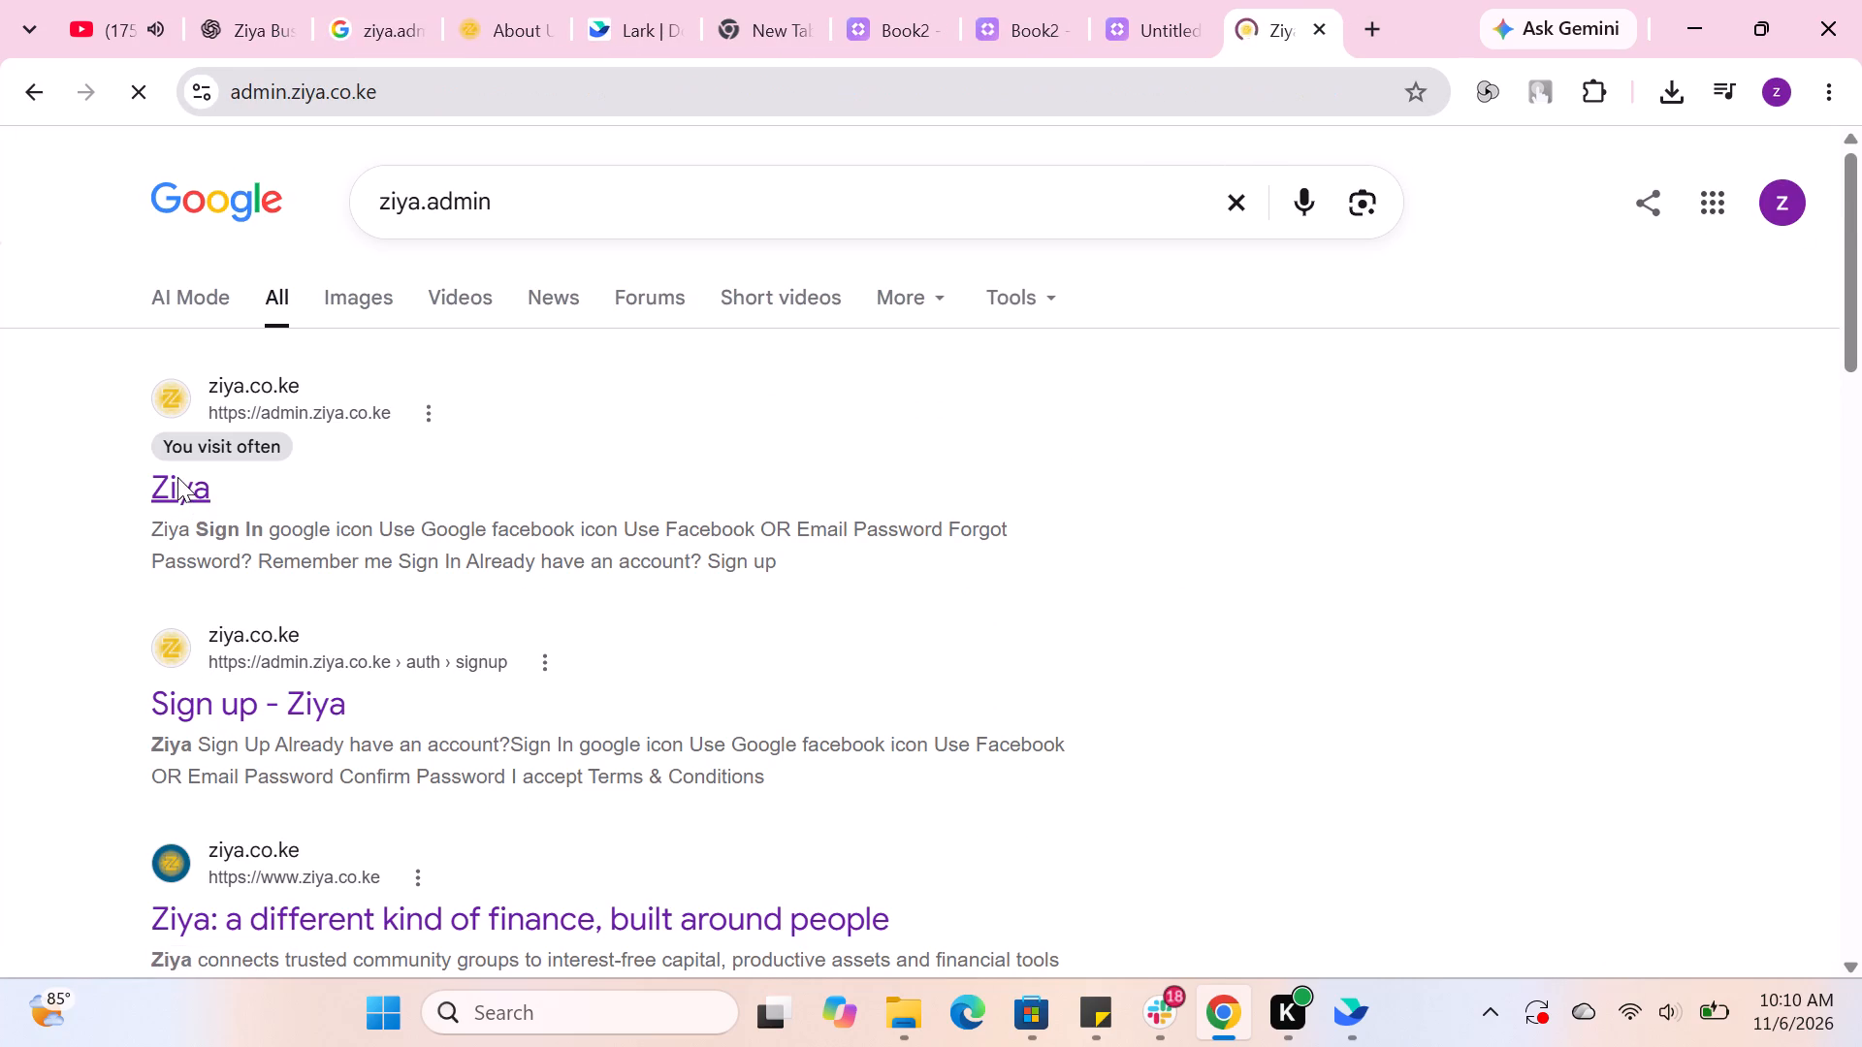
Sign in to the Ziya admin site and open its dashboard.
{"action": "left_click", "coordinate": [1324, 539]}
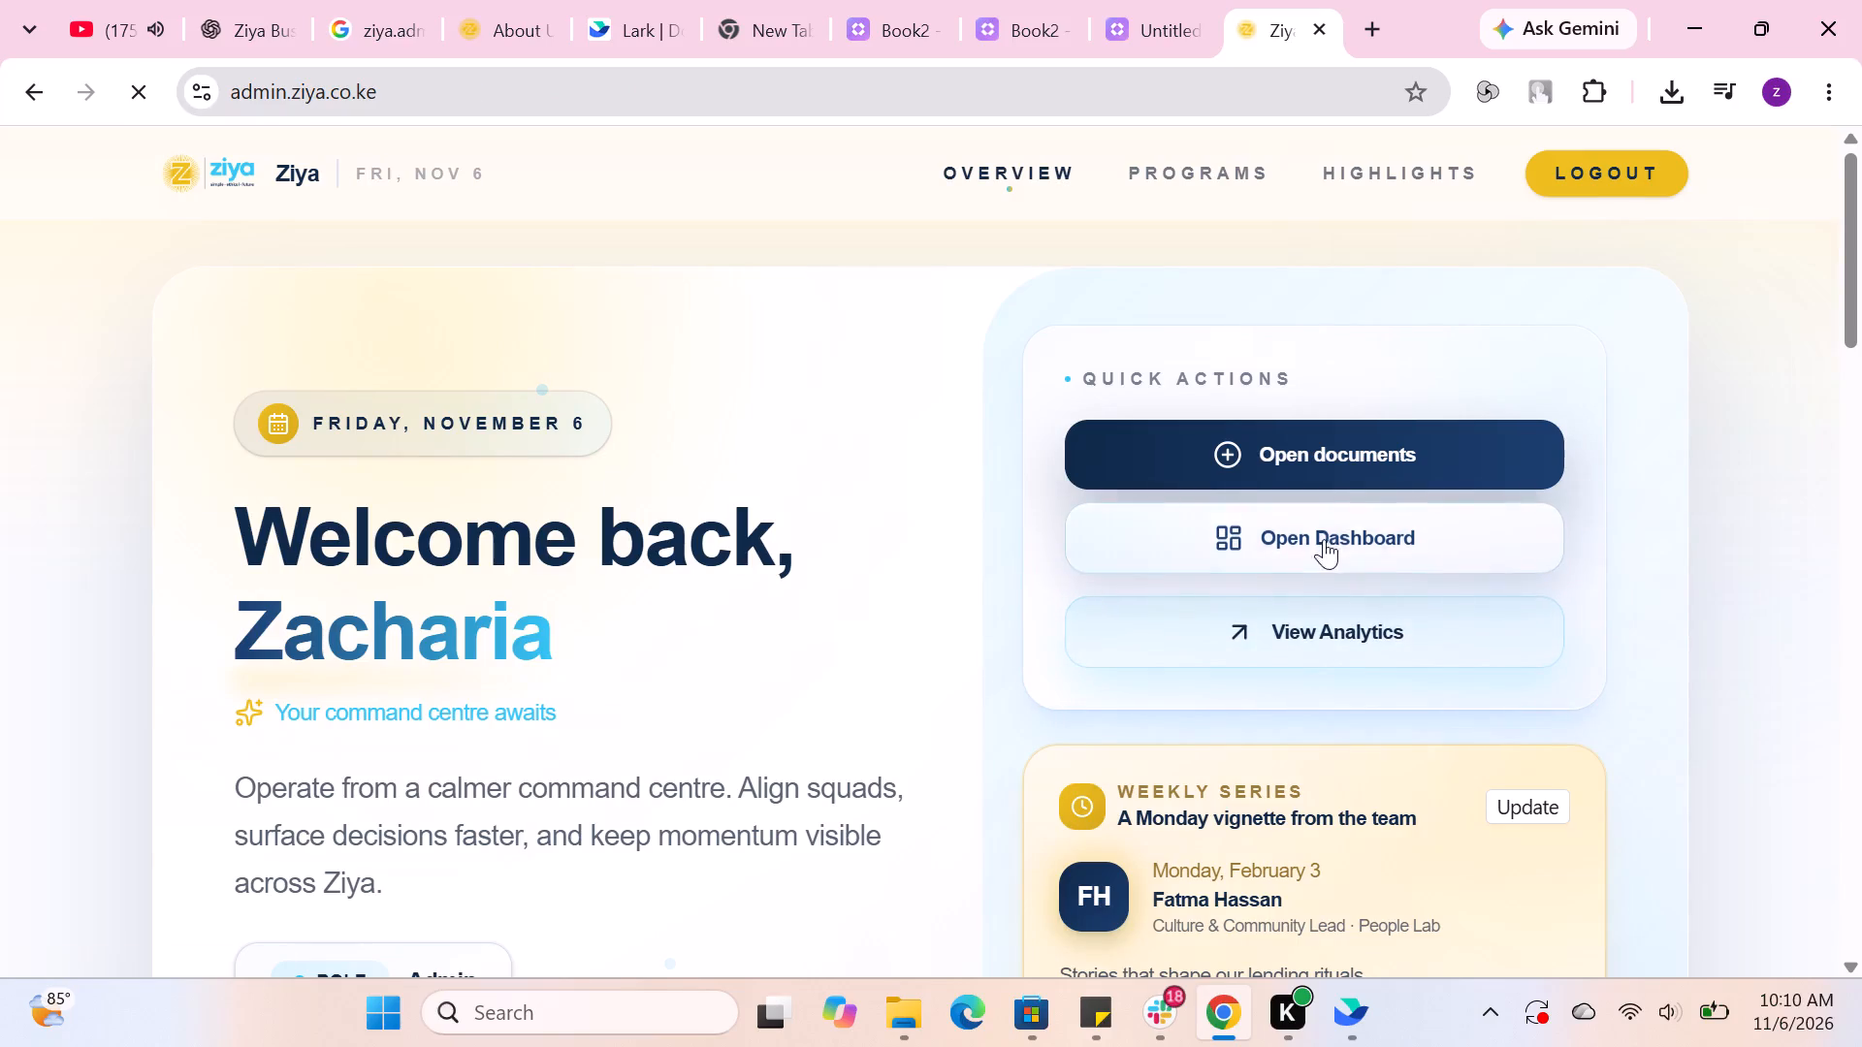
{"action": "scroll", "coordinate": [666, 447], "scroll_direction": "down", "scroll_amount": 1}
{"action": "left_click", "coordinate": [854, 817]}
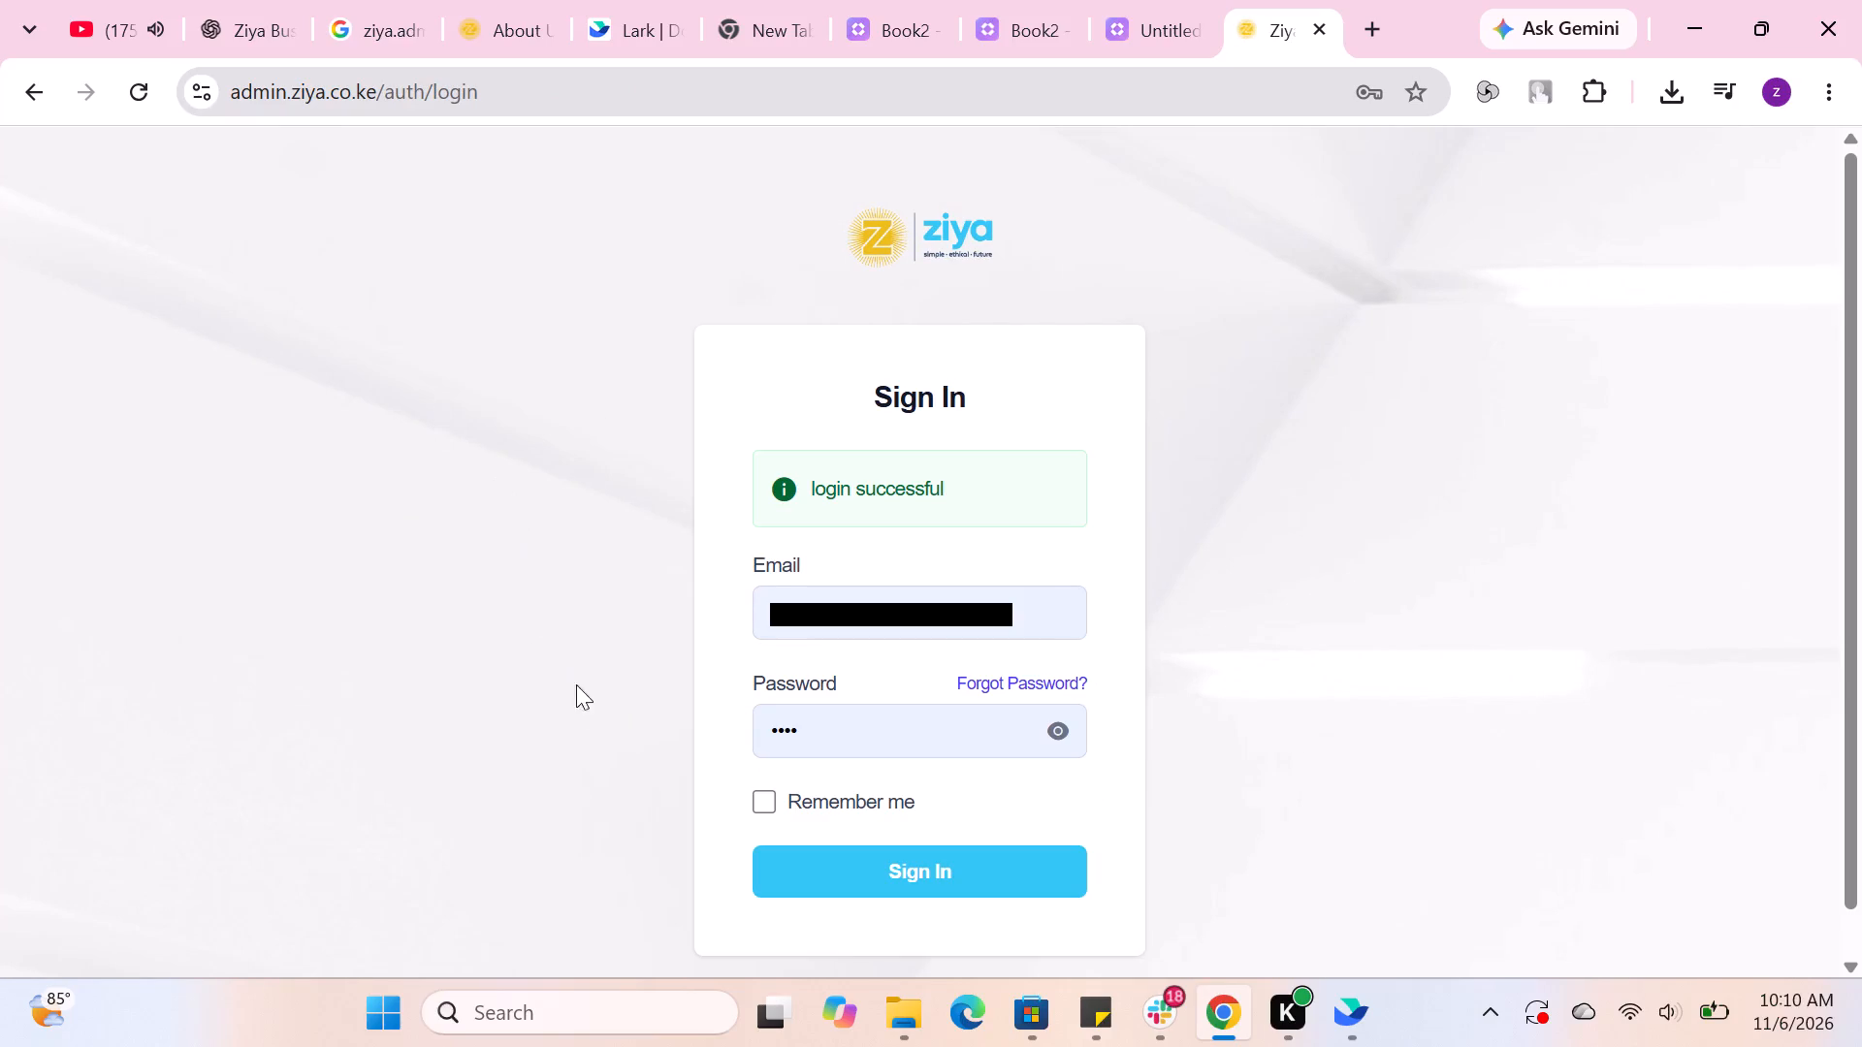
{"action": "left_click", "coordinate": [861, 862]}
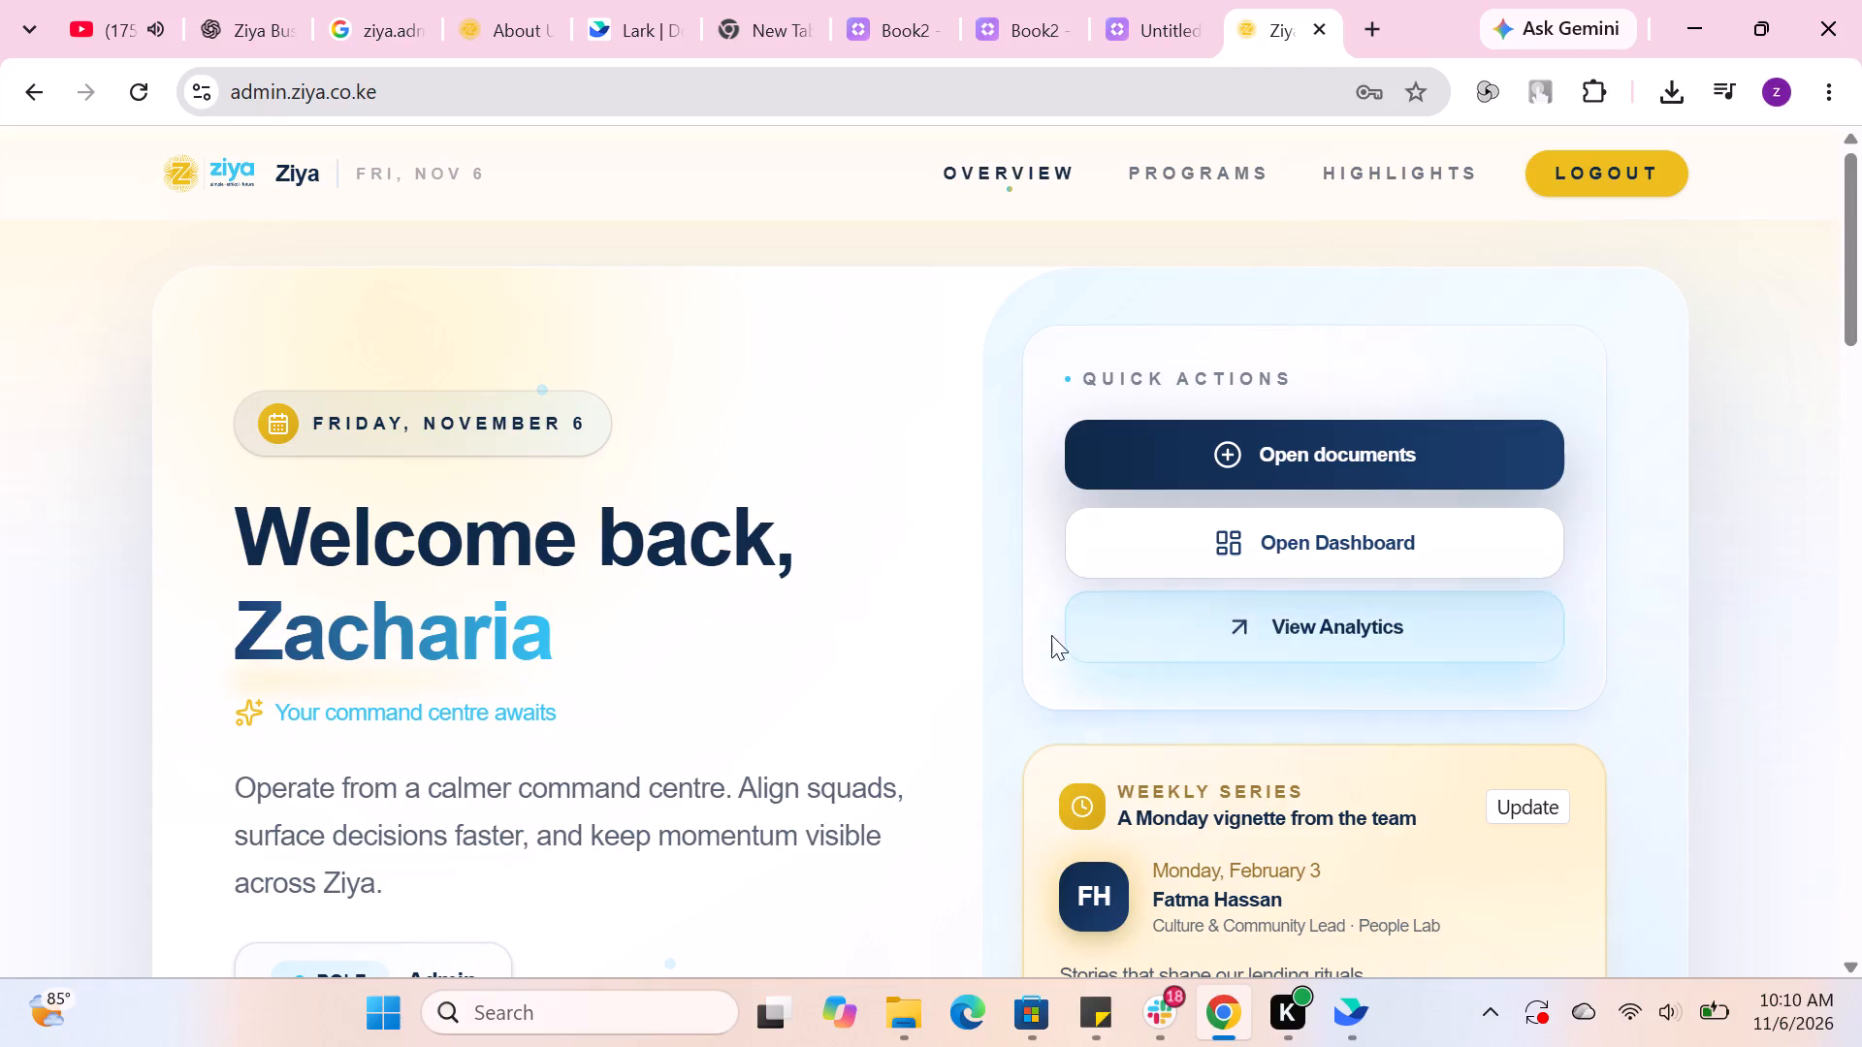
{"action": "left_click", "coordinate": [1252, 555]}
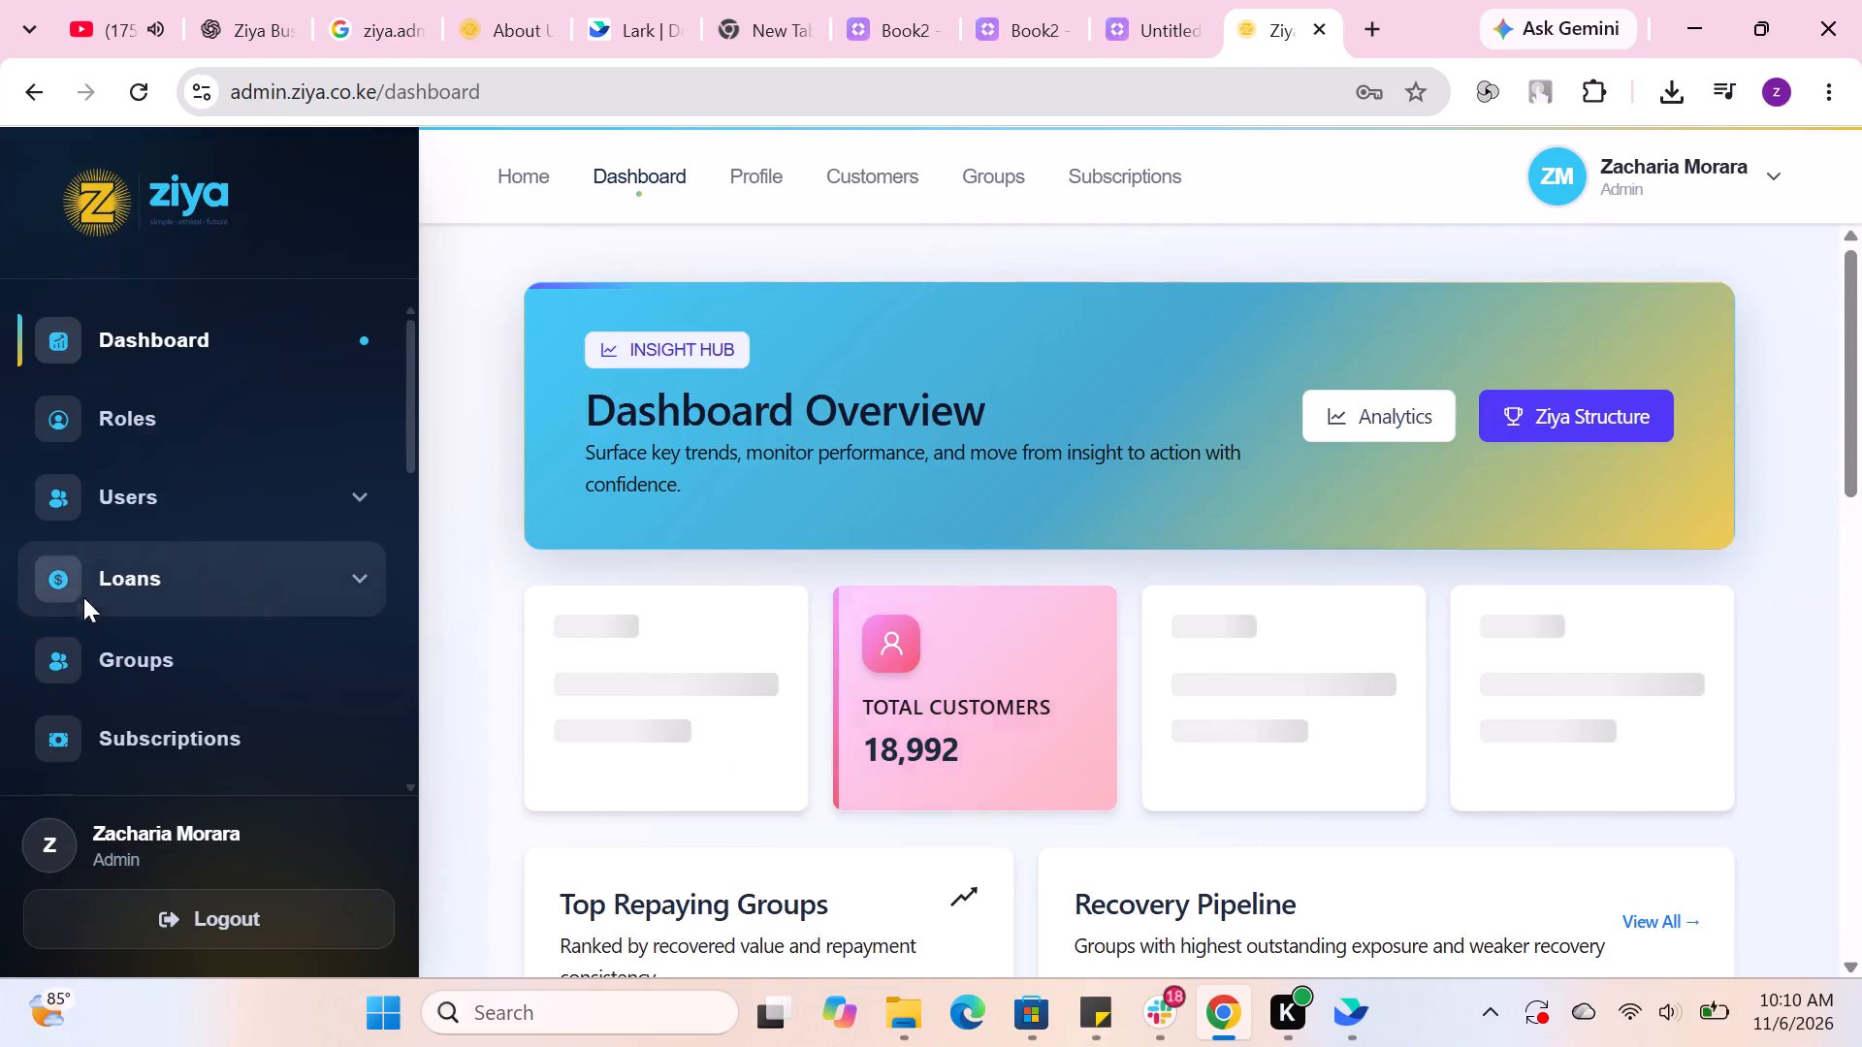
Open the Agents Management page and go to its All Agents list.
{"action": "scroll", "coordinate": [229, 752], "scroll_direction": "down", "scroll_amount": 3}
{"action": "scroll", "coordinate": [171, 602], "scroll_direction": "down", "scroll_amount": 1}
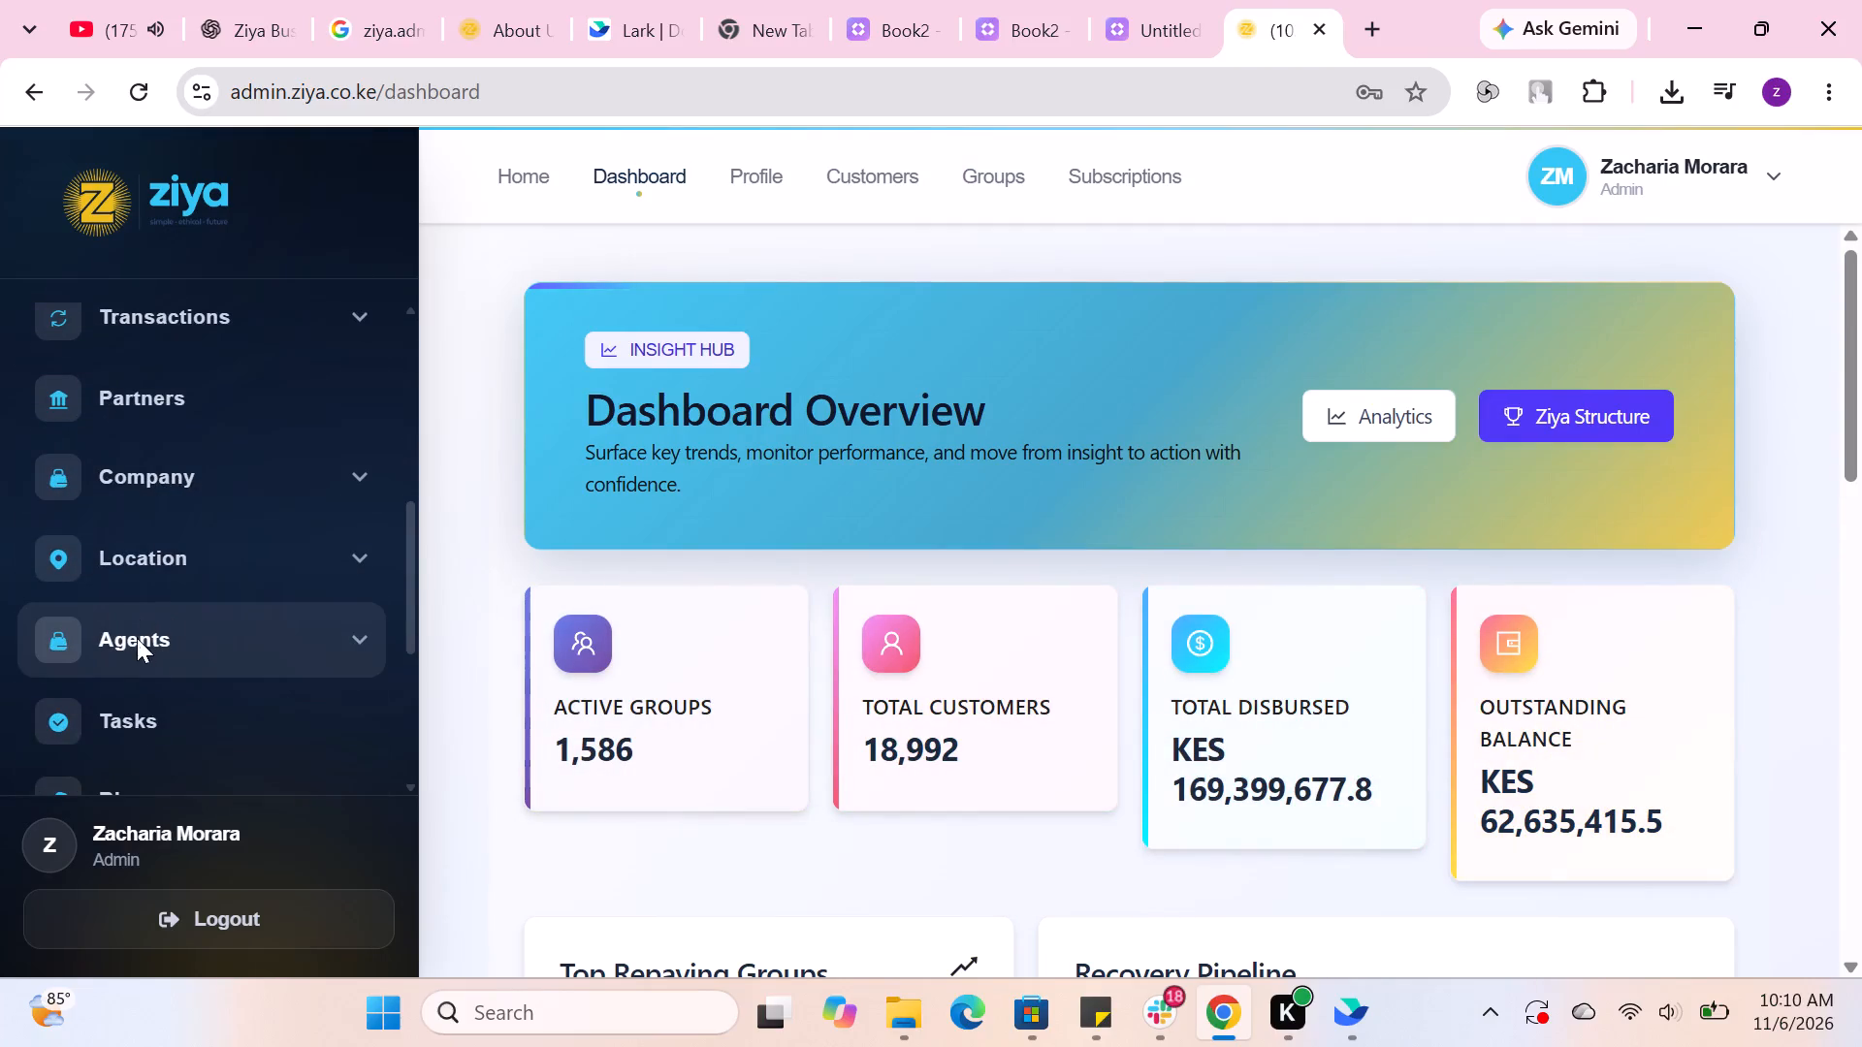
{"action": "left_click", "coordinate": [136, 647]}
{"action": "left_click", "coordinate": [172, 711]}
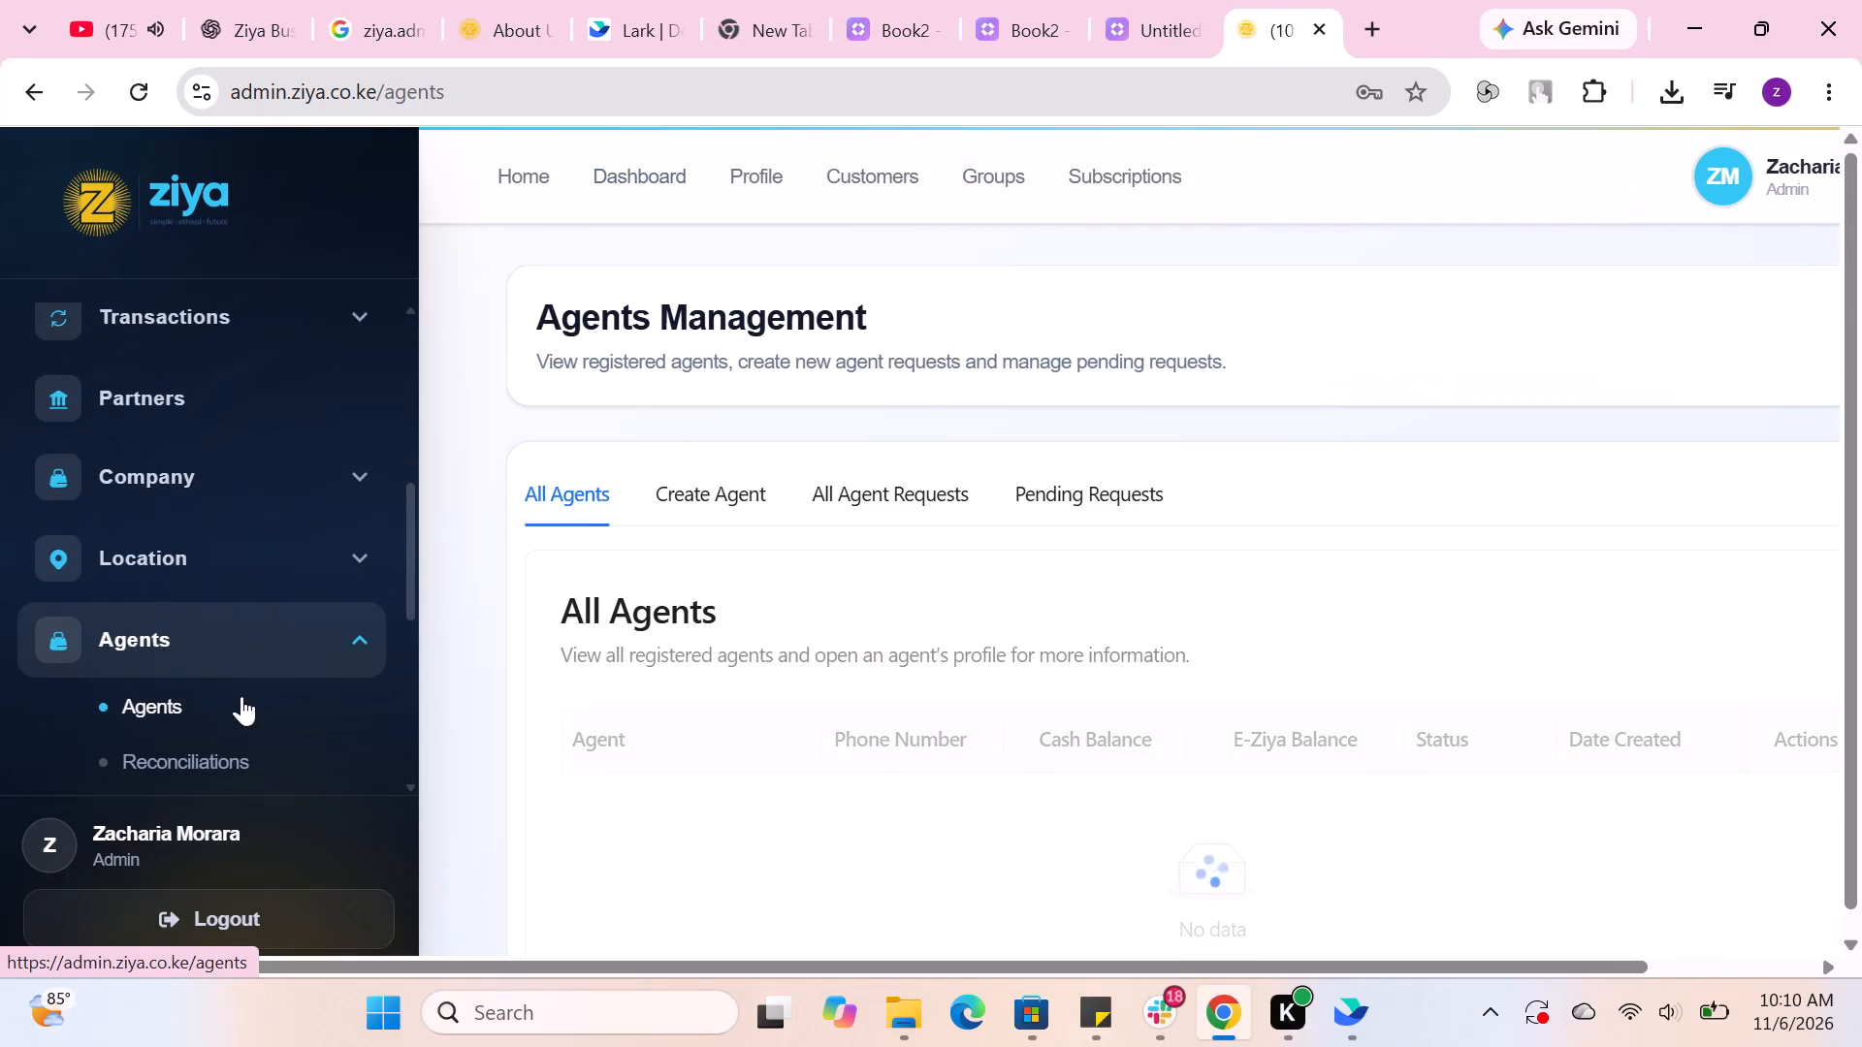
{"action": "scroll", "coordinate": [916, 497], "scroll_direction": "down", "scroll_amount": 2}
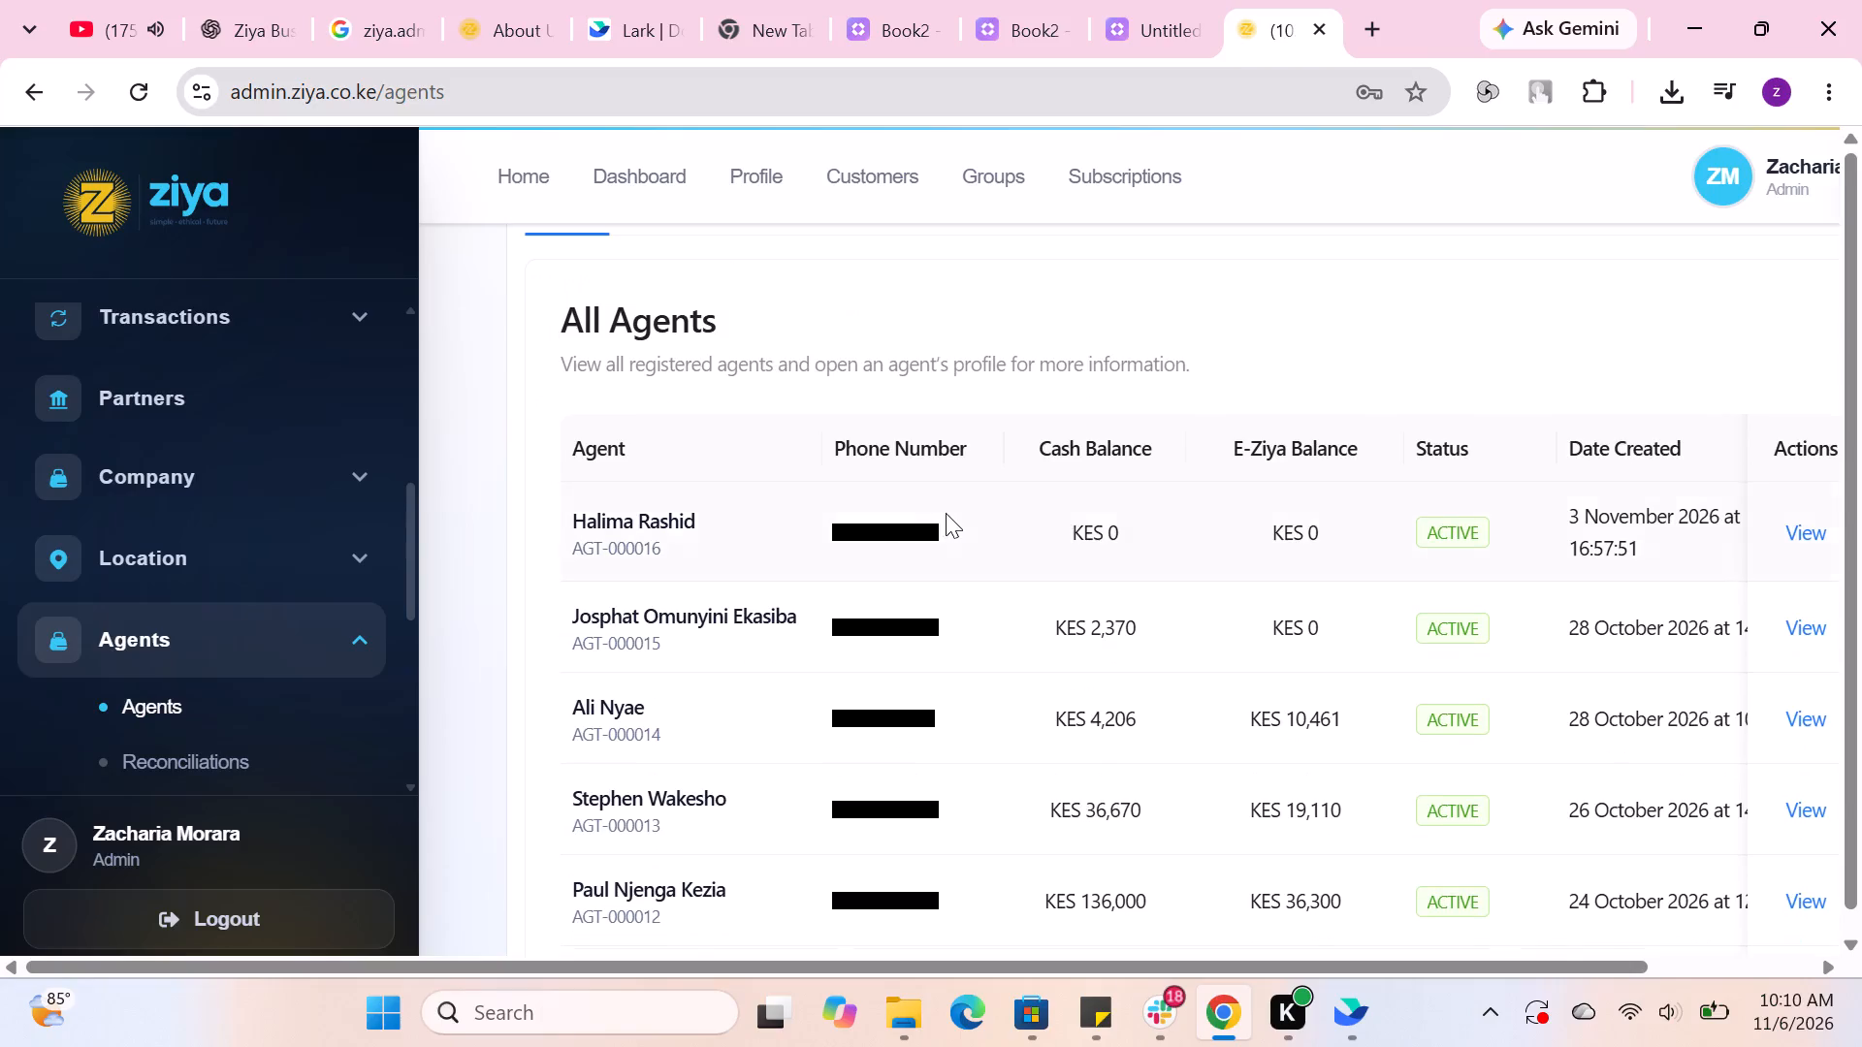
{"action": "scroll", "coordinate": [948, 513], "scroll_direction": "down", "scroll_amount": 1}
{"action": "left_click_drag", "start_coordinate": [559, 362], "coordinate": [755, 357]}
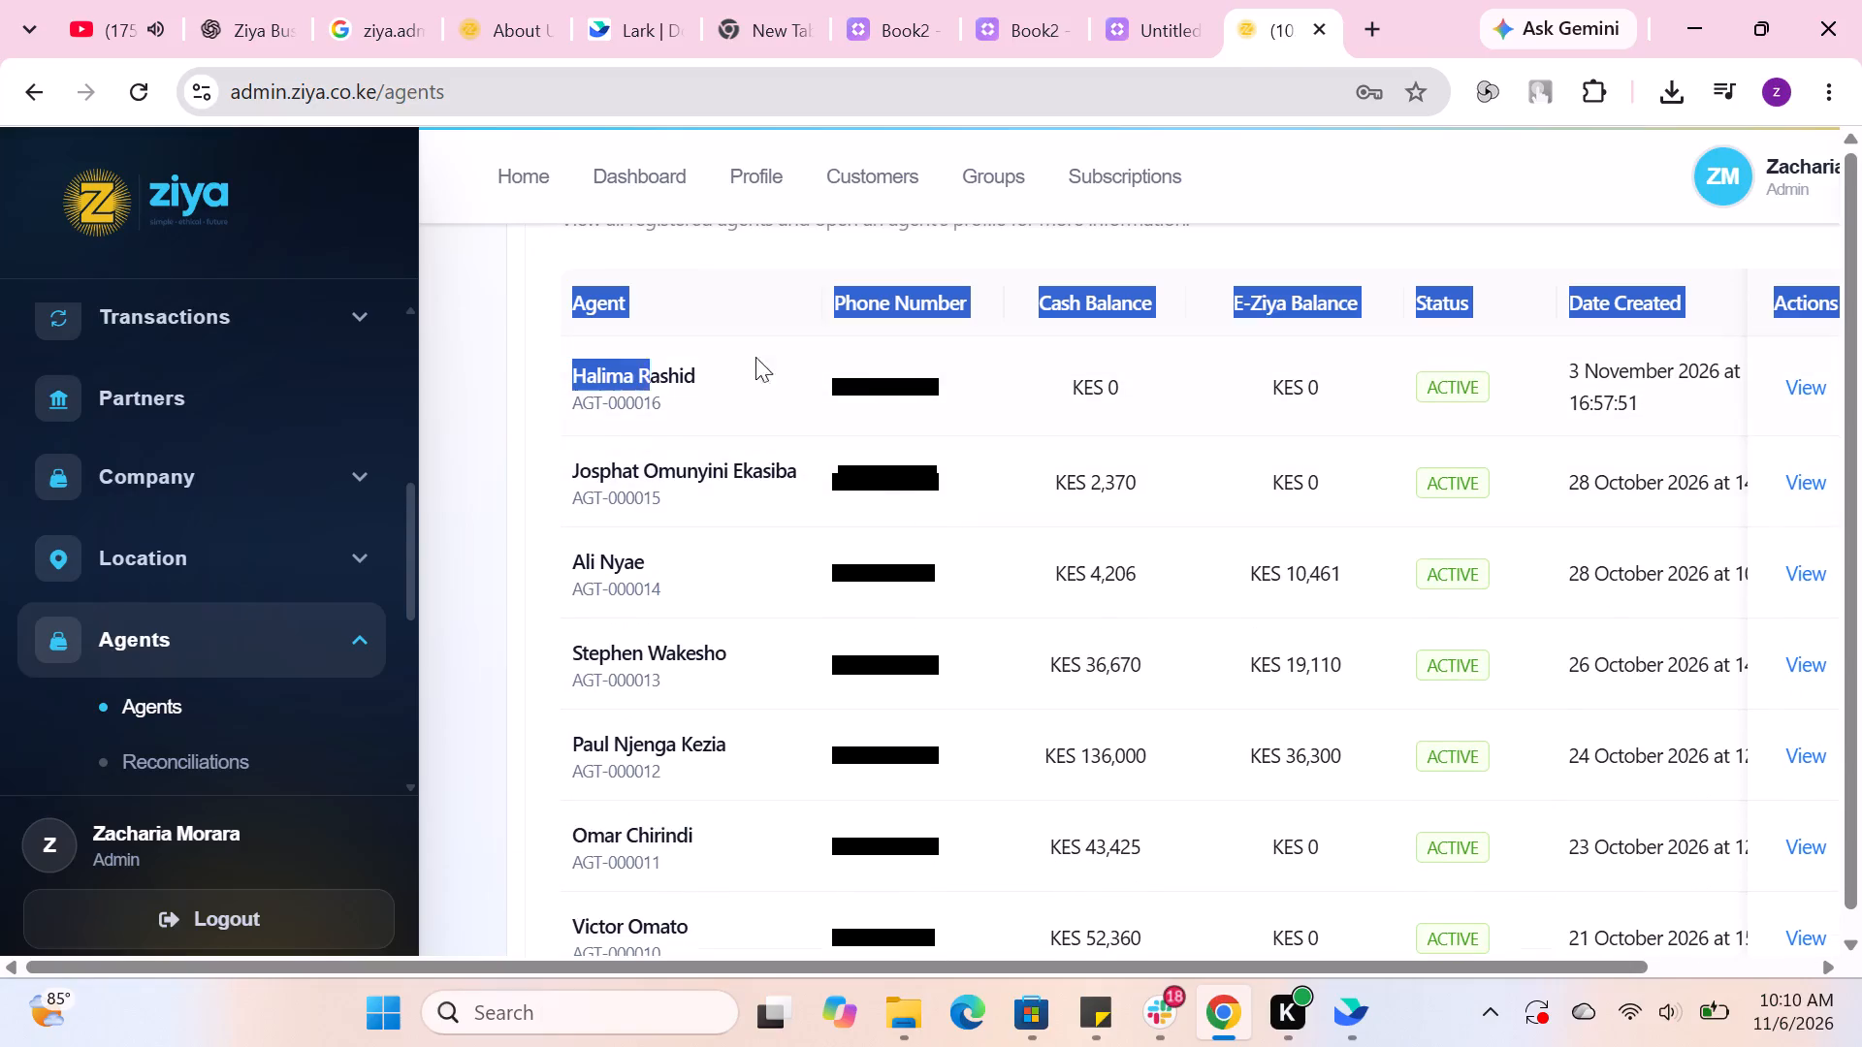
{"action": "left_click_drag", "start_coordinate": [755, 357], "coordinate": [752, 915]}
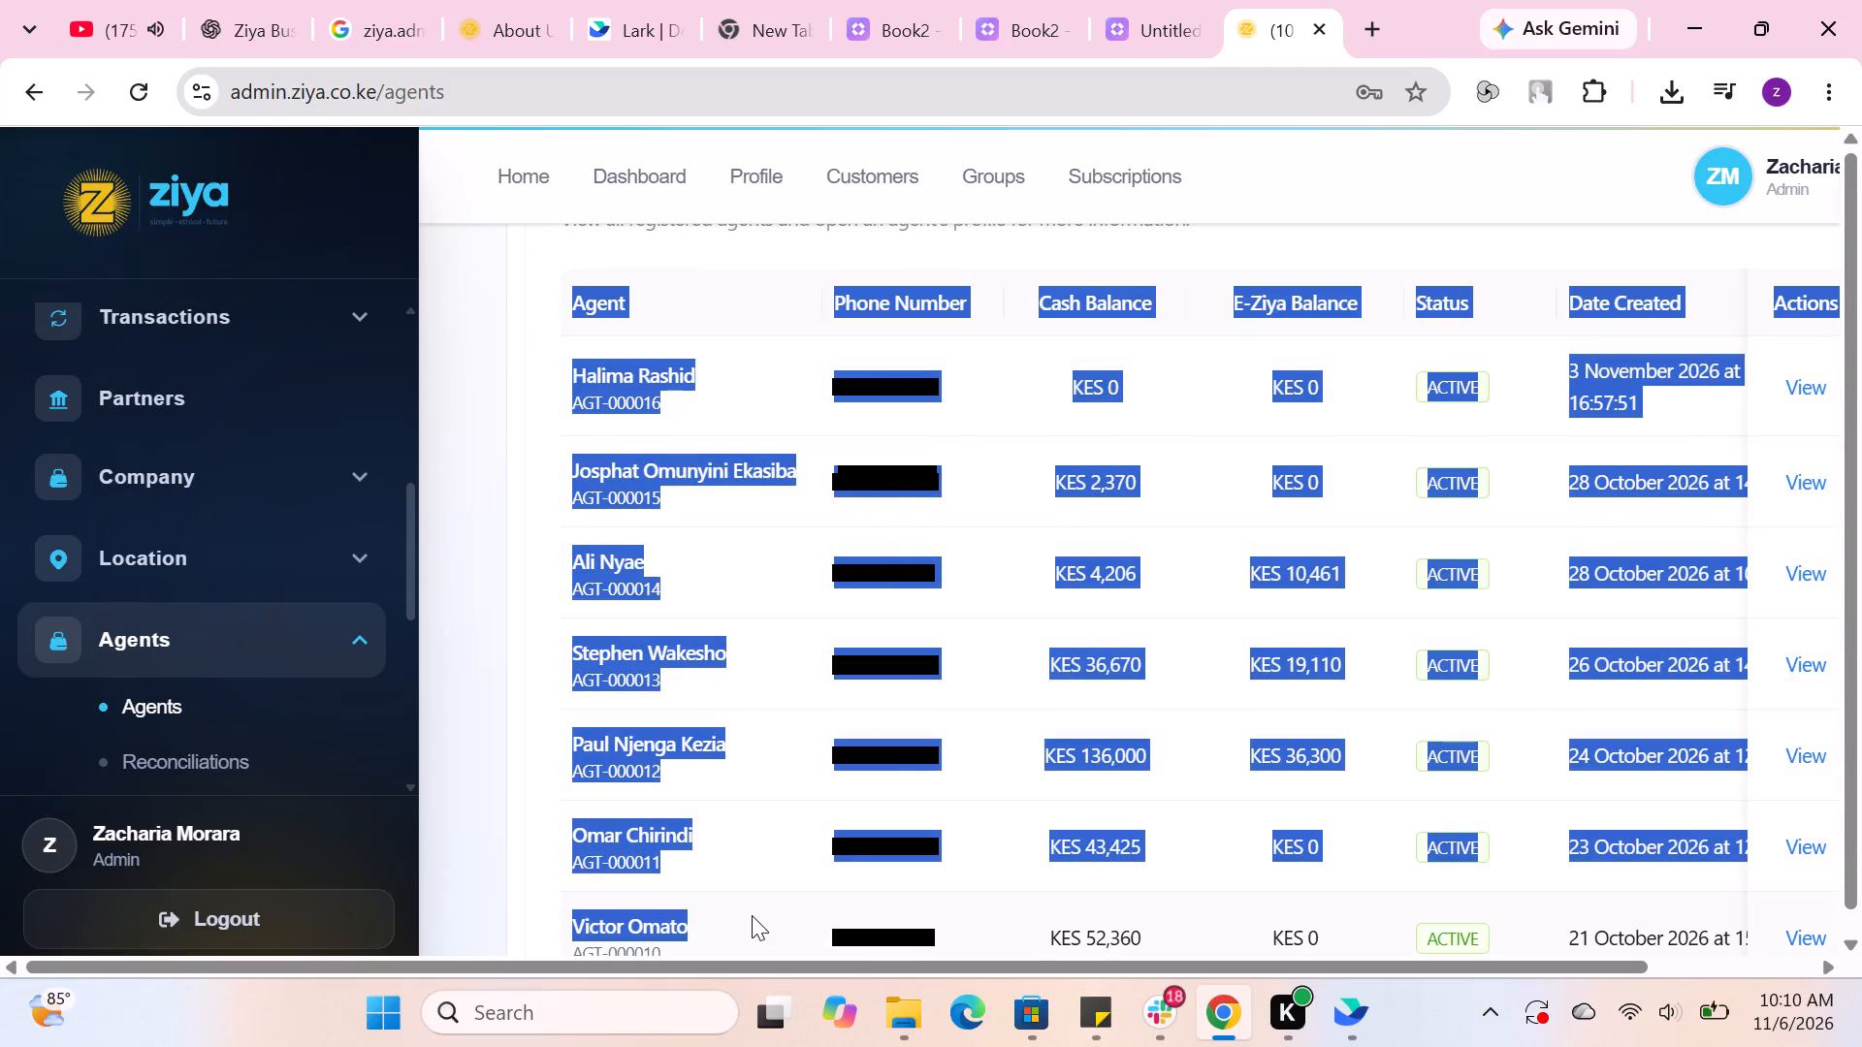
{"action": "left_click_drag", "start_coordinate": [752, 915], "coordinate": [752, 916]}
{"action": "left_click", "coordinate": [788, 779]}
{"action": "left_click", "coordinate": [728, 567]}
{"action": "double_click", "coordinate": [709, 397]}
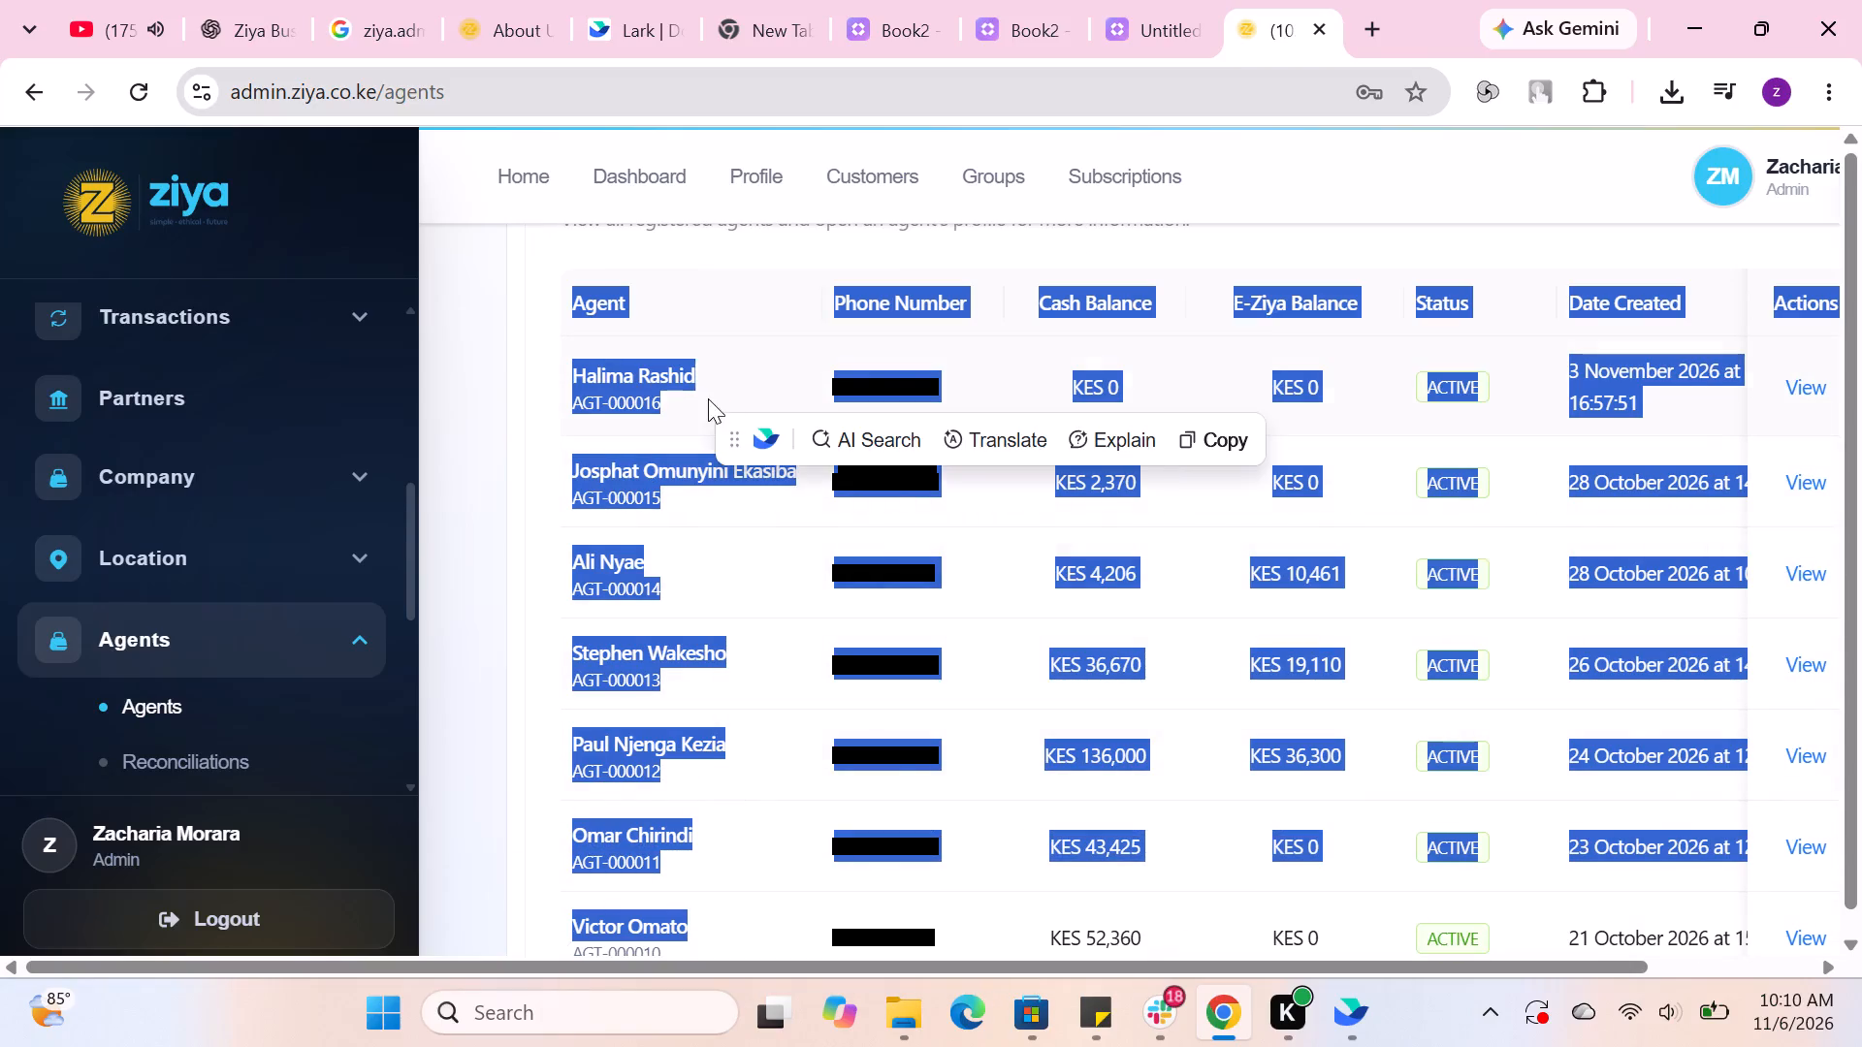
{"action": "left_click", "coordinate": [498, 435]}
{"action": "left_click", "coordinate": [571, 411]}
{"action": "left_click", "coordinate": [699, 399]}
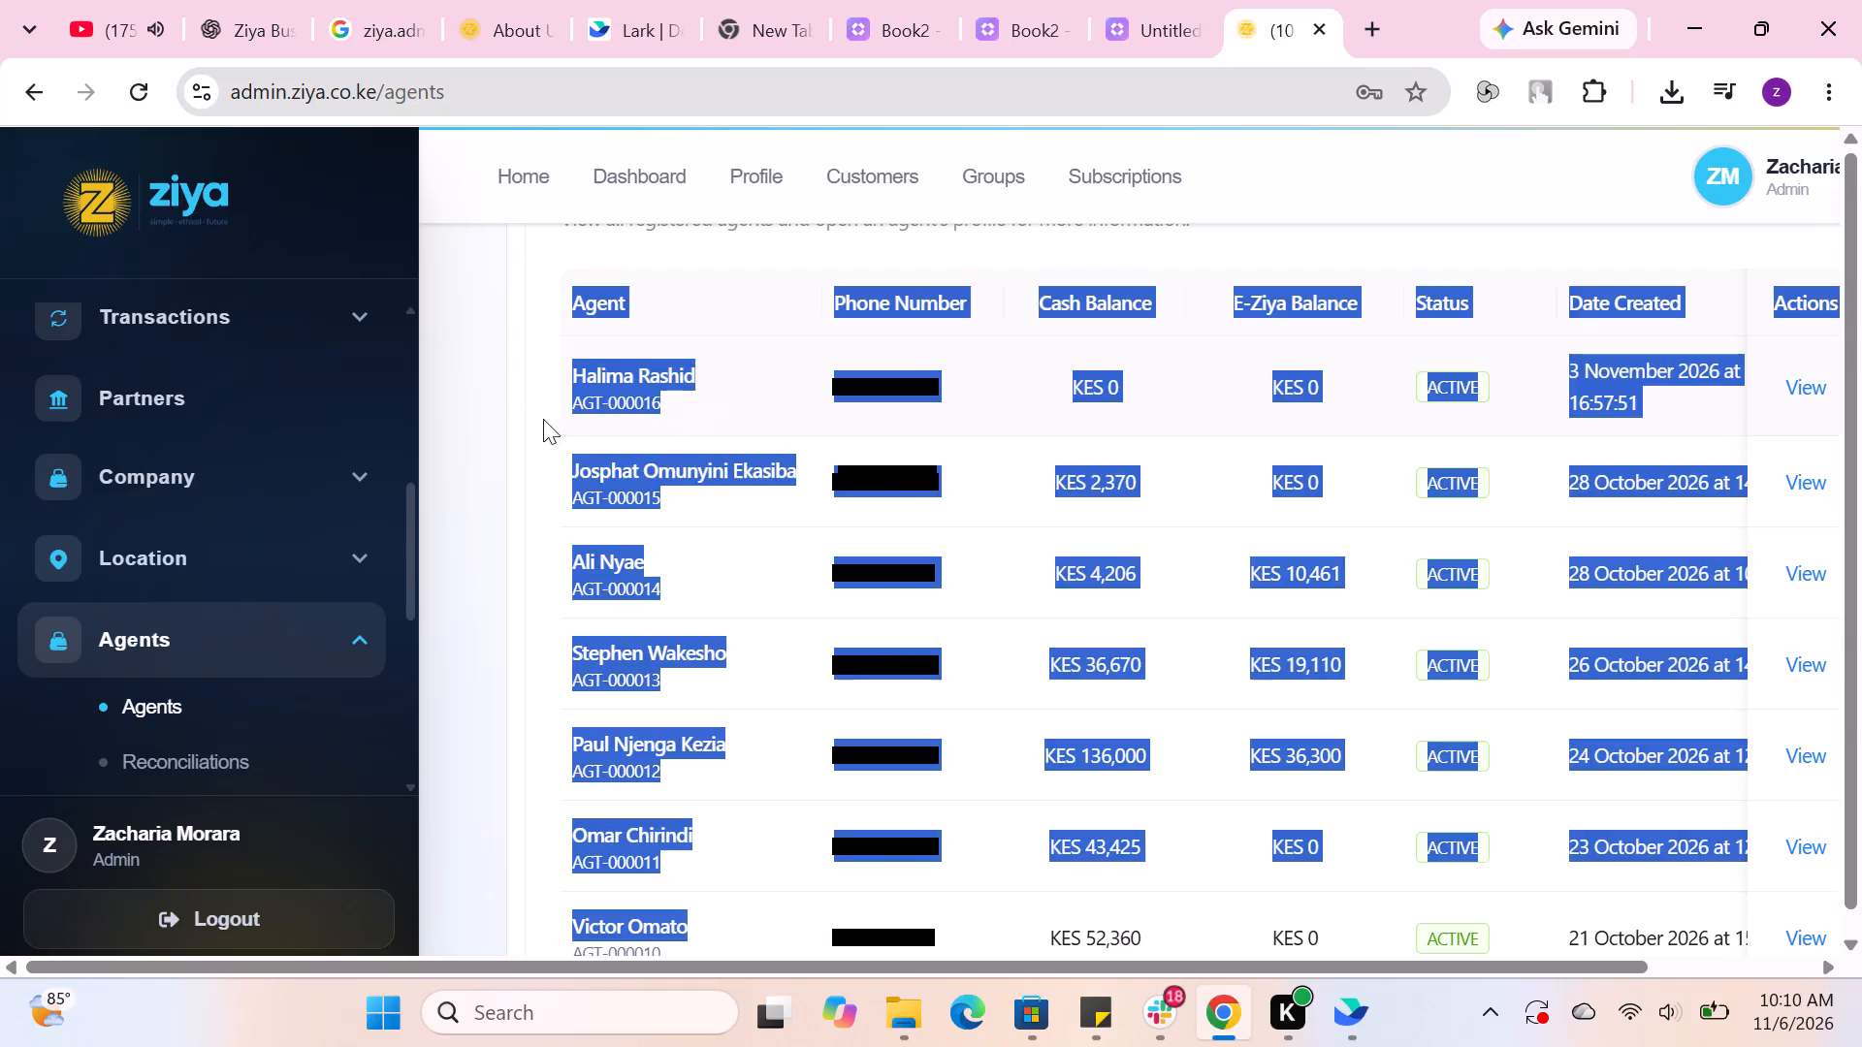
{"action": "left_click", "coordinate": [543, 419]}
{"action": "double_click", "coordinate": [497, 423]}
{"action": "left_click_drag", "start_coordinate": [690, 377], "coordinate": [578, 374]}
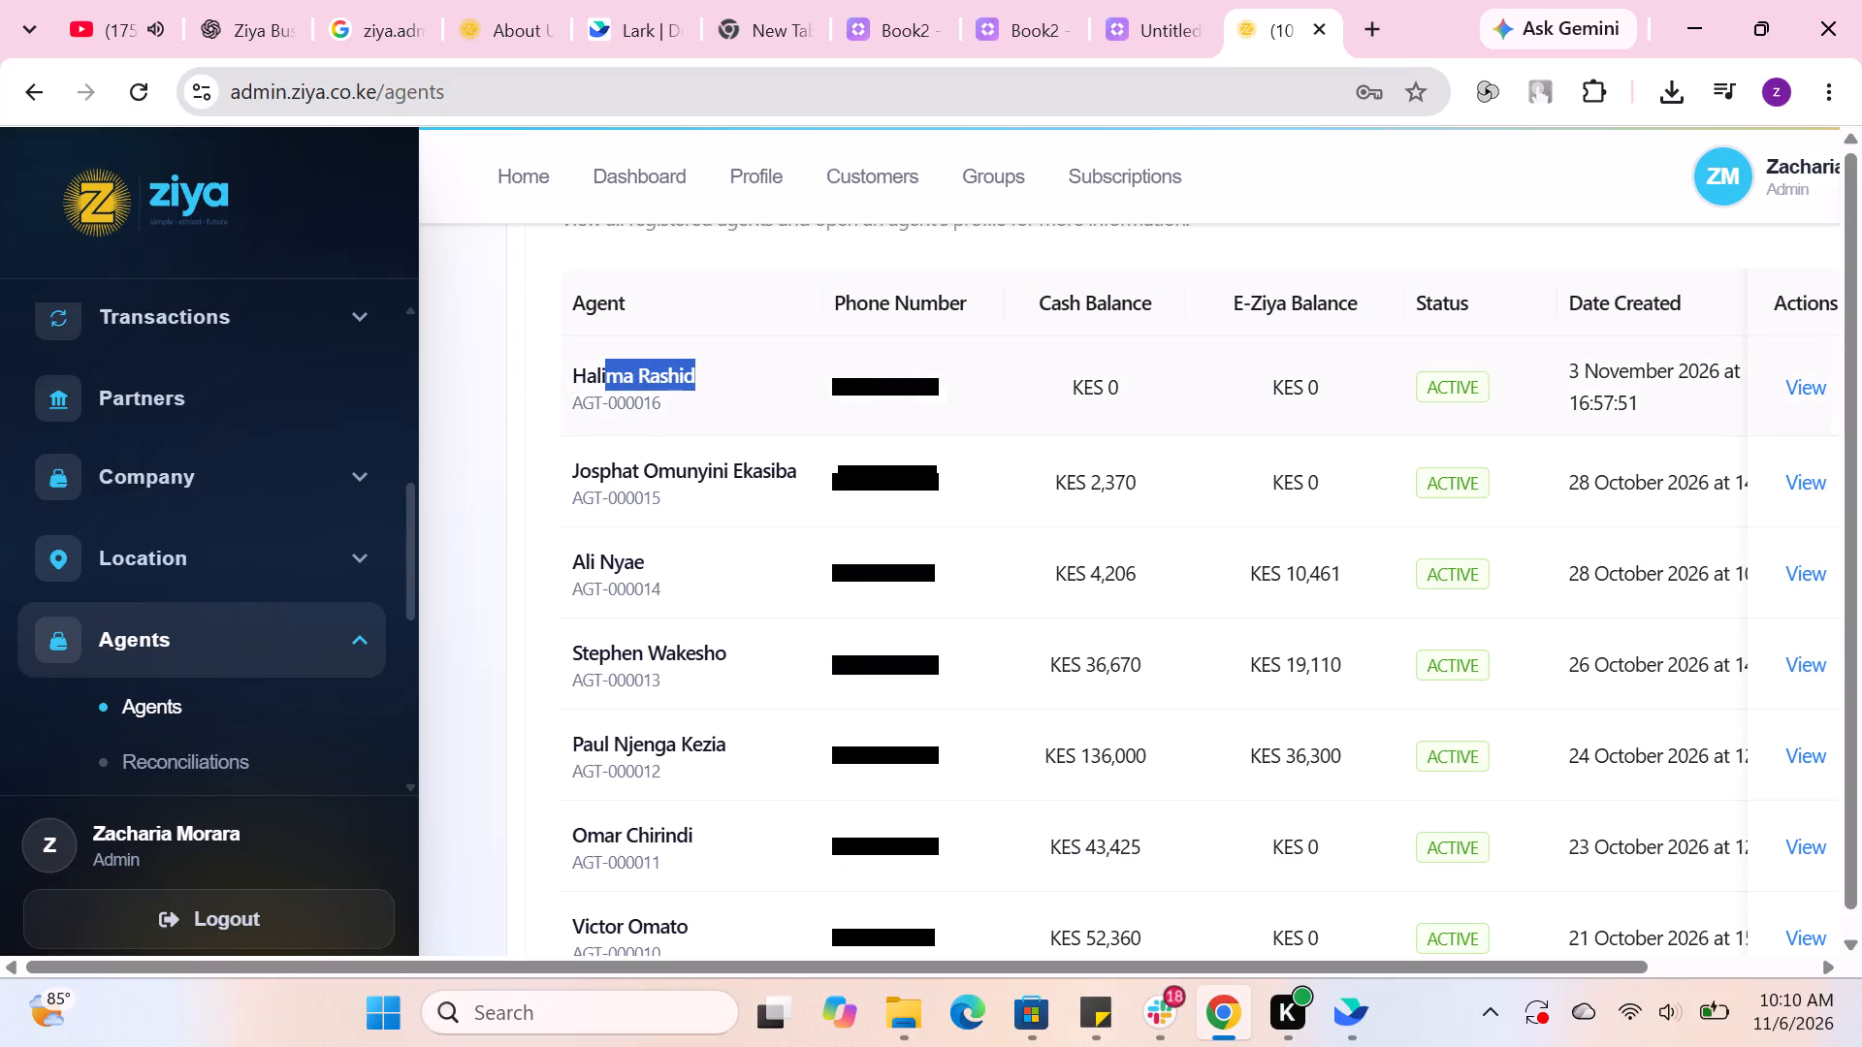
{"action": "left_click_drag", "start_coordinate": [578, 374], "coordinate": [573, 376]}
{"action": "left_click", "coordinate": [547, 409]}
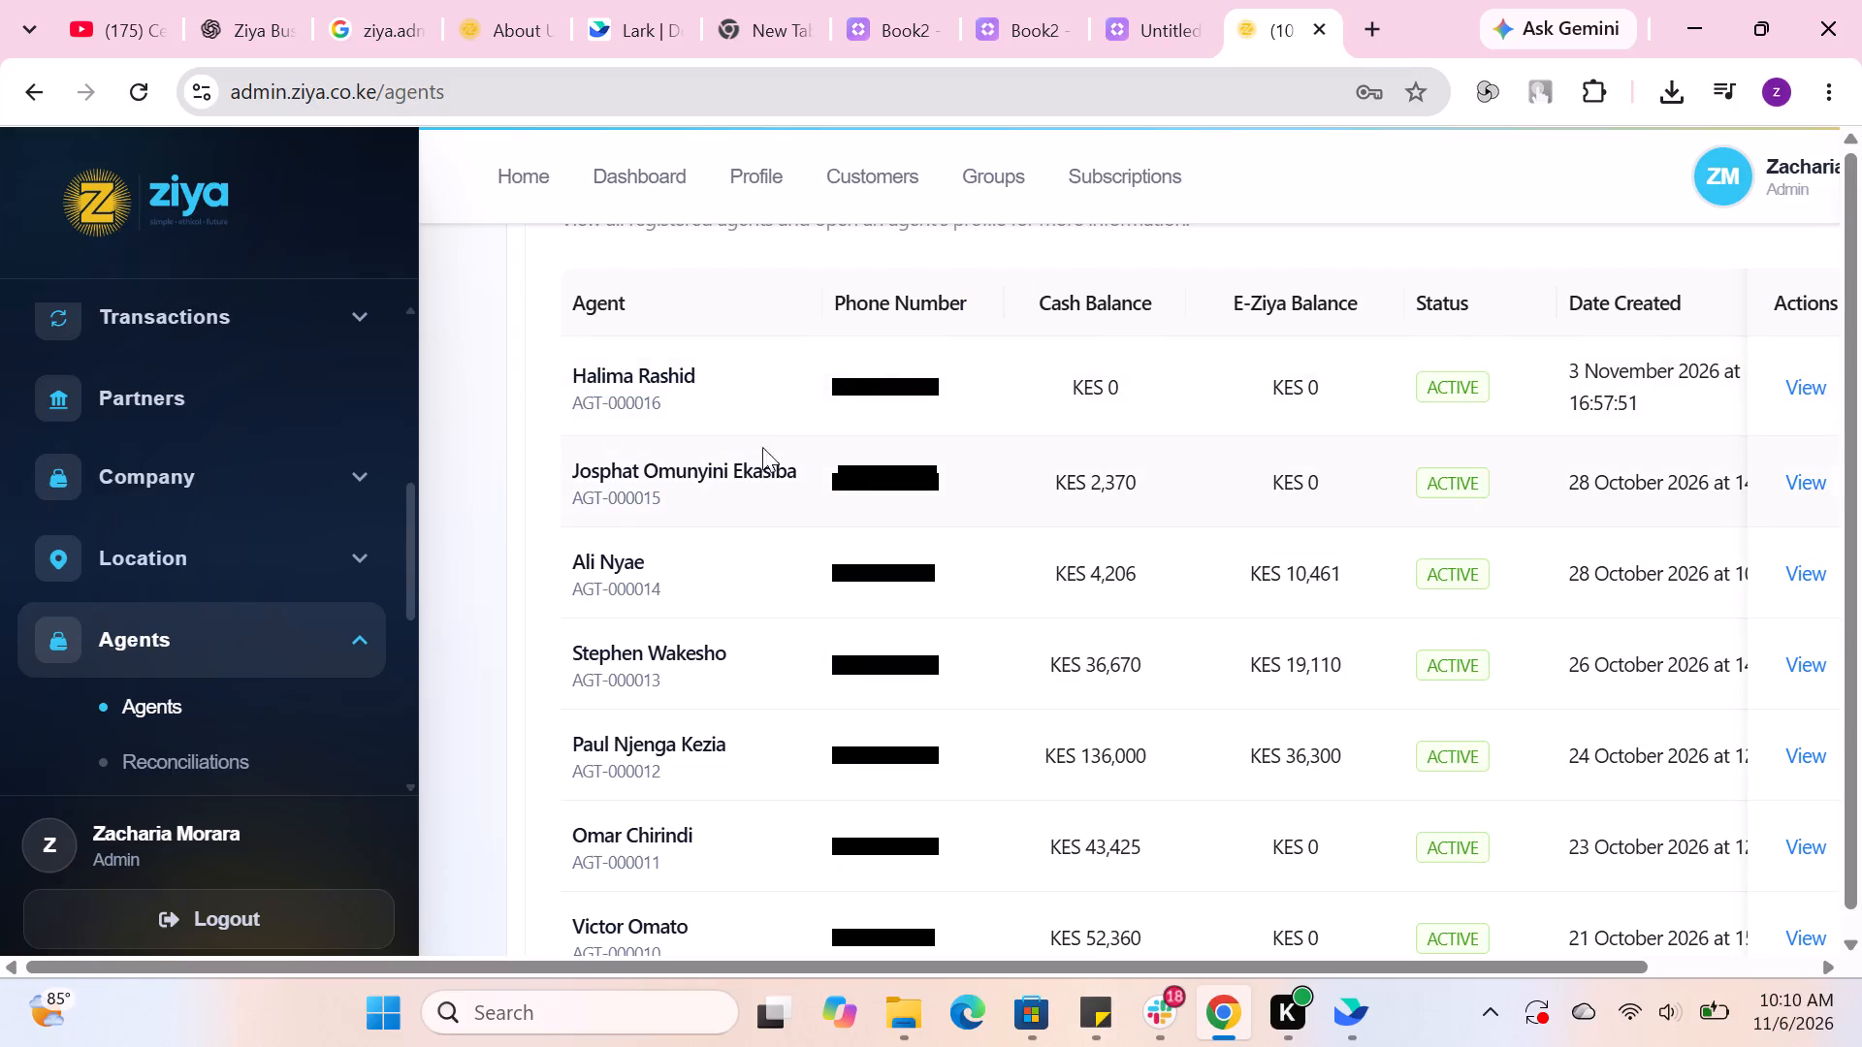
Copy the second agent's name from the All Agents list.
{"action": "left_click_drag", "start_coordinate": [796, 464], "coordinate": [592, 460]}
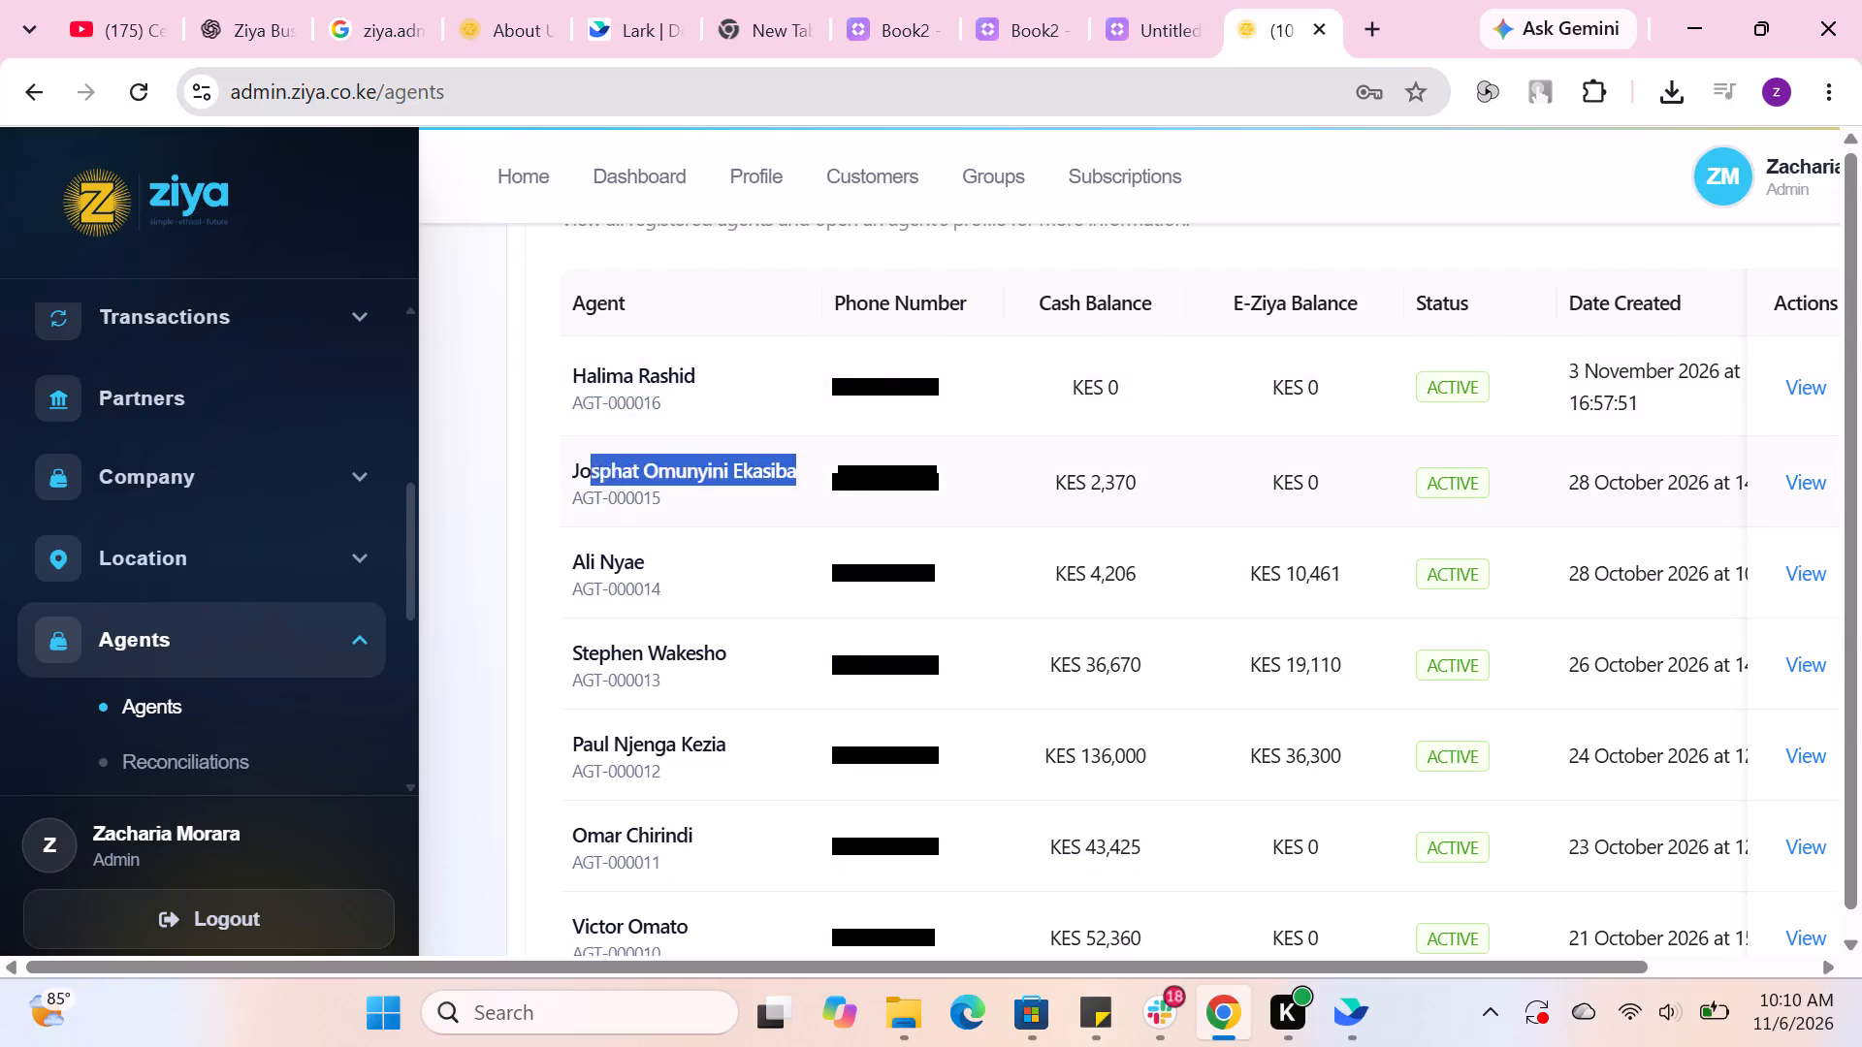
{"action": "left_click_drag", "start_coordinate": [592, 460], "coordinate": [562, 460]}
{"action": "right_click", "coordinate": [573, 456]}
{"action": "left_click", "coordinate": [670, 501]}
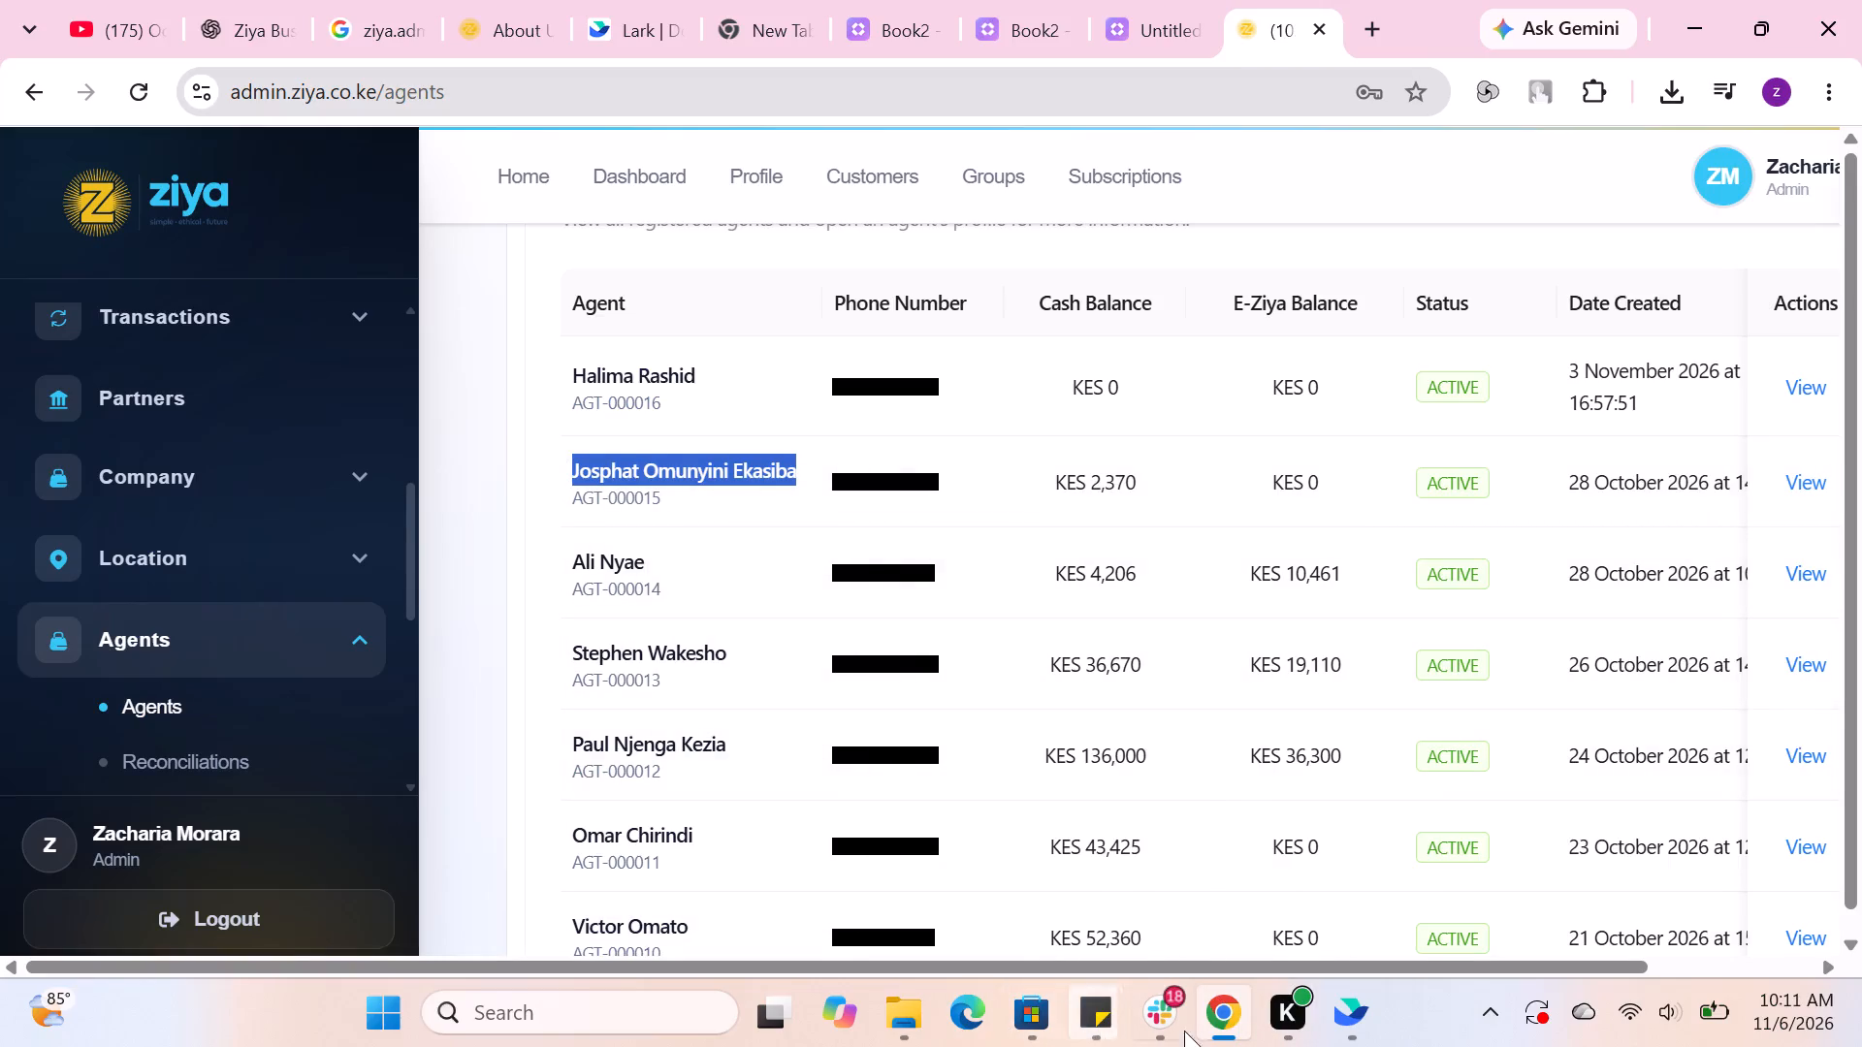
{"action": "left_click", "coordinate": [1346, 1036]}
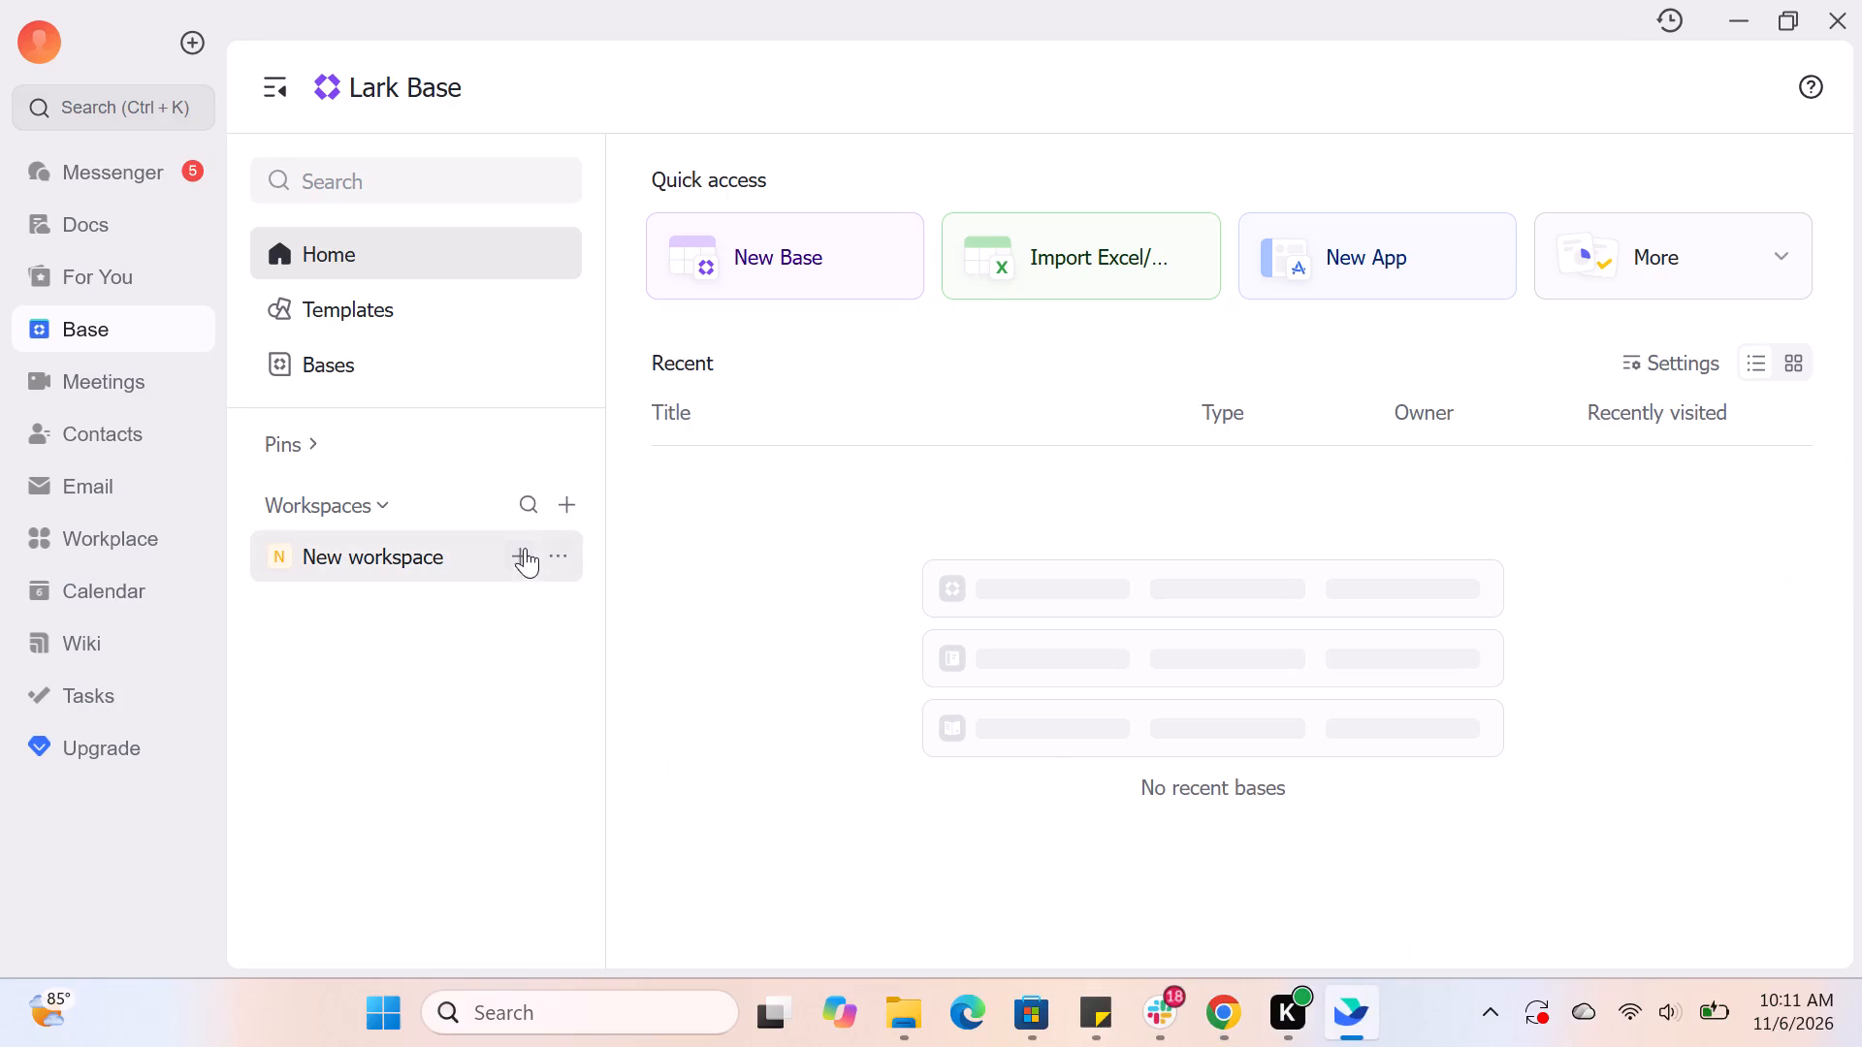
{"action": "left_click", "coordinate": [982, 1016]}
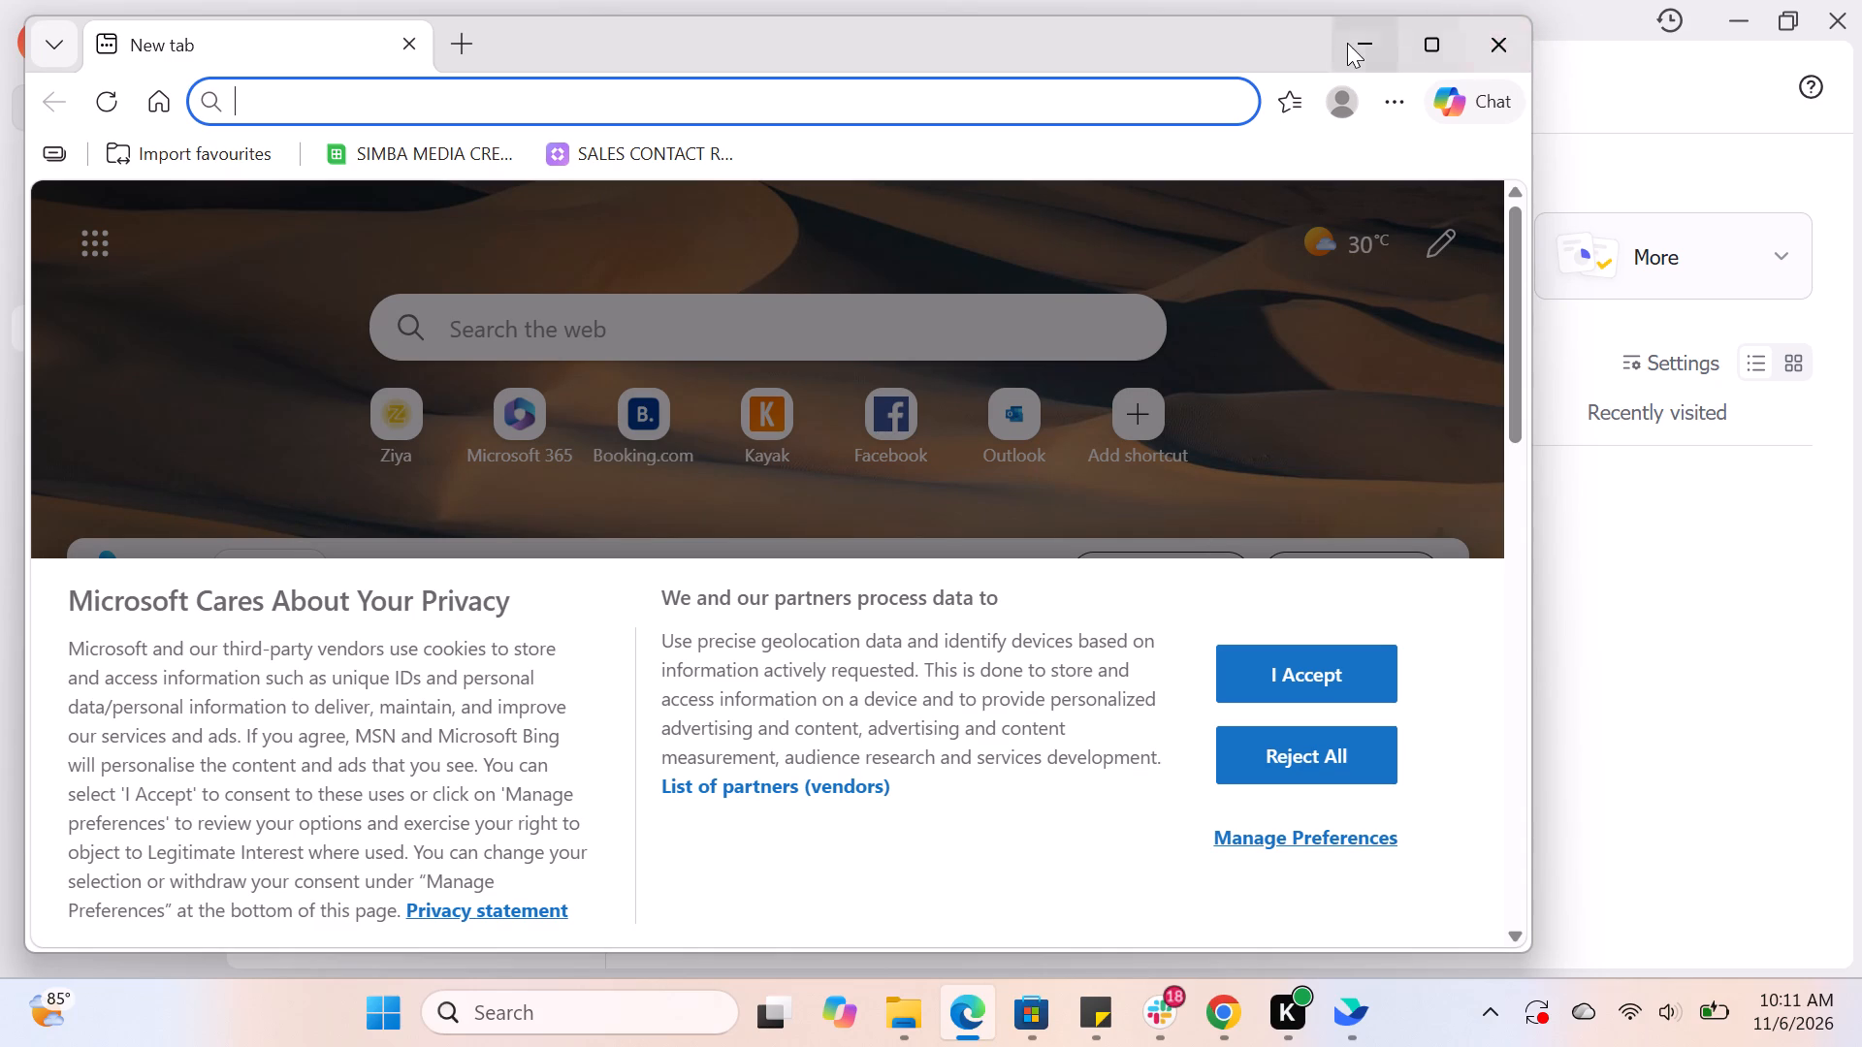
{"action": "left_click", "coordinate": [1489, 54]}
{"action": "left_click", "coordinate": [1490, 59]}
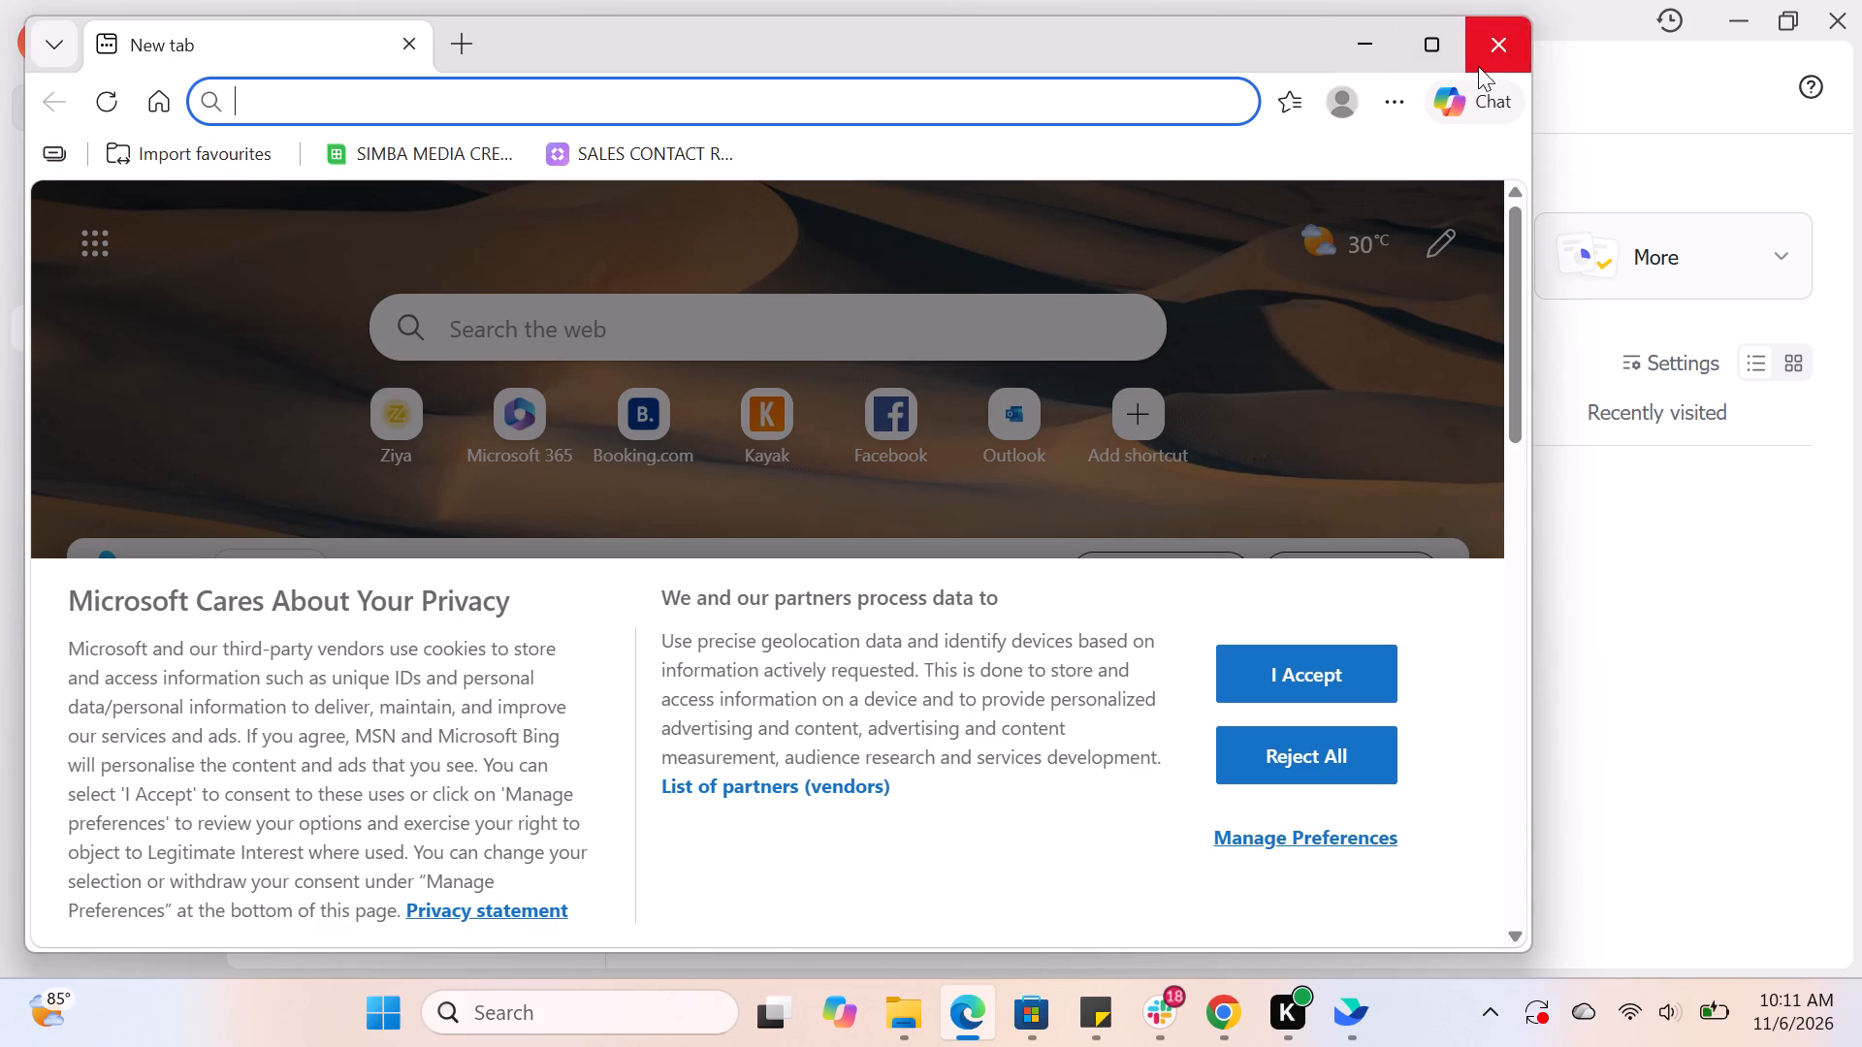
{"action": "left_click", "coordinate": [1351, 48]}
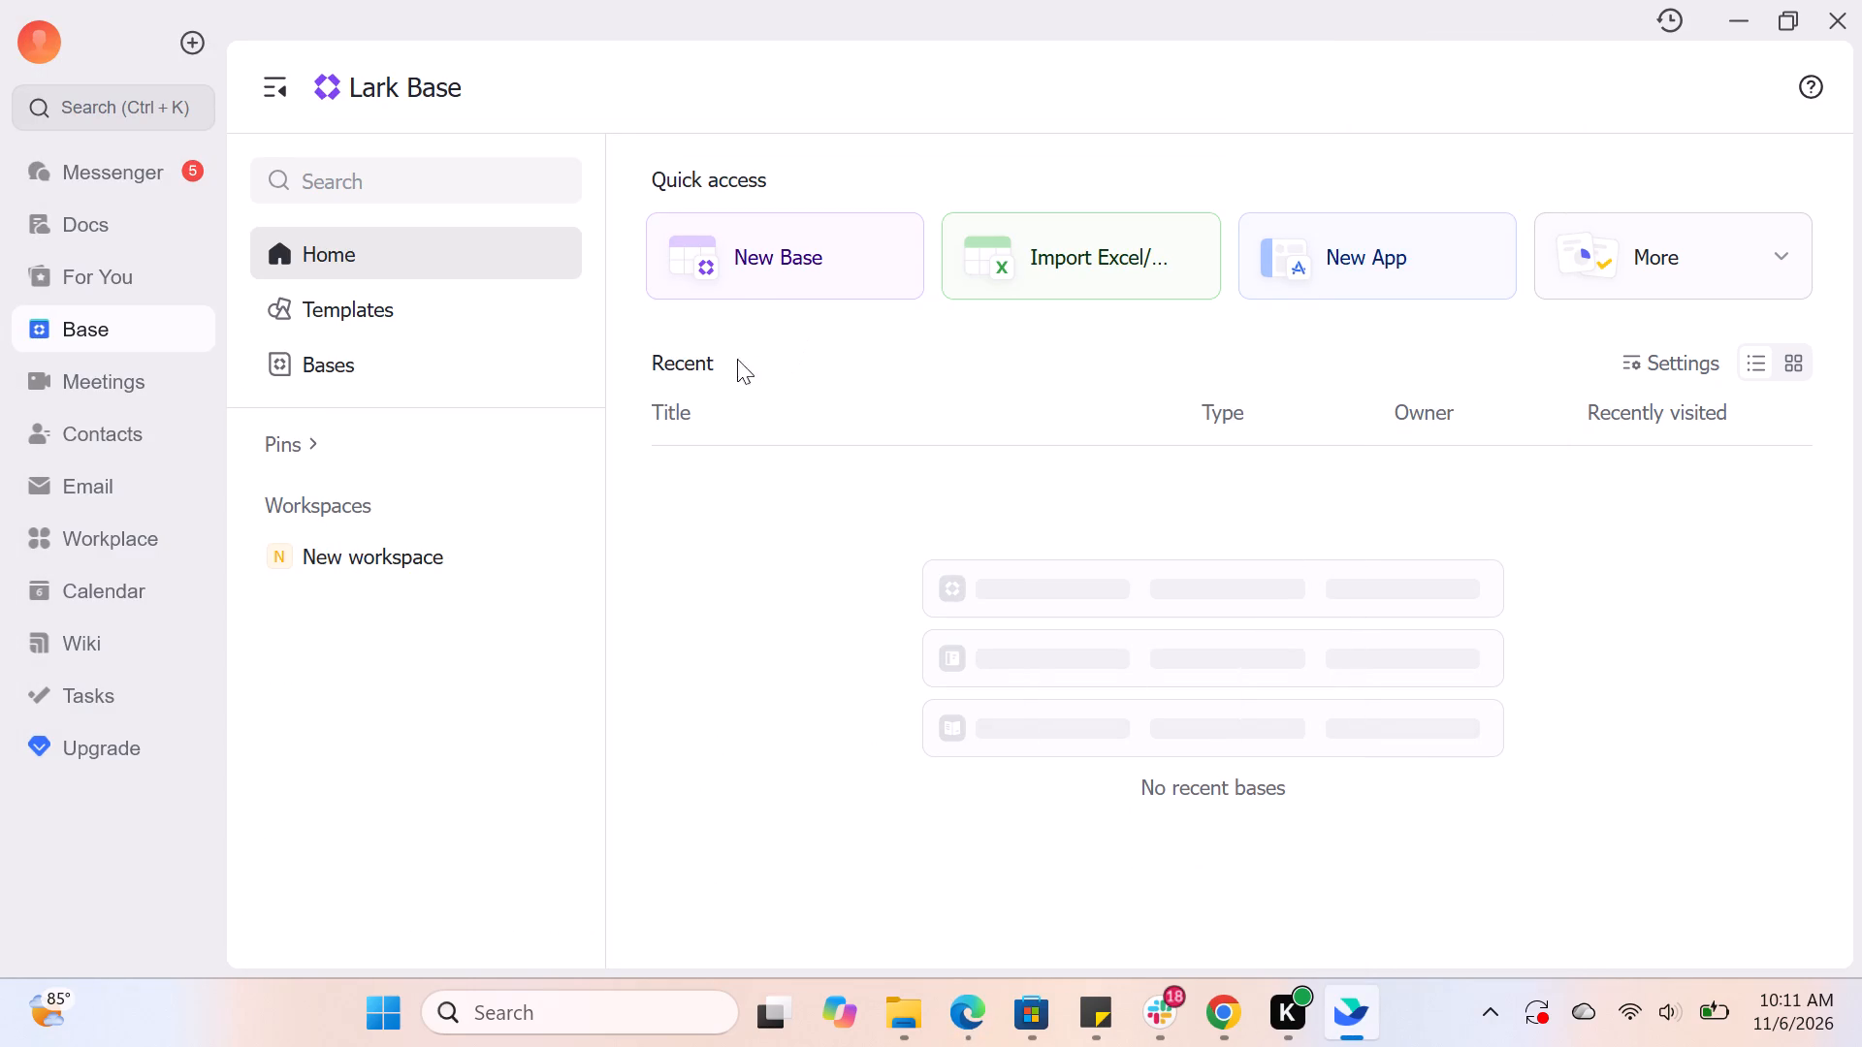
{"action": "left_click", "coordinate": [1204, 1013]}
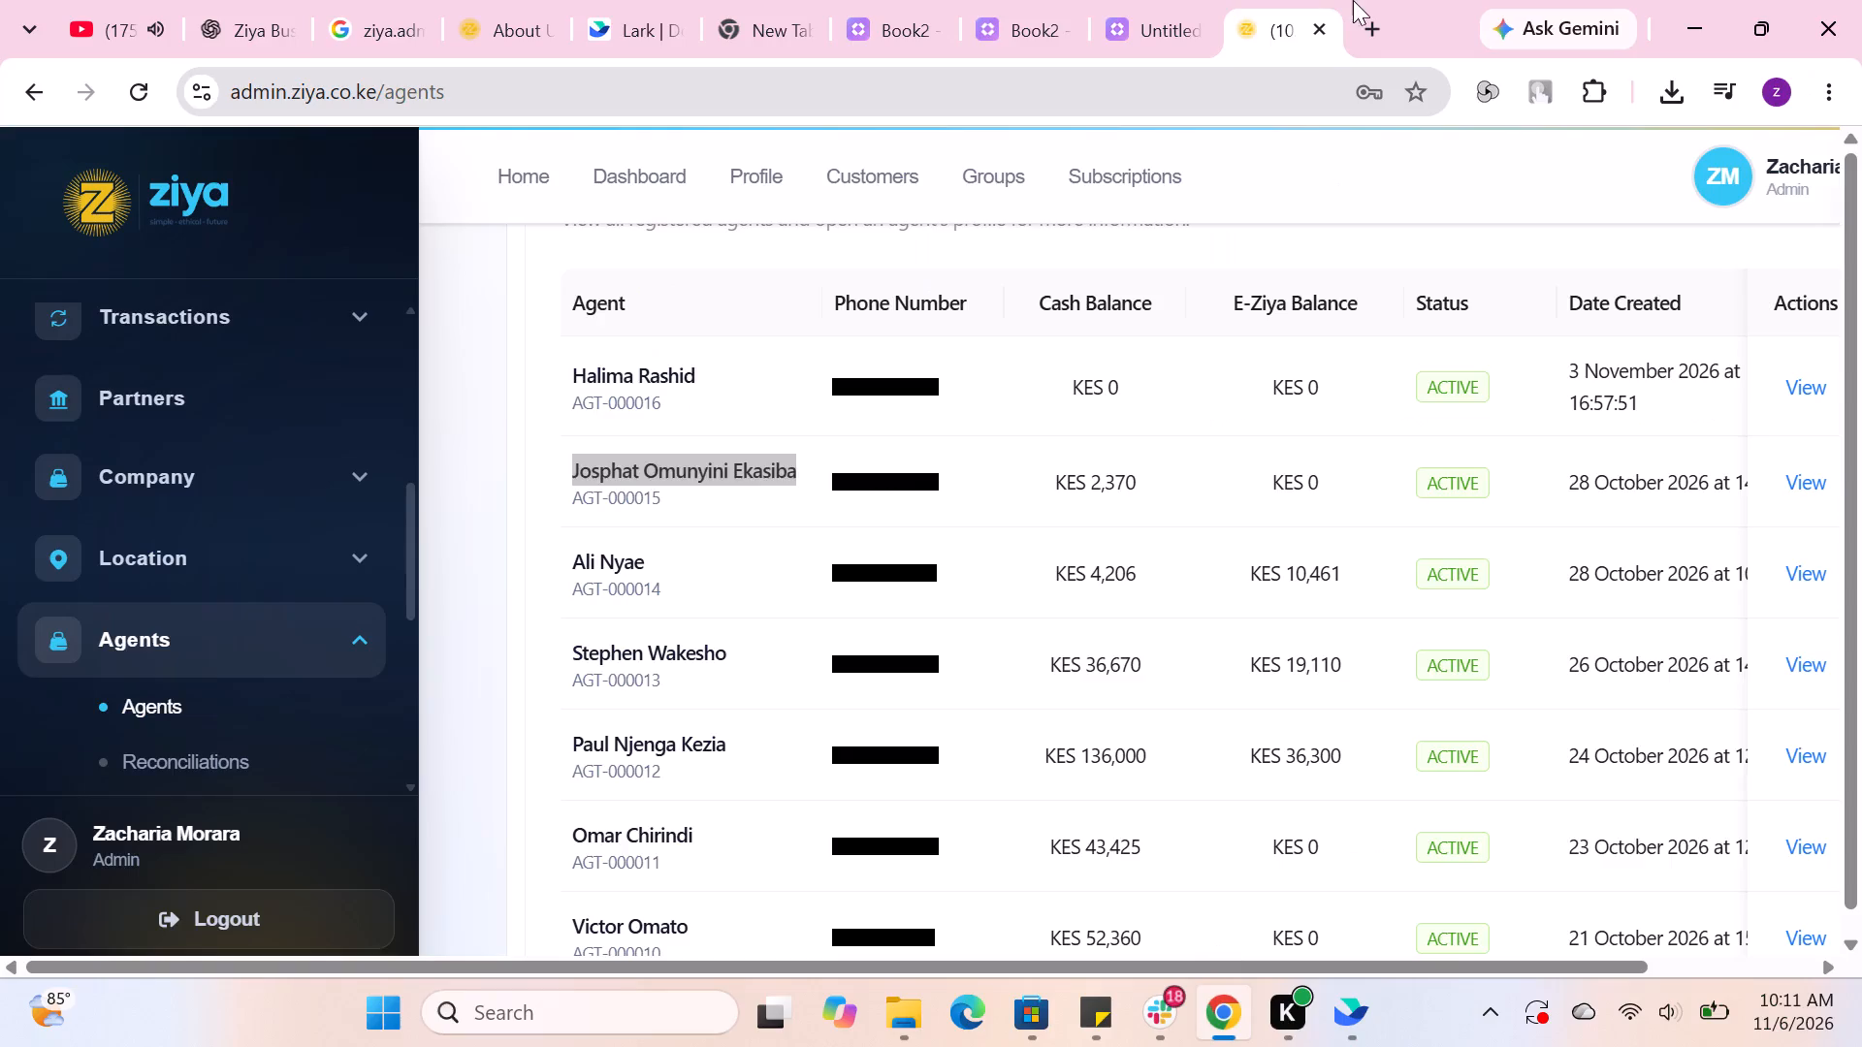
Paste the copied agent name into row 2's AGENT NO cell in the untitled Lark base.
{"action": "left_click", "coordinate": [1141, 33]}
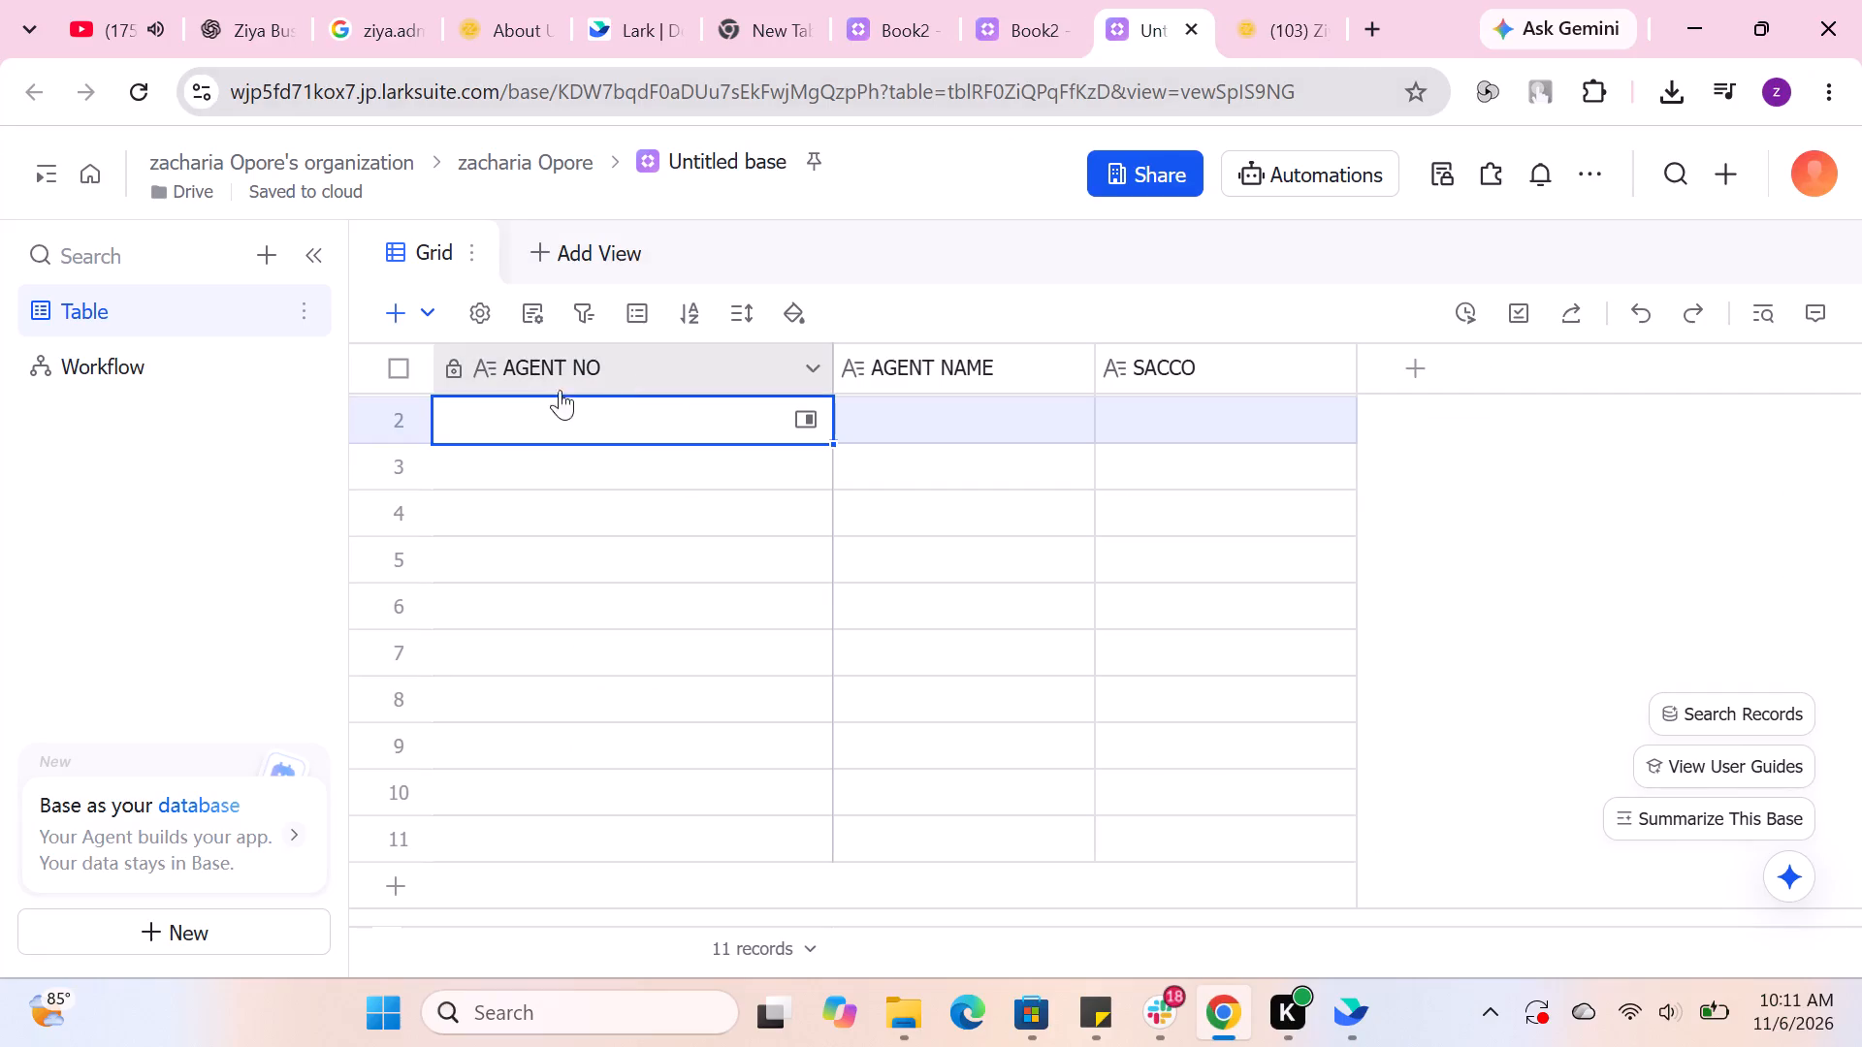
{"action": "right_click", "coordinate": [557, 408]}
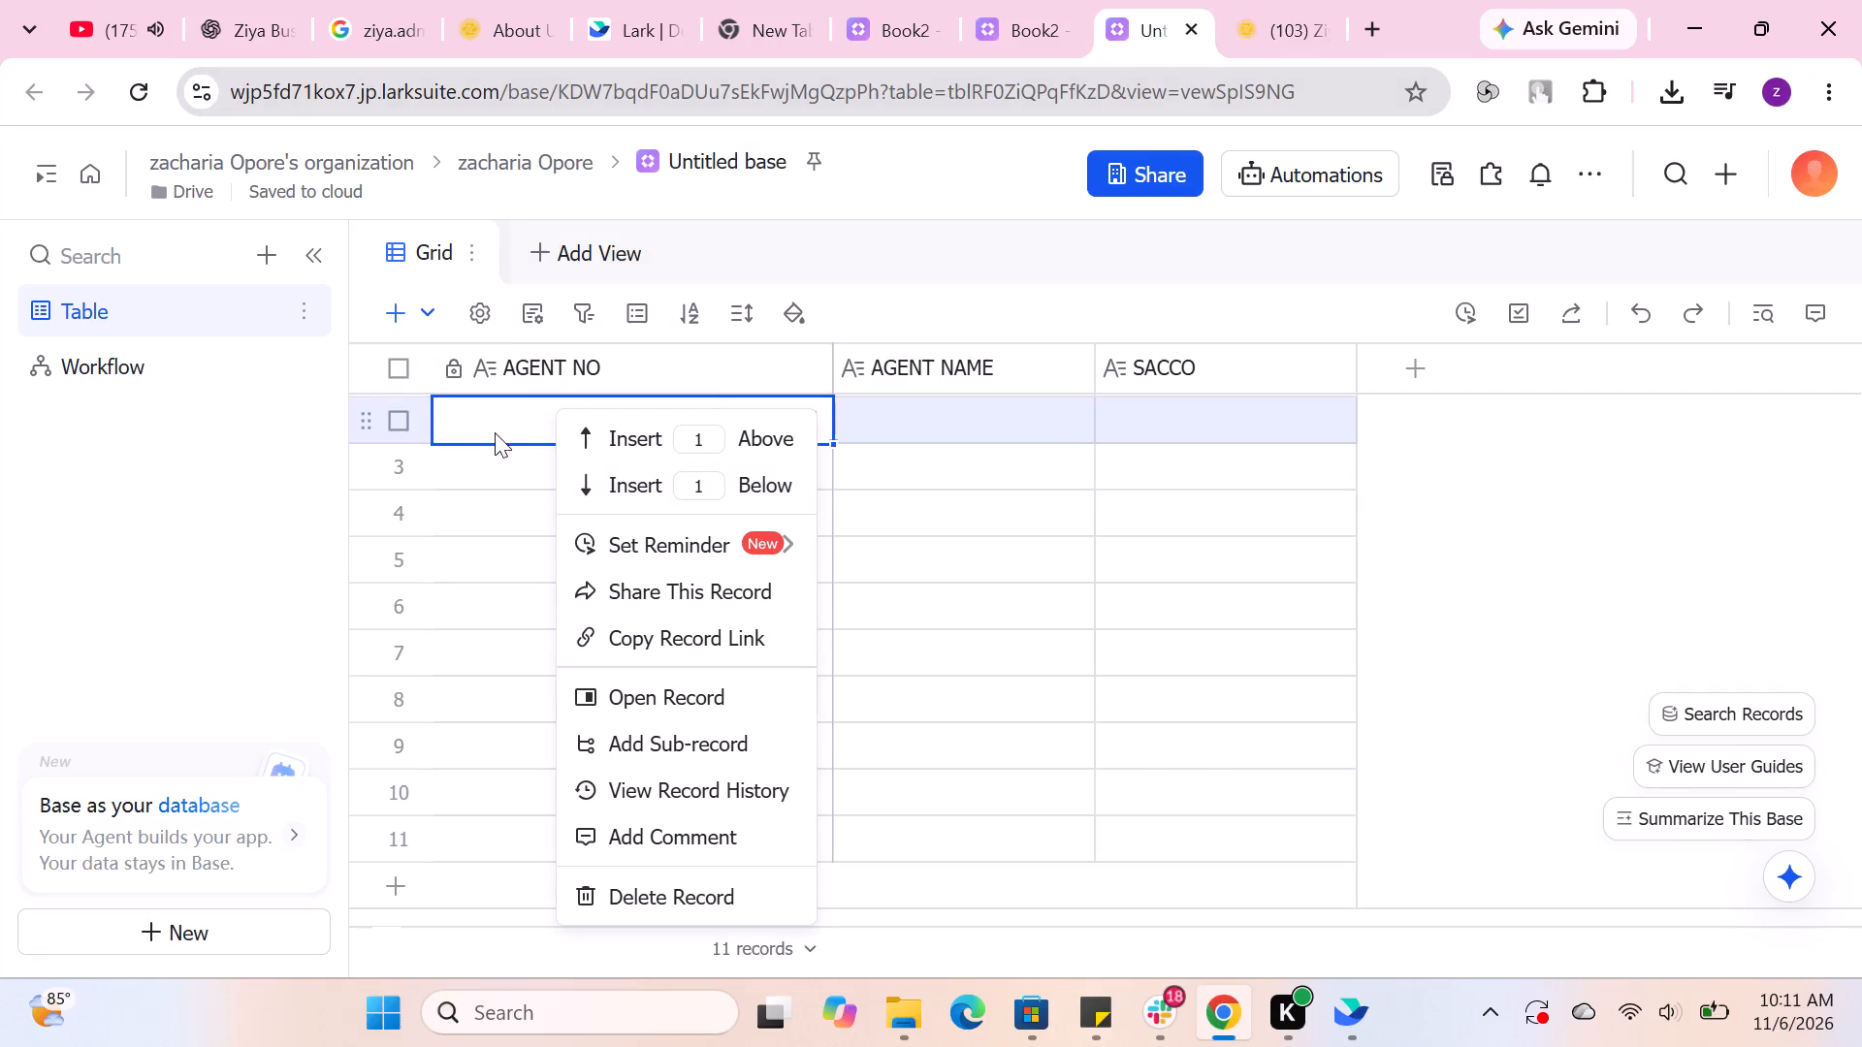
{"action": "right_click", "coordinate": [493, 409]}
{"action": "right_click", "coordinate": [493, 409]}
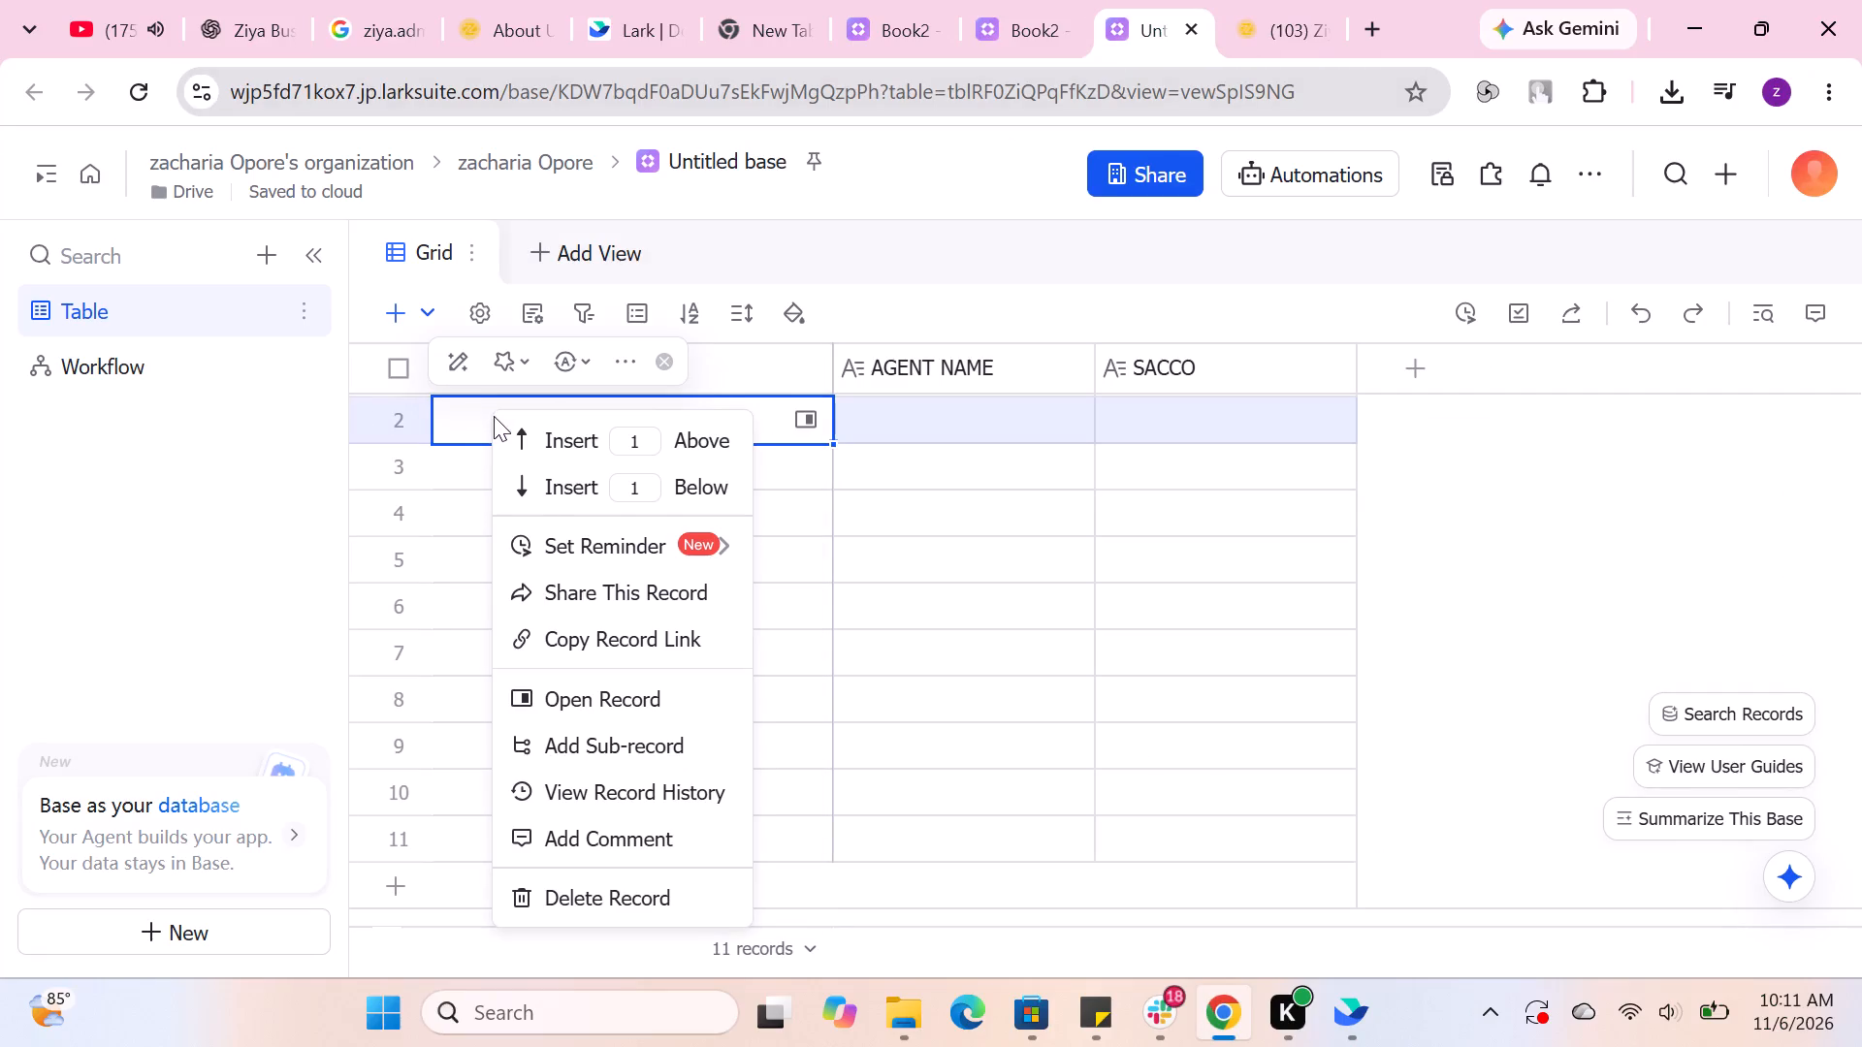
{"action": "triple_click", "coordinate": [474, 415]}
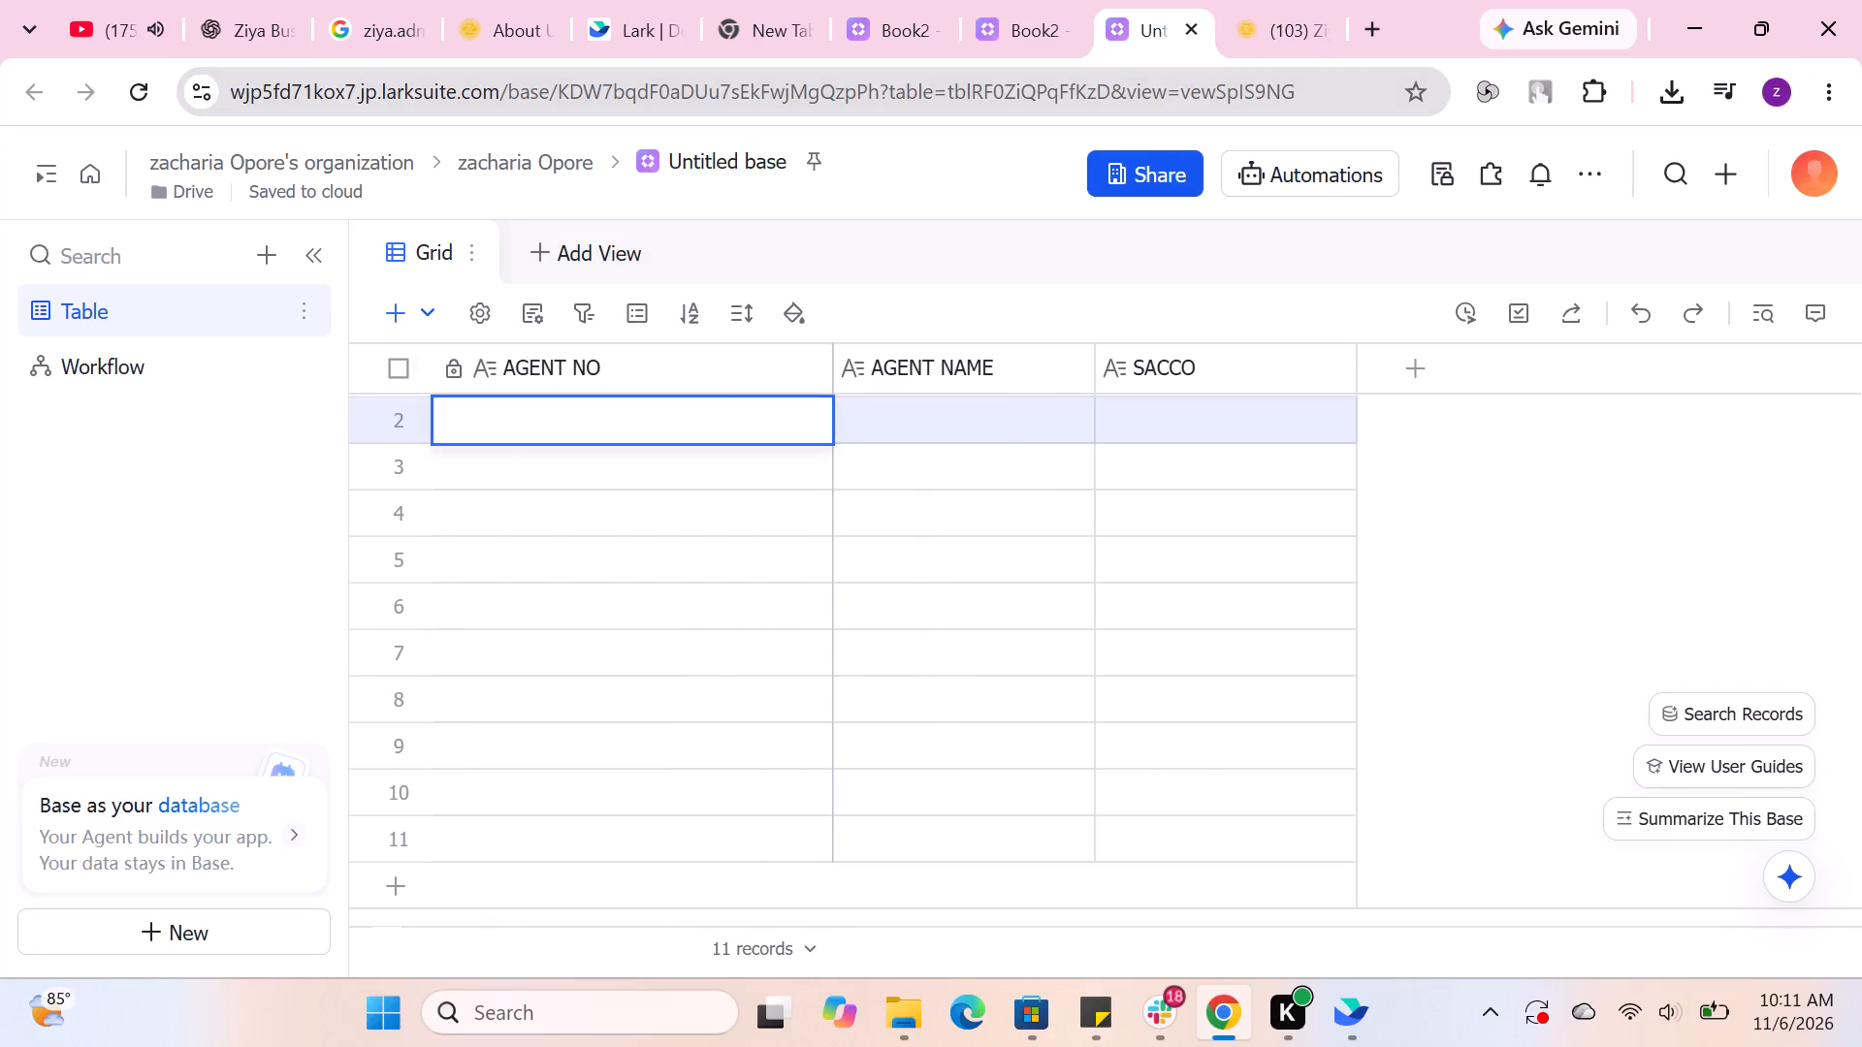
{"action": "right_click", "coordinate": [474, 415]}
{"action": "left_click", "coordinate": [569, 576]}
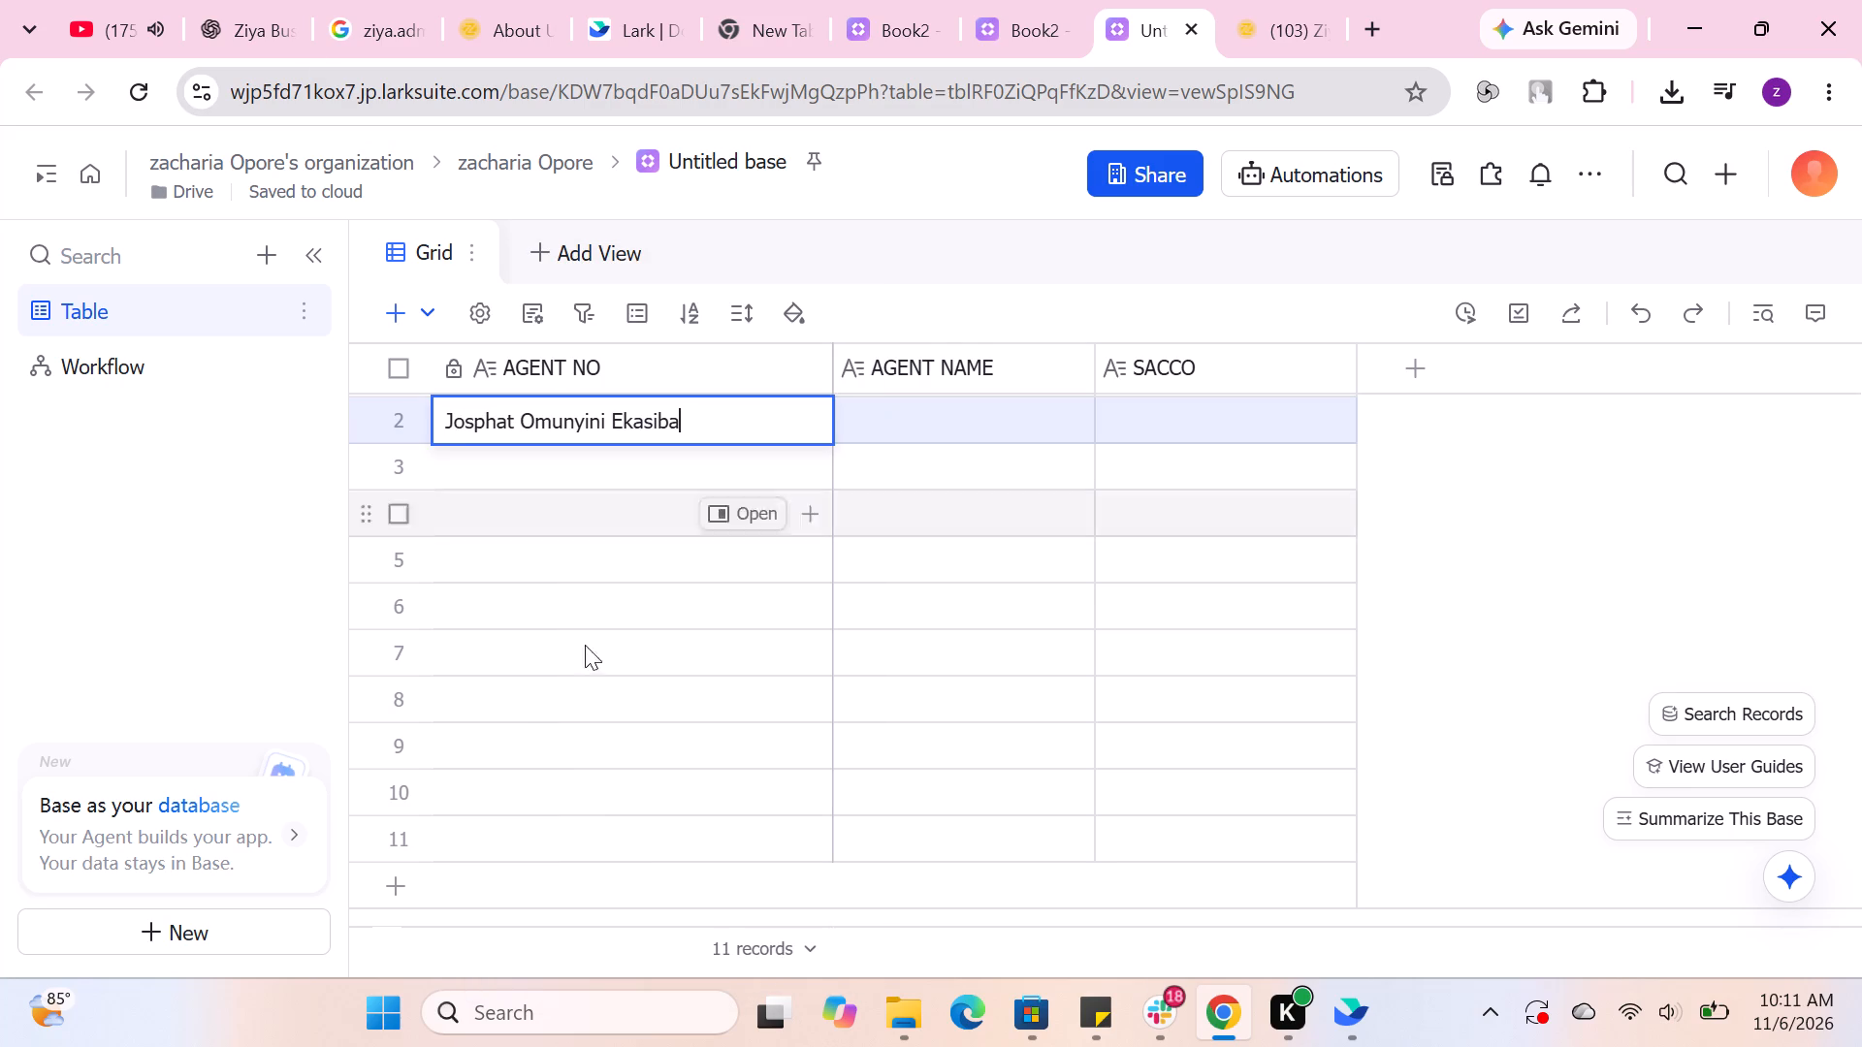
{"action": "double_click", "coordinate": [465, 469]}
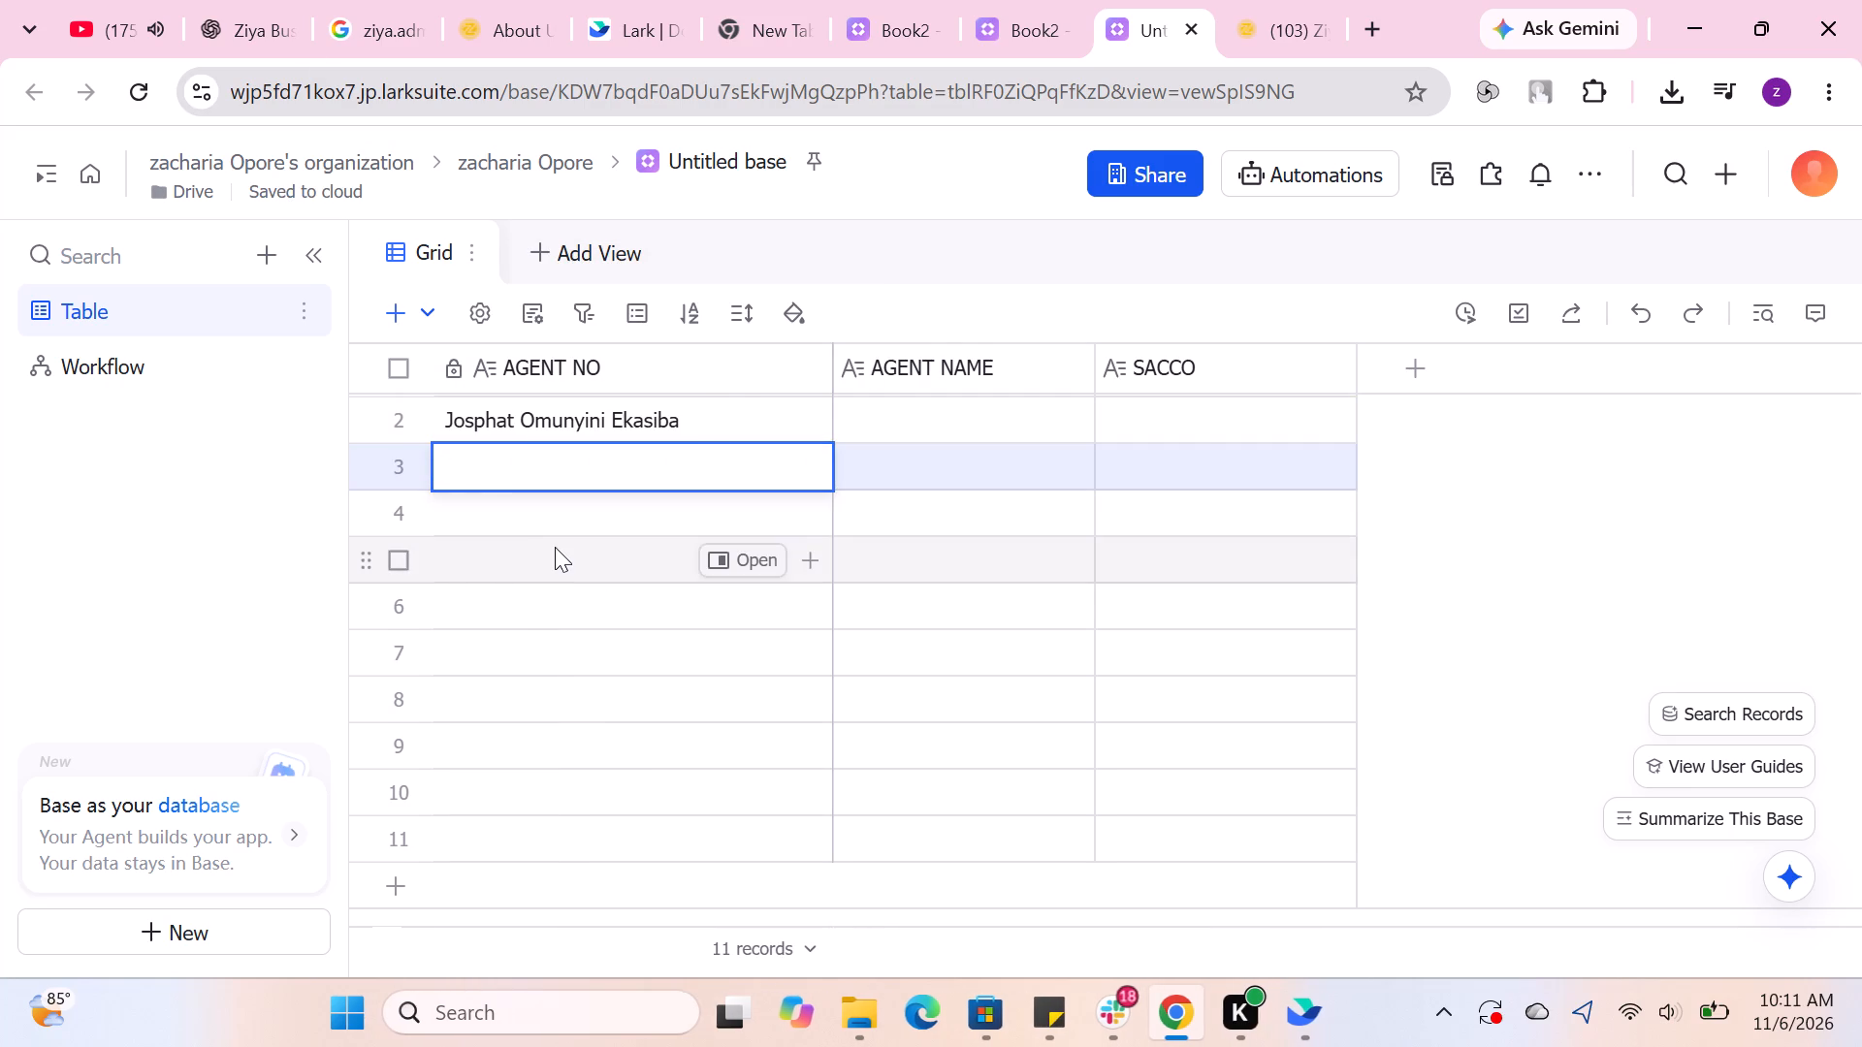
Copy the agent name from row 2's AGENT NO cell and paste it into the AGENT NAME cell of the same row.
{"action": "left_click", "coordinate": [594, 424]}
{"action": "left_click", "coordinate": [619, 422]}
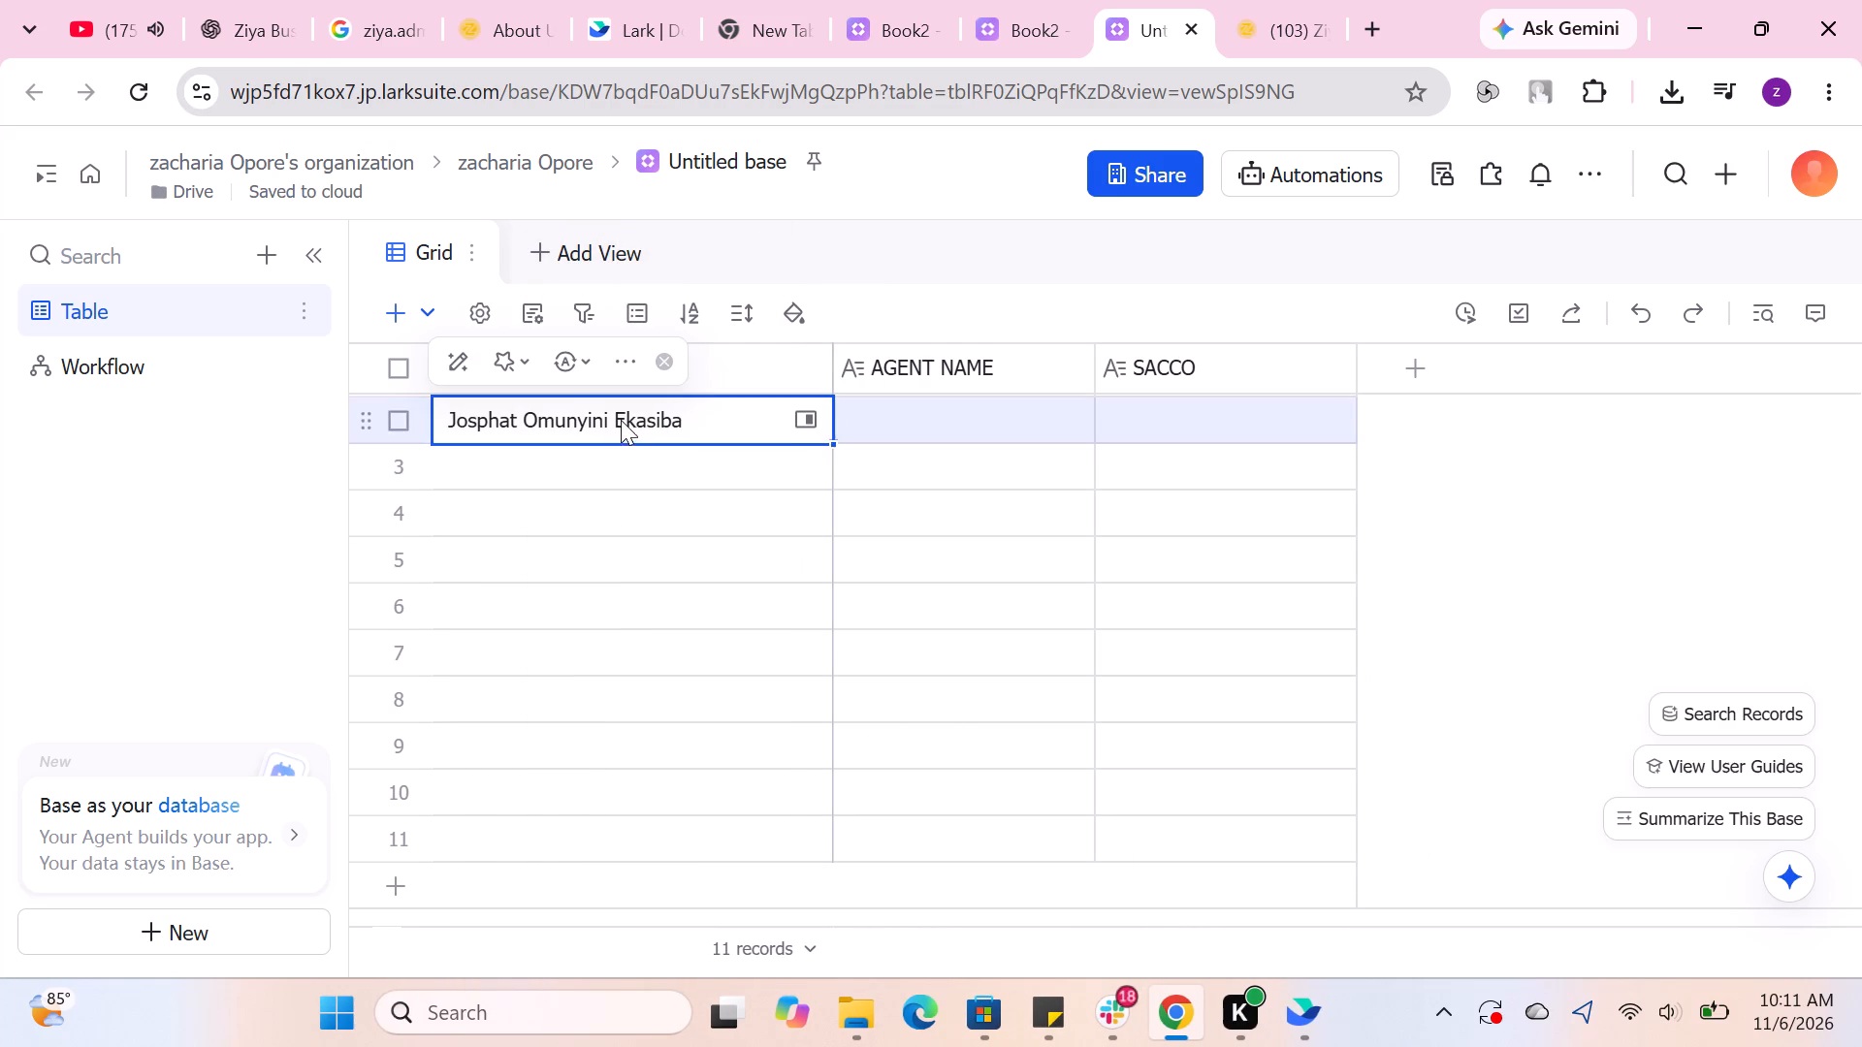
{"action": "left_click_drag", "start_coordinate": [833, 444], "coordinate": [958, 443]}
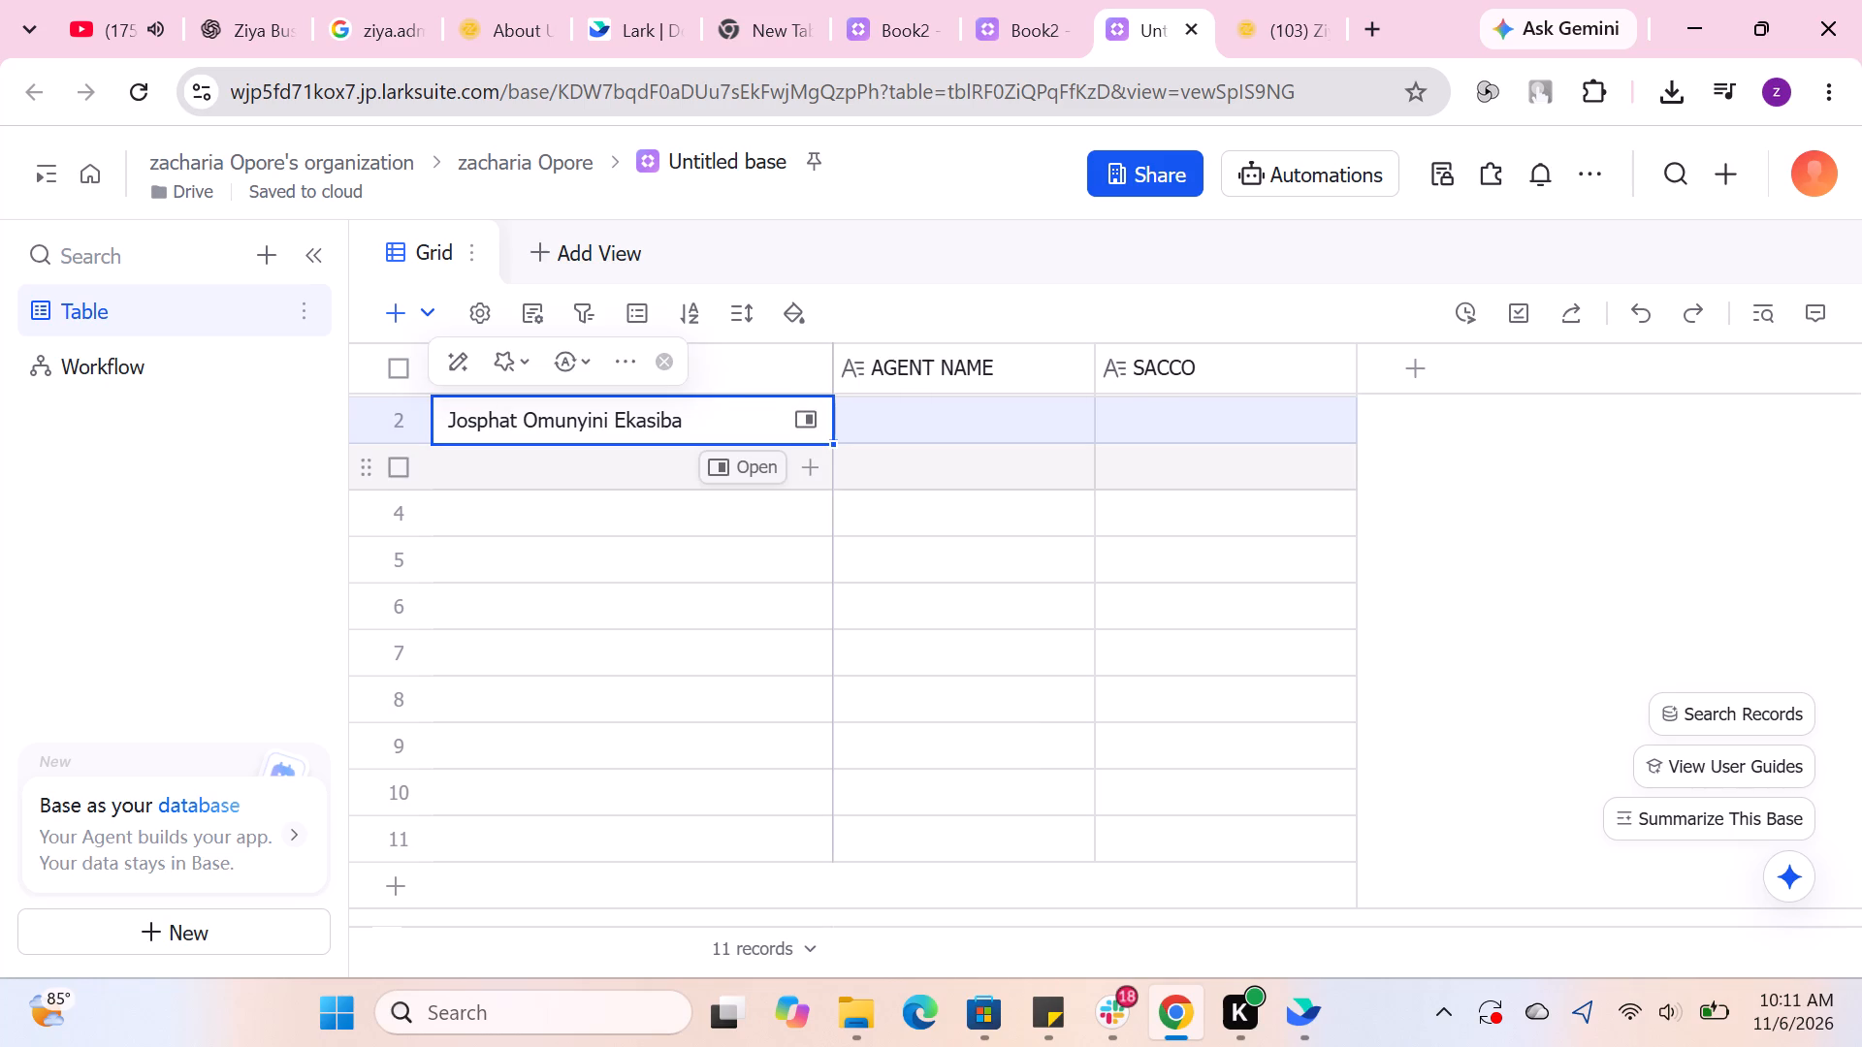
{"action": "left_click_drag", "start_coordinate": [958, 443], "coordinate": [964, 443]}
{"action": "left_click", "coordinate": [757, 422]}
{"action": "left_click_drag", "start_coordinate": [754, 420], "coordinate": [515, 417]}
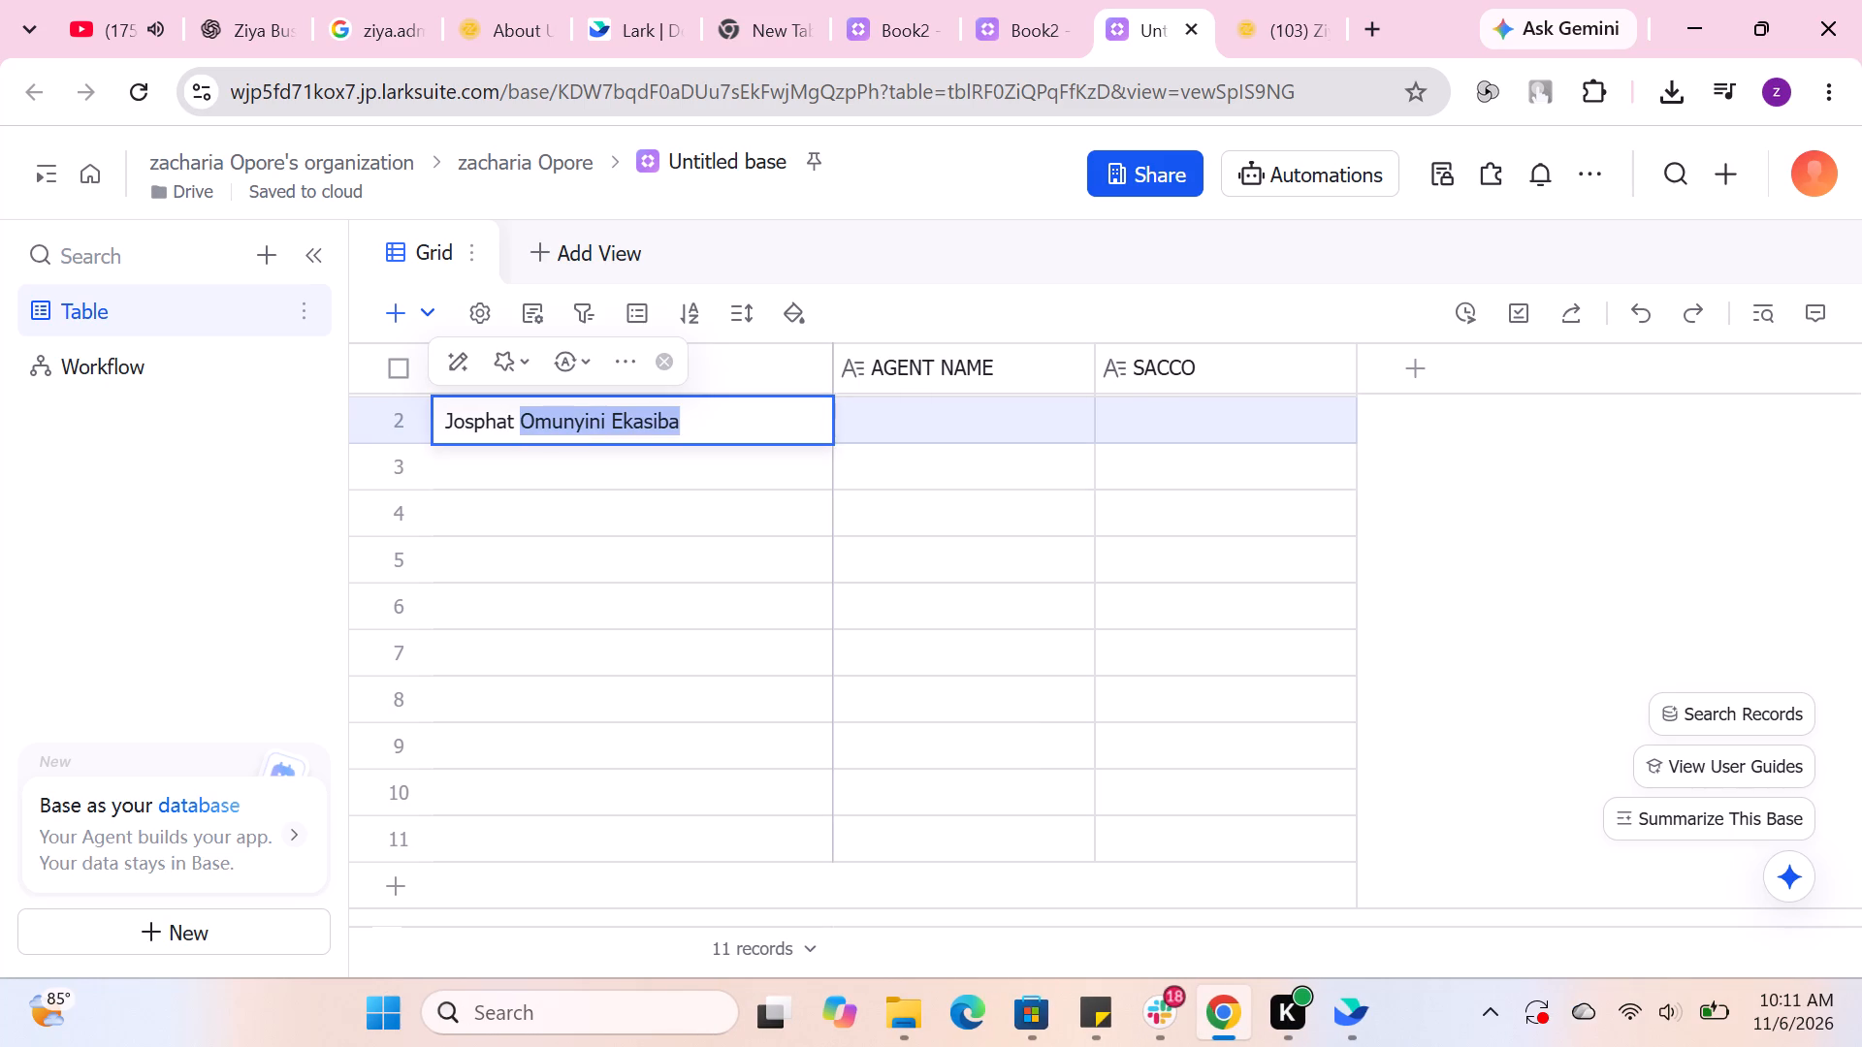
{"action": "left_click_drag", "start_coordinate": [515, 417], "coordinate": [448, 415]}
{"action": "right_click", "coordinate": [448, 417]}
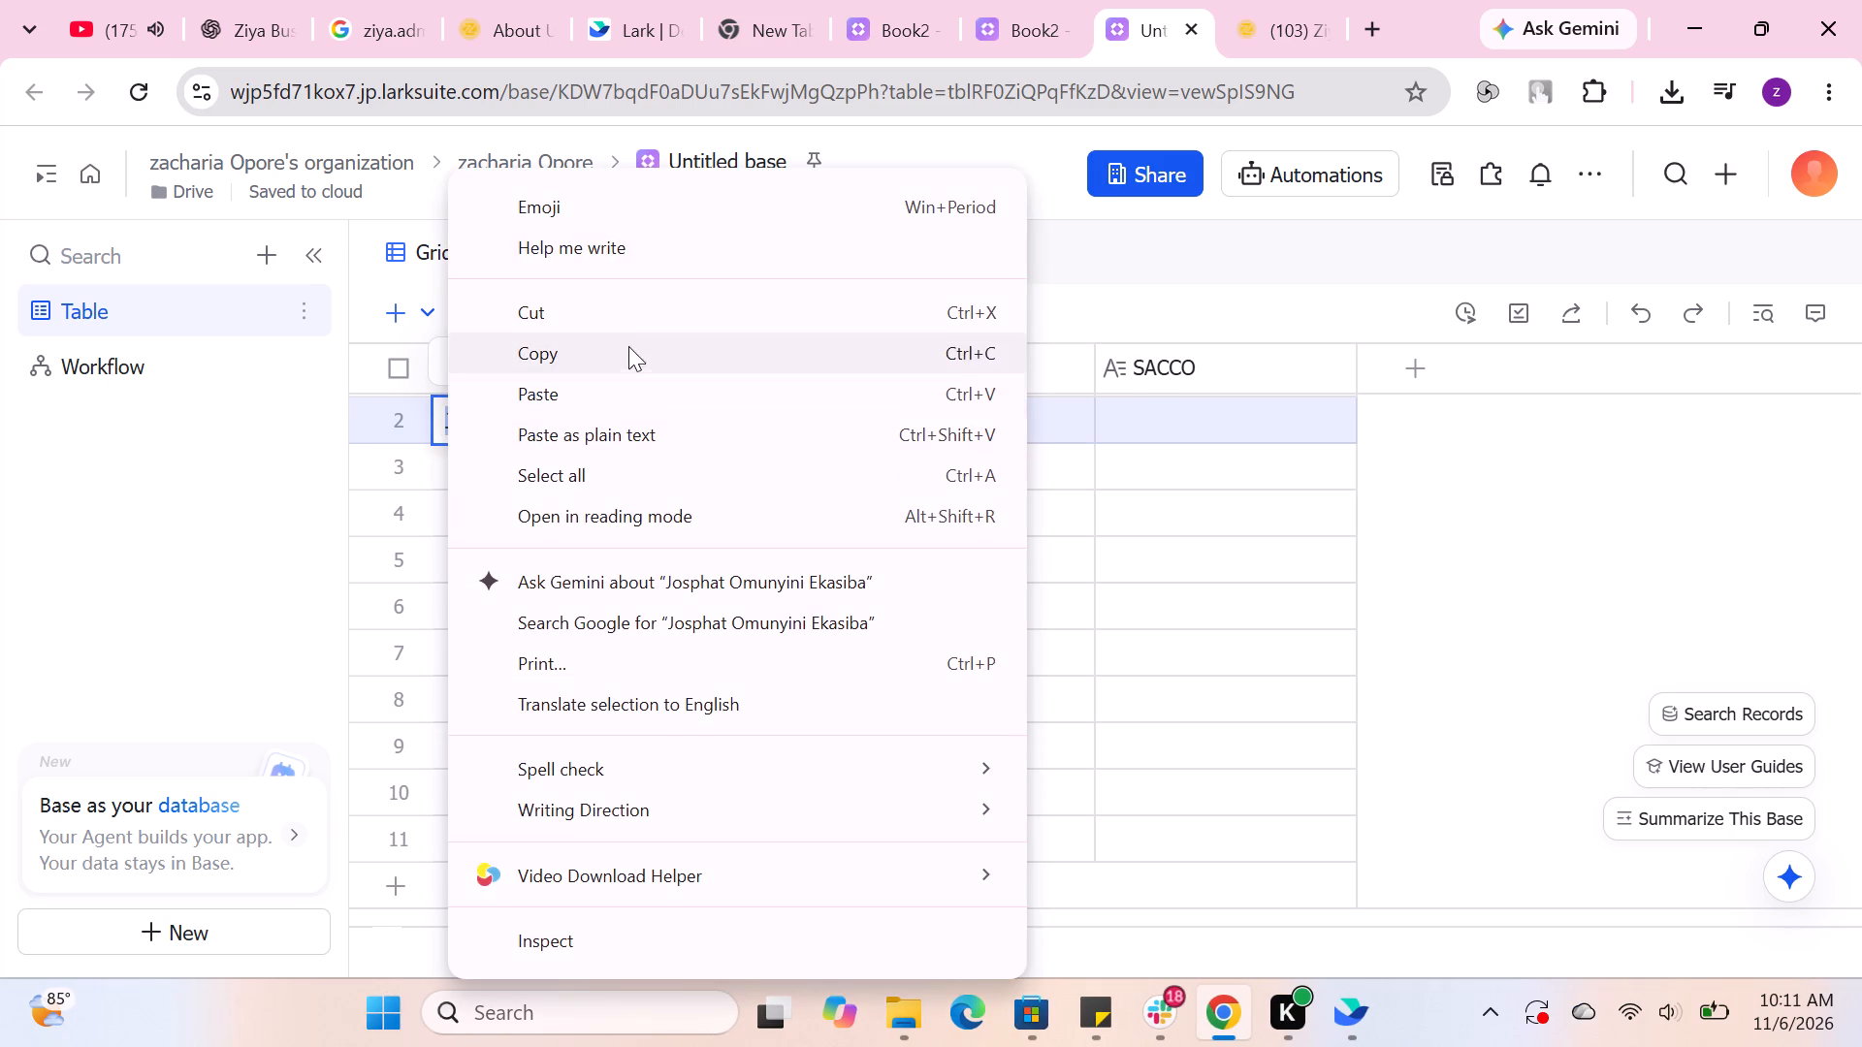
{"action": "left_click", "coordinate": [604, 371]}
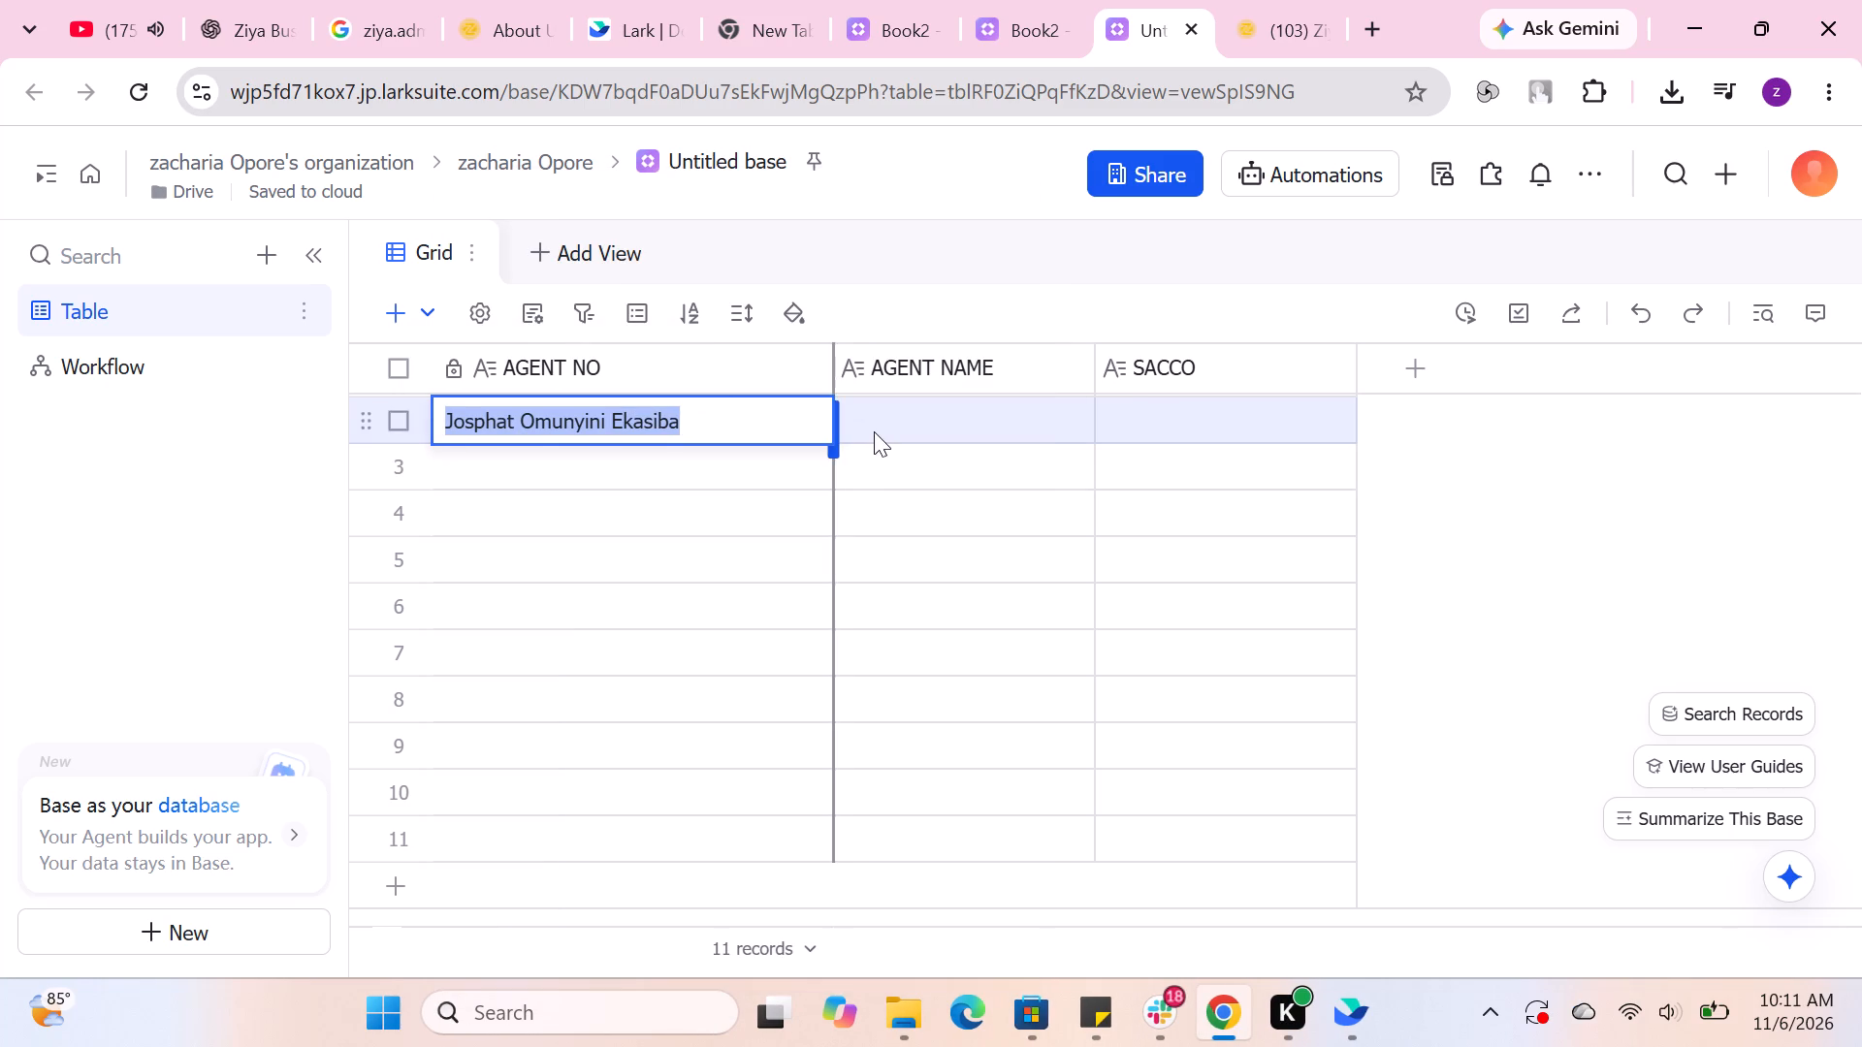
{"action": "left_click", "coordinate": [874, 431]}
{"action": "right_click", "coordinate": [880, 426]}
{"action": "double_click", "coordinate": [854, 419]}
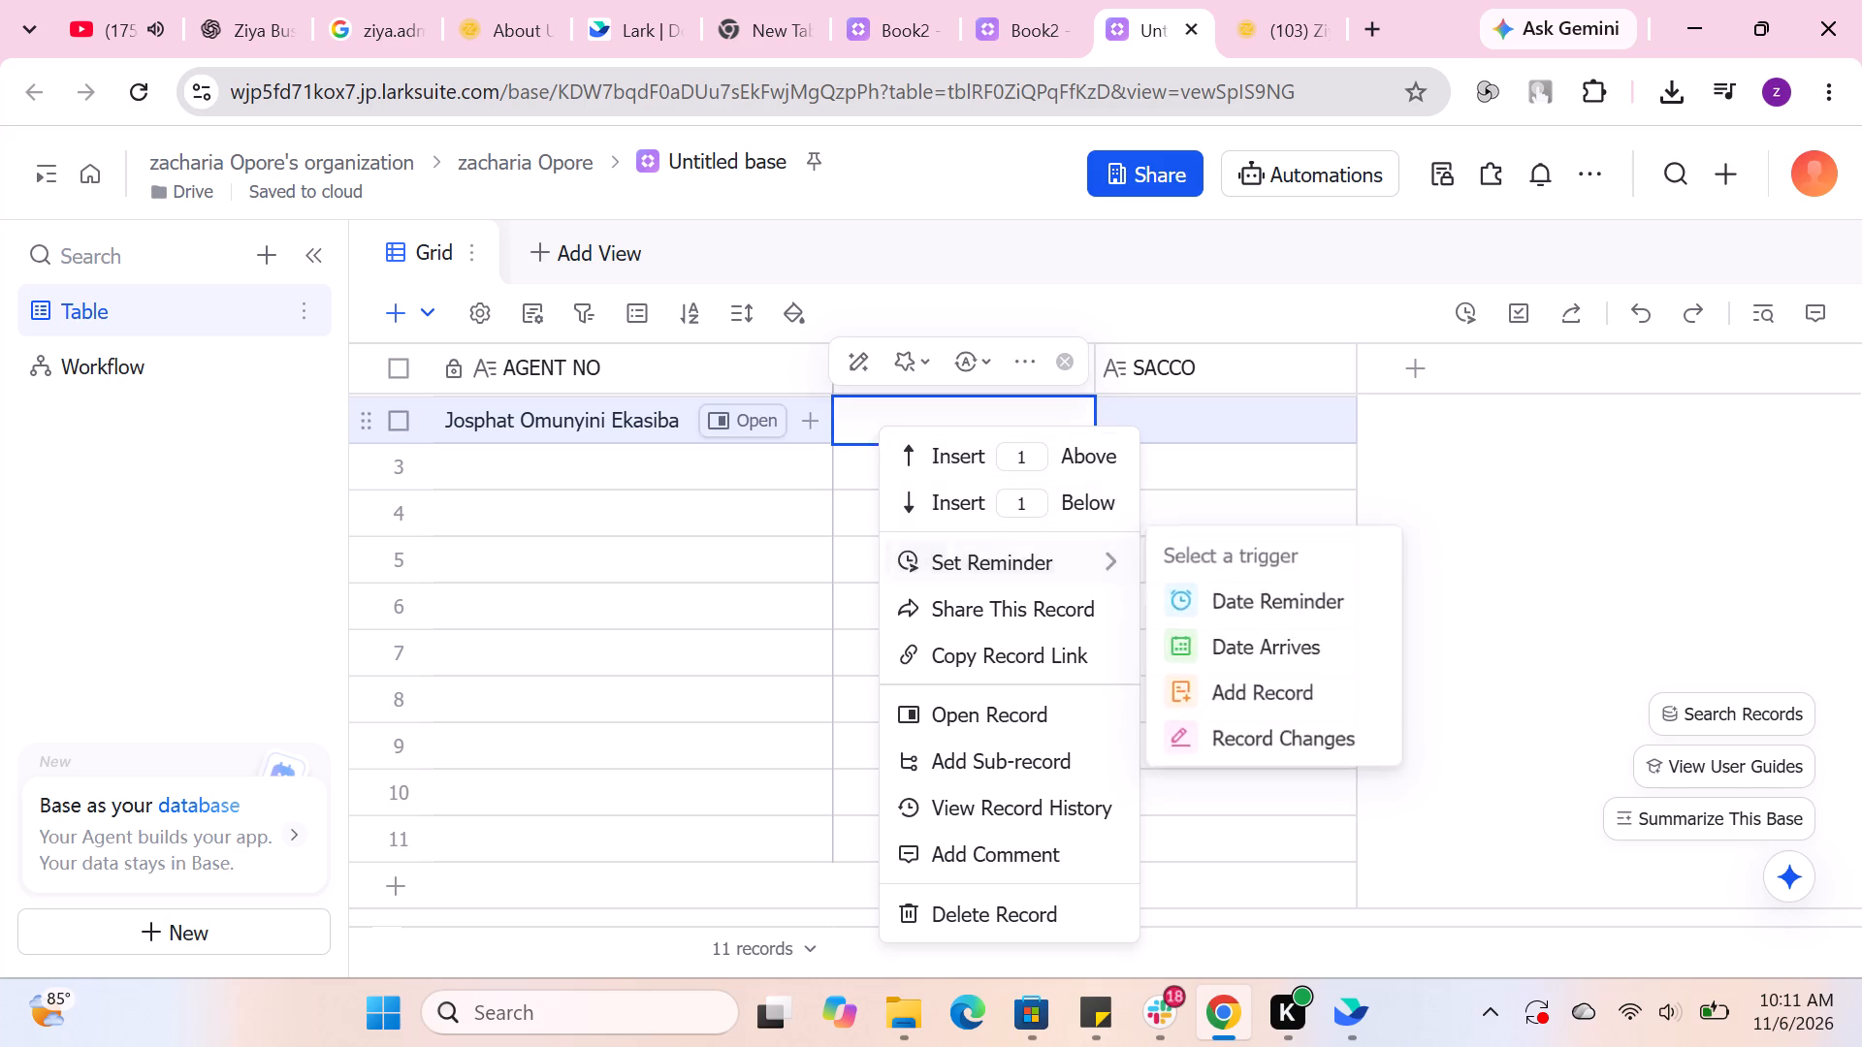
{"action": "right_click", "coordinate": [854, 418]}
{"action": "left_click", "coordinate": [927, 577]}
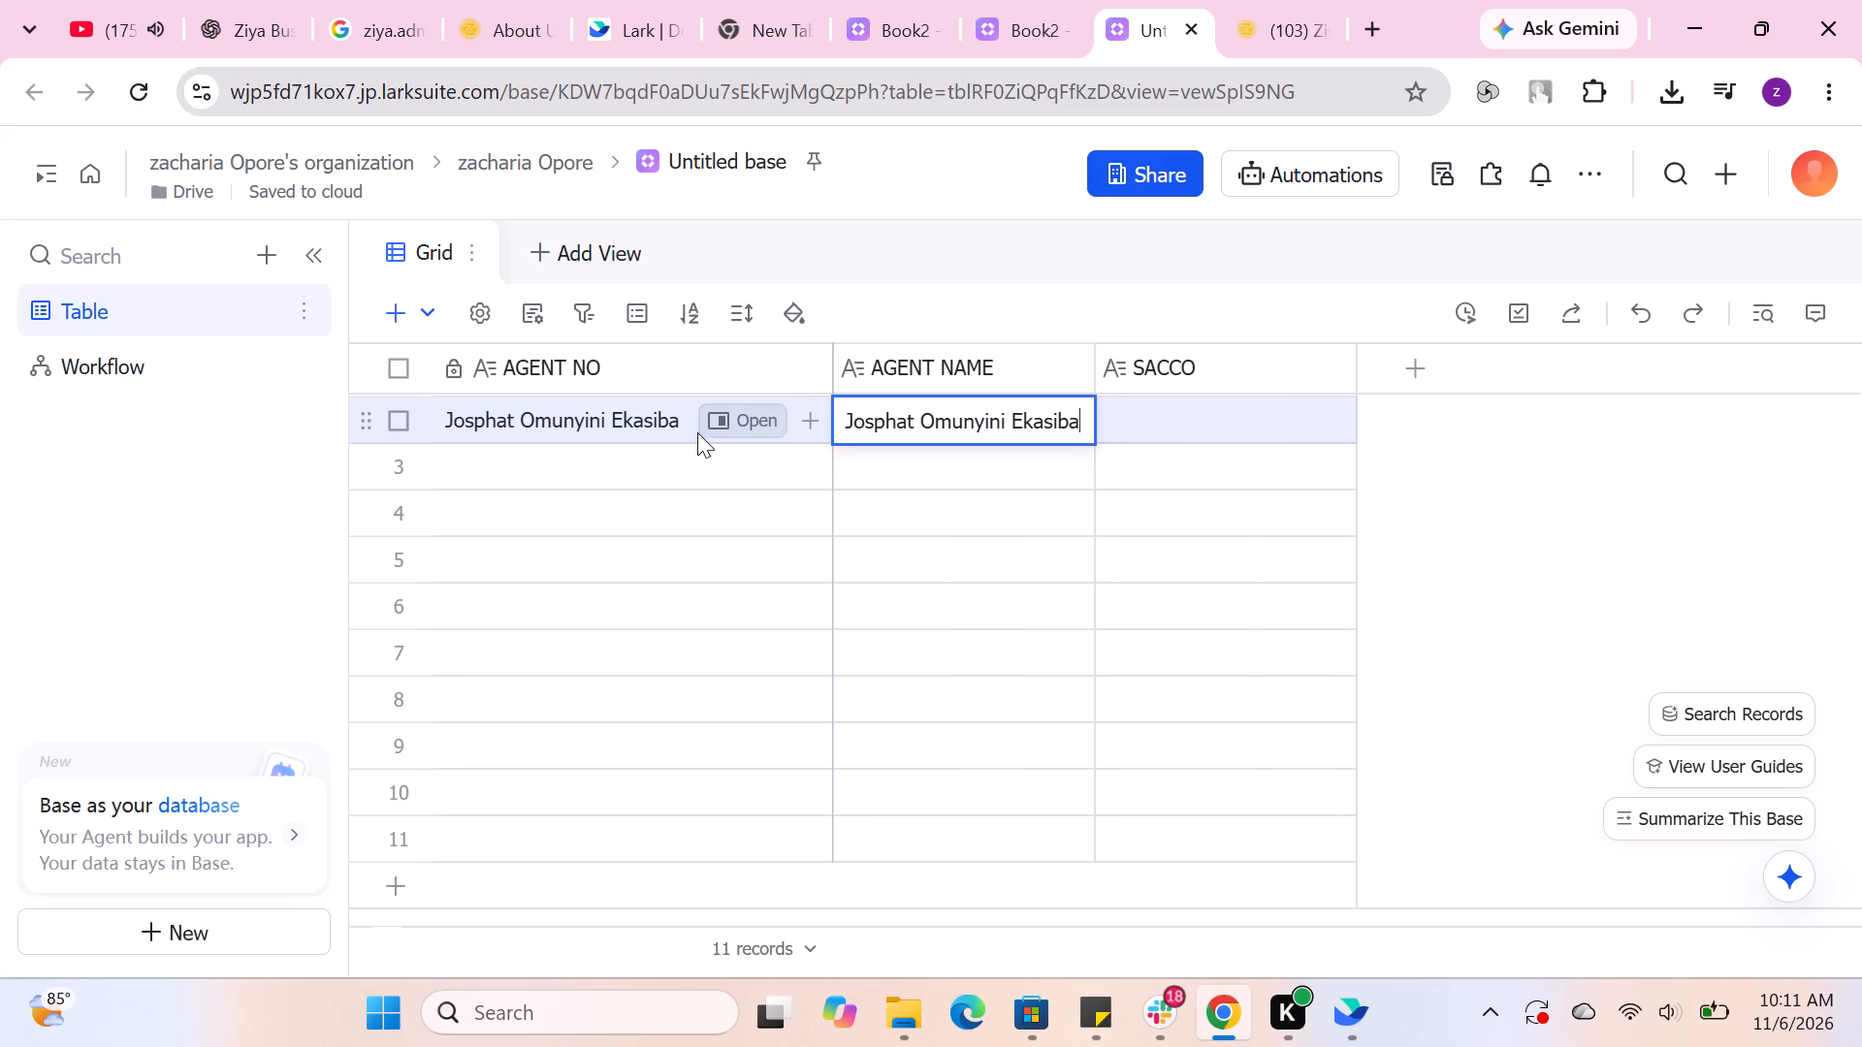
Clear the agent name from row 2's AGENT NO cell.
{"action": "double_click", "coordinate": [658, 422]}
{"action": "left_click_drag", "start_coordinate": [682, 422], "coordinate": [610, 422]}
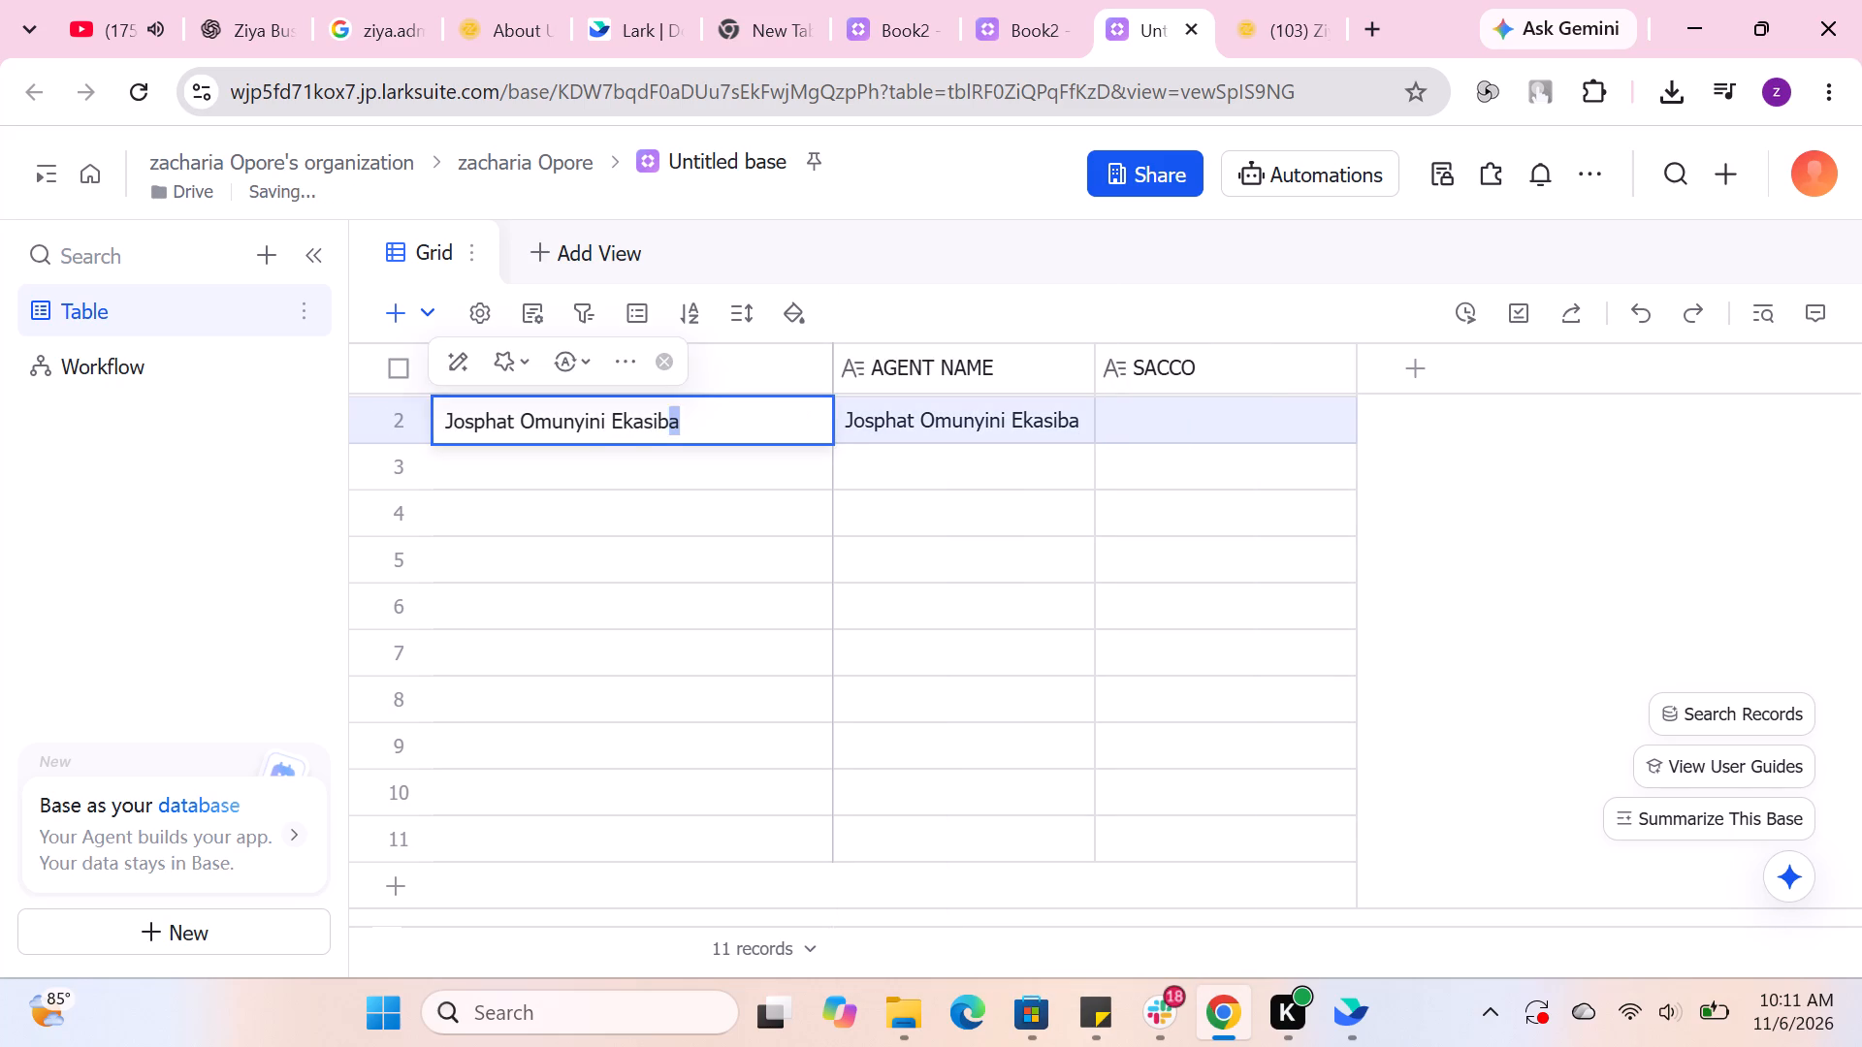
{"action": "left_click_drag", "start_coordinate": [610, 422], "coordinate": [418, 403]}
{"action": "key", "text": "BackSpace"}
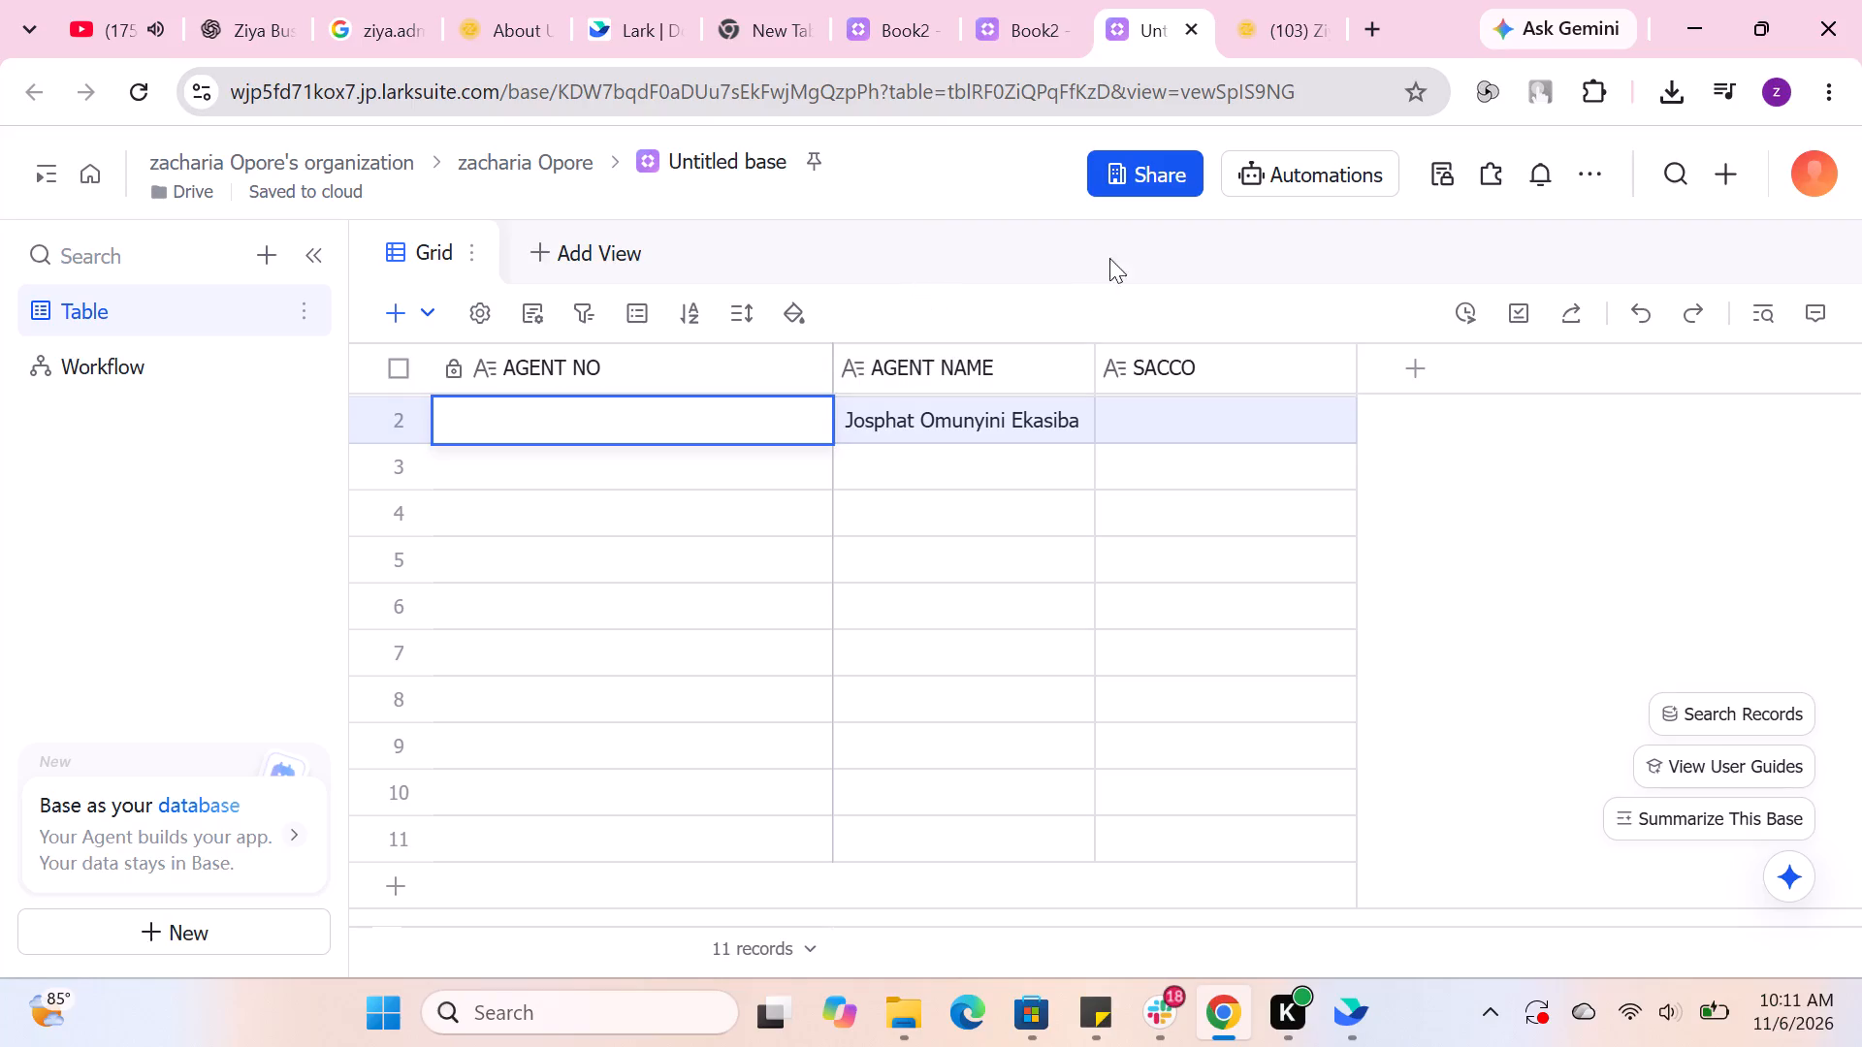
Copy the second agent's AGT number from the Ziya All Agents list and paste it into row 2's AGENT NO cell.
{"action": "left_click", "coordinate": [1253, 51]}
{"action": "left_click", "coordinate": [693, 498]}
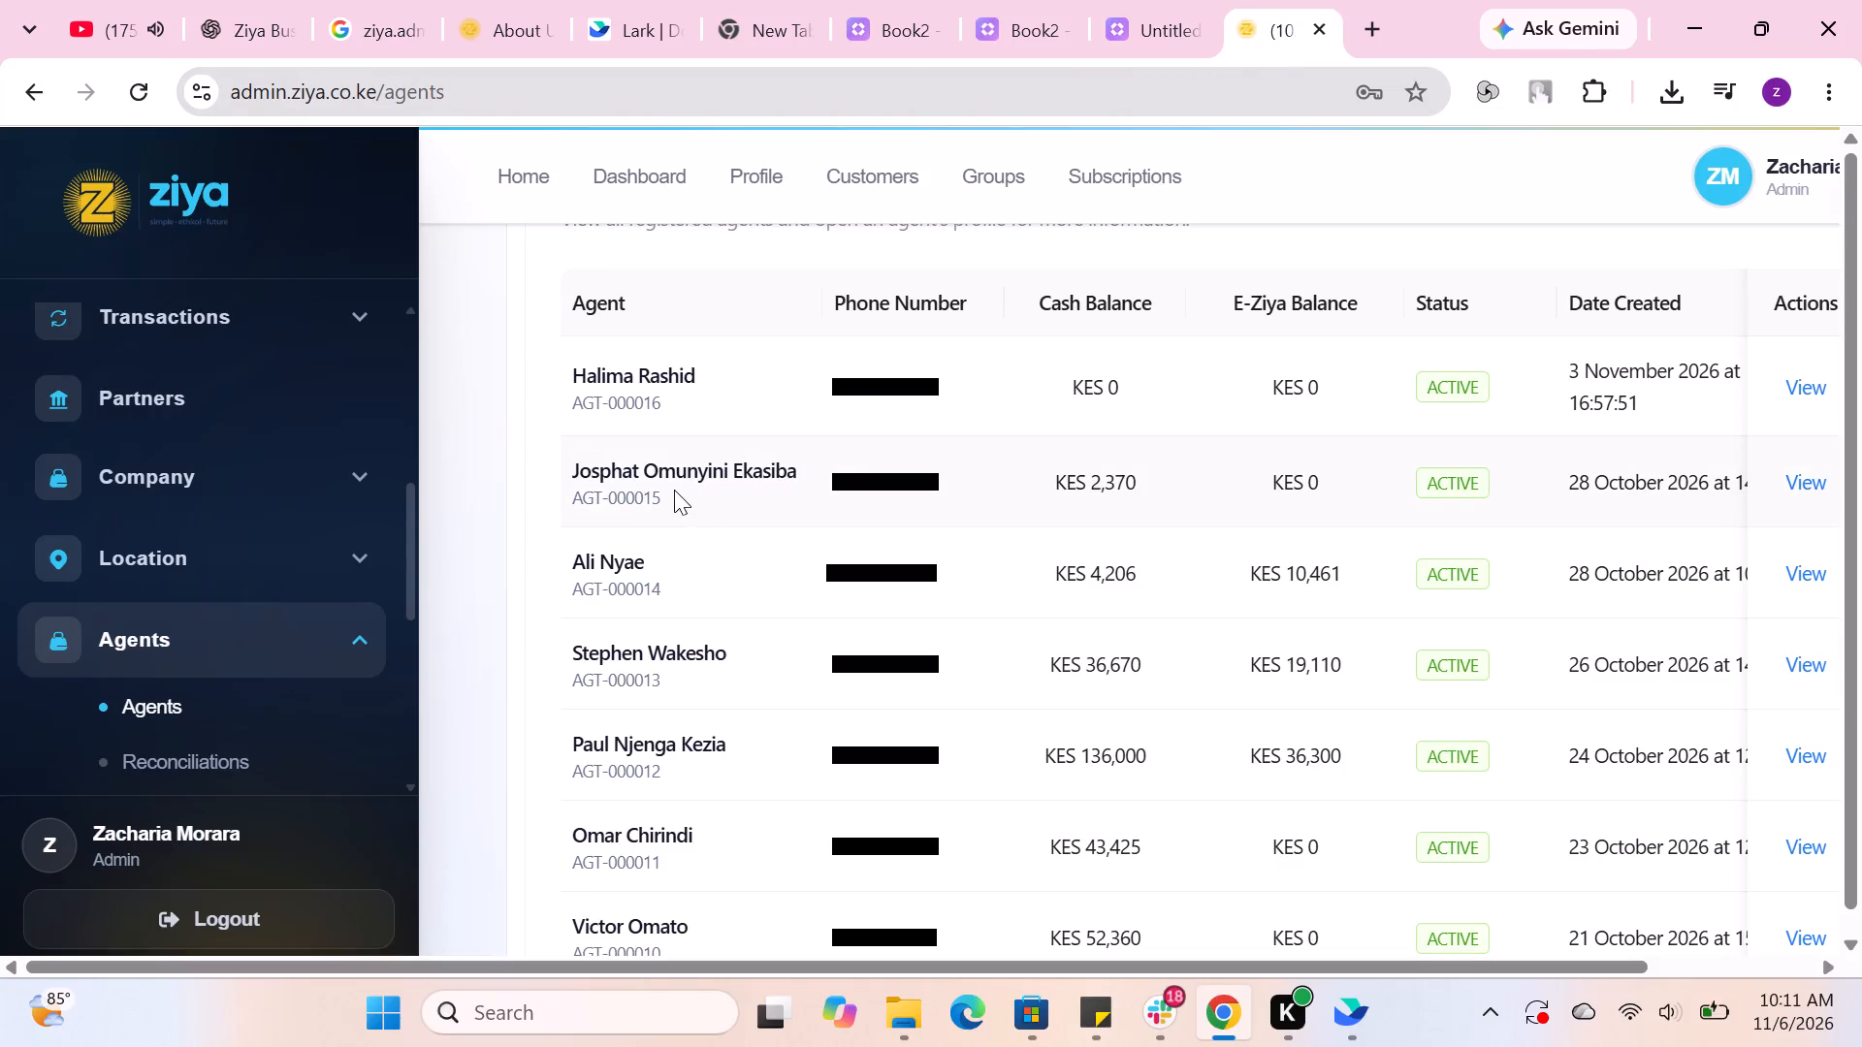
{"action": "left_click_drag", "start_coordinate": [671, 490], "coordinate": [645, 493]}
{"action": "left_click", "coordinate": [660, 492]}
{"action": "double_click", "coordinate": [672, 492]}
{"action": "left_click_drag", "start_coordinate": [673, 493], "coordinate": [577, 496]}
{"action": "right_click", "coordinate": [580, 494]}
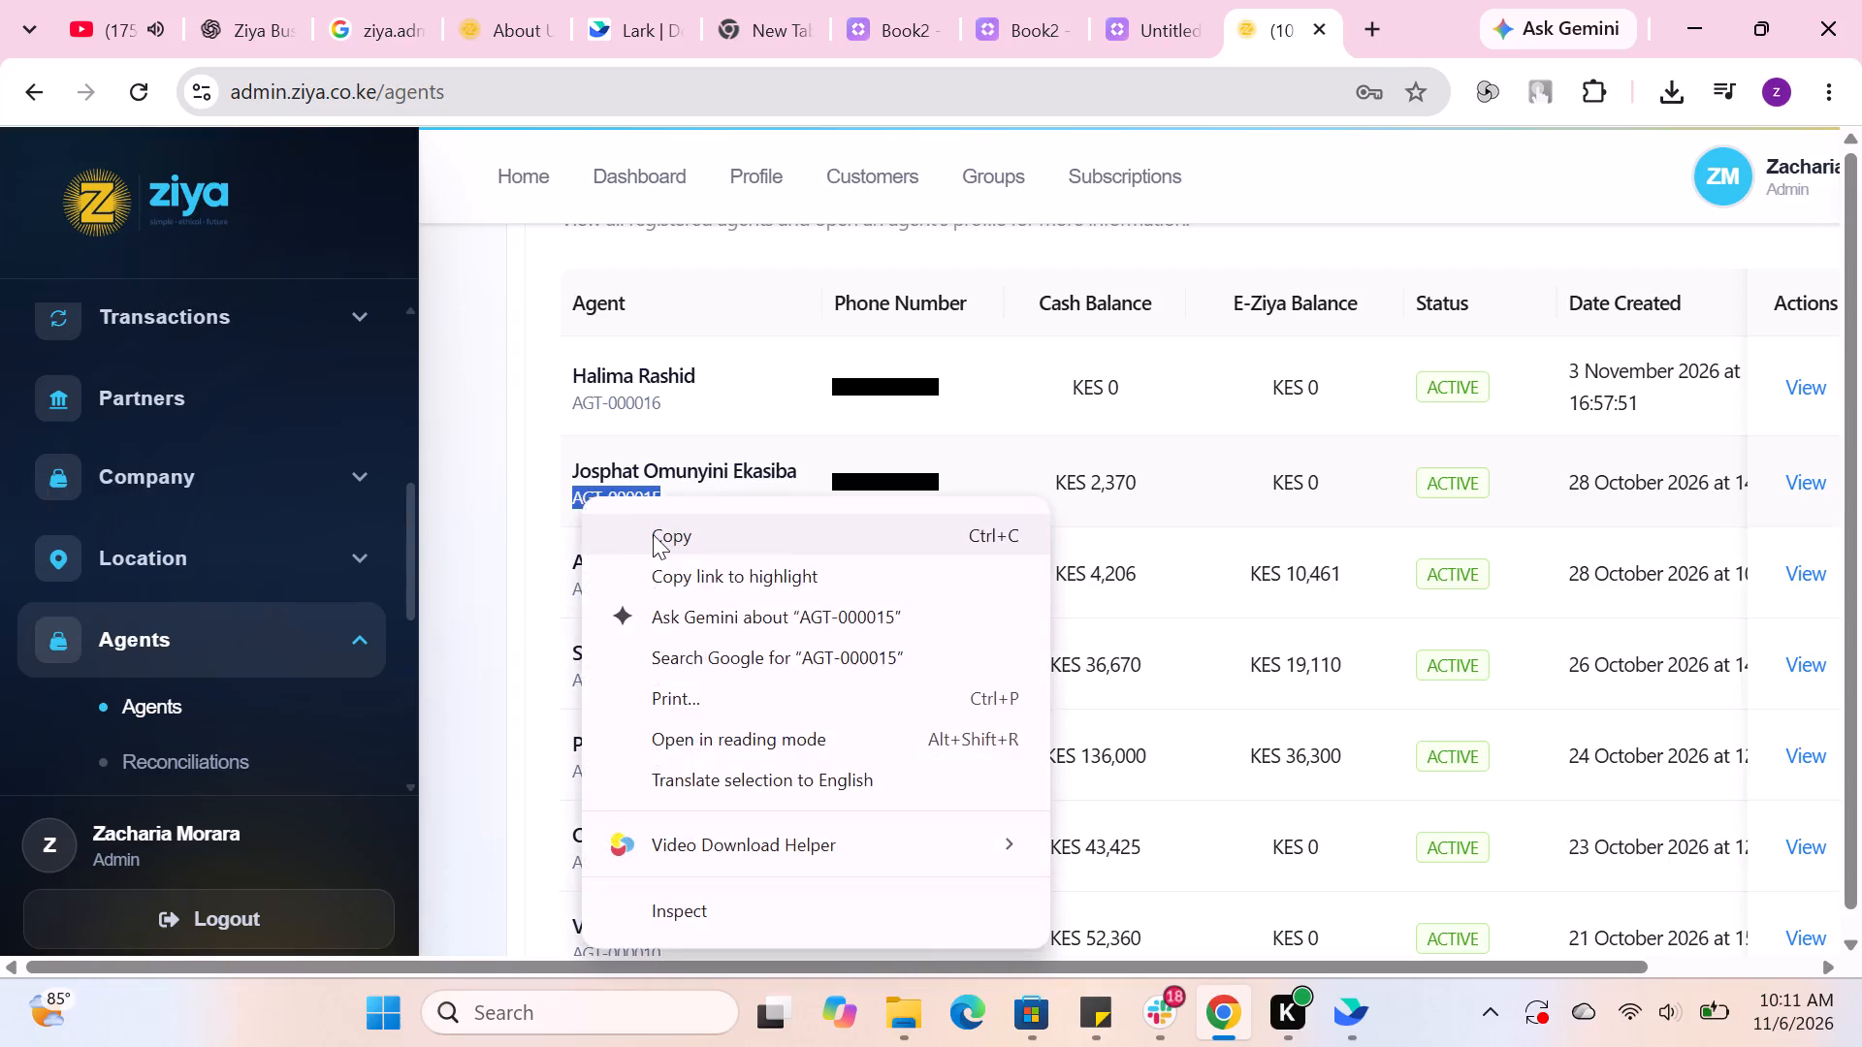
{"action": "left_click", "coordinate": [653, 535]}
{"action": "left_click", "coordinate": [1160, 31]}
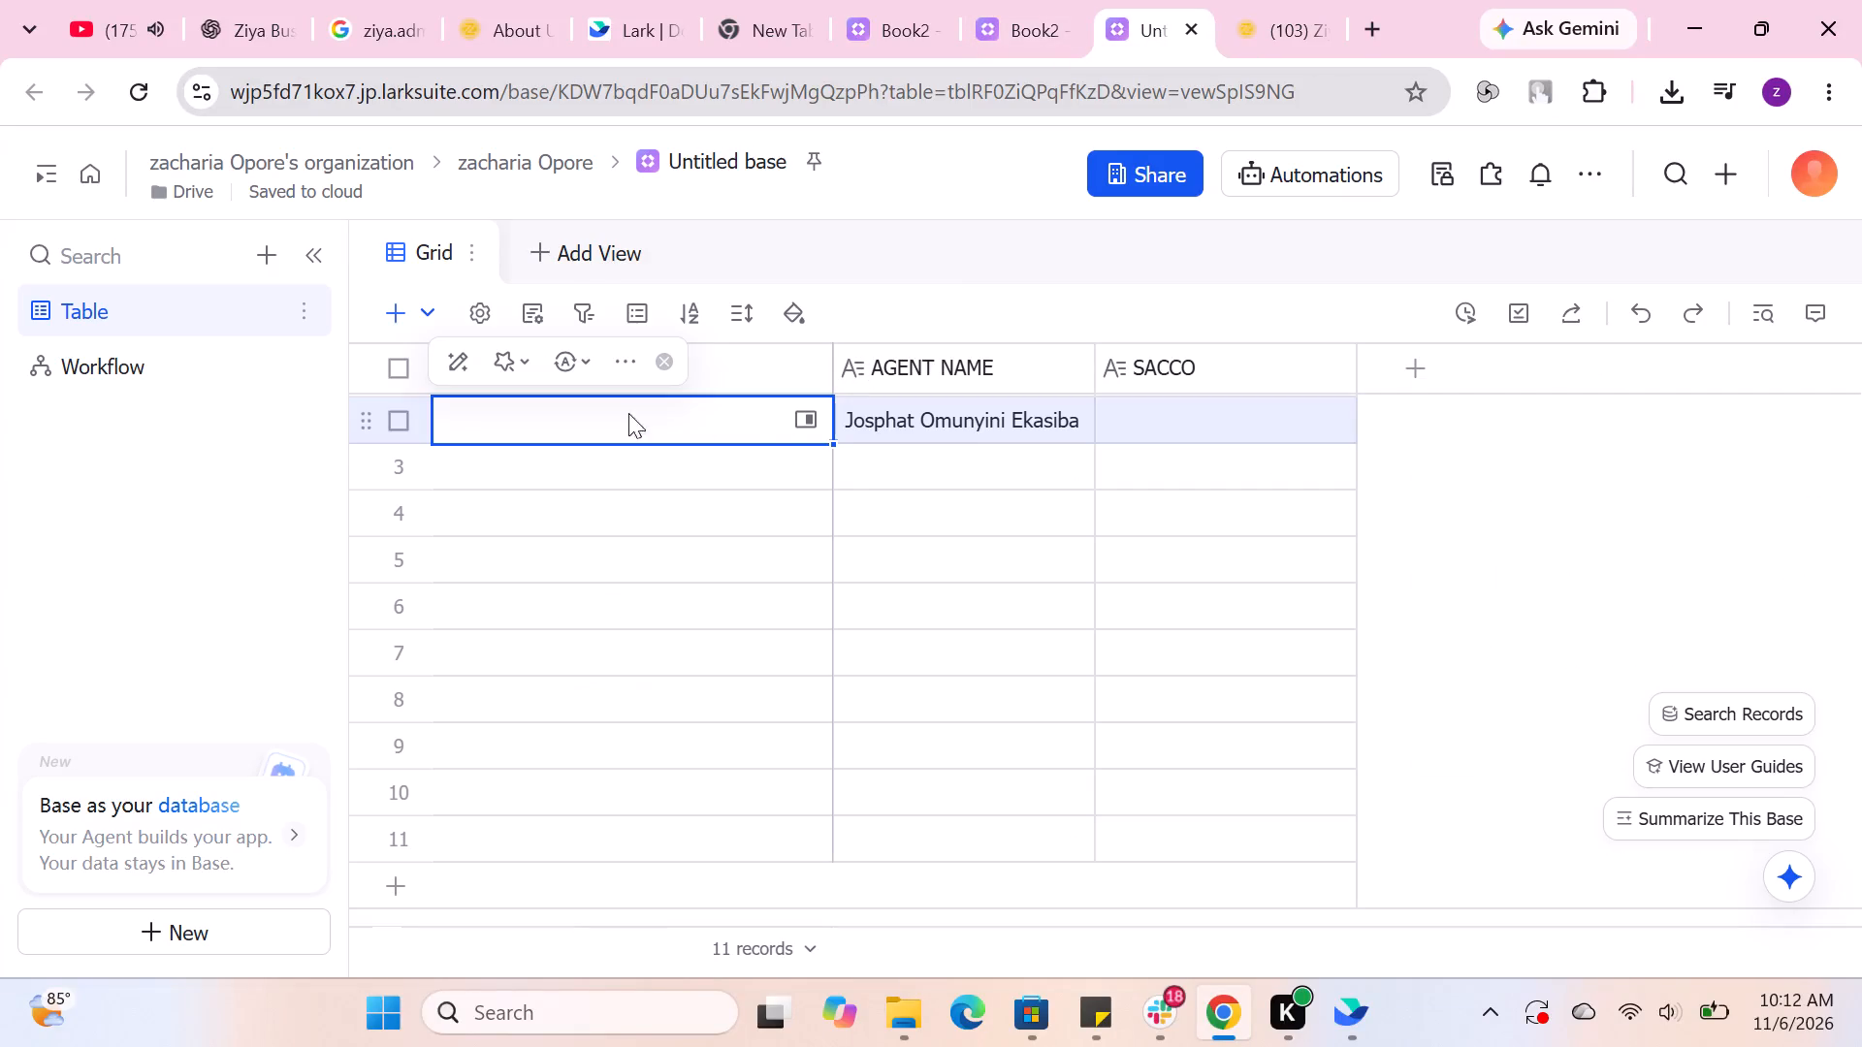
{"action": "double_click", "coordinate": [570, 414]}
{"action": "right_click", "coordinate": [570, 414]}
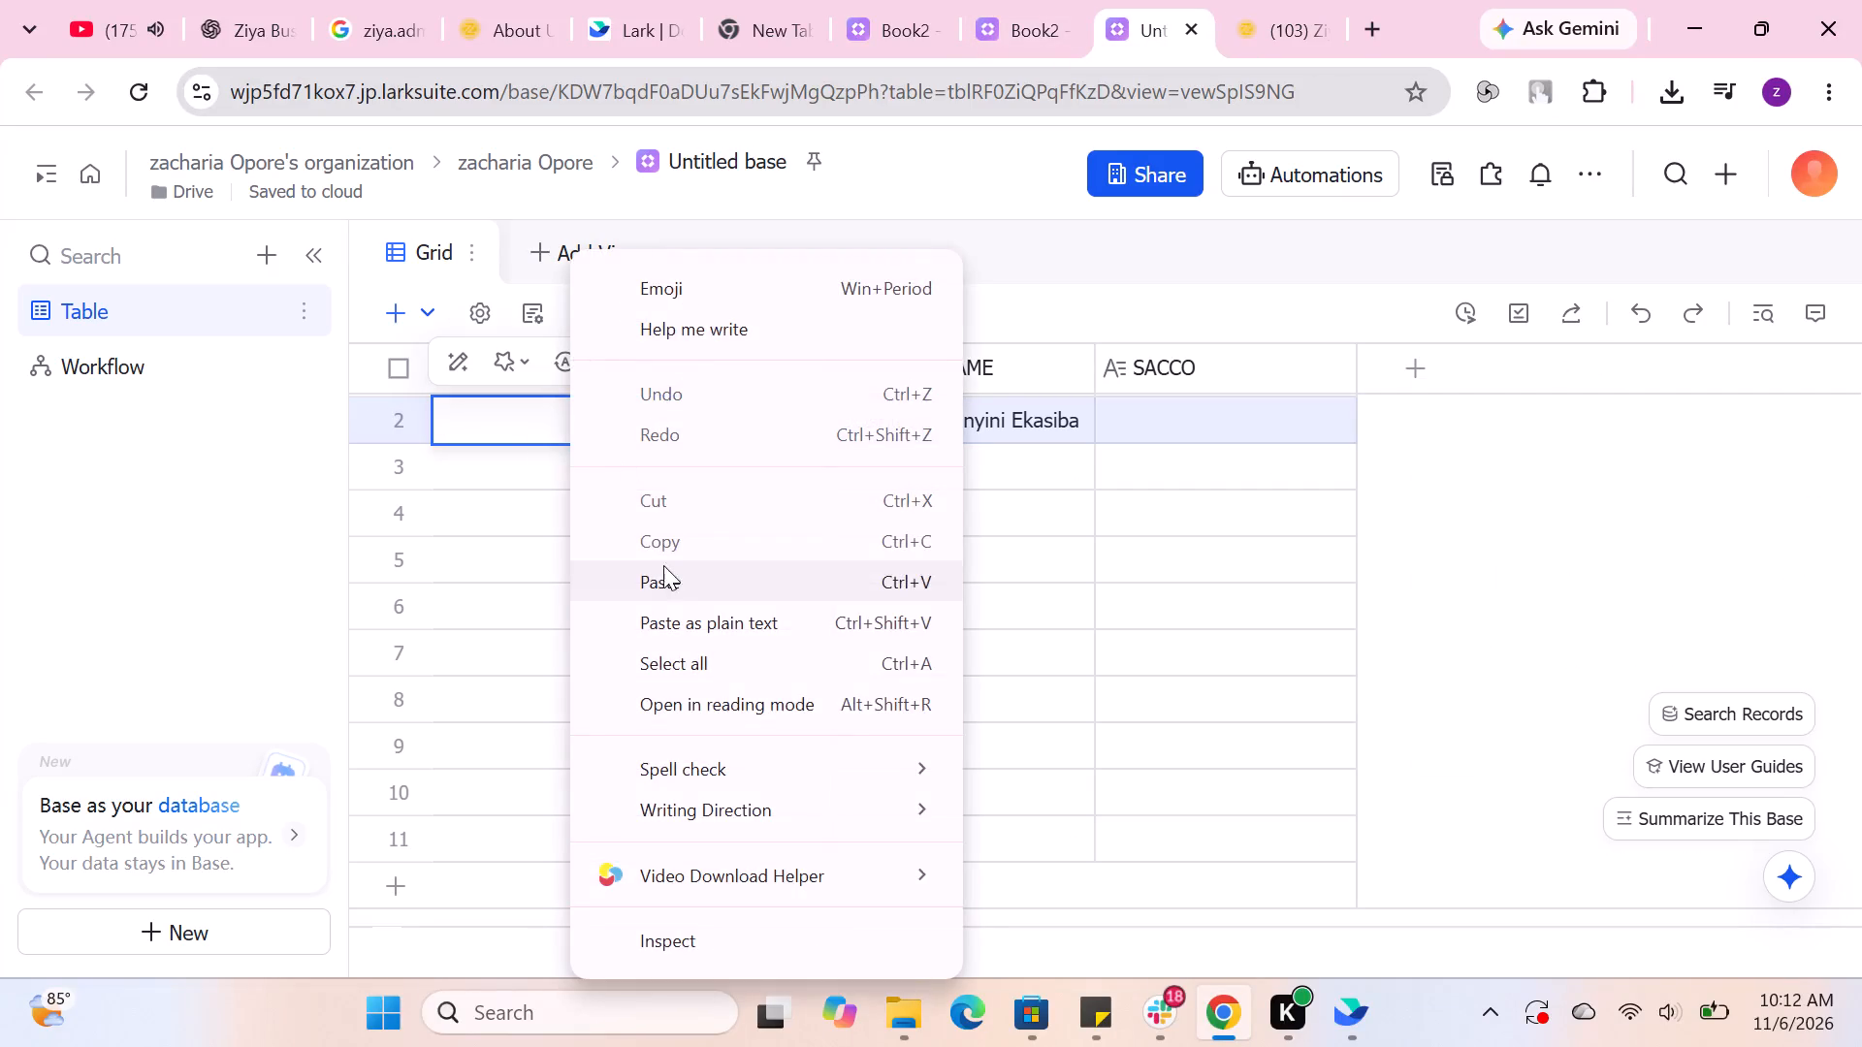
{"action": "left_click", "coordinate": [665, 573]}
Enter Changamwe TukTuk in row 2's SACCO cell.
{"action": "double_click", "coordinate": [1216, 403]}
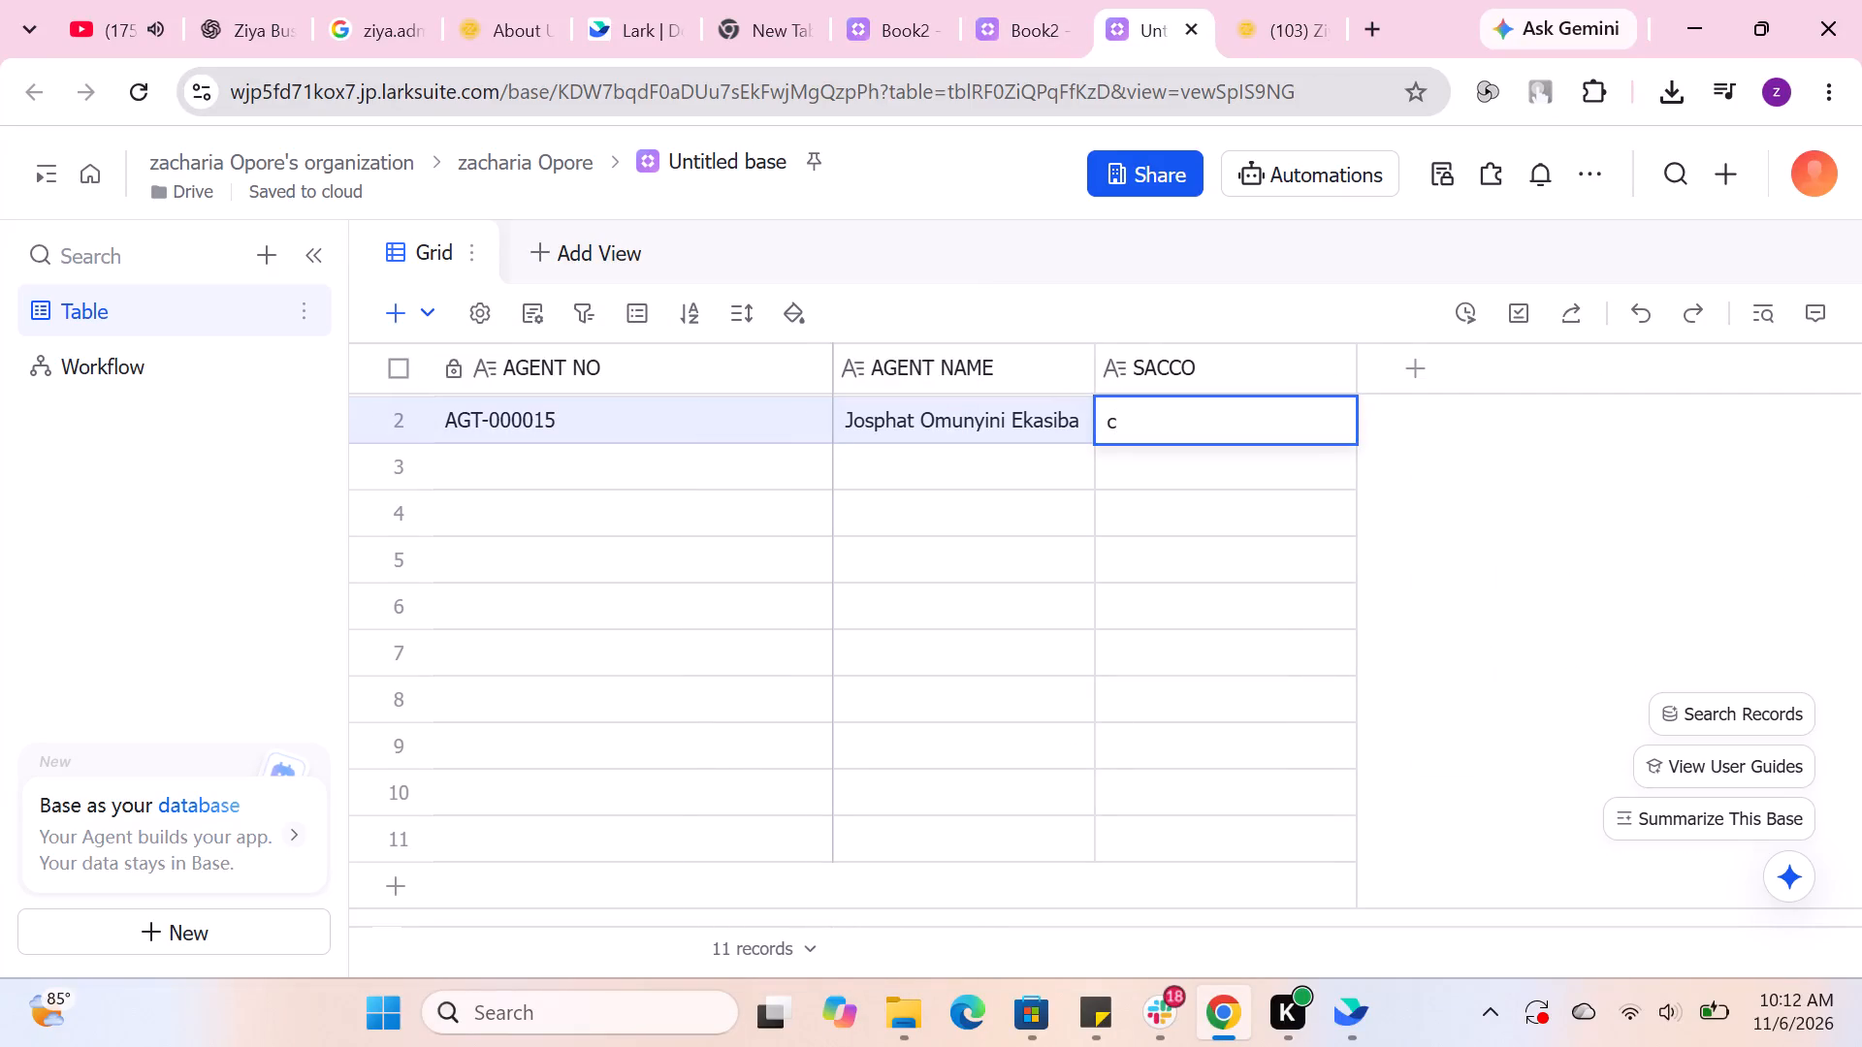
{"action": "type", "text": "HNAG"}
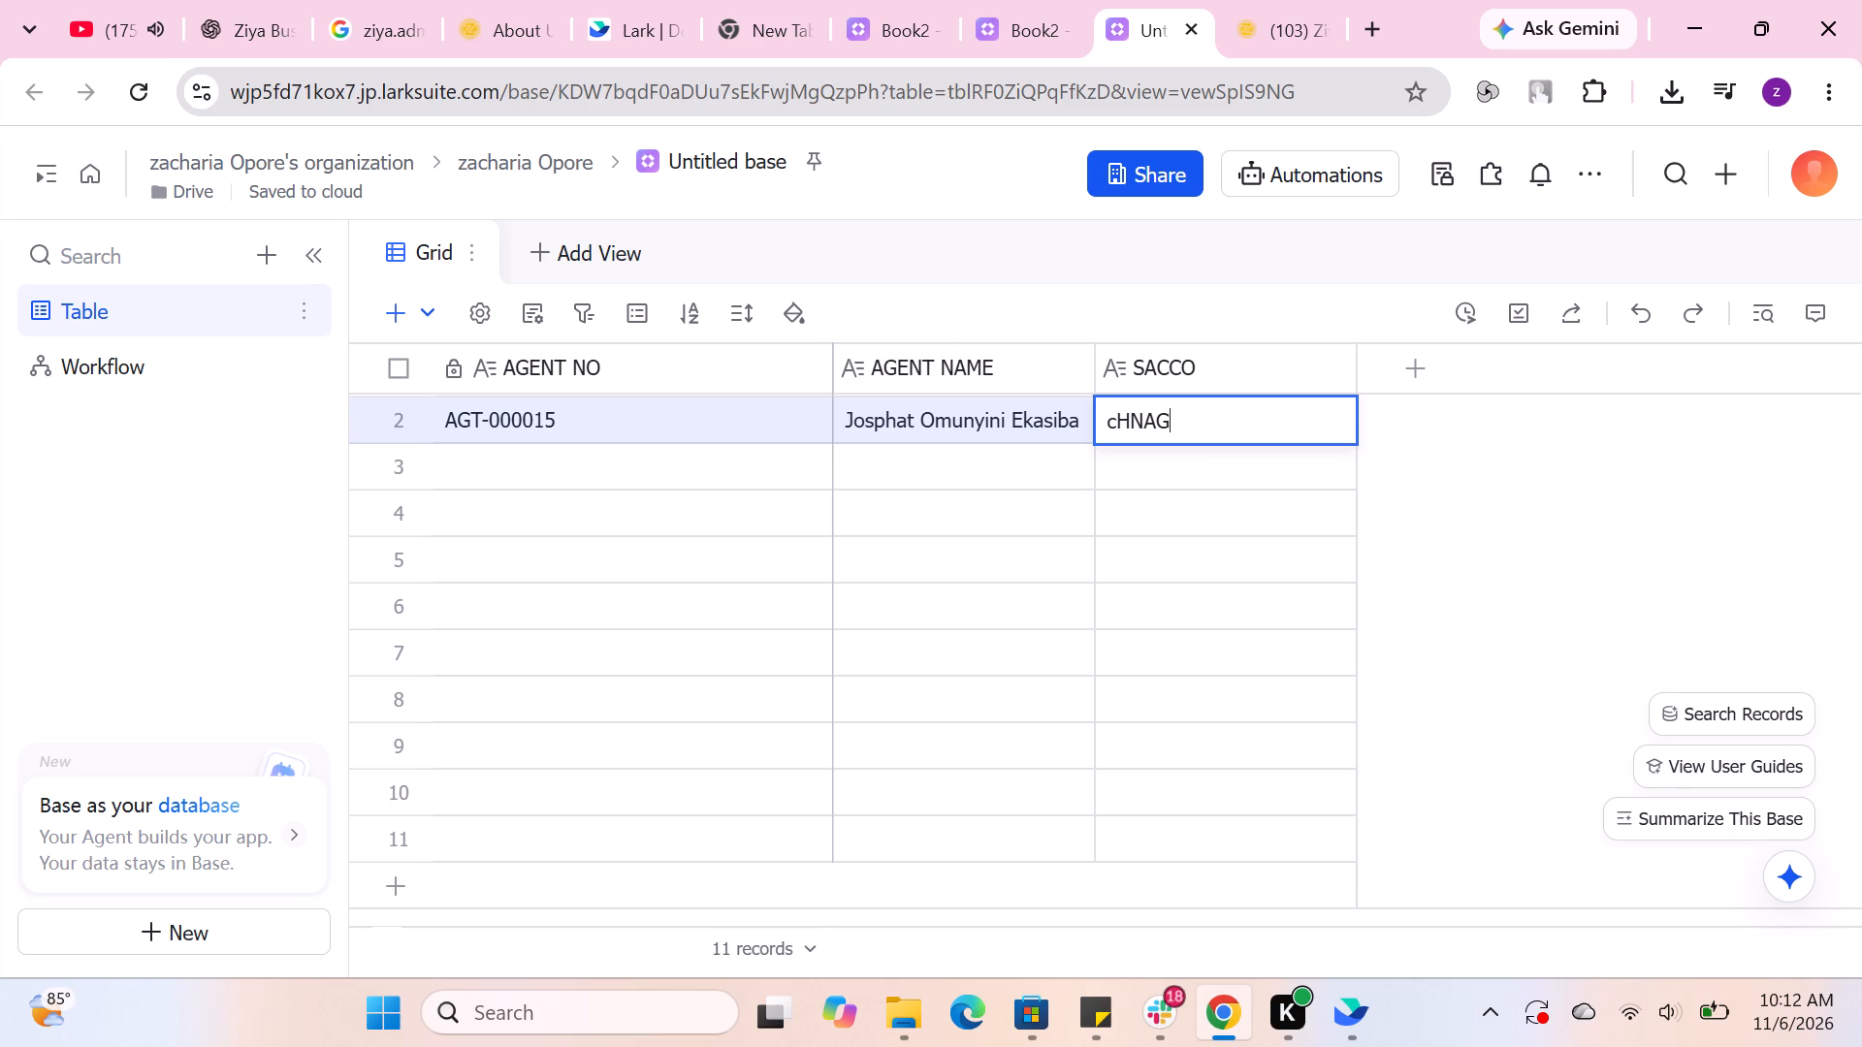
{"action": "key", "text": "BackSpace"}
{"action": "key", "text": "BackSpace"}
{"action": "key", "text": "BackSpace"}
{"action": "key", "text": "BackSpace"}
{"action": "key", "text": "BackSpace"}
{"action": "key", "text": "c"}
{"action": "type", "text": "hangamwe"}
{"action": "key", "text": "space"}
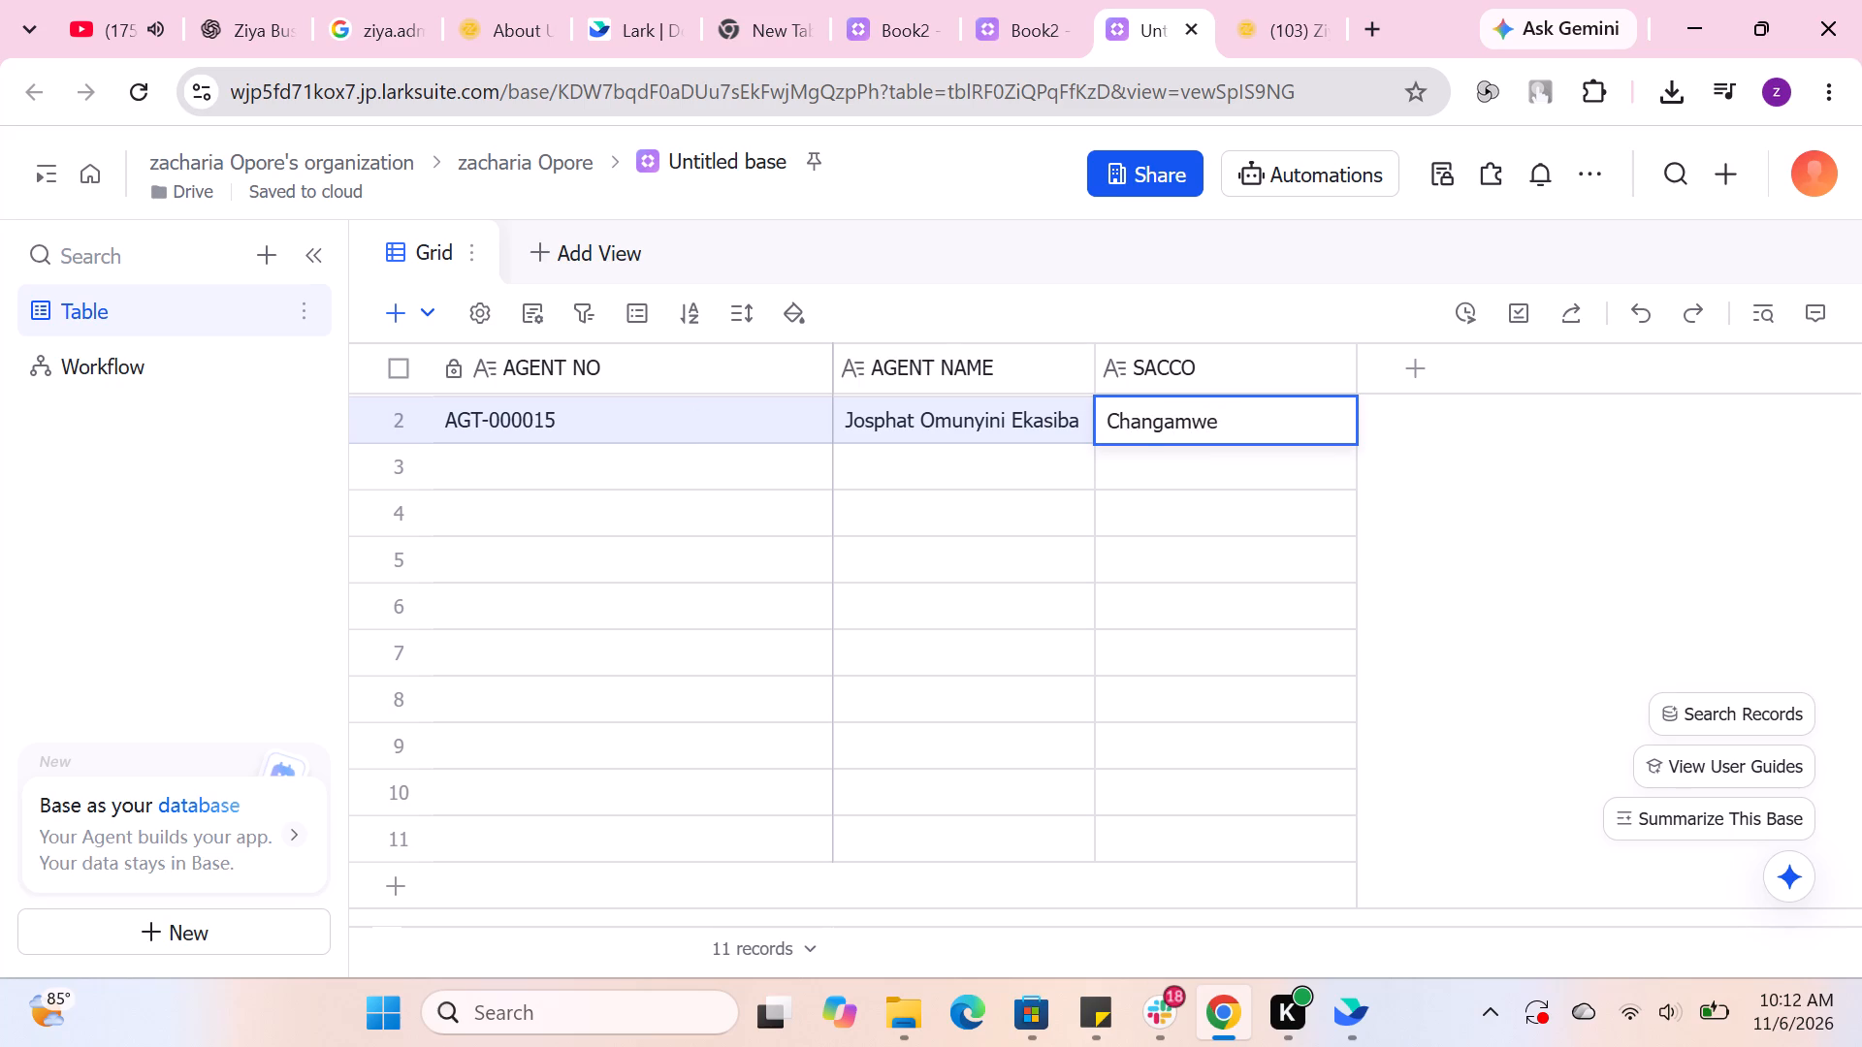
{"action": "type", "text": "TIK"}
{"action": "key", "text": "BackSpace"}
{"action": "key", "text": "BackSpace"}
{"action": "type", "text": "uk"}
{"action": "type", "text": "uk"}
{"action": "key", "text": "Return"}
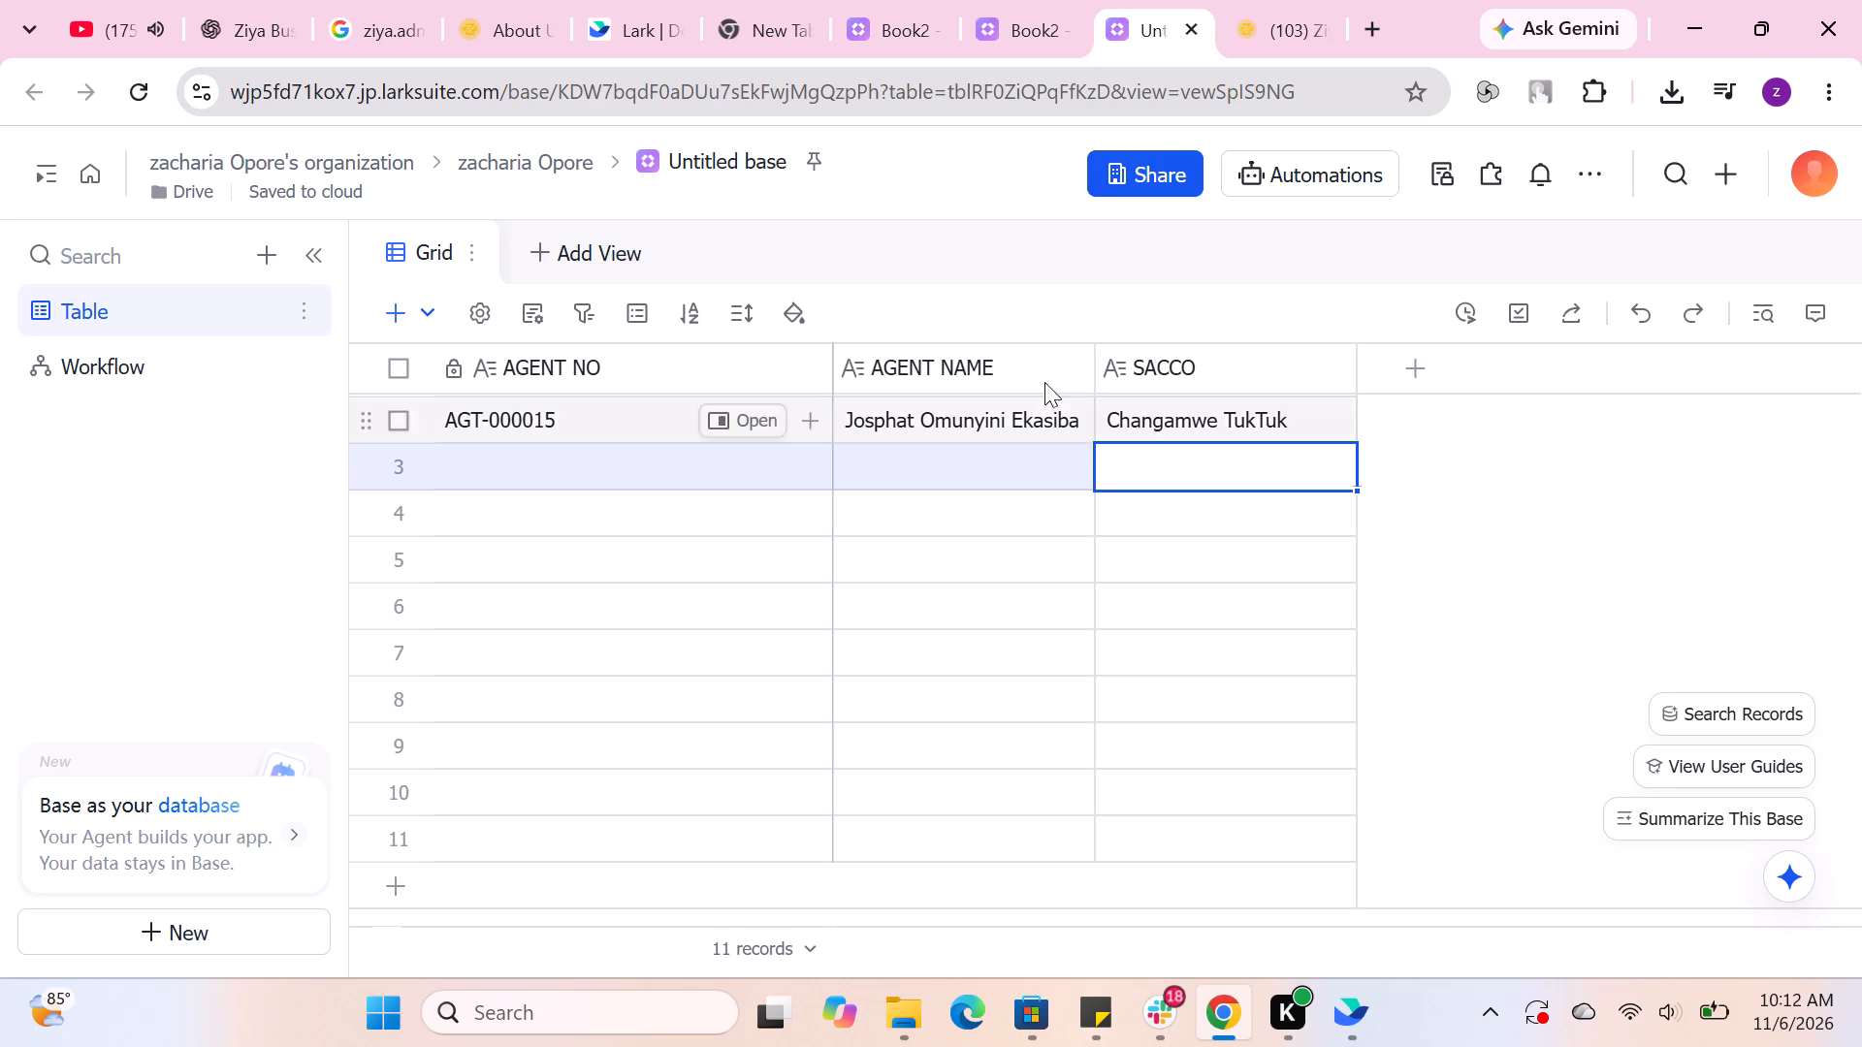
Copy the third agent's name from the Ziya agents list and paste it into row 3's AGENT NAME cell in the Lark base.
{"action": "double_click", "coordinate": [498, 457]}
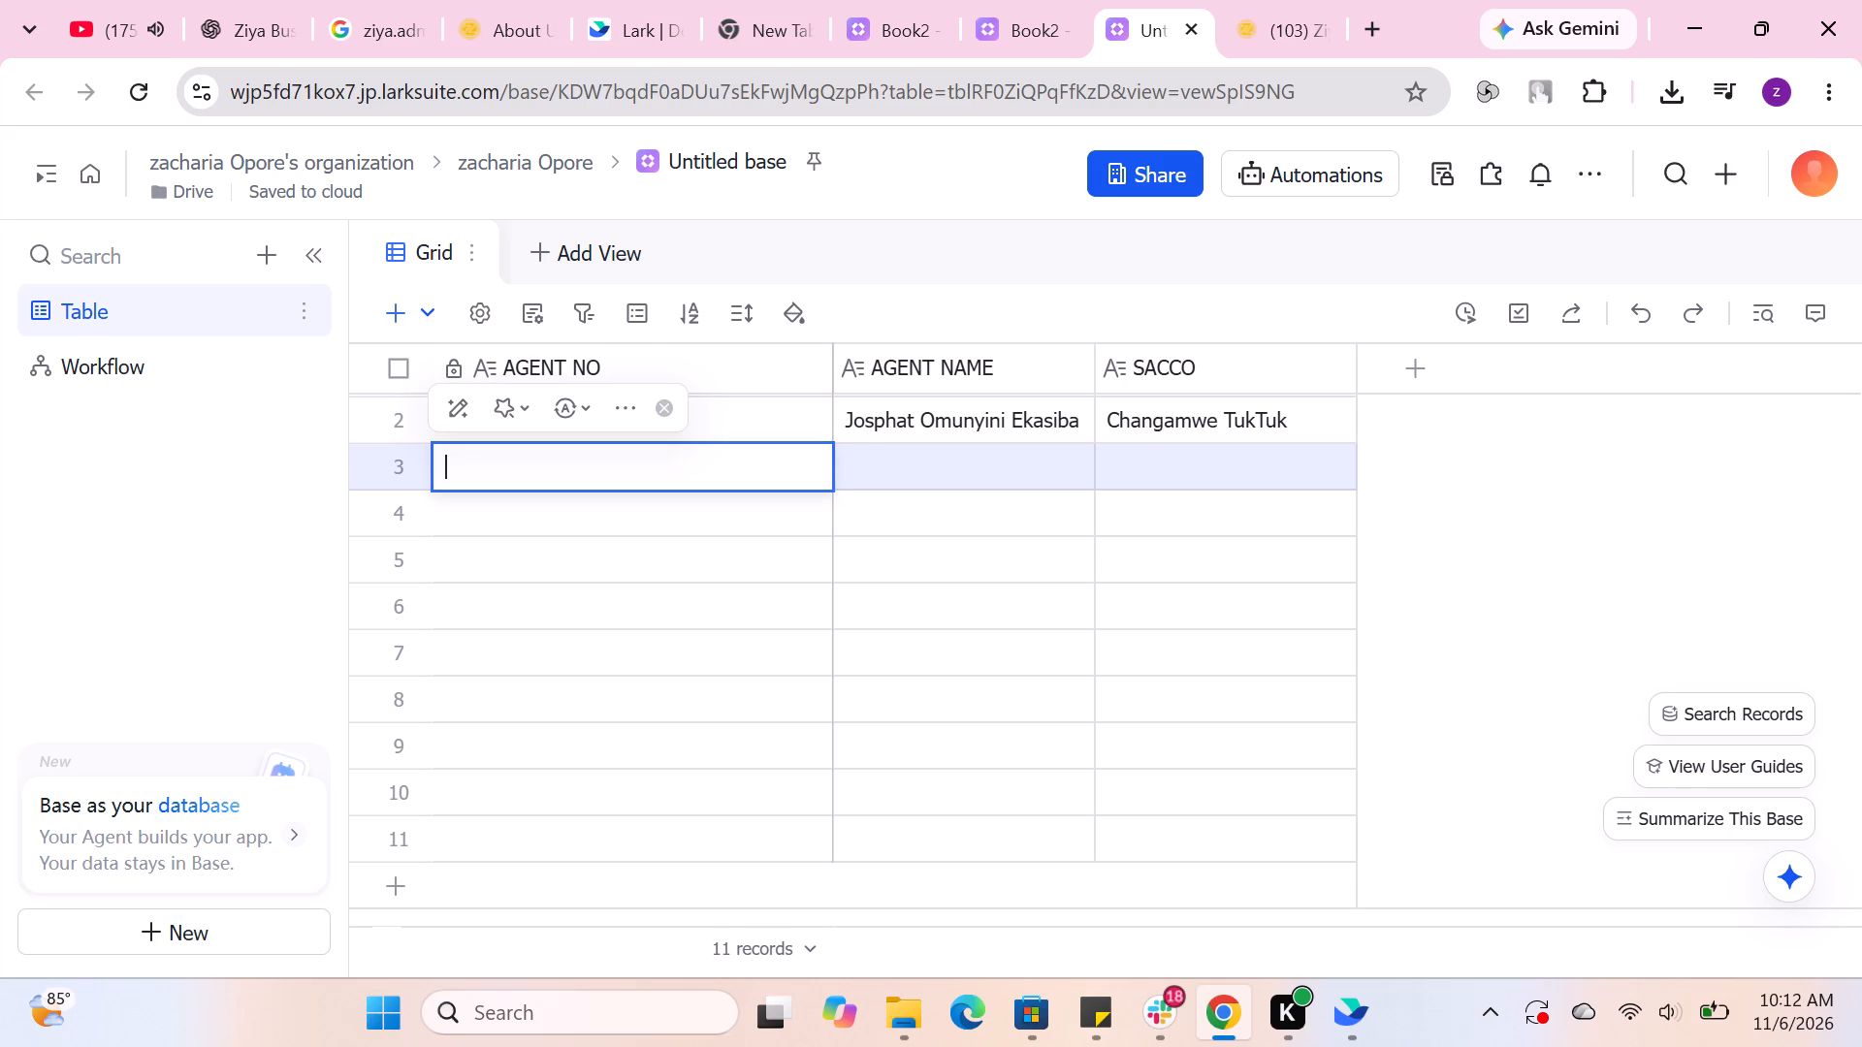
{"action": "left_click", "coordinate": [1276, 19]}
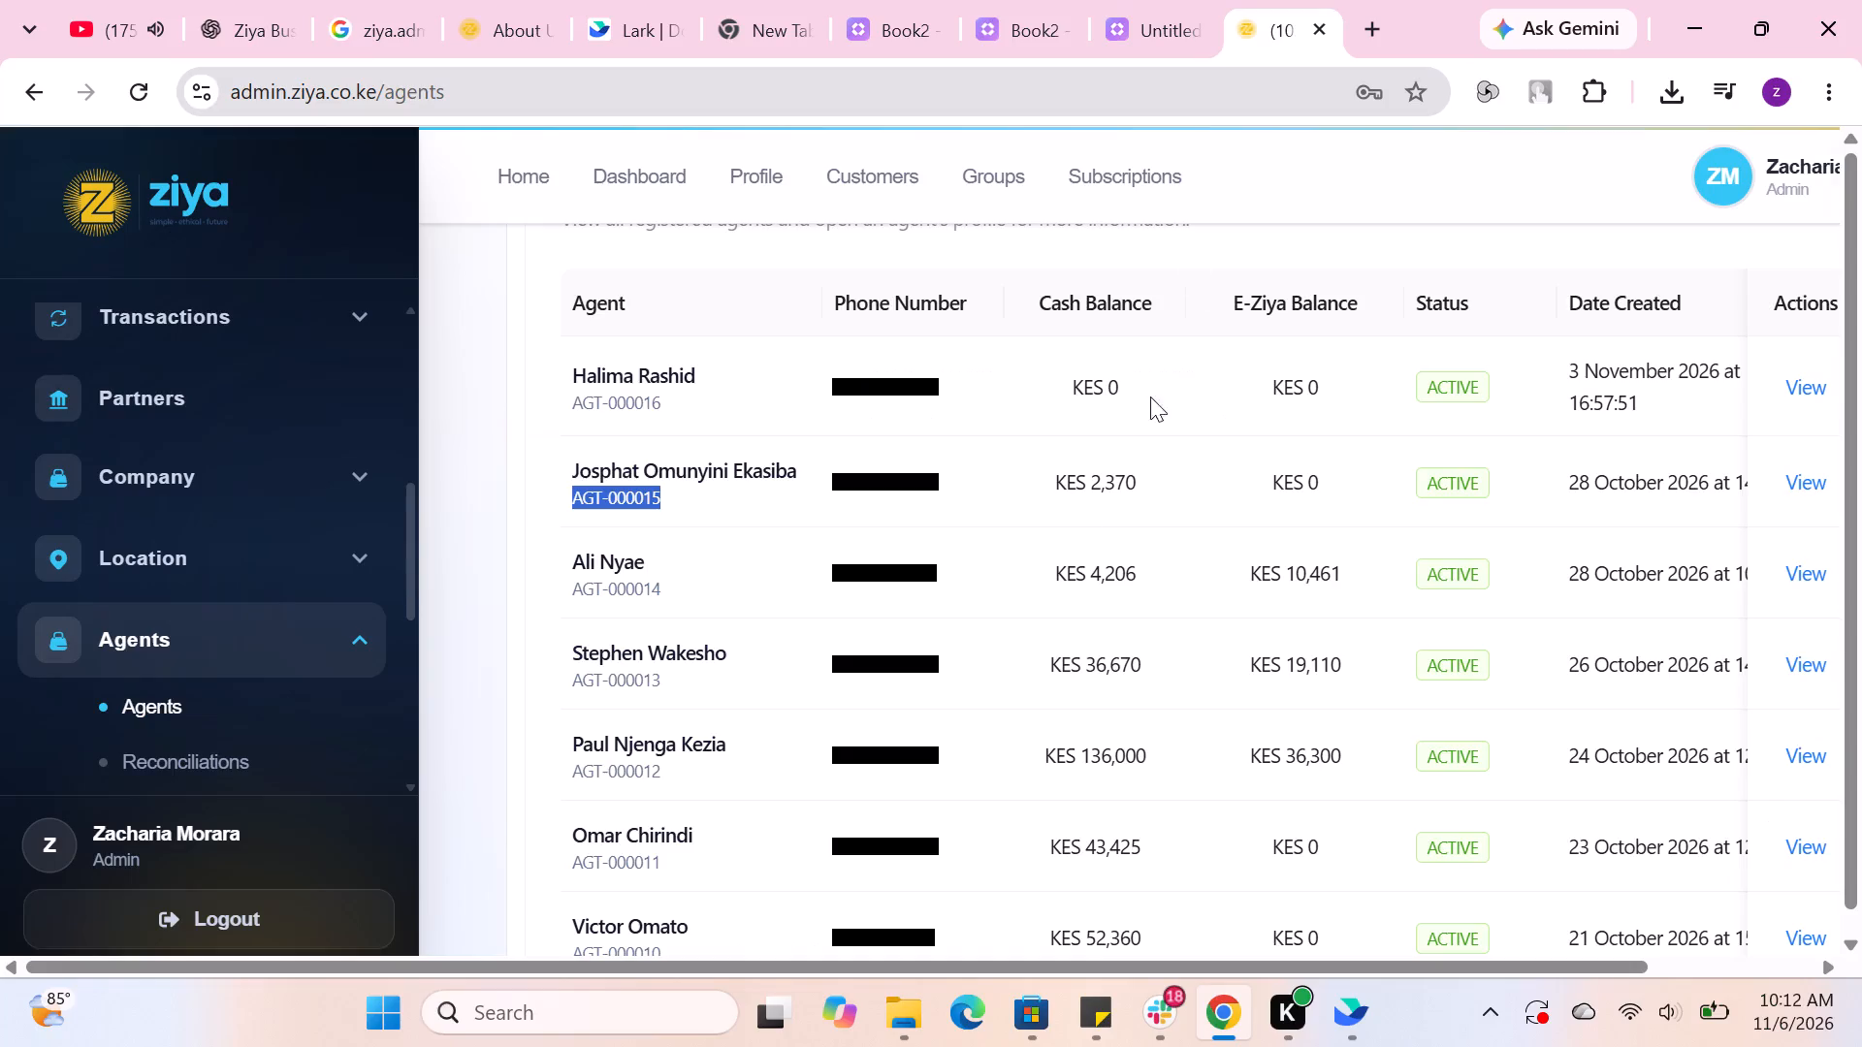
{"action": "left_click", "coordinate": [657, 559]}
{"action": "left_click", "coordinate": [654, 565]}
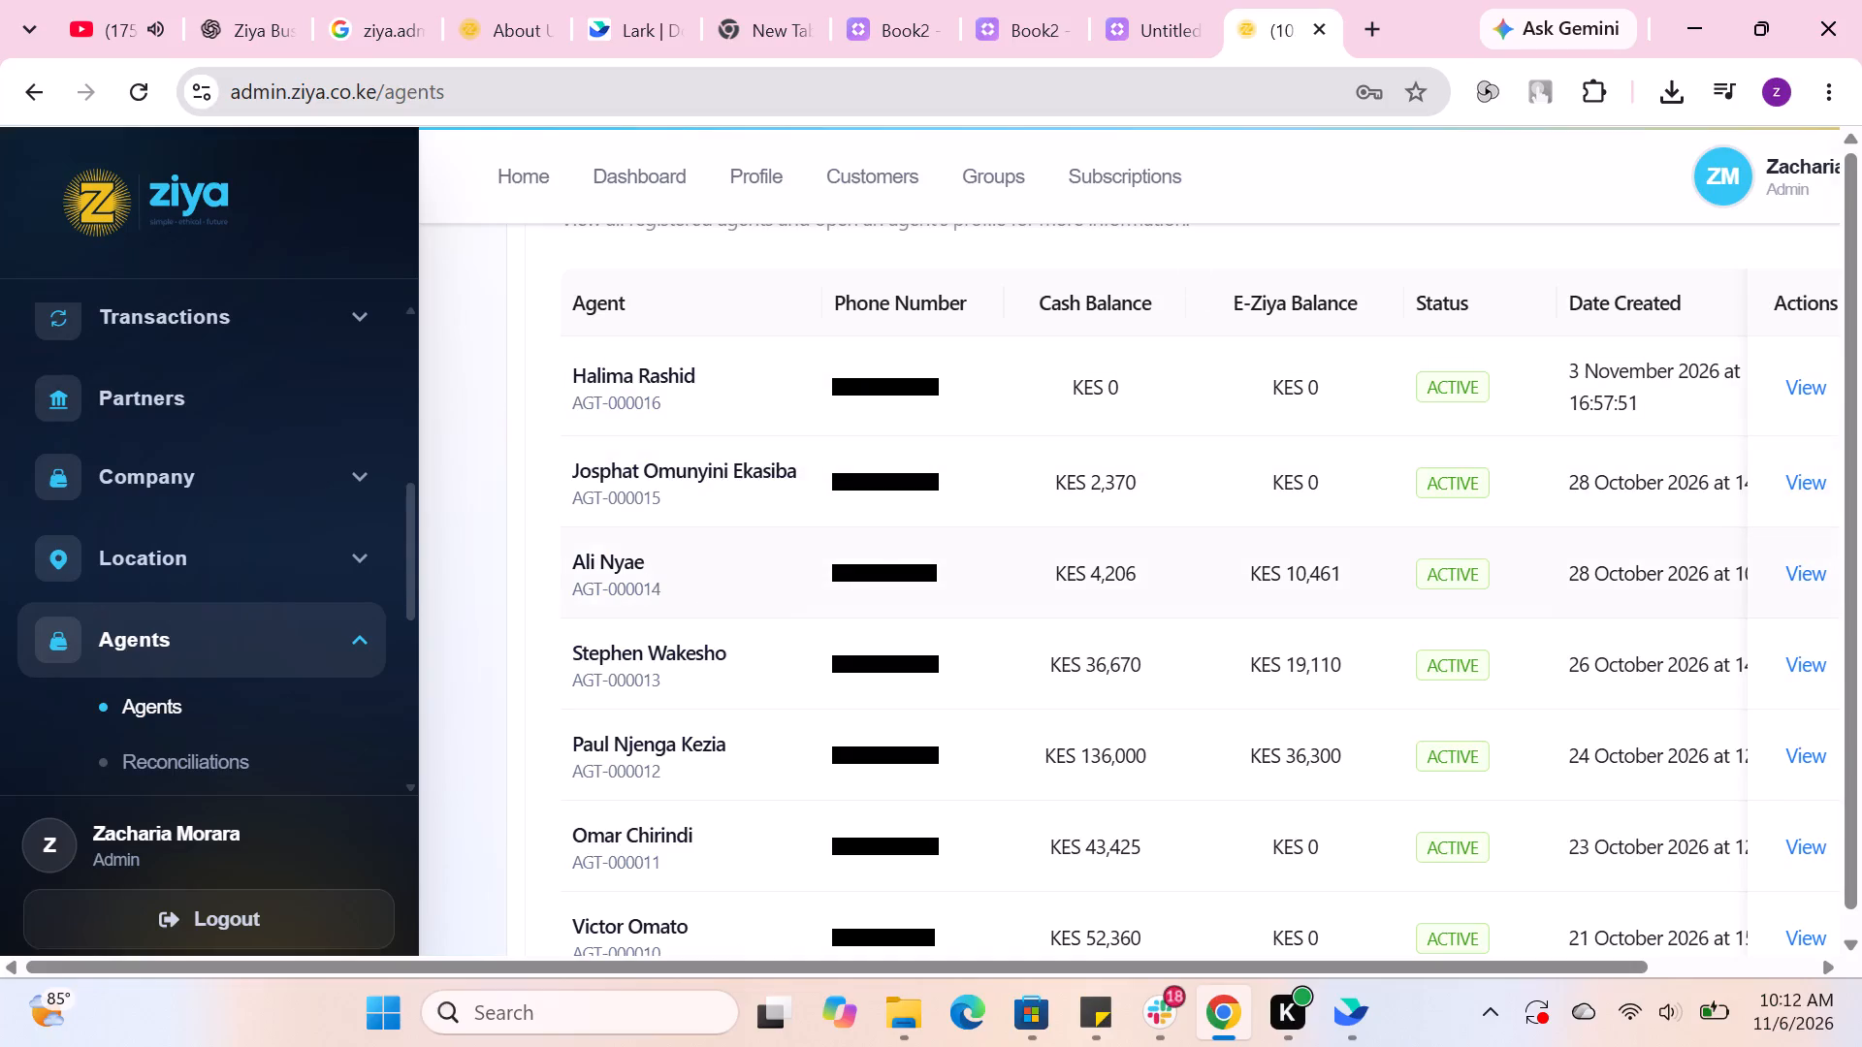
{"action": "left_click_drag", "start_coordinate": [642, 562], "coordinate": [568, 566]}
{"action": "right_click", "coordinate": [568, 563]}
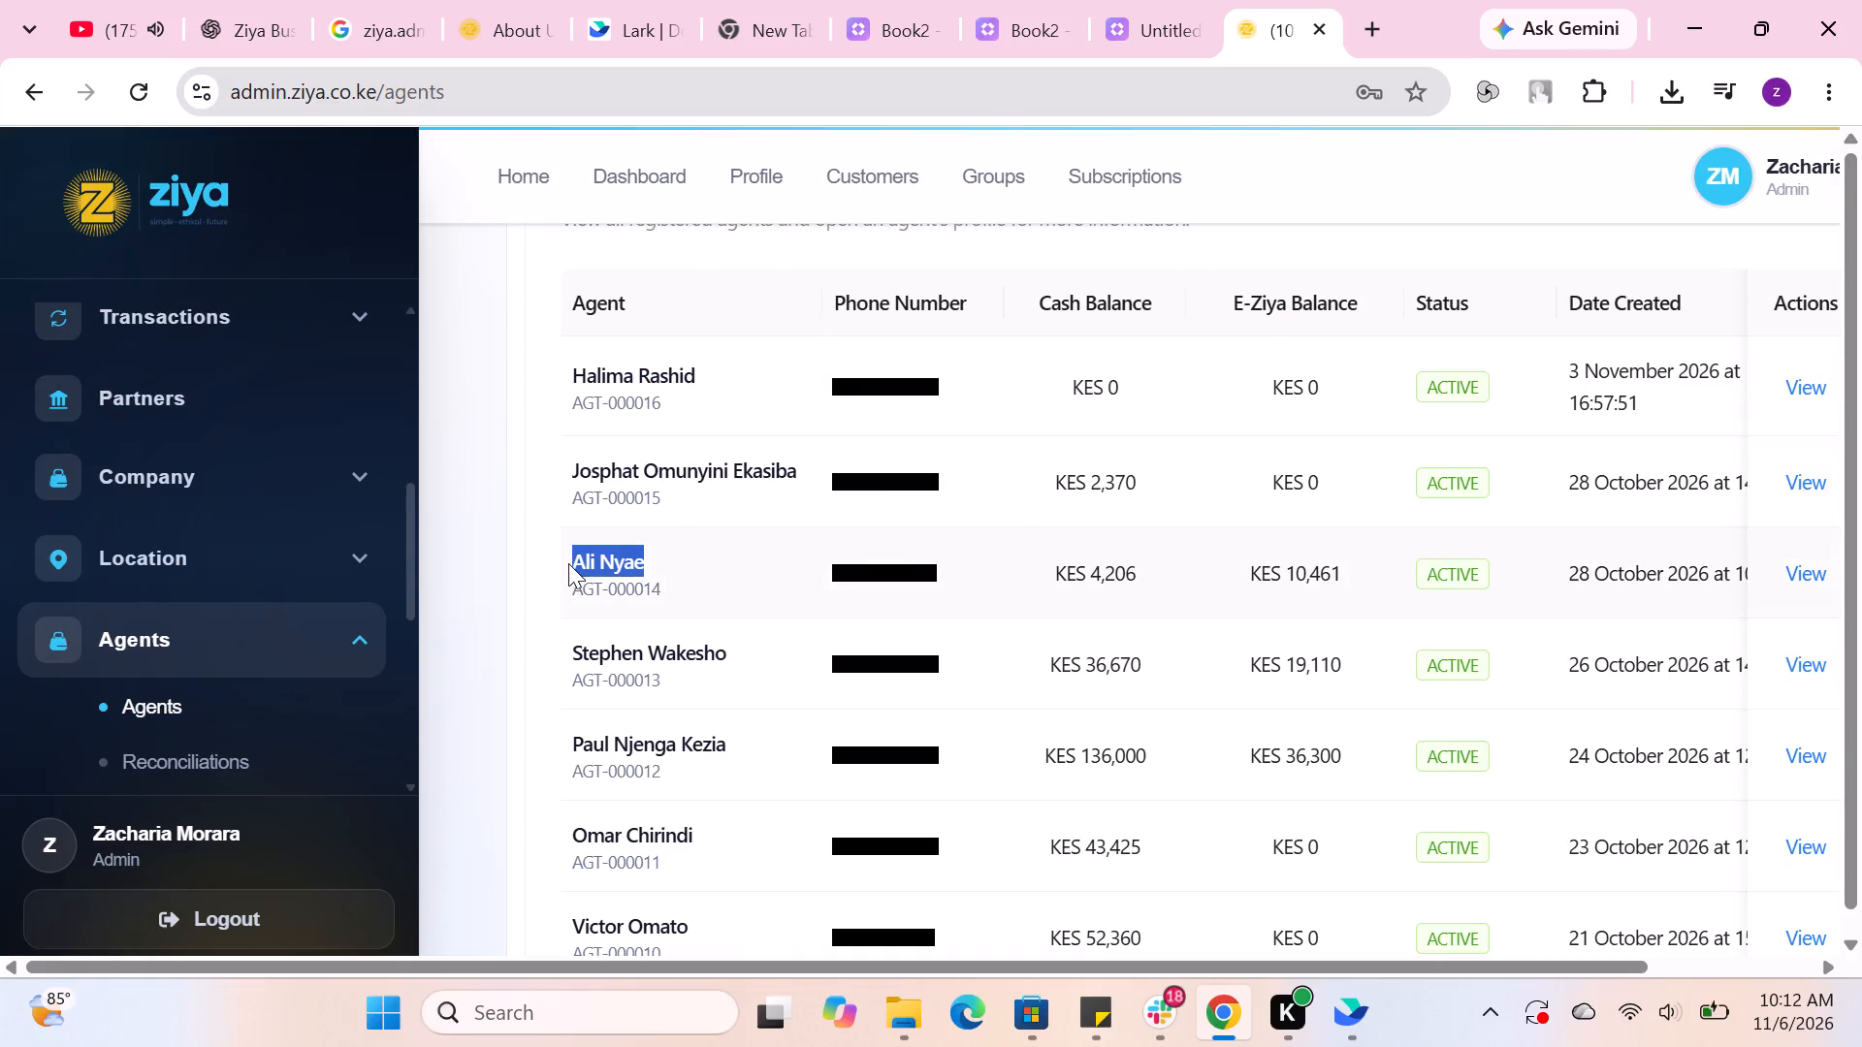
{"action": "left_click", "coordinate": [690, 152]}
{"action": "left_click", "coordinate": [1163, 35]}
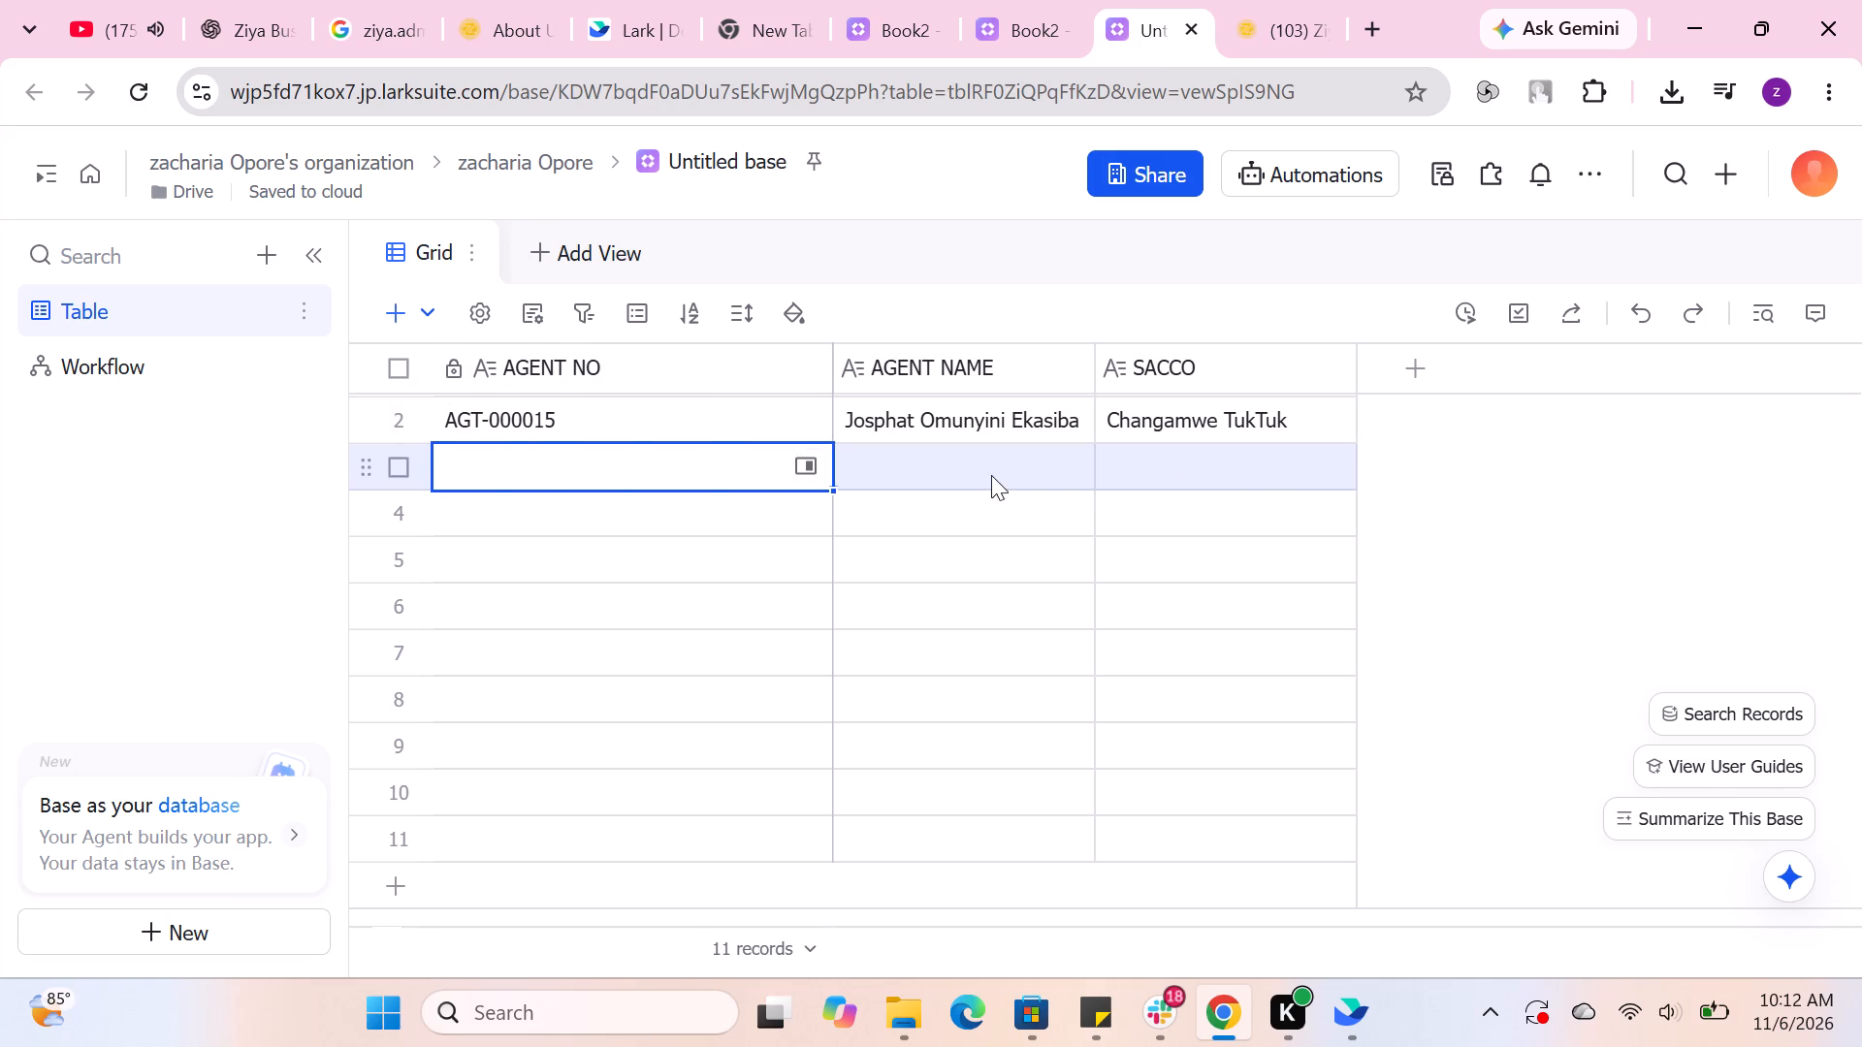
{"action": "double_click", "coordinate": [978, 461]}
{"action": "right_click", "coordinate": [978, 461]}
{"action": "left_click", "coordinate": [1082, 585]}
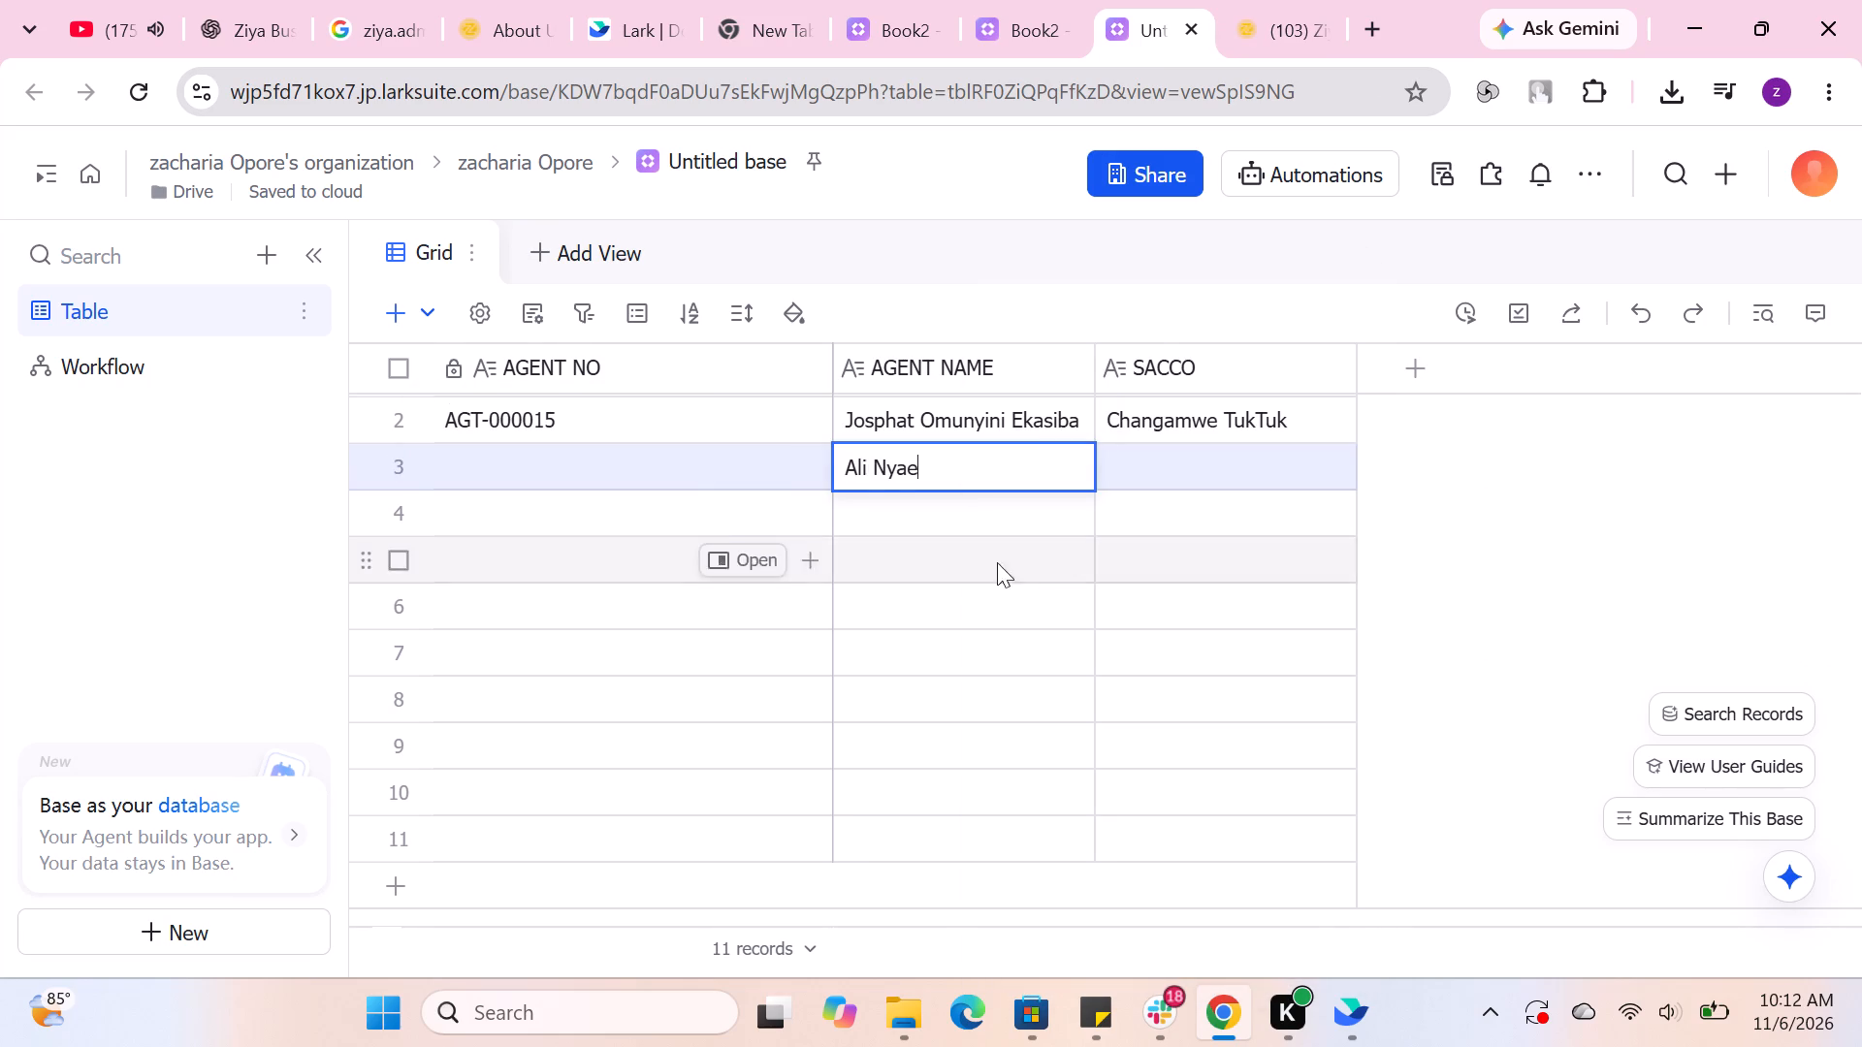
Copy the fourth agent's name from the Ziya agents list and paste it into row 4's AGENT NAME cell in the Lark base.
{"action": "left_click", "coordinate": [957, 526]}
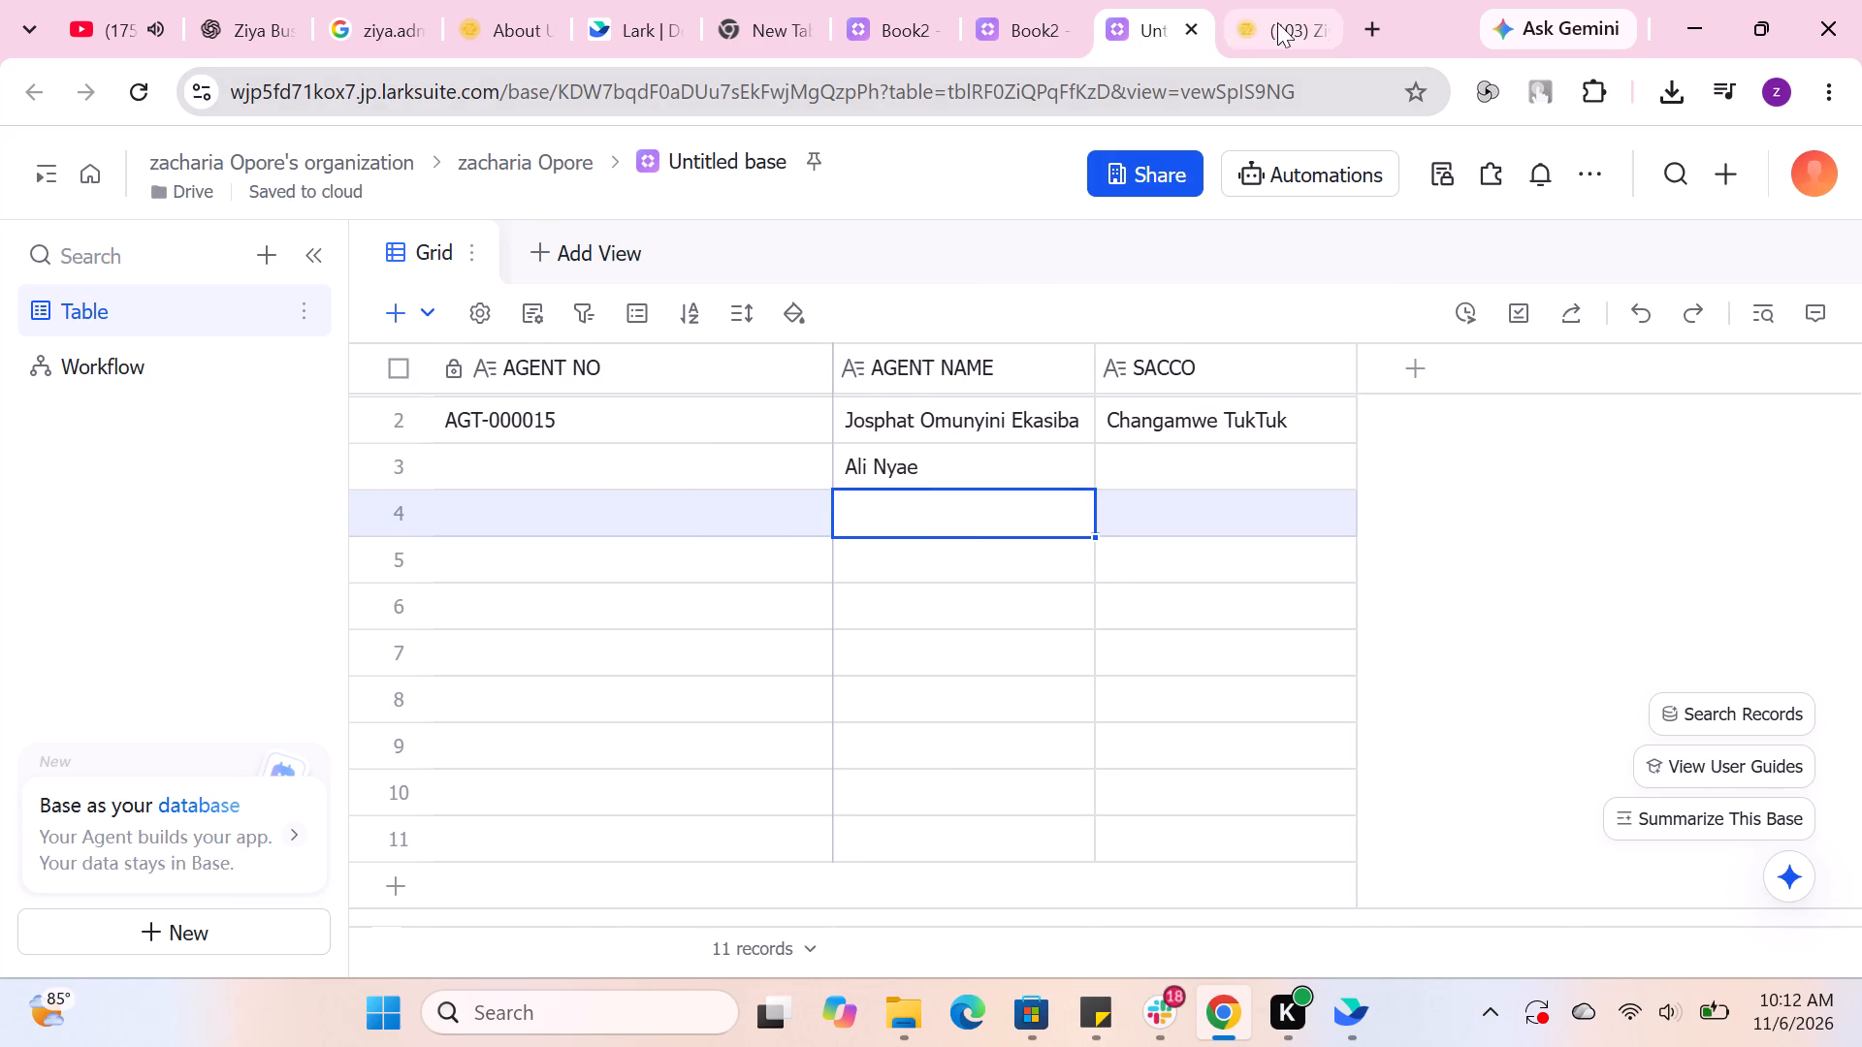
{"action": "left_click", "coordinate": [1277, 22]}
{"action": "double_click", "coordinate": [733, 649]}
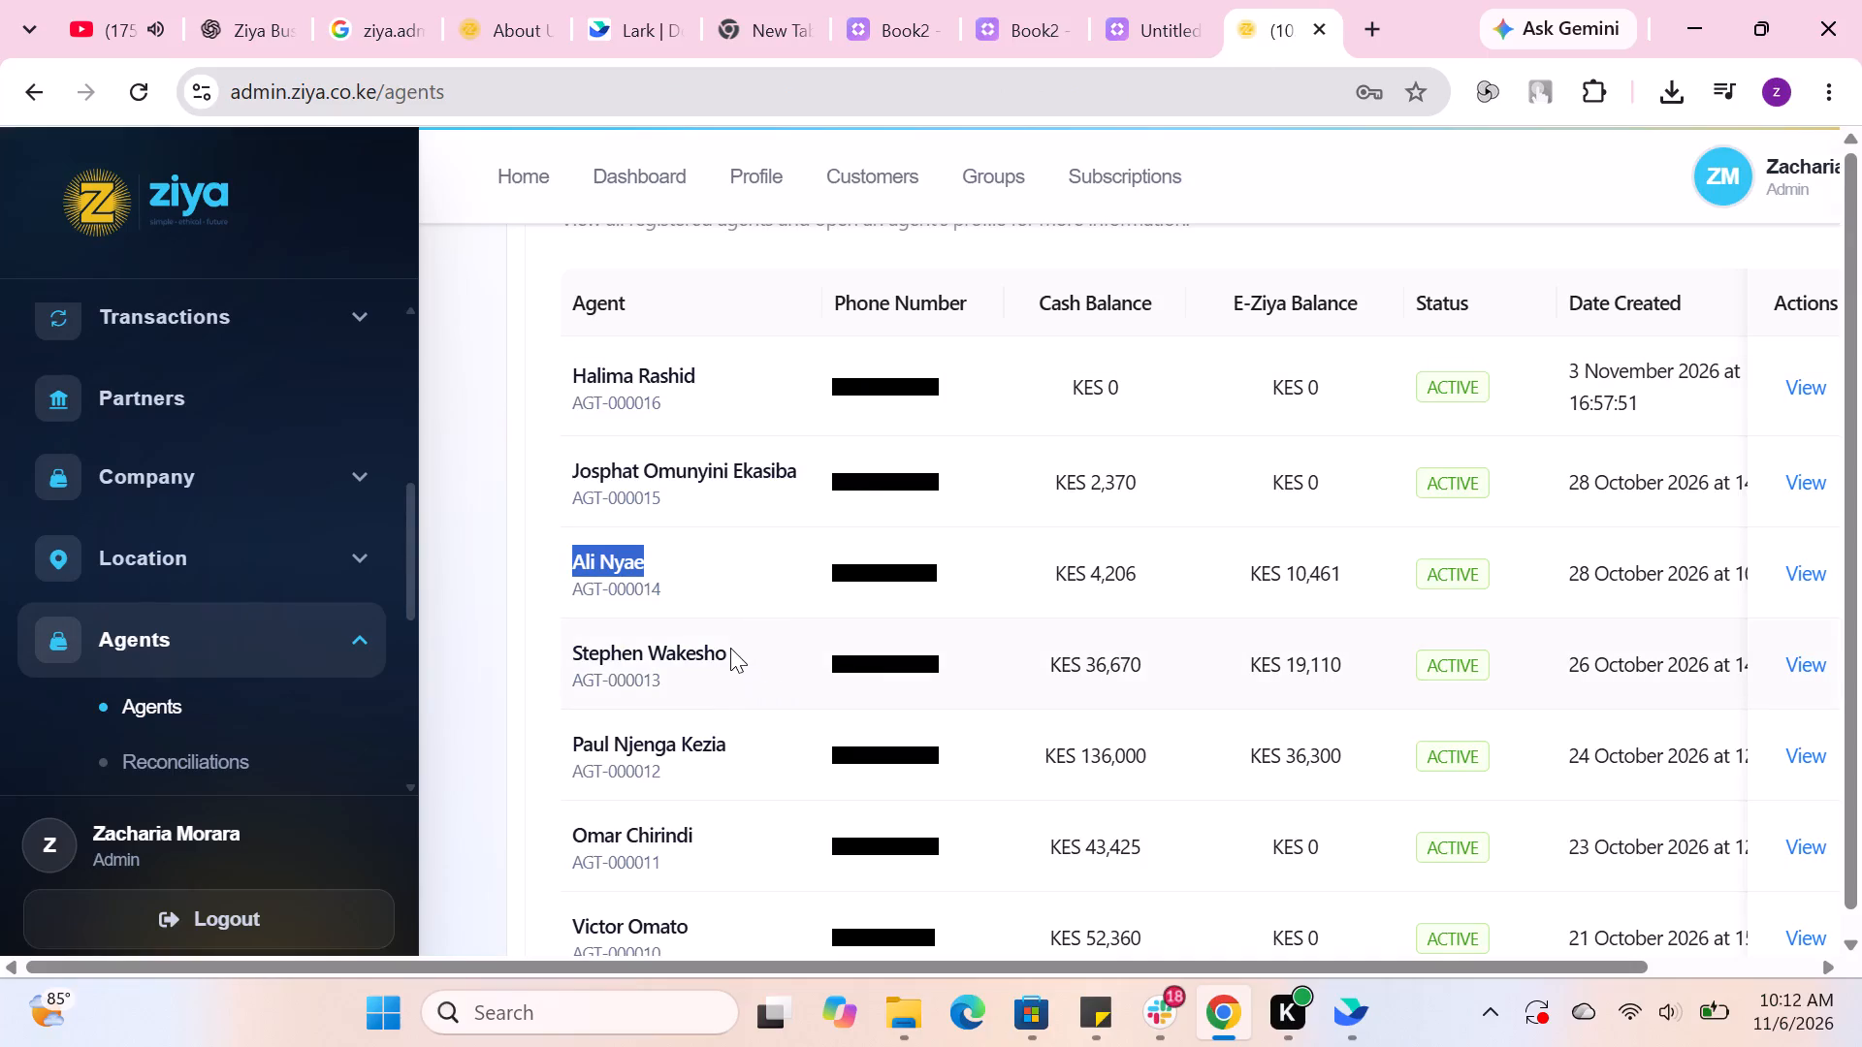
{"action": "left_click_drag", "start_coordinate": [730, 647], "coordinate": [571, 646]}
{"action": "right_click", "coordinate": [571, 643]}
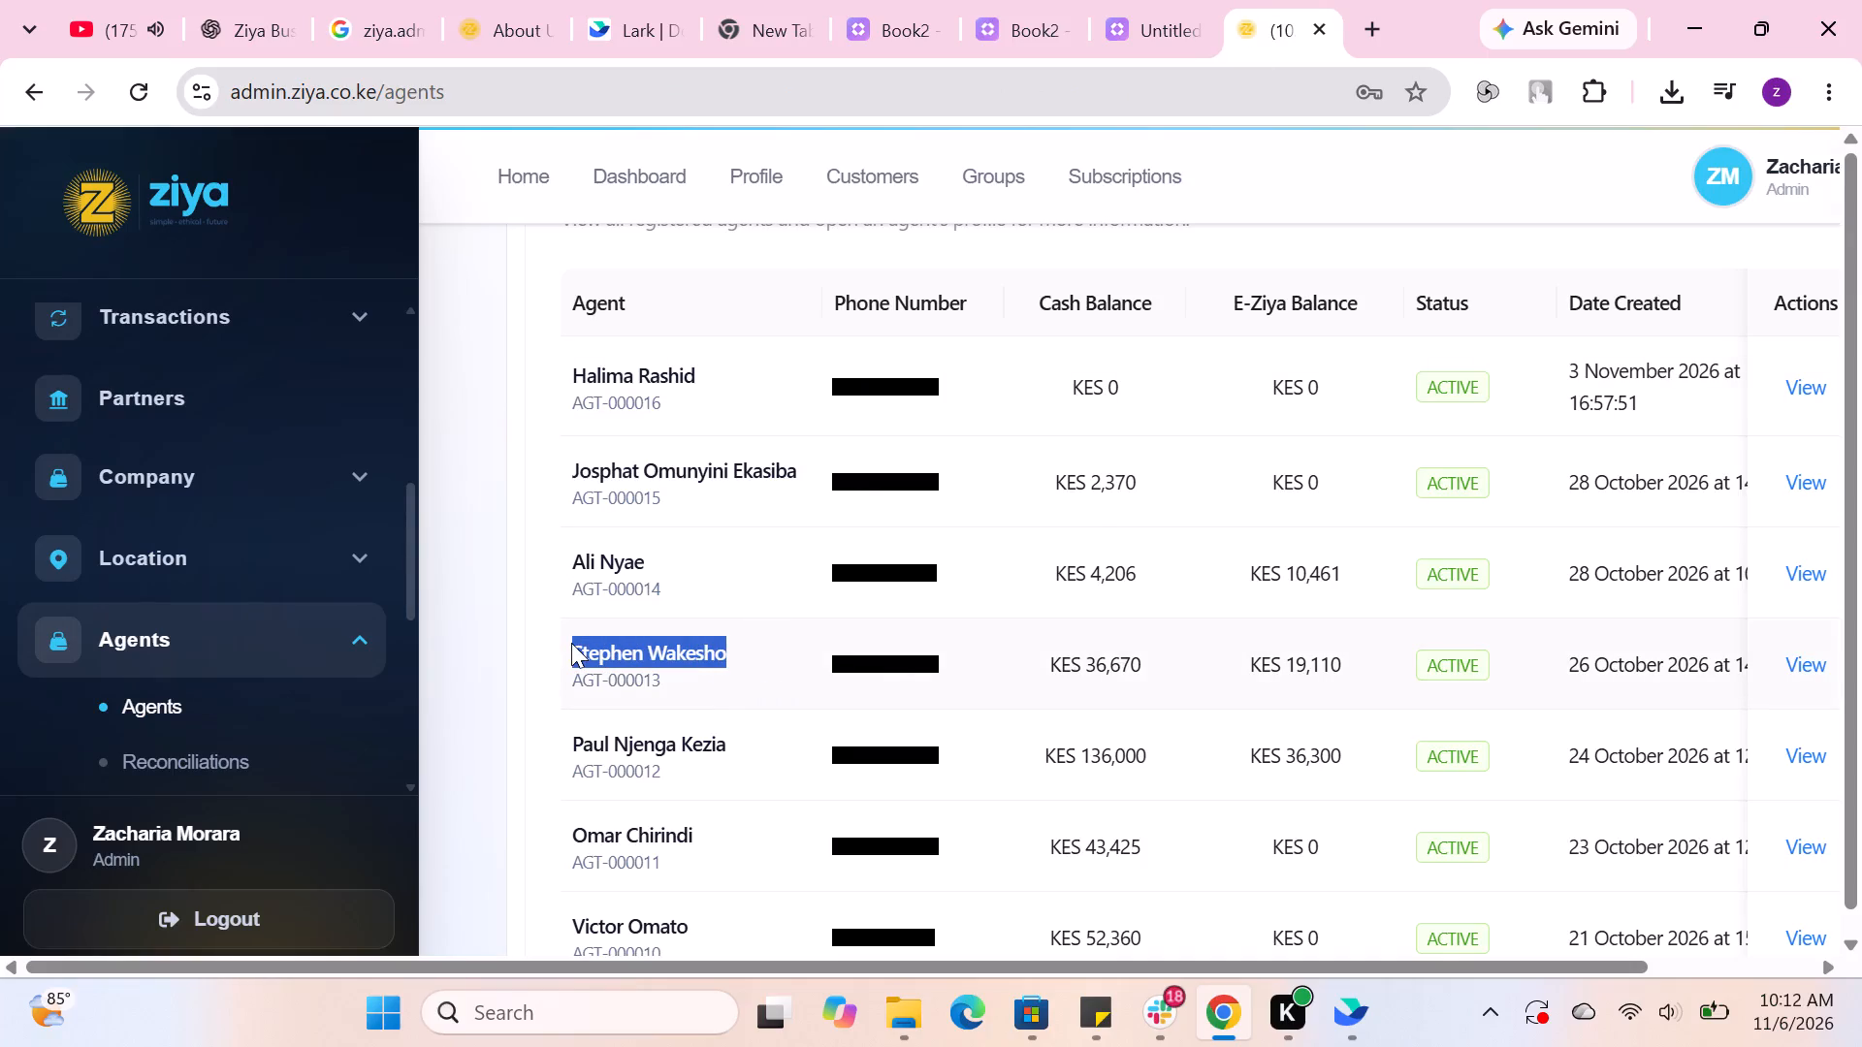
{"action": "left_click", "coordinate": [676, 224]}
{"action": "left_click", "coordinate": [1192, 31]}
{"action": "double_click", "coordinate": [877, 504]}
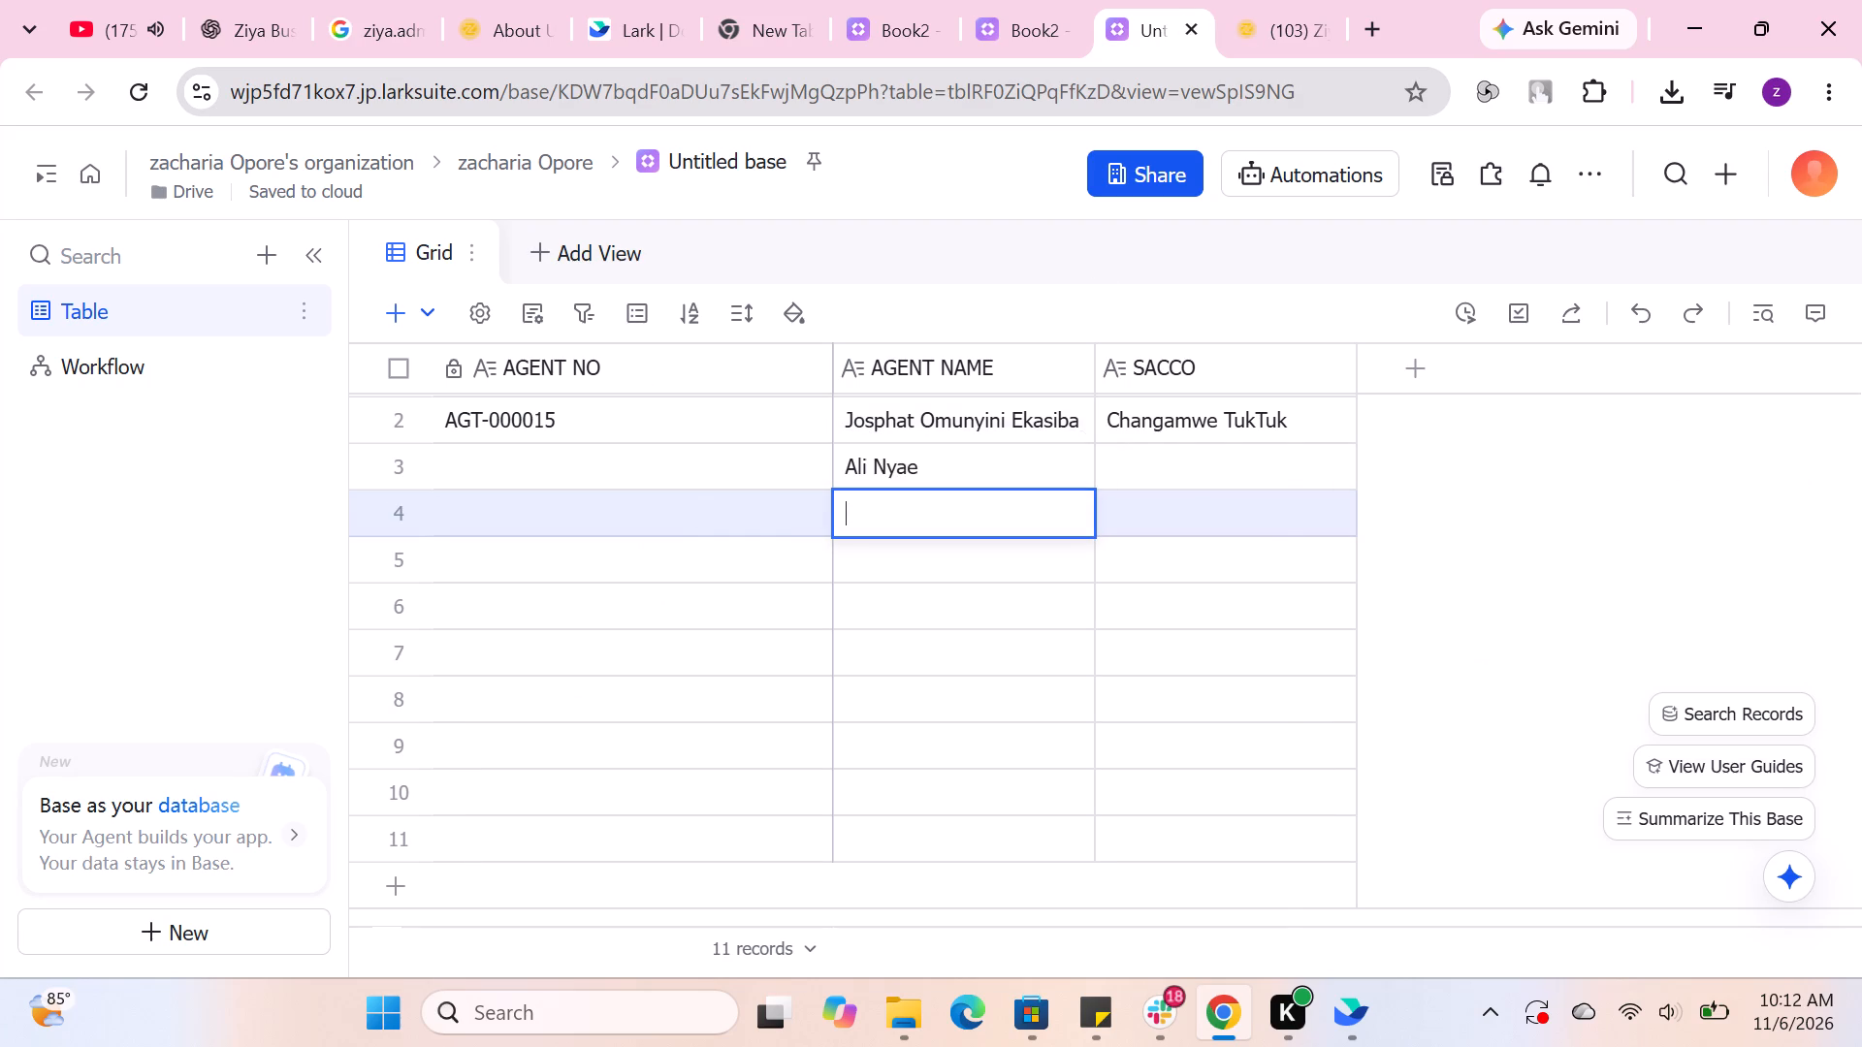
{"action": "right_click", "coordinate": [877, 504]}
{"action": "left_click", "coordinate": [993, 569]}
Copy the fifth agent's name from the Ziya agents list and paste it into row 5's AGENT NAME cell in the Lark base.
{"action": "double_click", "coordinate": [903, 558]}
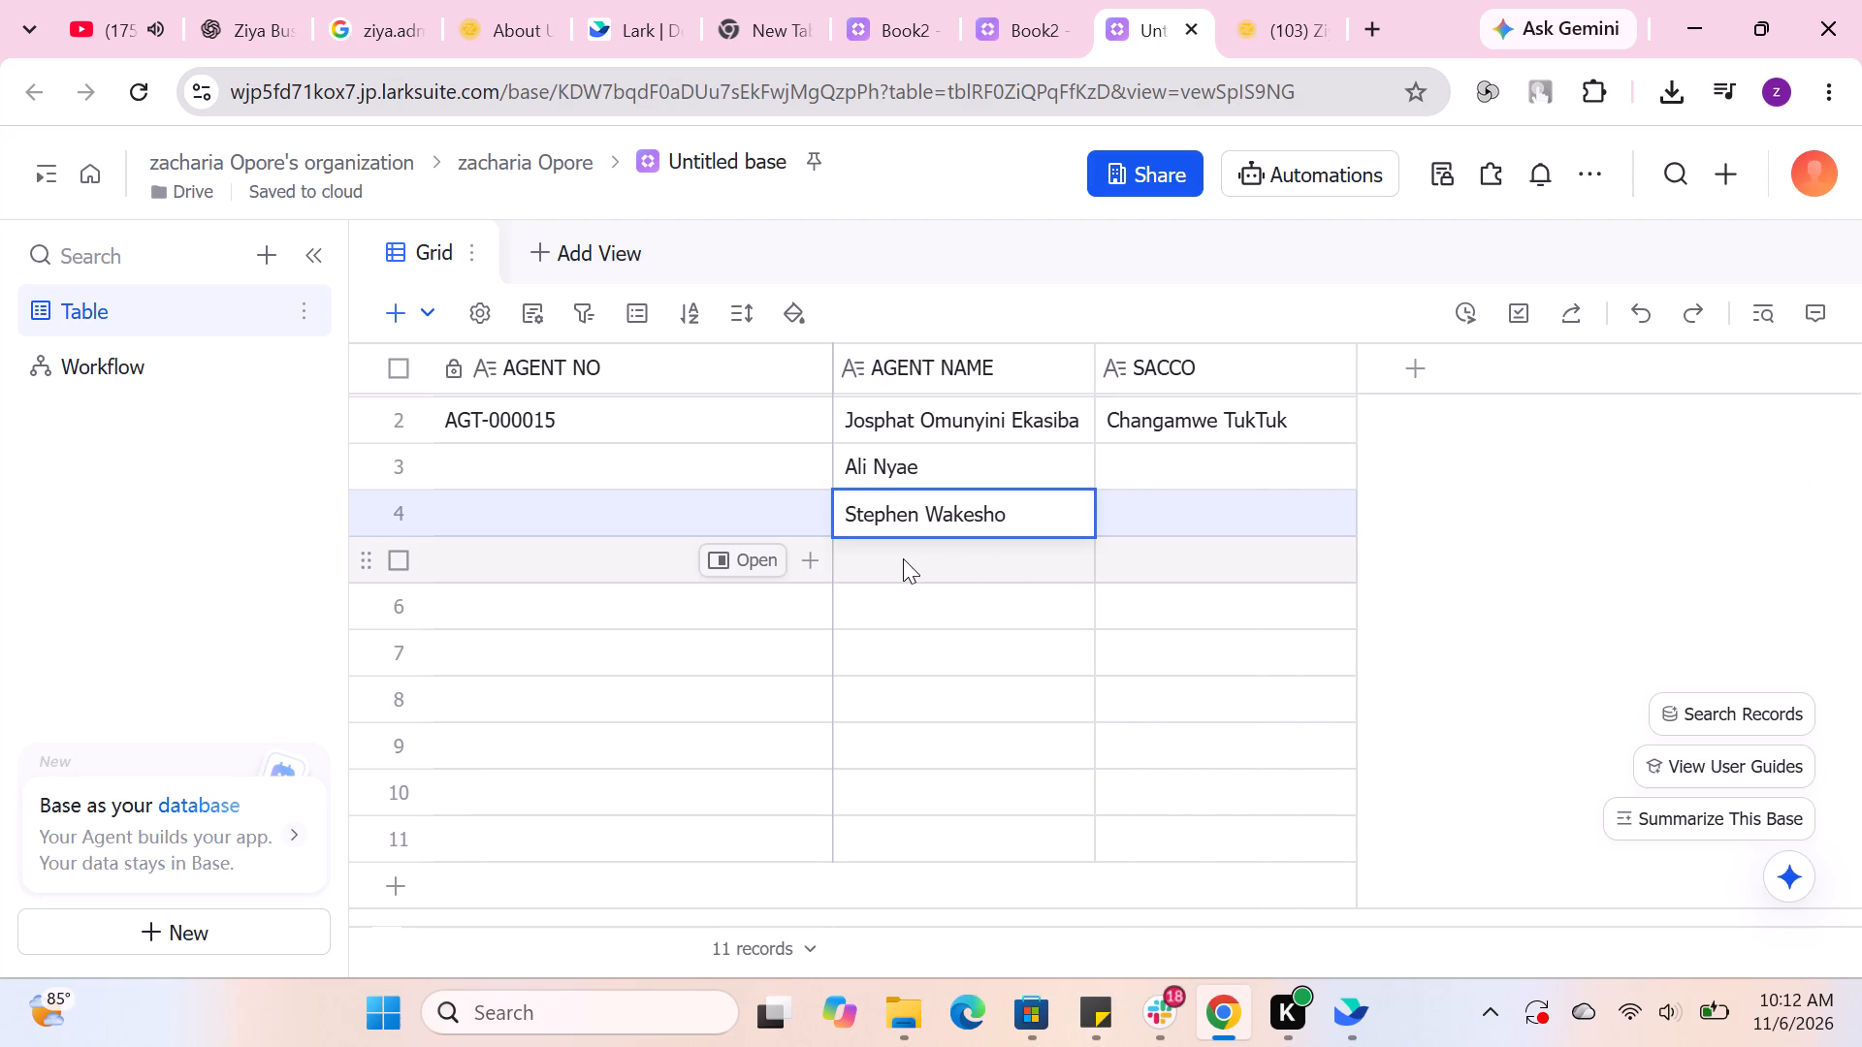
{"action": "left_click", "coordinate": [1265, 42]}
{"action": "double_click", "coordinate": [745, 743]}
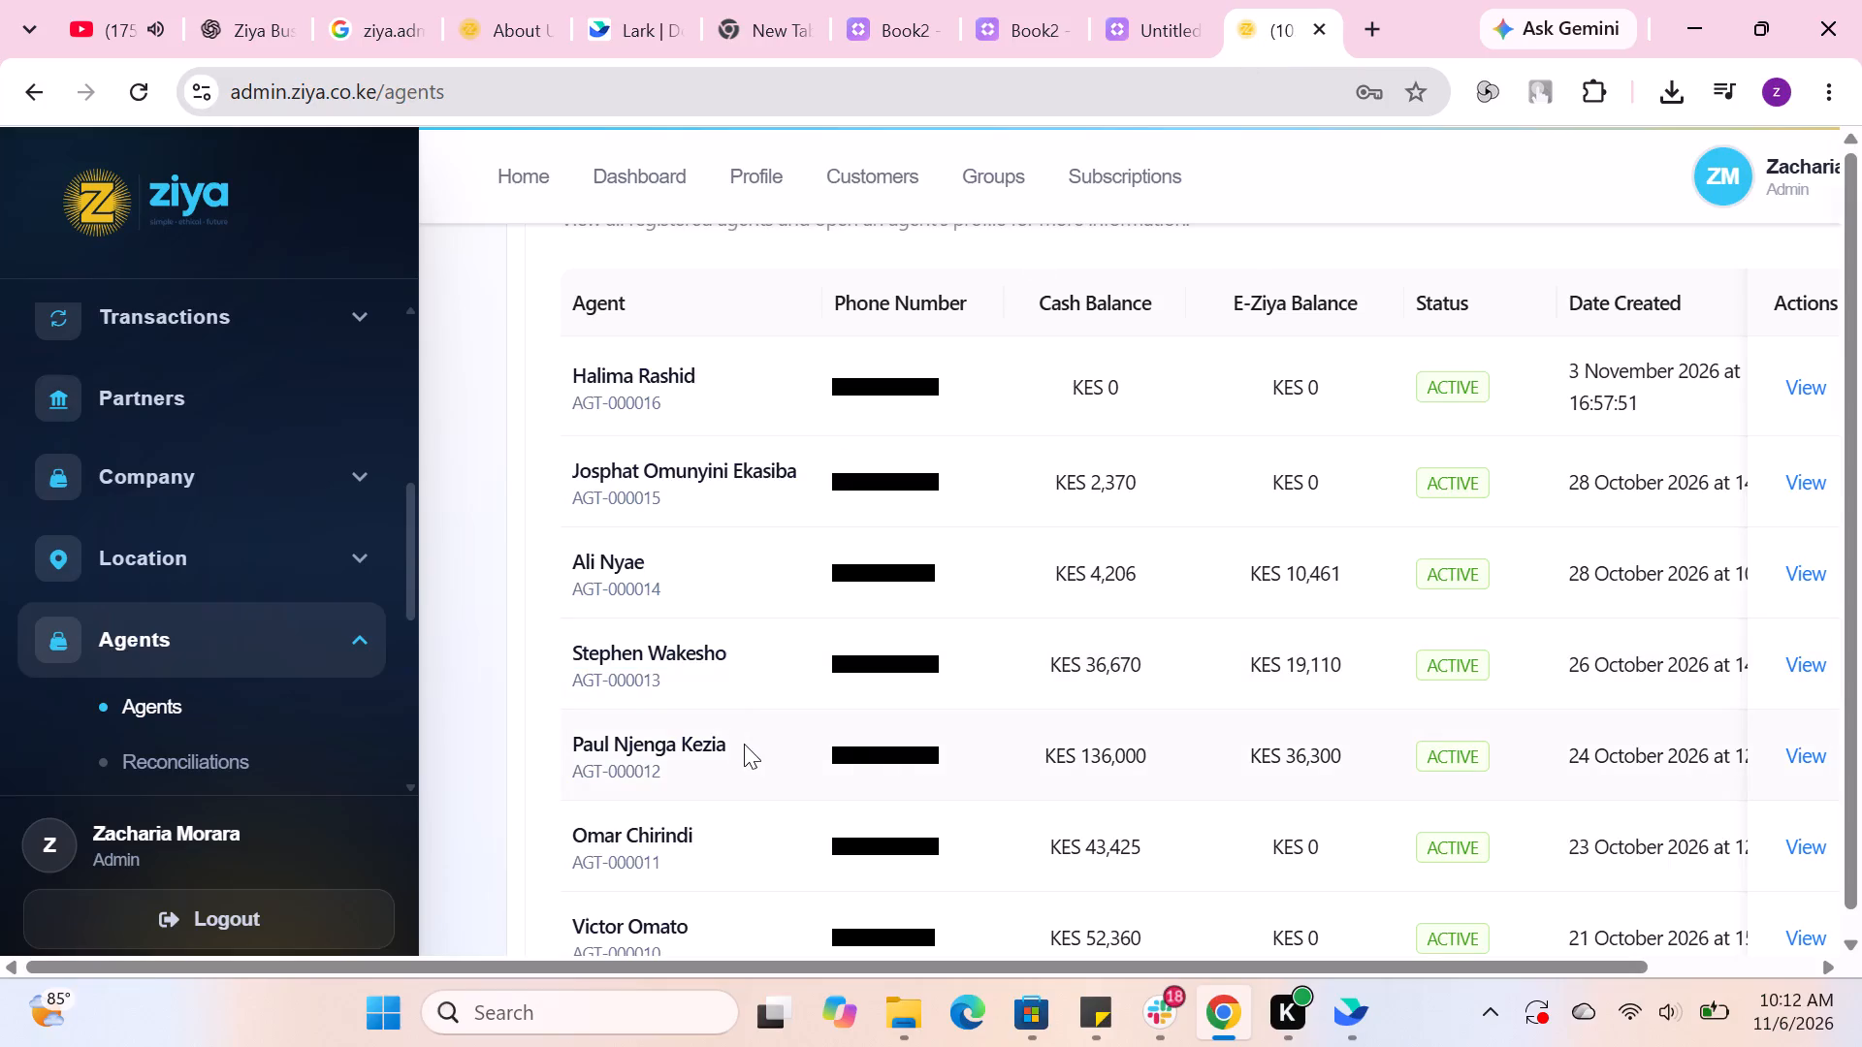
{"action": "left_click_drag", "start_coordinate": [725, 741], "coordinate": [572, 734]}
{"action": "right_click", "coordinate": [573, 734]}
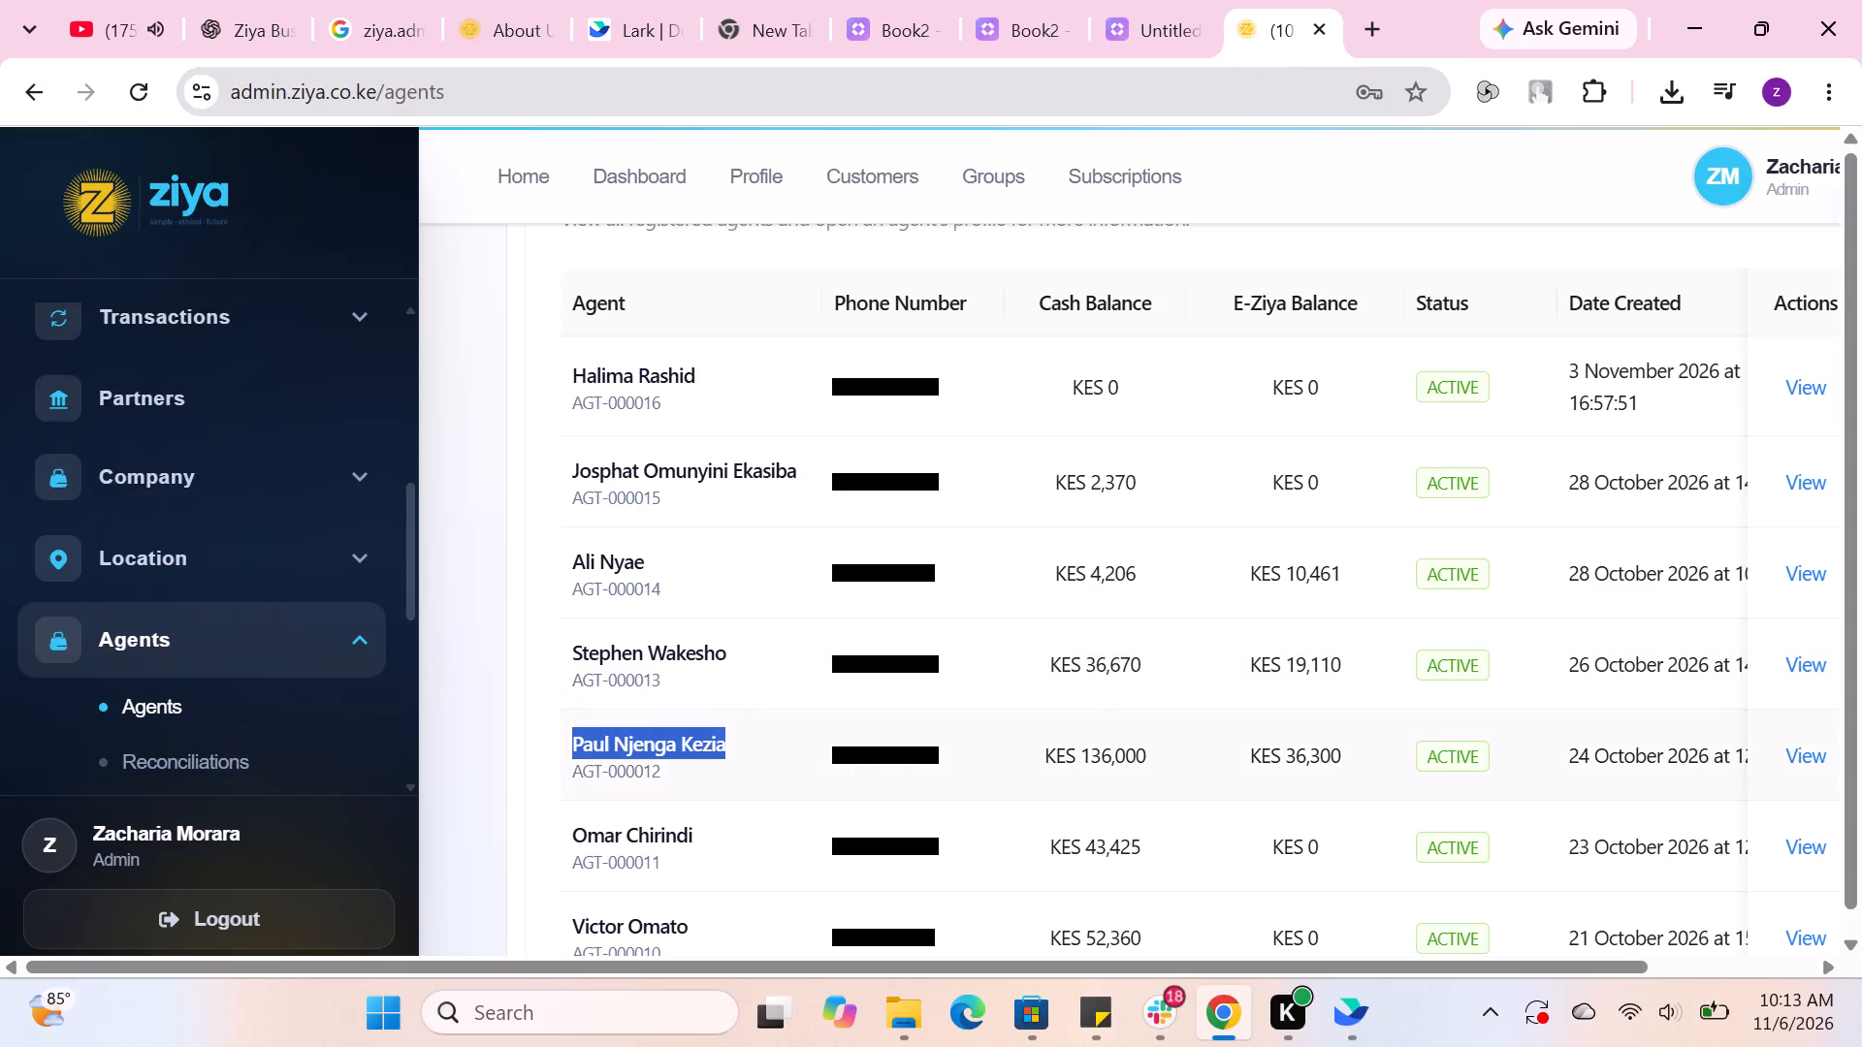
{"action": "left_click", "coordinate": [746, 318]}
{"action": "left_click", "coordinate": [1178, 20]}
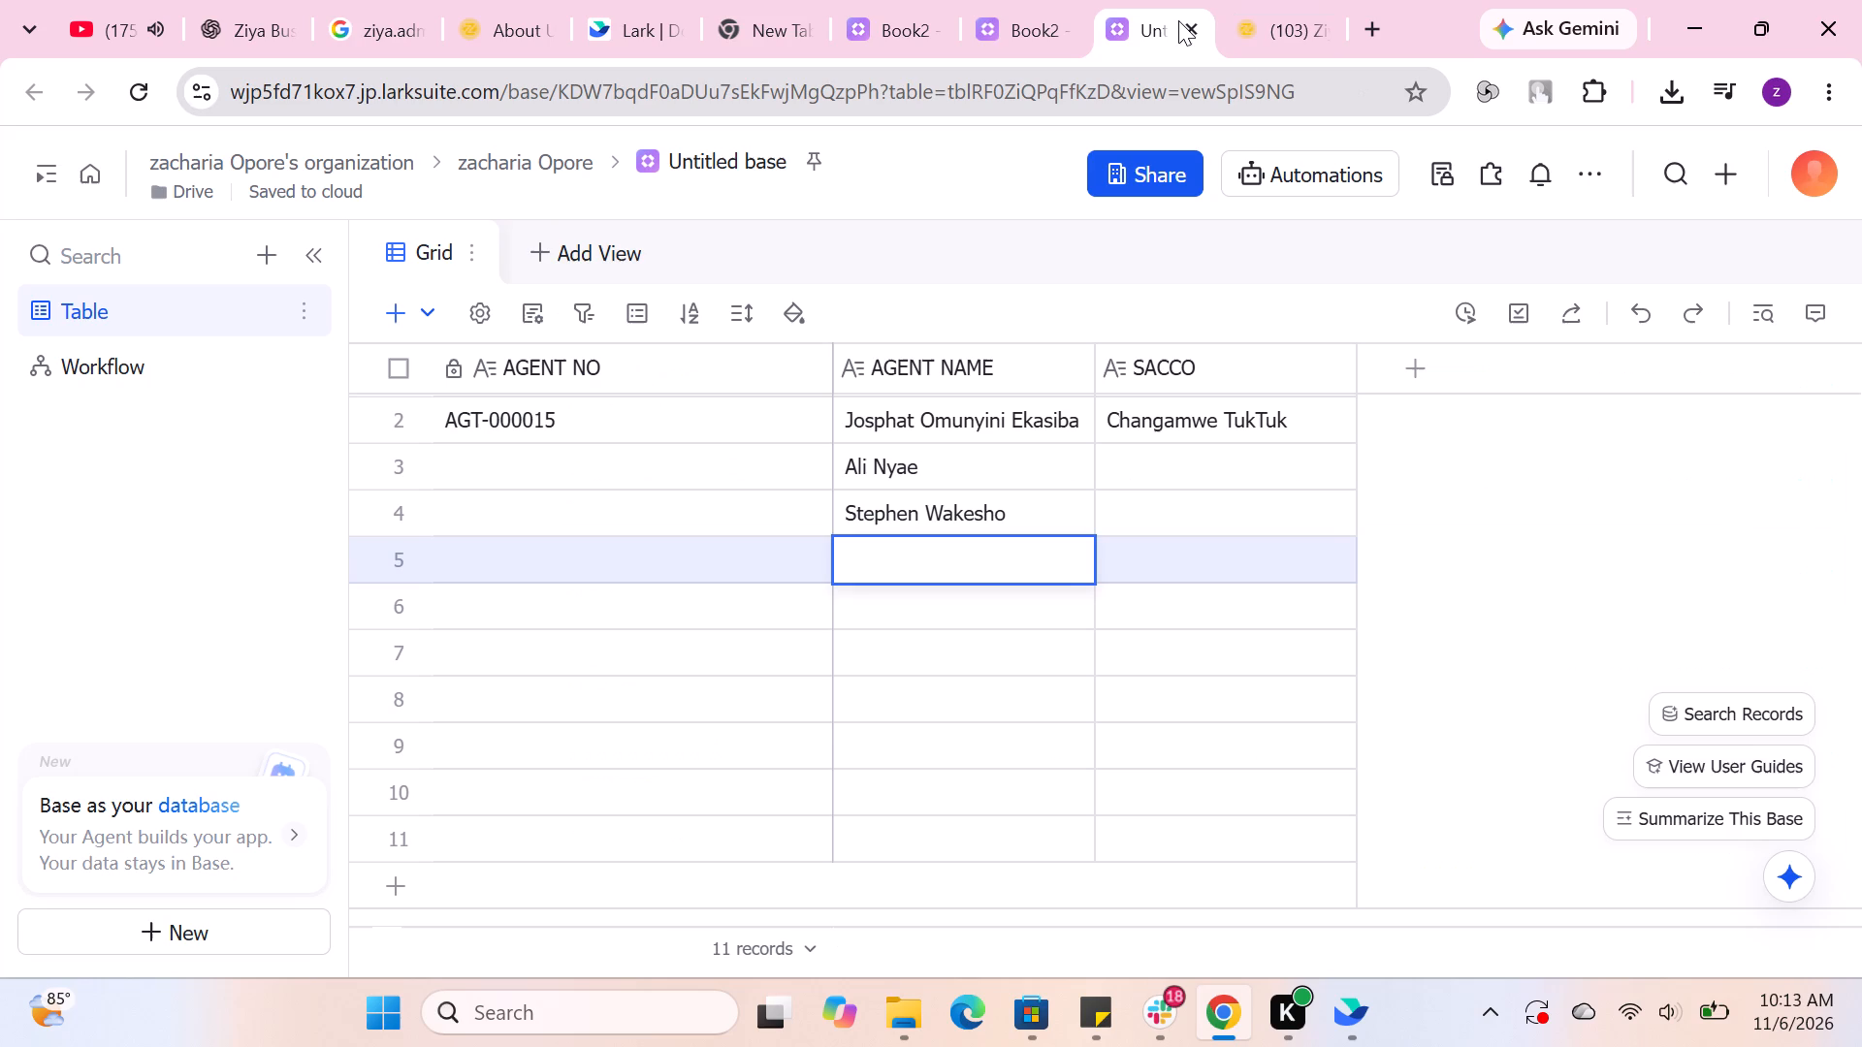
{"action": "left_click", "coordinate": [876, 555]}
{"action": "right_click", "coordinate": [876, 555]}
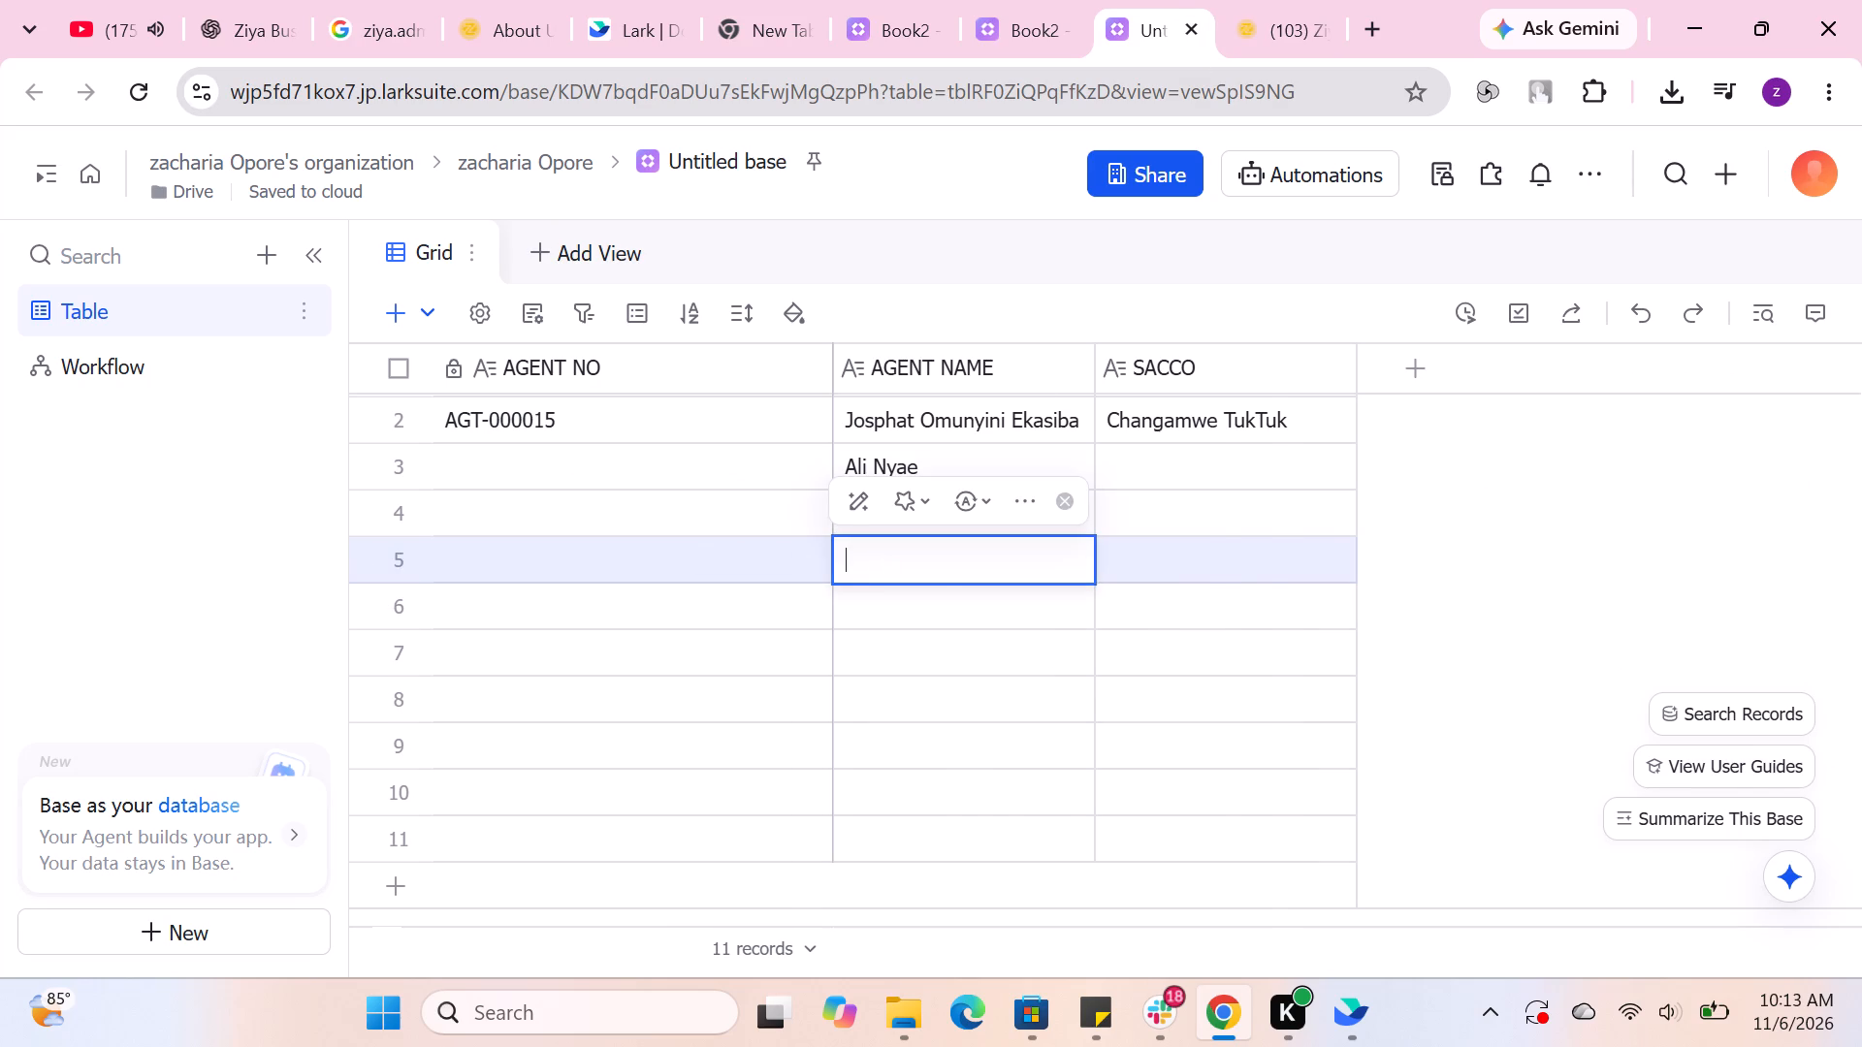
{"action": "left_click", "coordinate": [986, 577]}
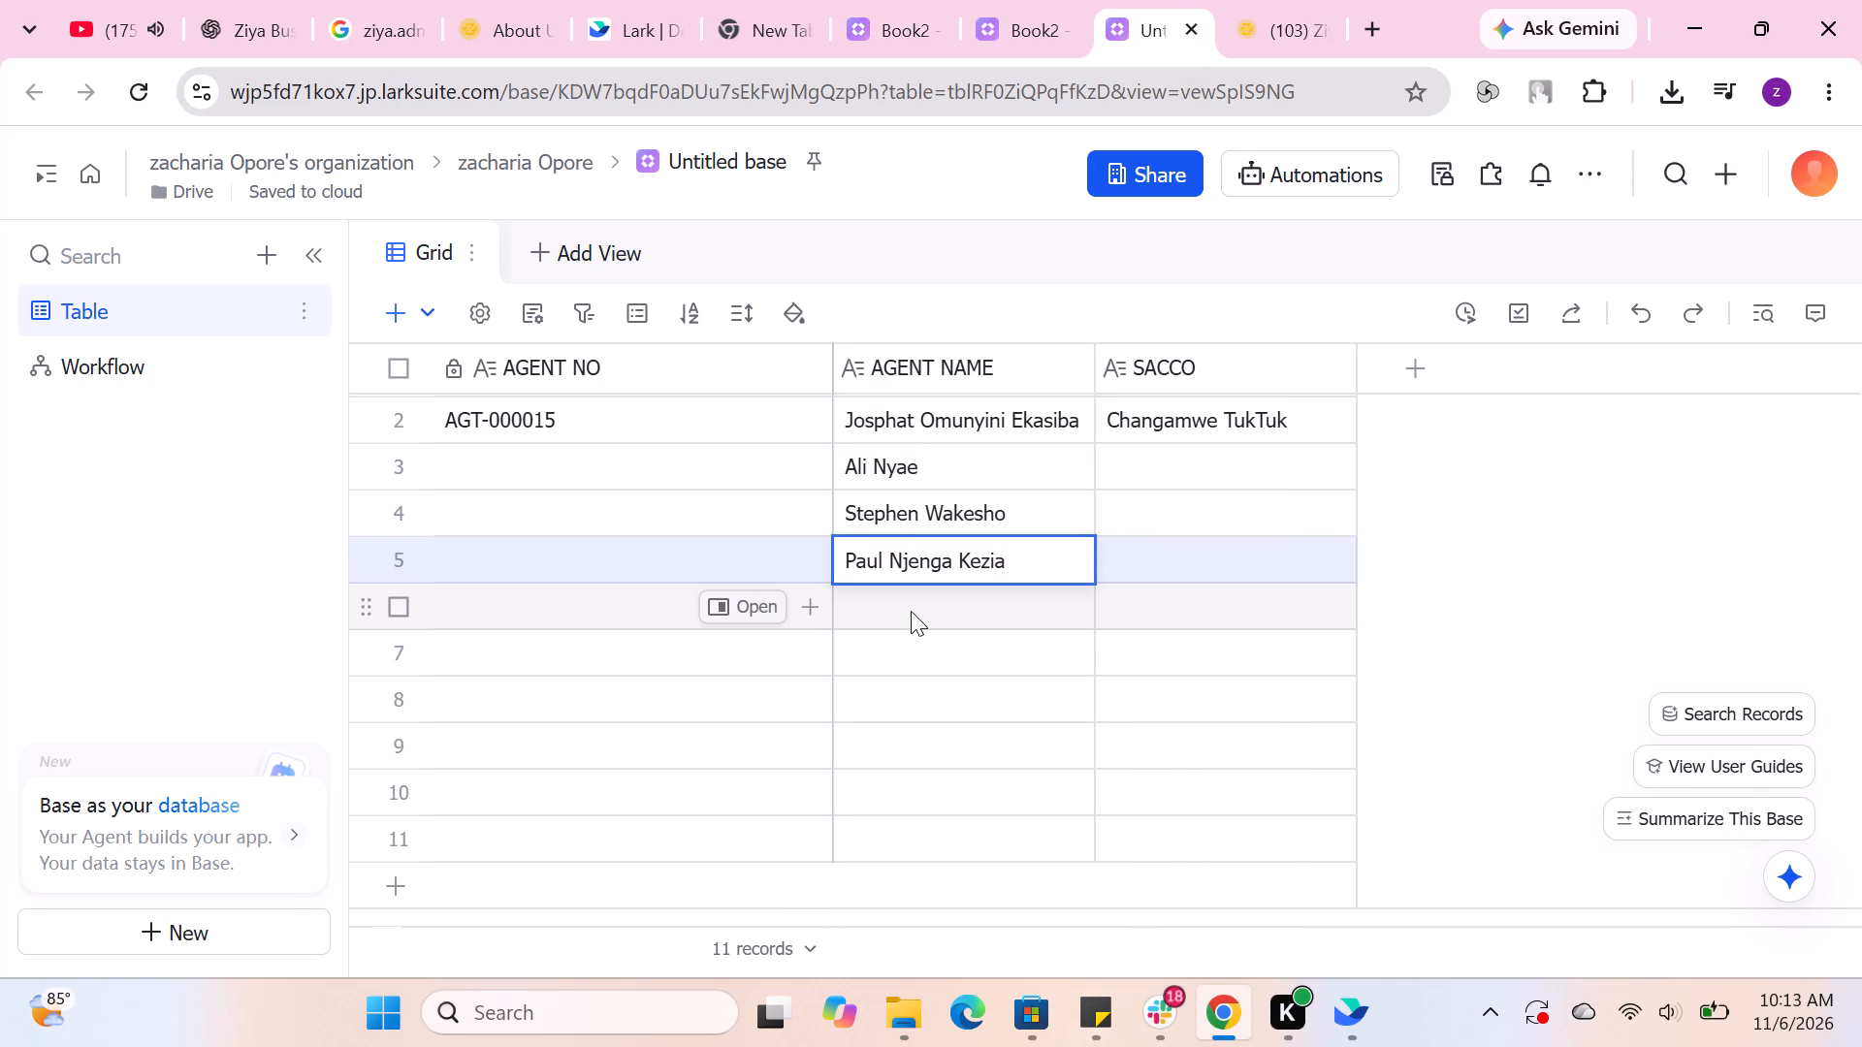
Copy the sixth agent's name from the Ziya agents list and paste it into row 6's AGENT NAME cell in the Lark base.
{"action": "double_click", "coordinate": [911, 611]}
{"action": "left_click", "coordinate": [1254, 31]}
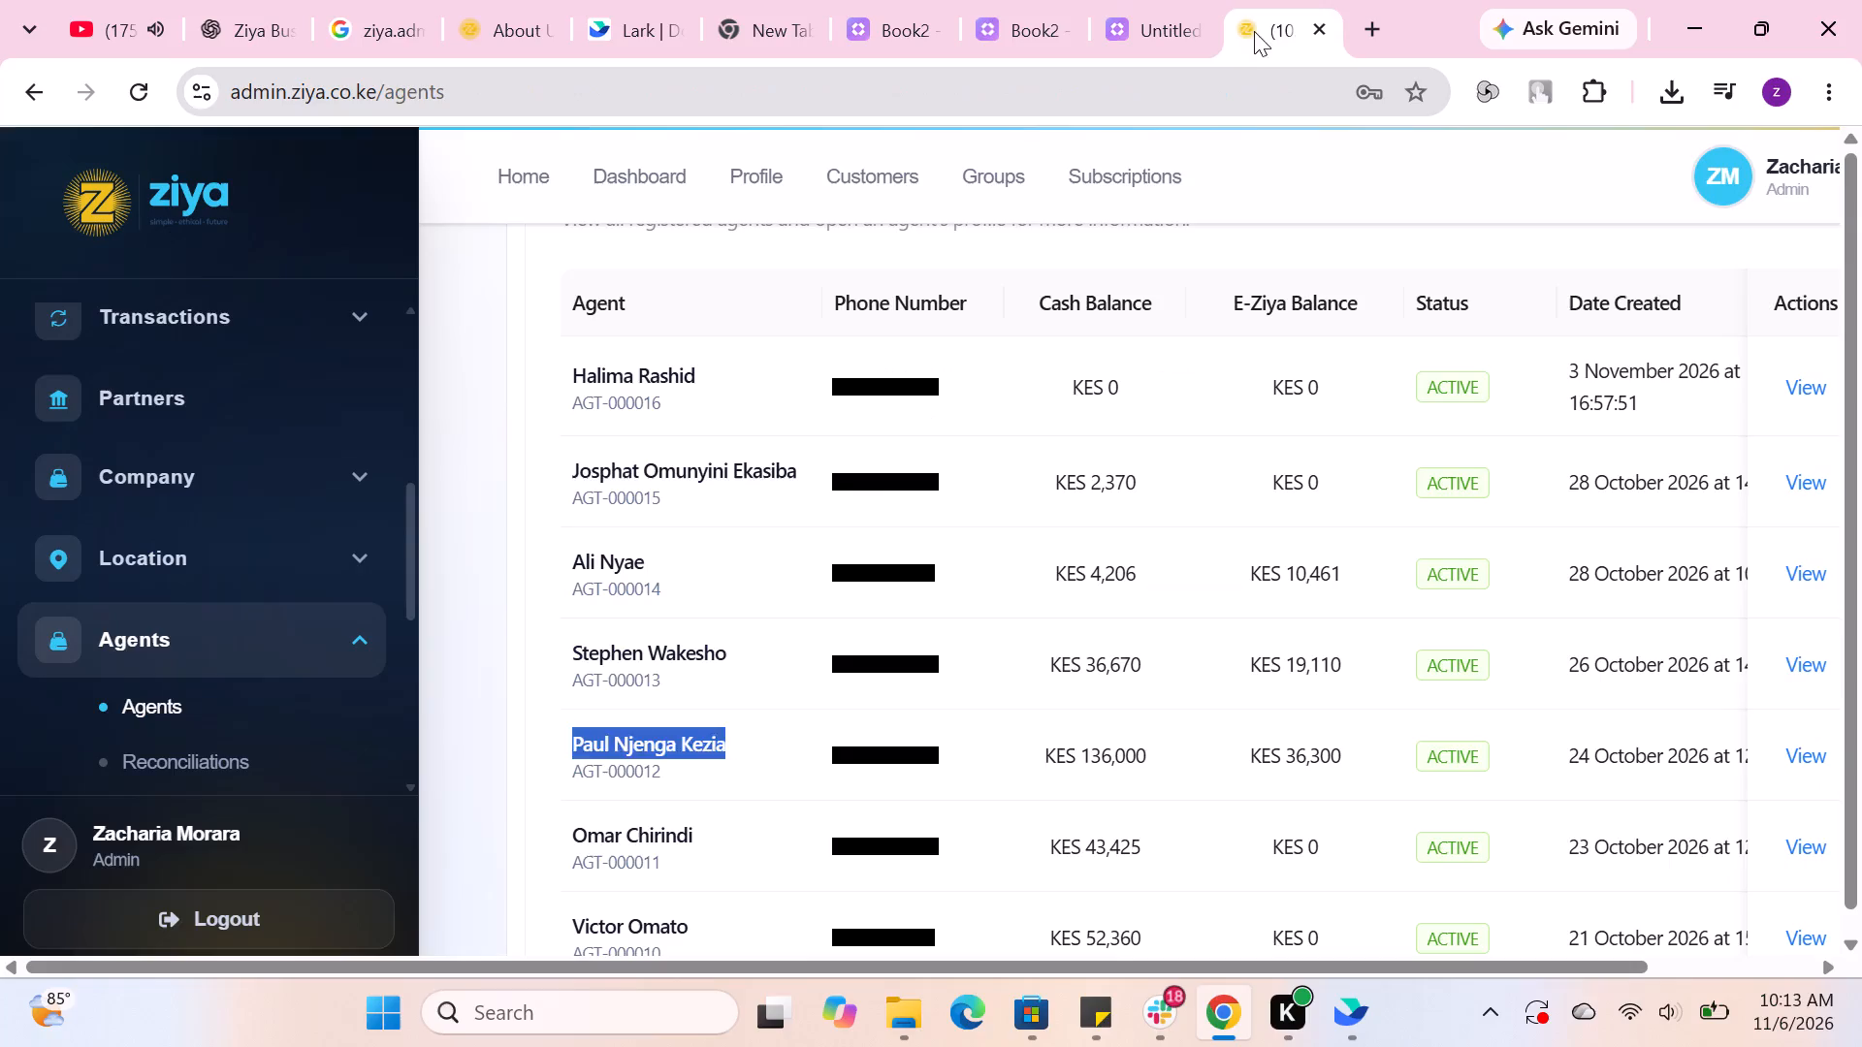
{"action": "scroll", "coordinate": [763, 688], "scroll_direction": "down", "scroll_amount": 1}
{"action": "double_click", "coordinate": [706, 682]}
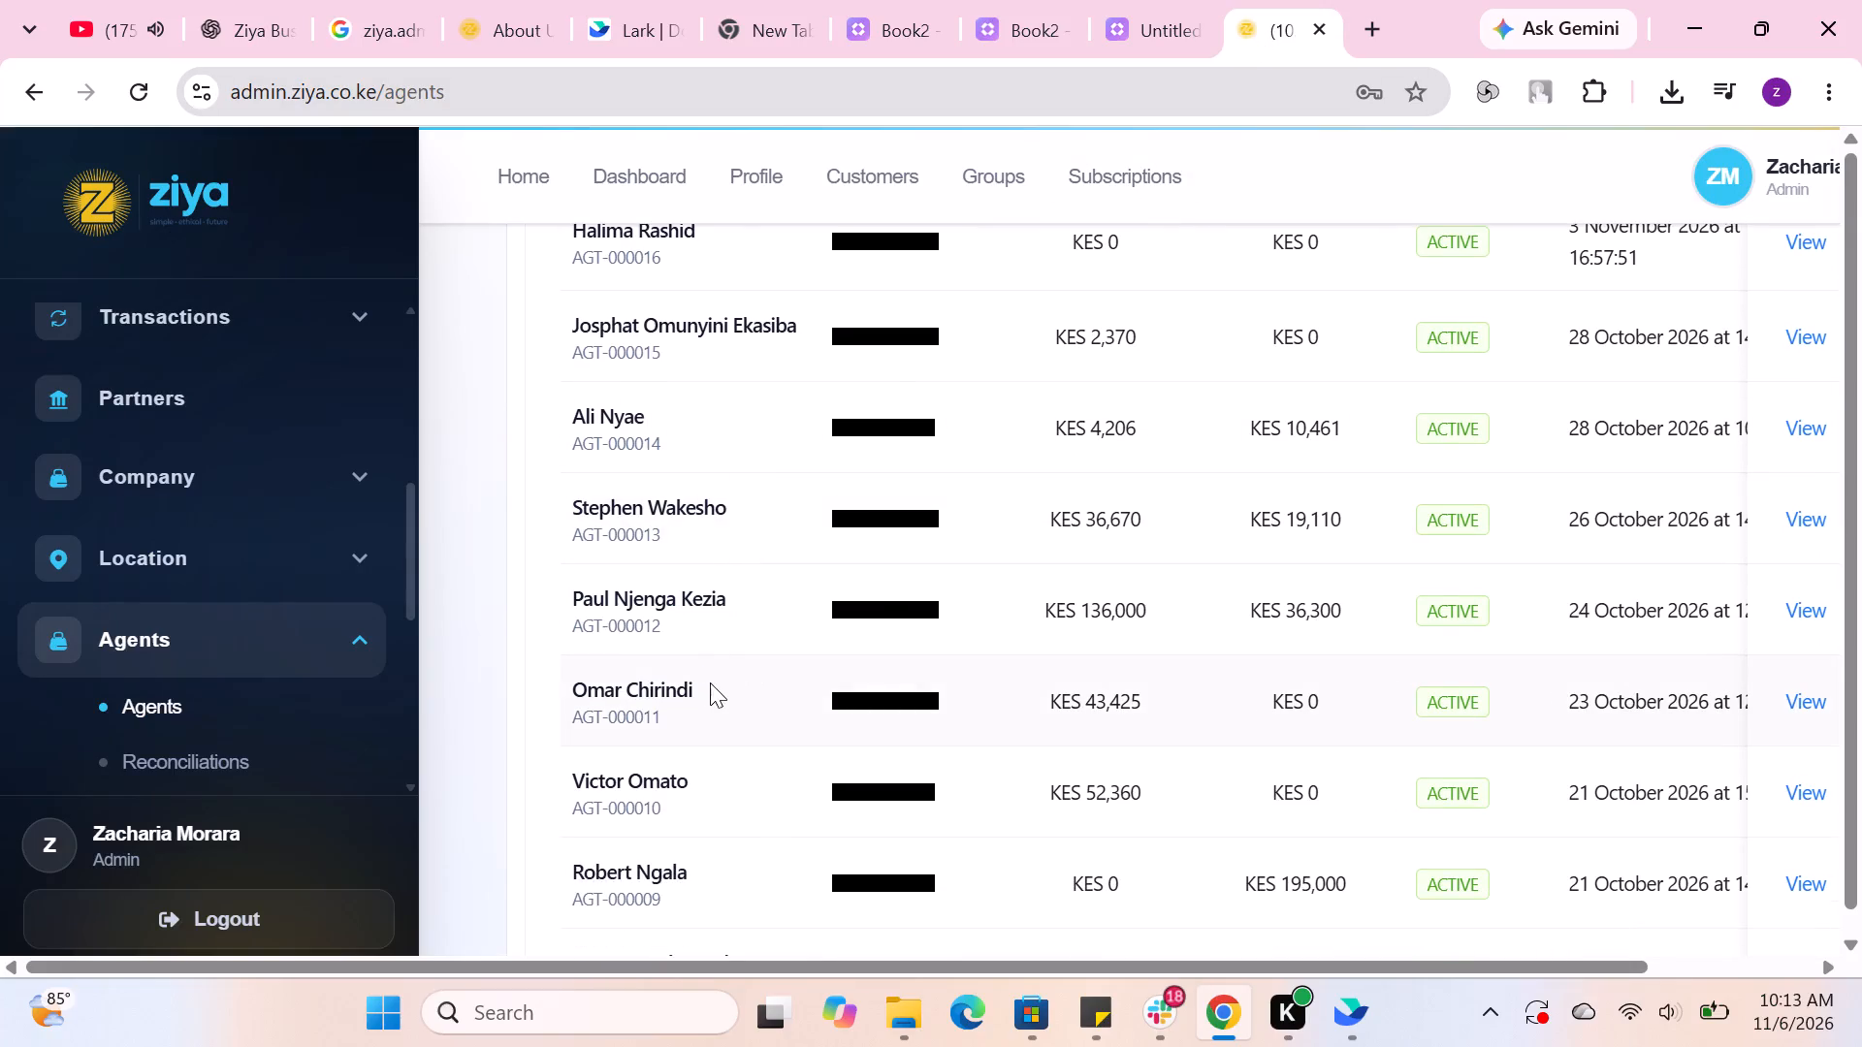
{"action": "left_click_drag", "start_coordinate": [705, 682], "coordinate": [577, 684]}
{"action": "right_click", "coordinate": [577, 683]}
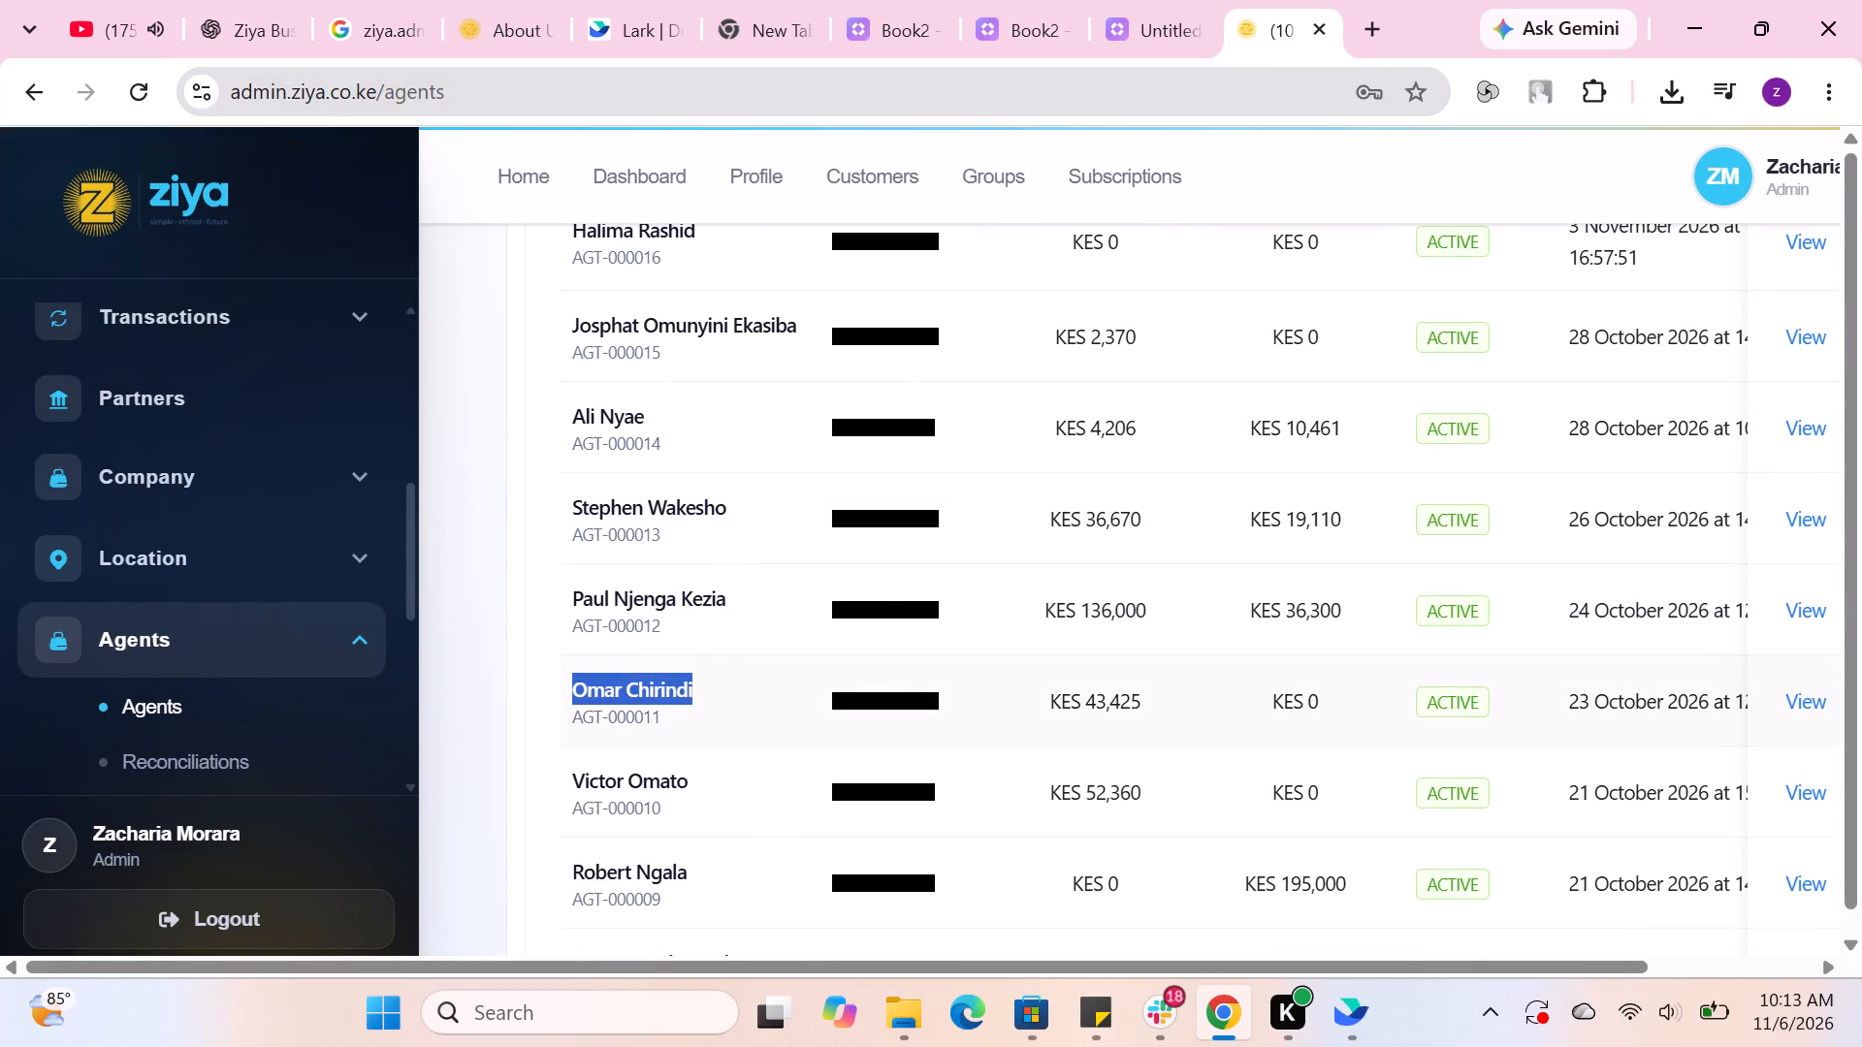
{"action": "left_click", "coordinate": [673, 272]}
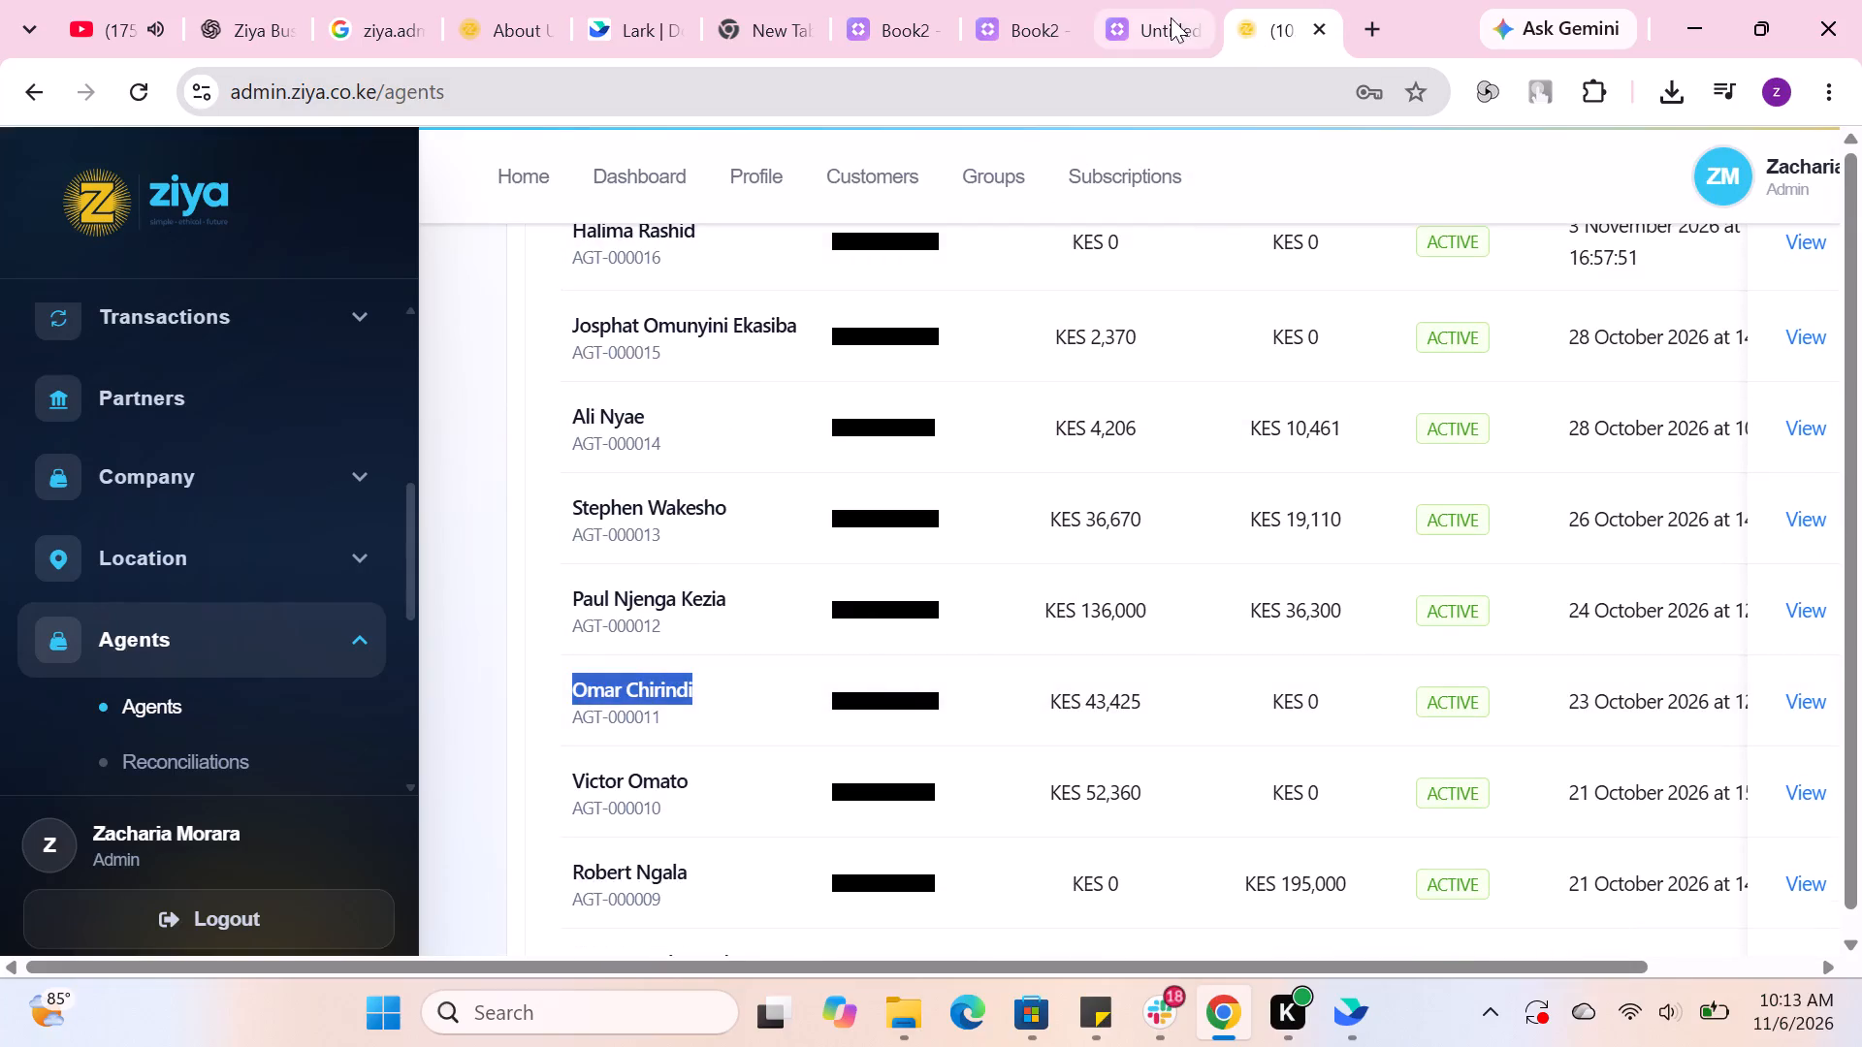
{"action": "left_click", "coordinate": [1170, 17]}
{"action": "left_click", "coordinate": [896, 594]}
{"action": "right_click", "coordinate": [894, 599]}
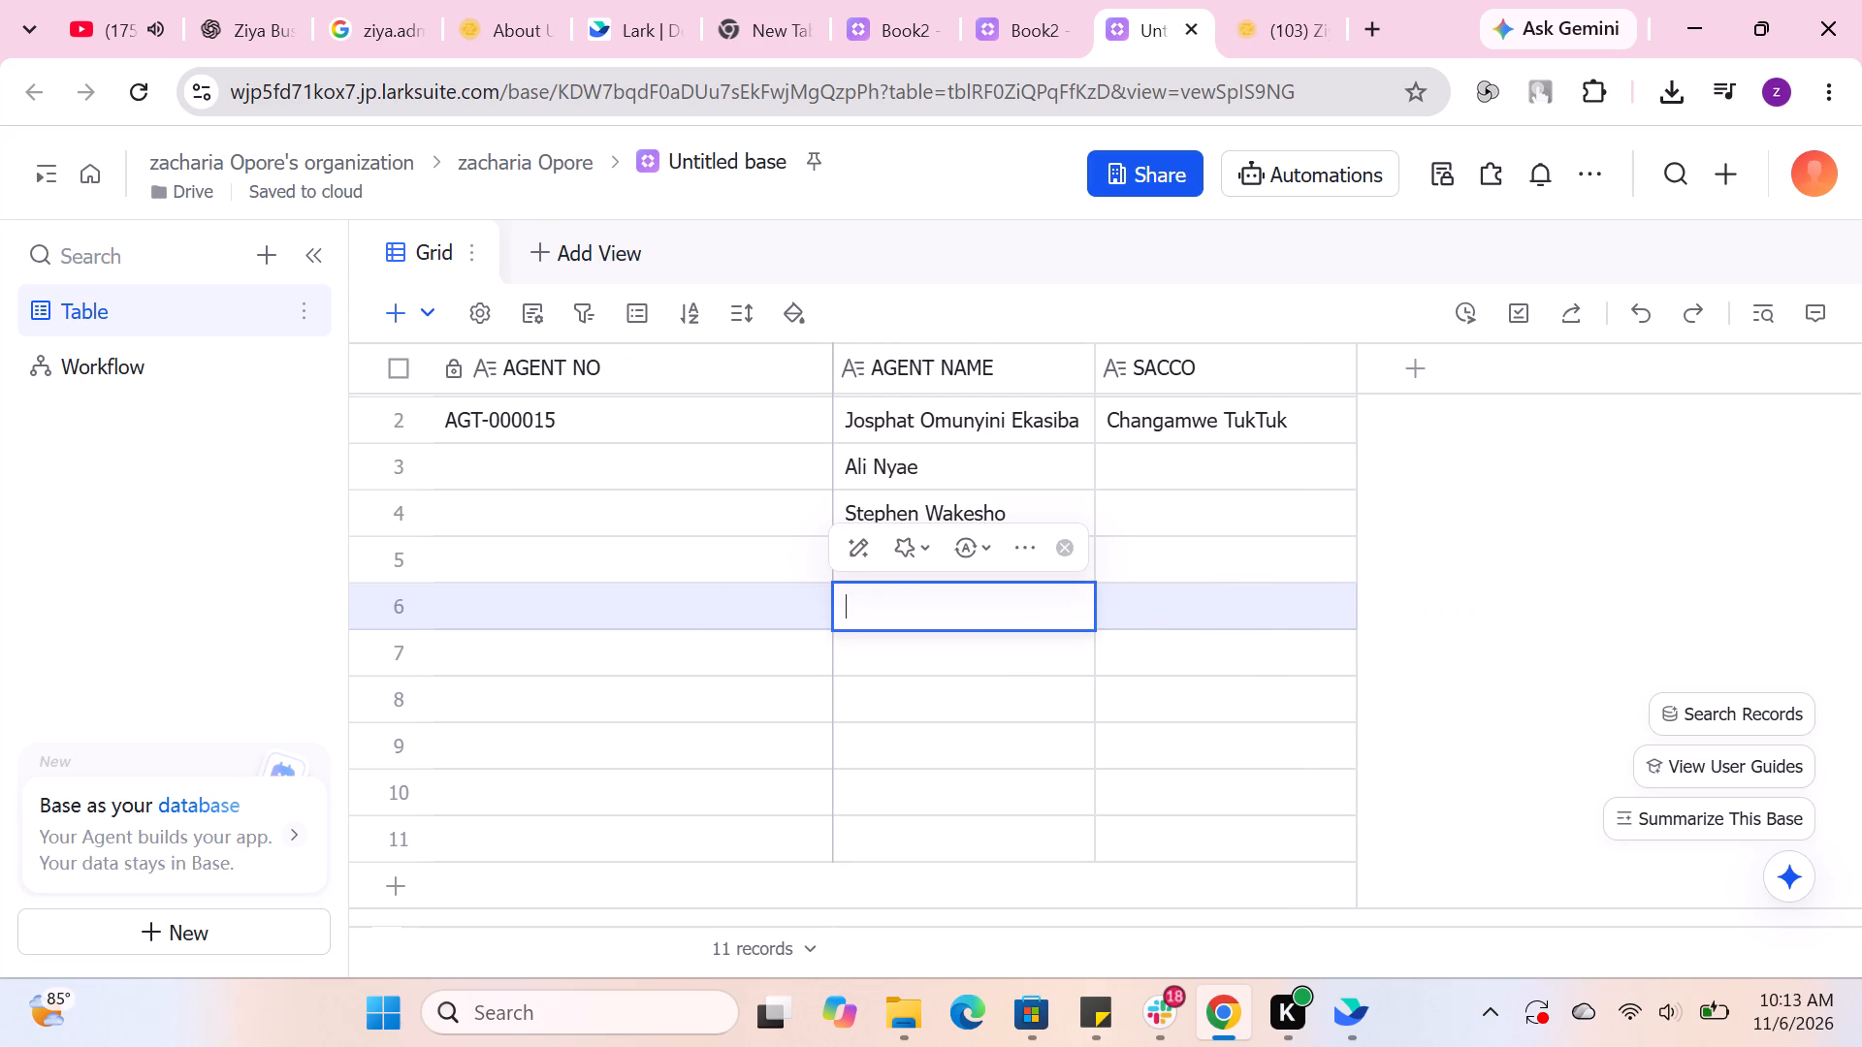
{"action": "left_click", "coordinate": [964, 579]}
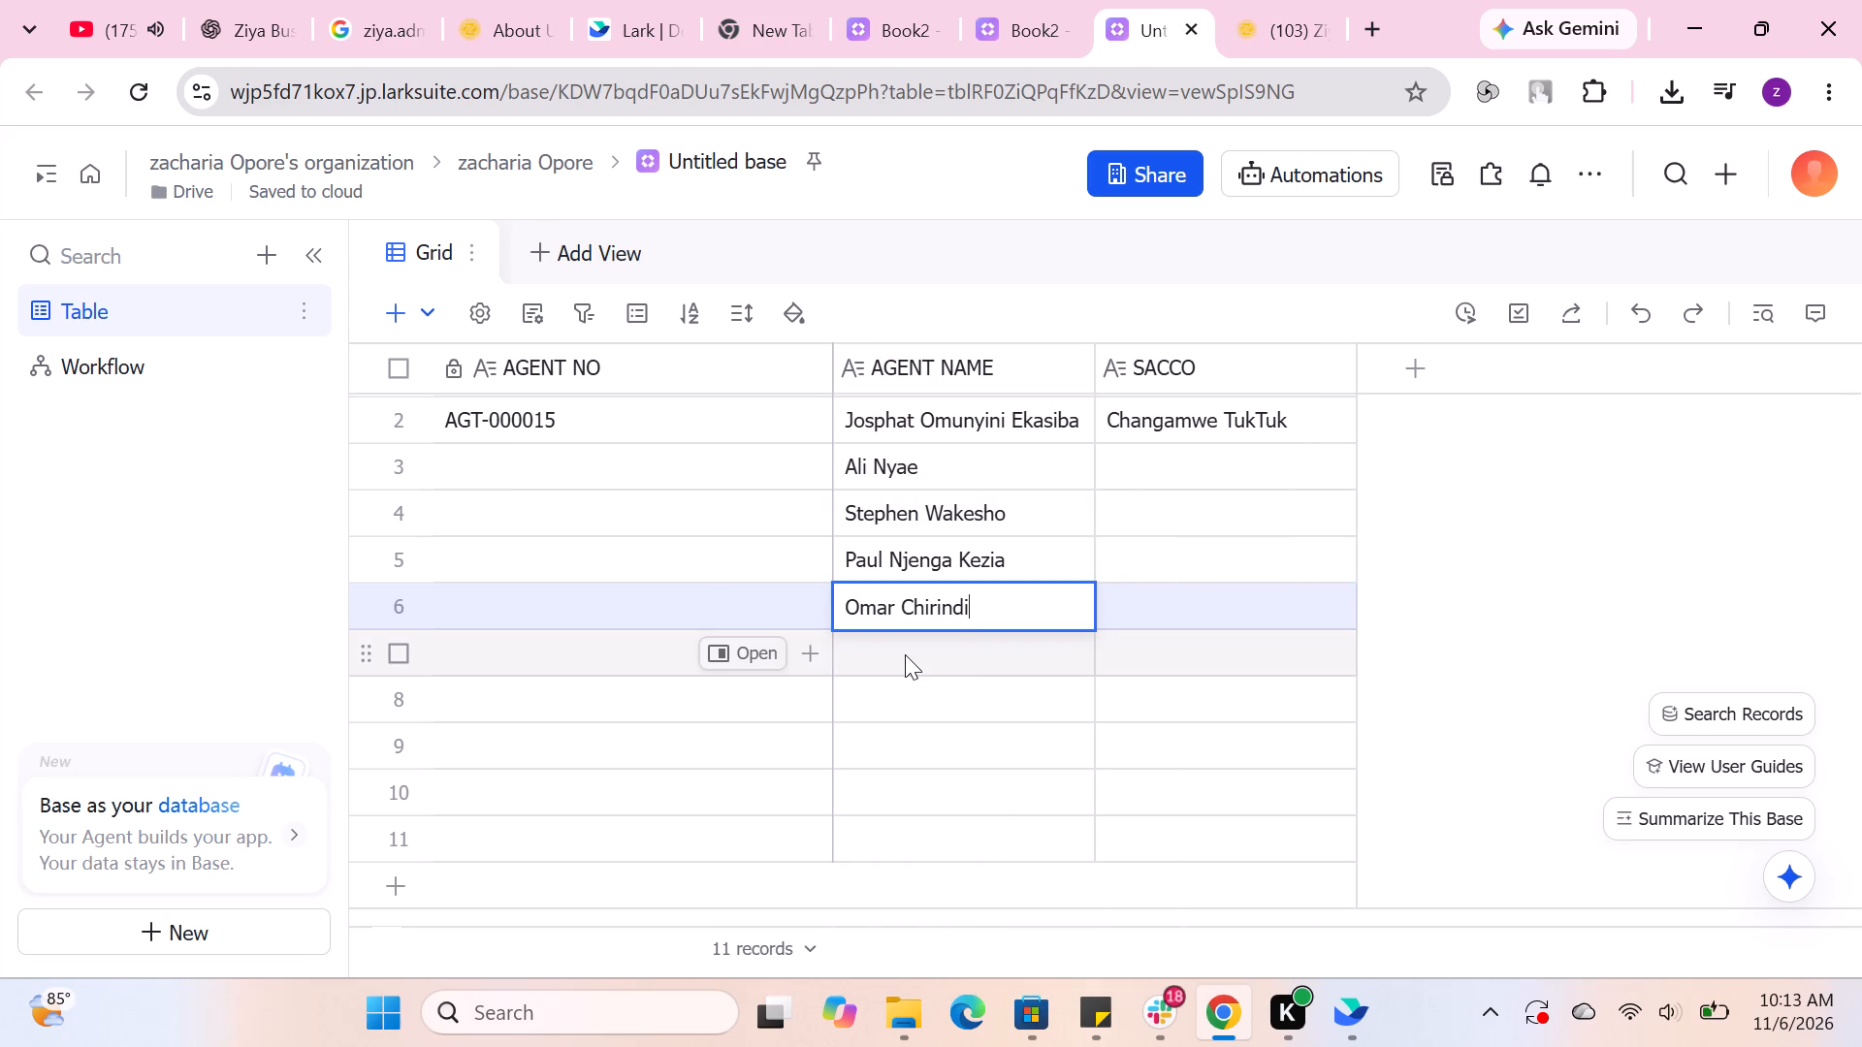
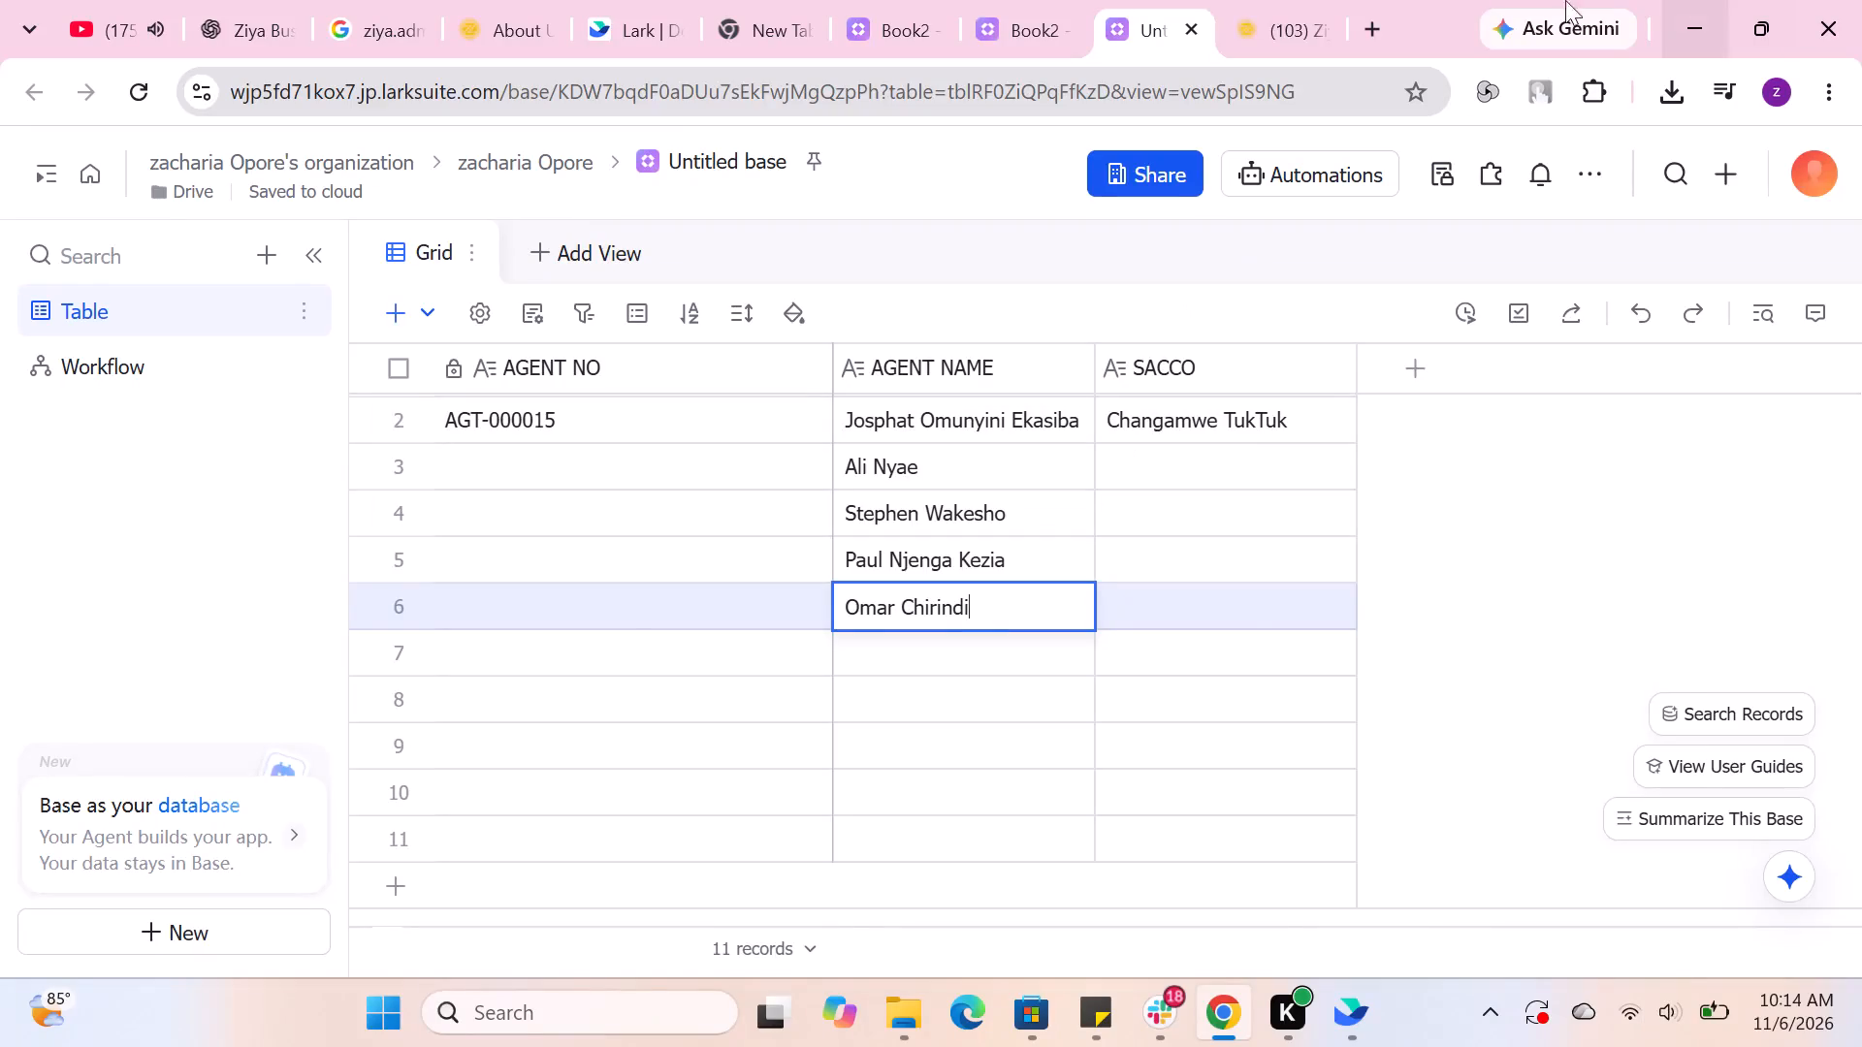
{"action": "left_click_drag", "start_coordinate": [1246, 44], "coordinate": [1260, 38]}
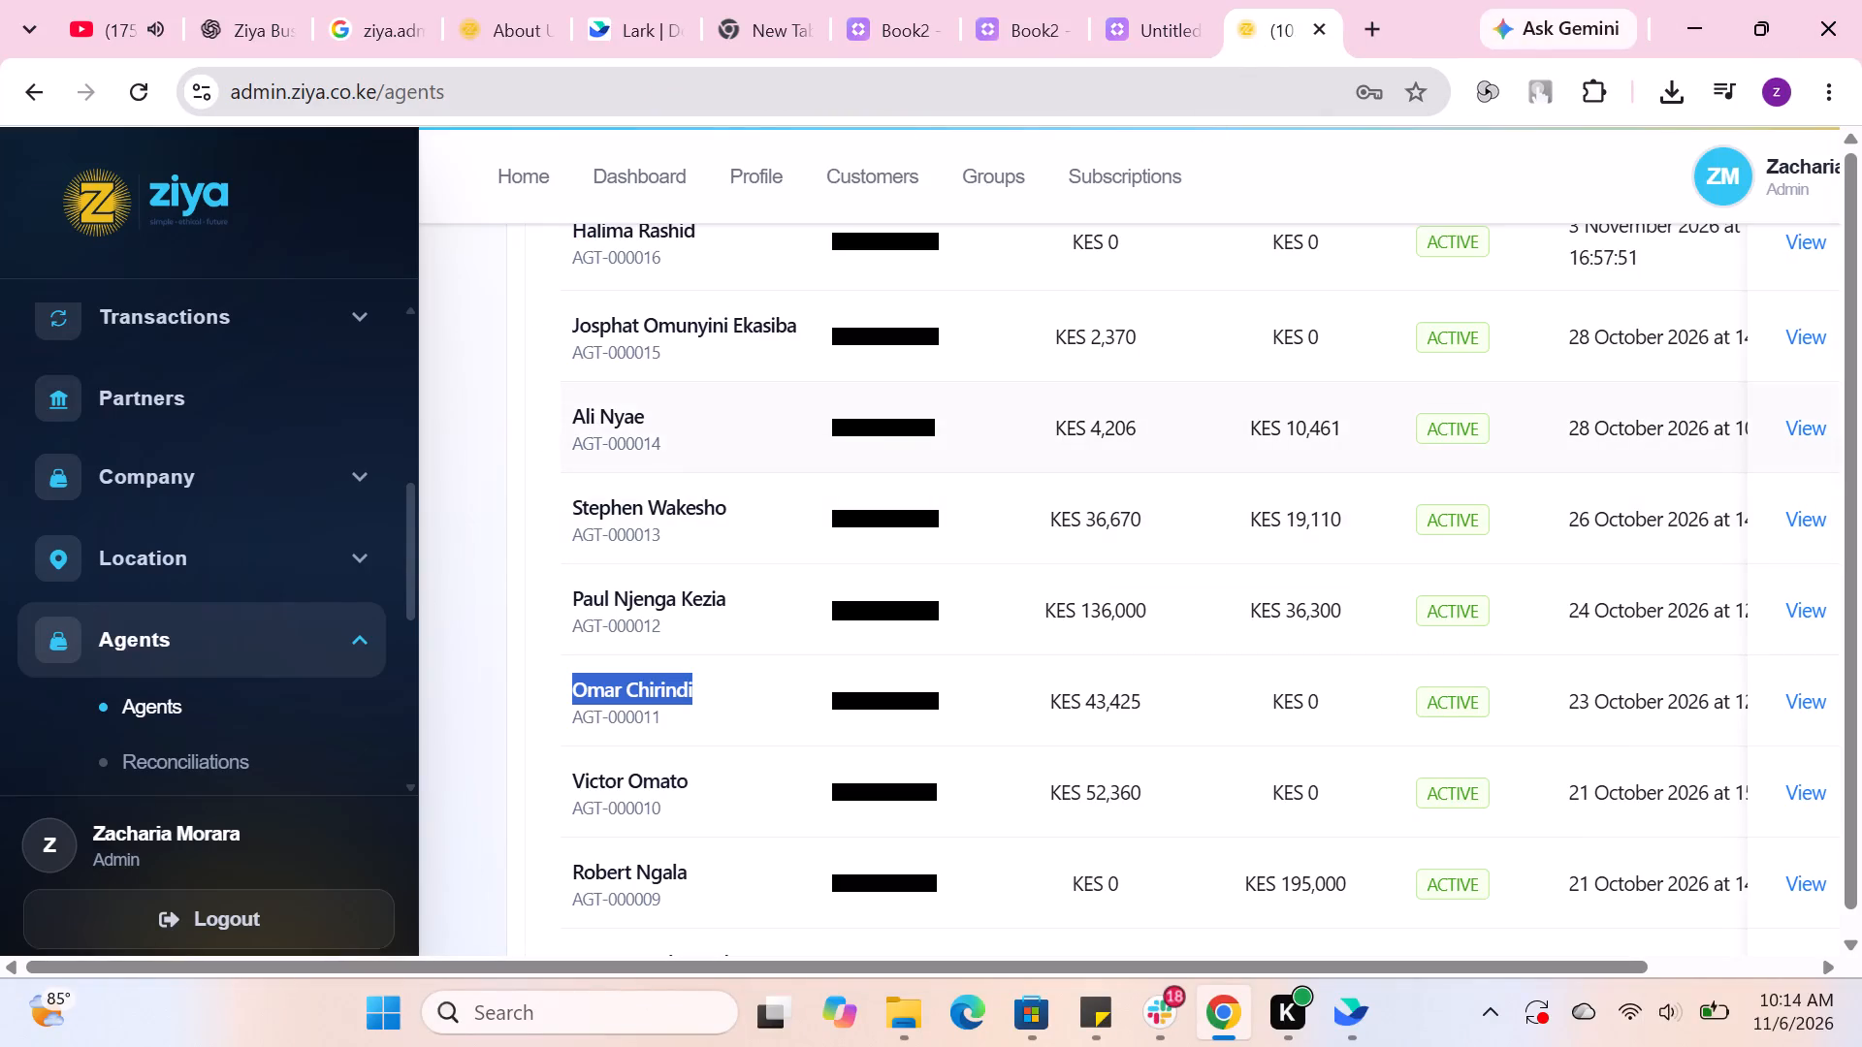
{"action": "left_click", "coordinate": [672, 437]}
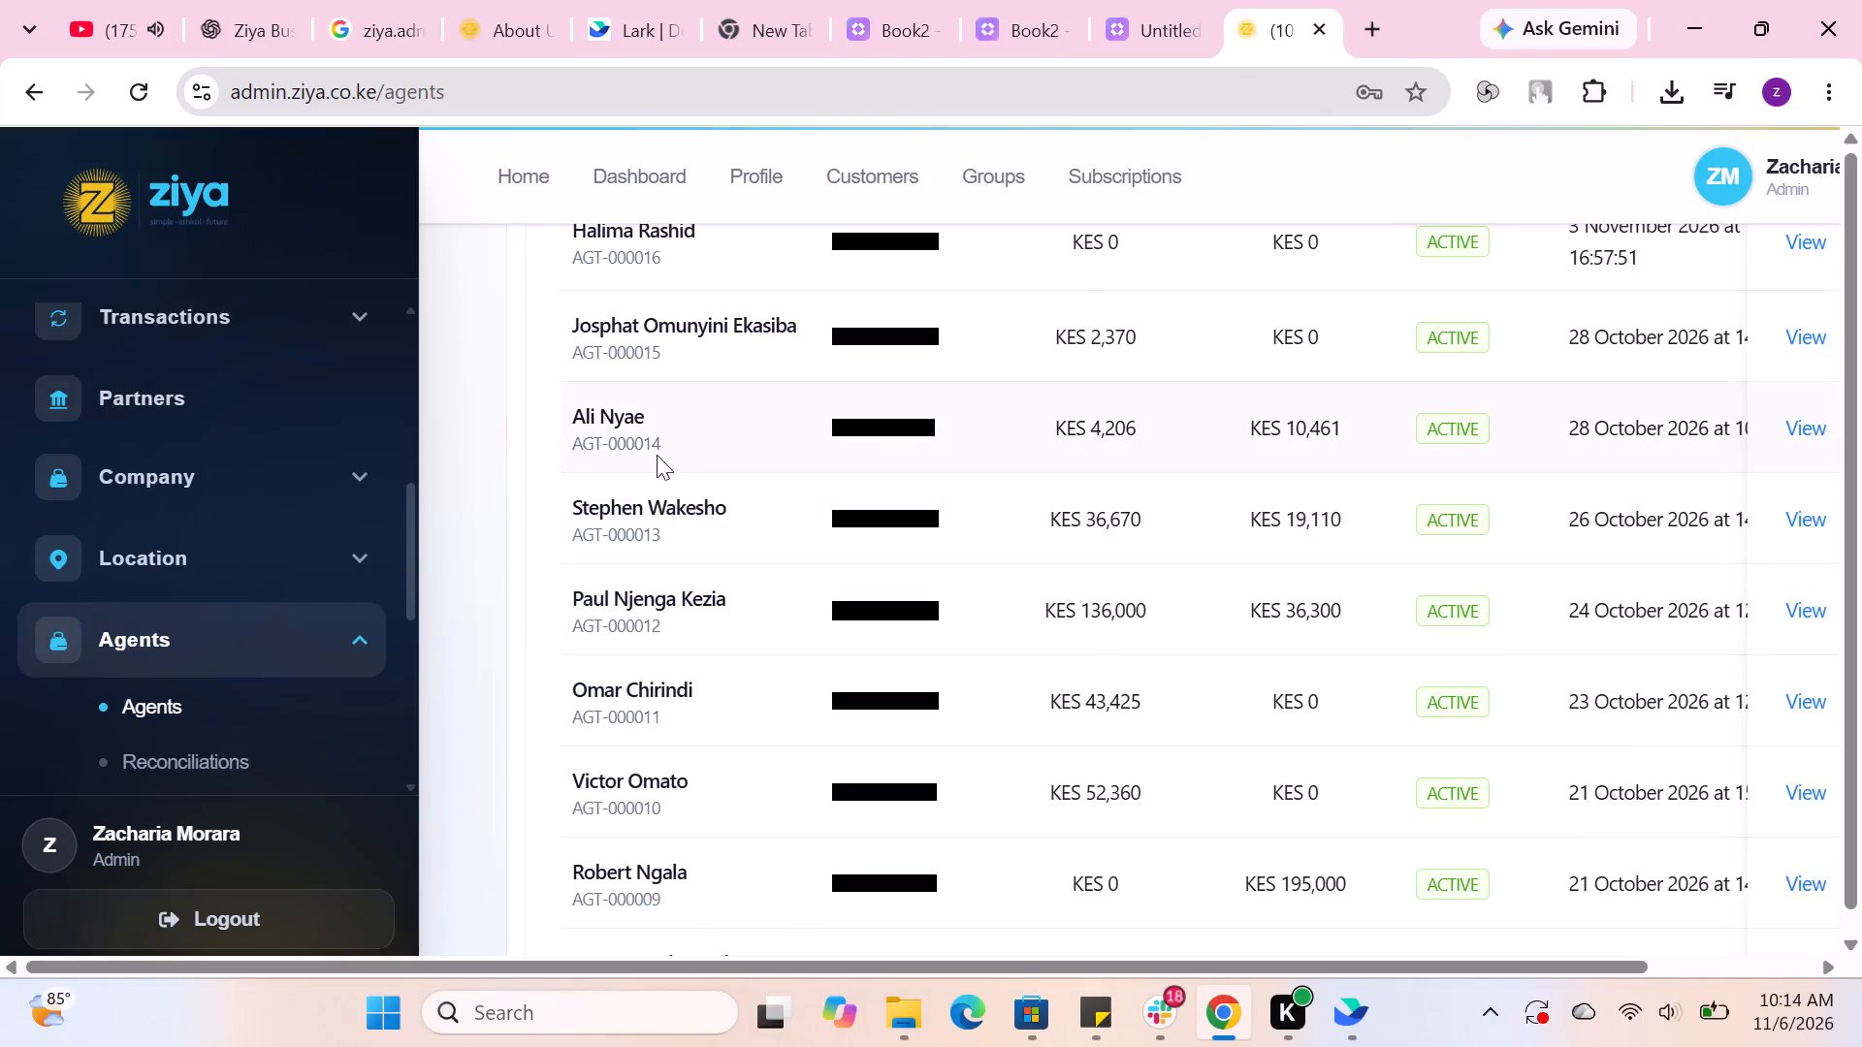
{"action": "left_click_drag", "start_coordinate": [658, 444], "coordinate": [565, 442]}
{"action": "right_click", "coordinate": [565, 437]}
{"action": "left_click", "coordinate": [632, 467]}
{"action": "left_click", "coordinate": [1172, 17]}
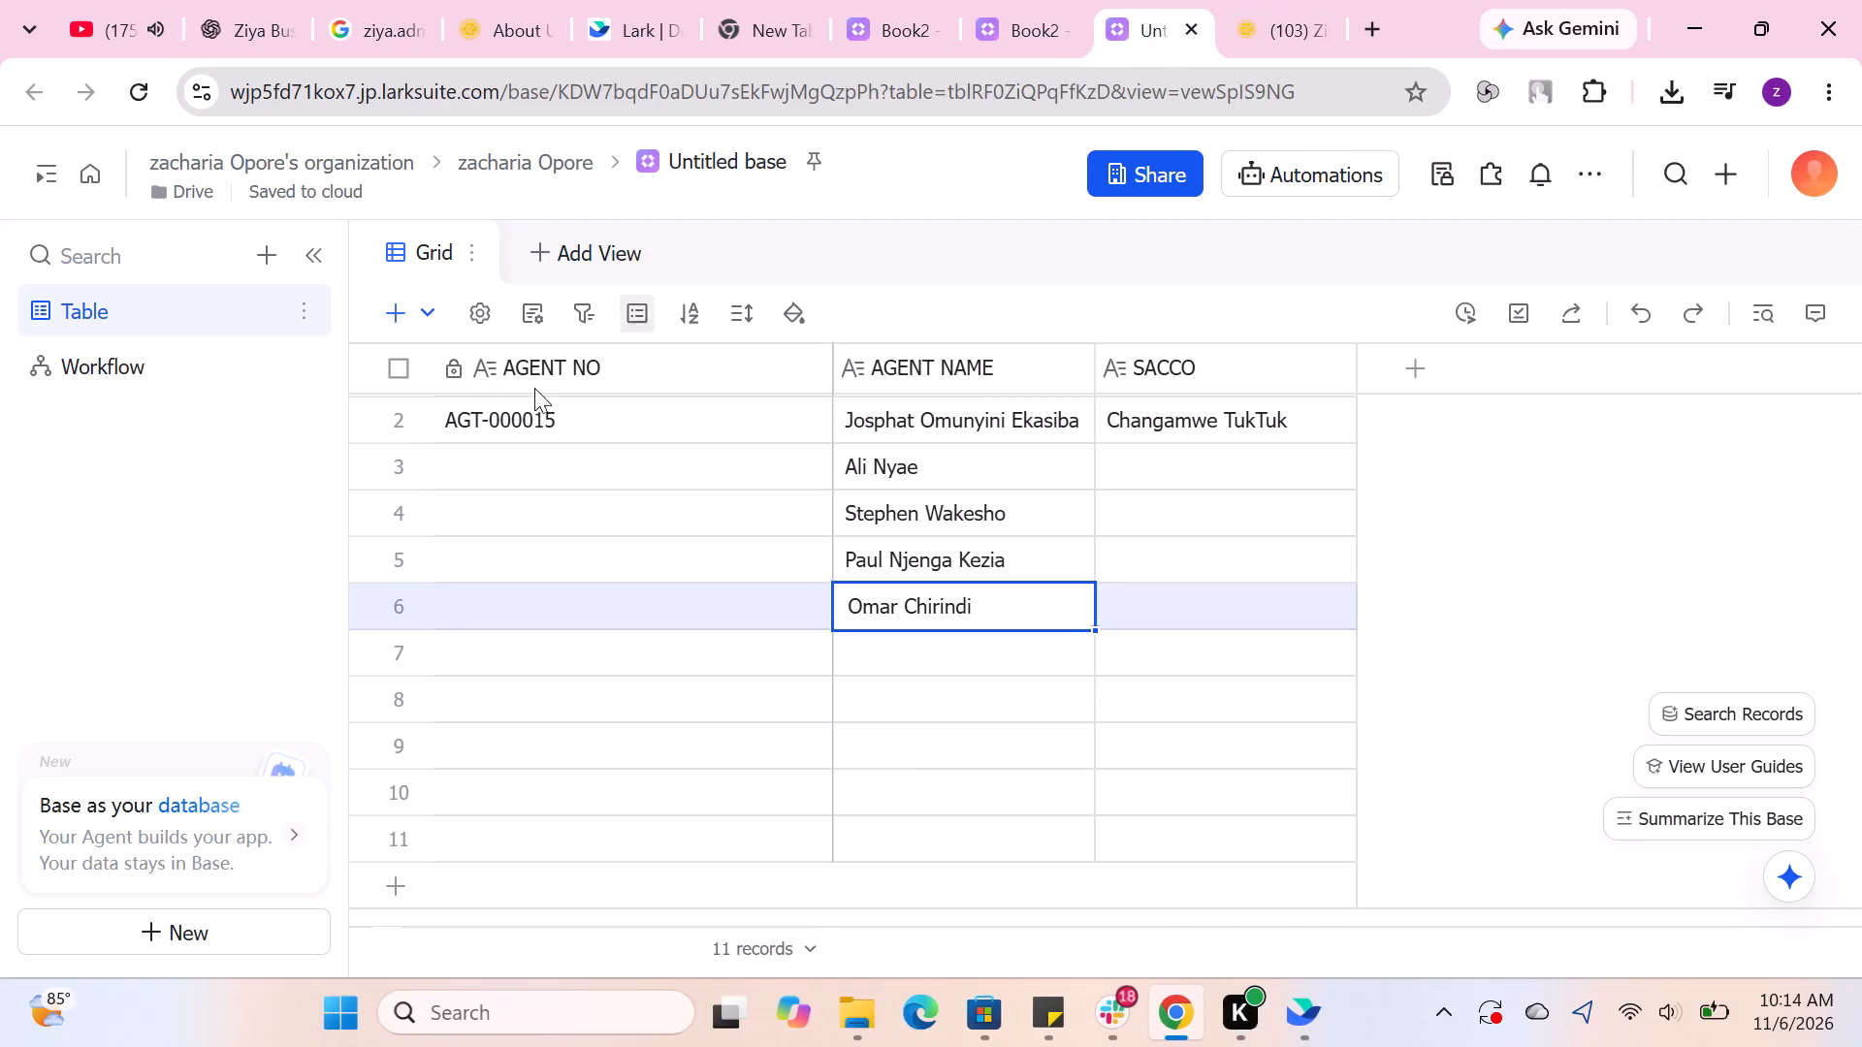
{"action": "left_click", "coordinate": [465, 445]}
{"action": "left_click", "coordinate": [465, 445]}
{"action": "left_click", "coordinate": [462, 450]}
{"action": "right_click", "coordinate": [460, 455]}
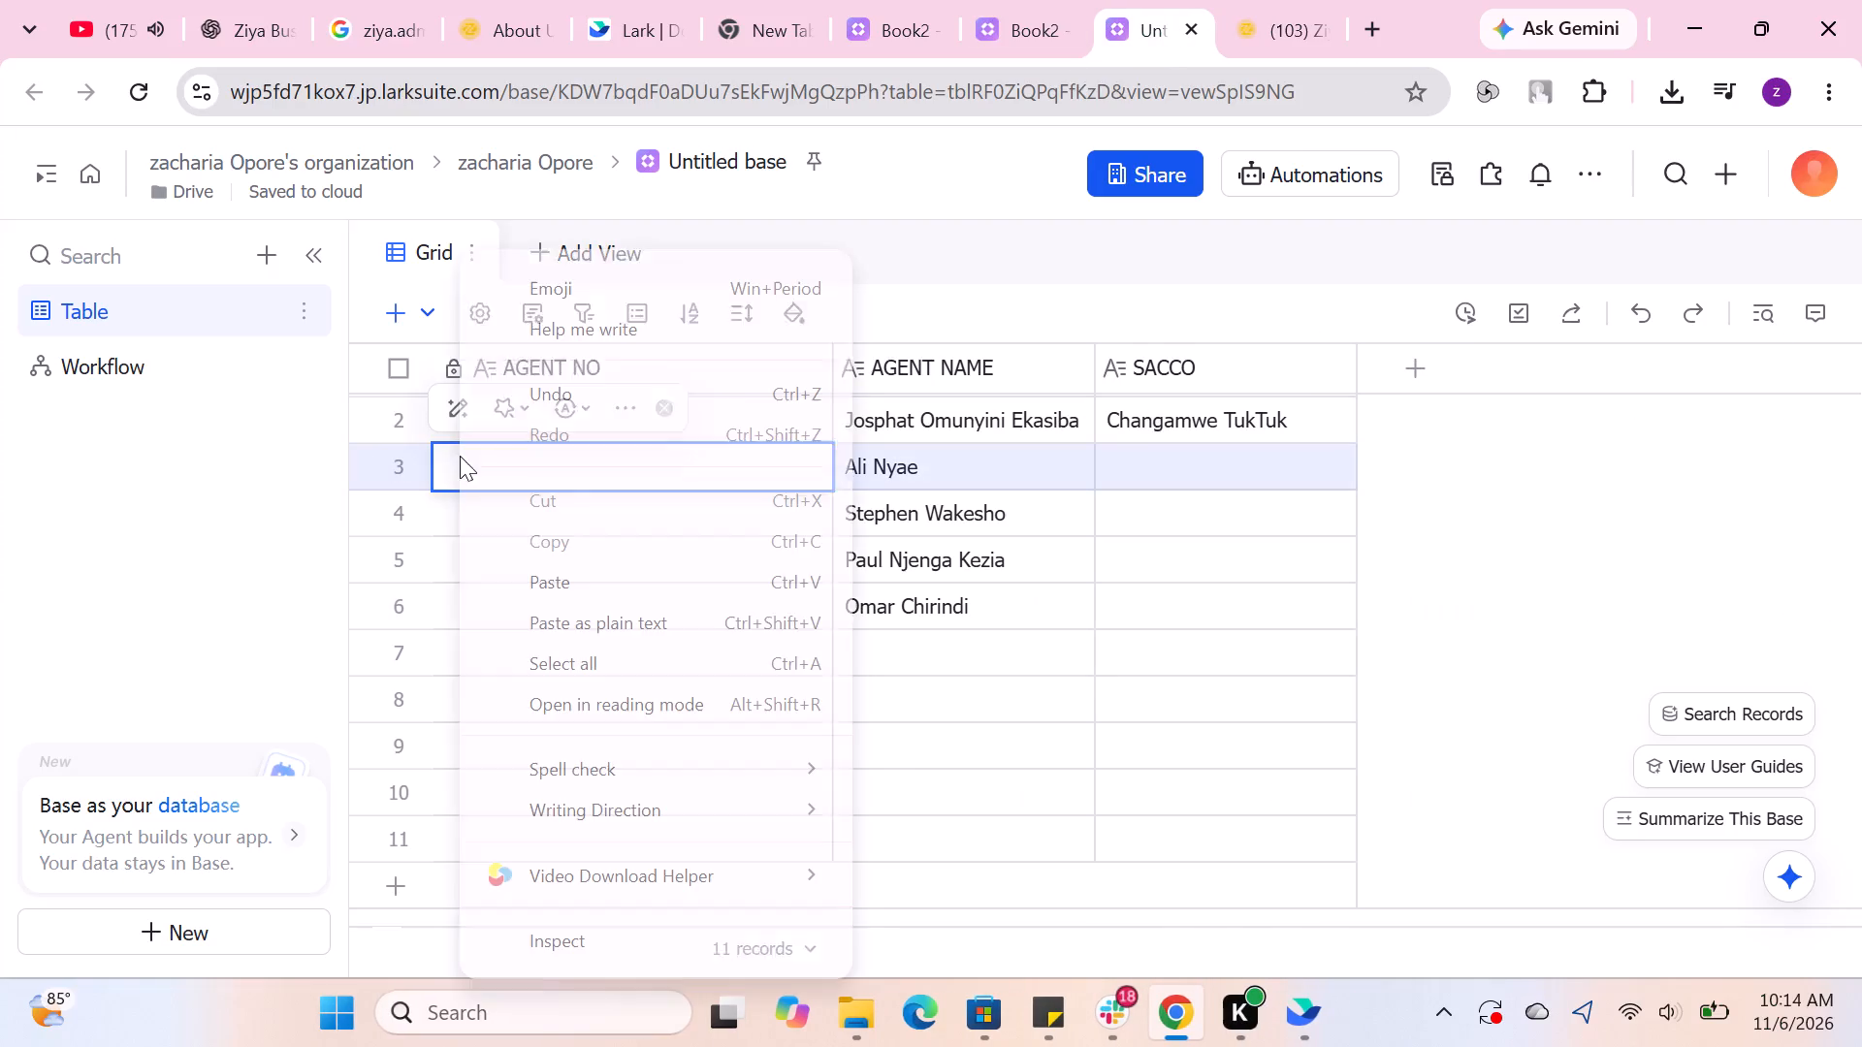
{"action": "left_click", "coordinate": [521, 563]}
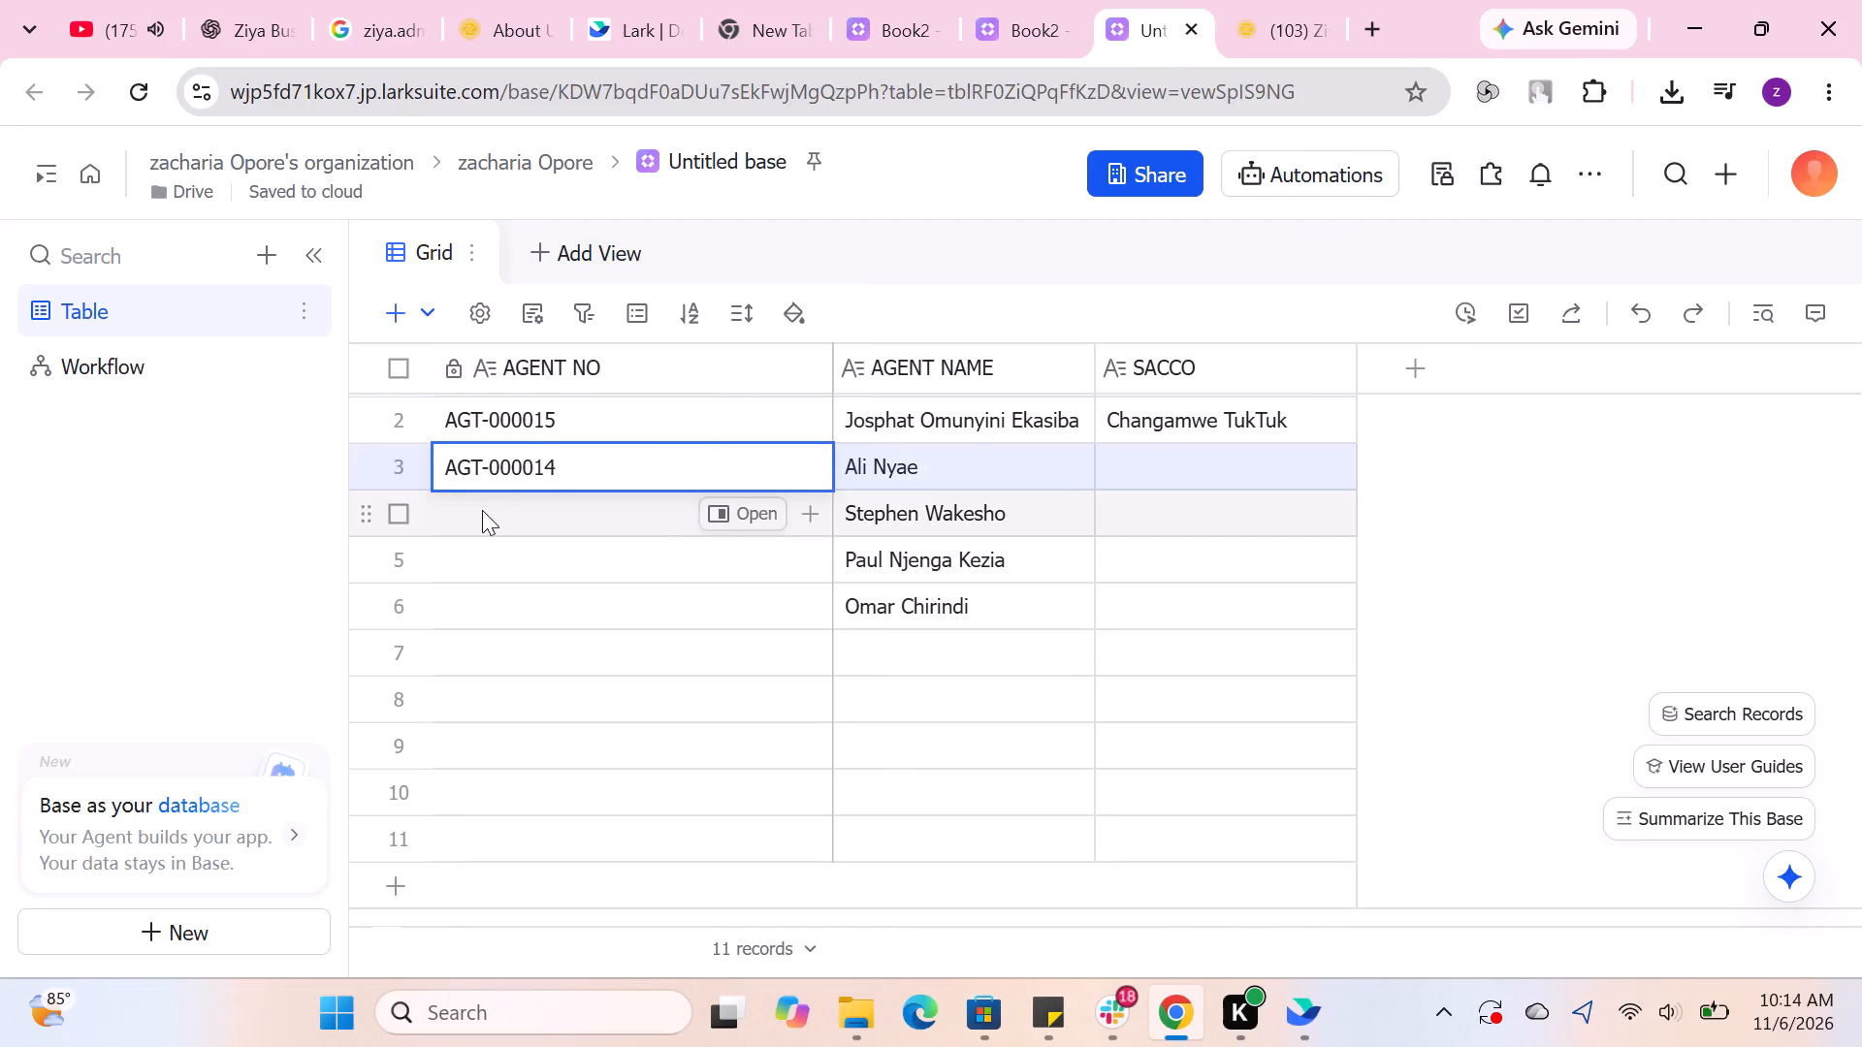
{"action": "double_click", "coordinate": [482, 510]}
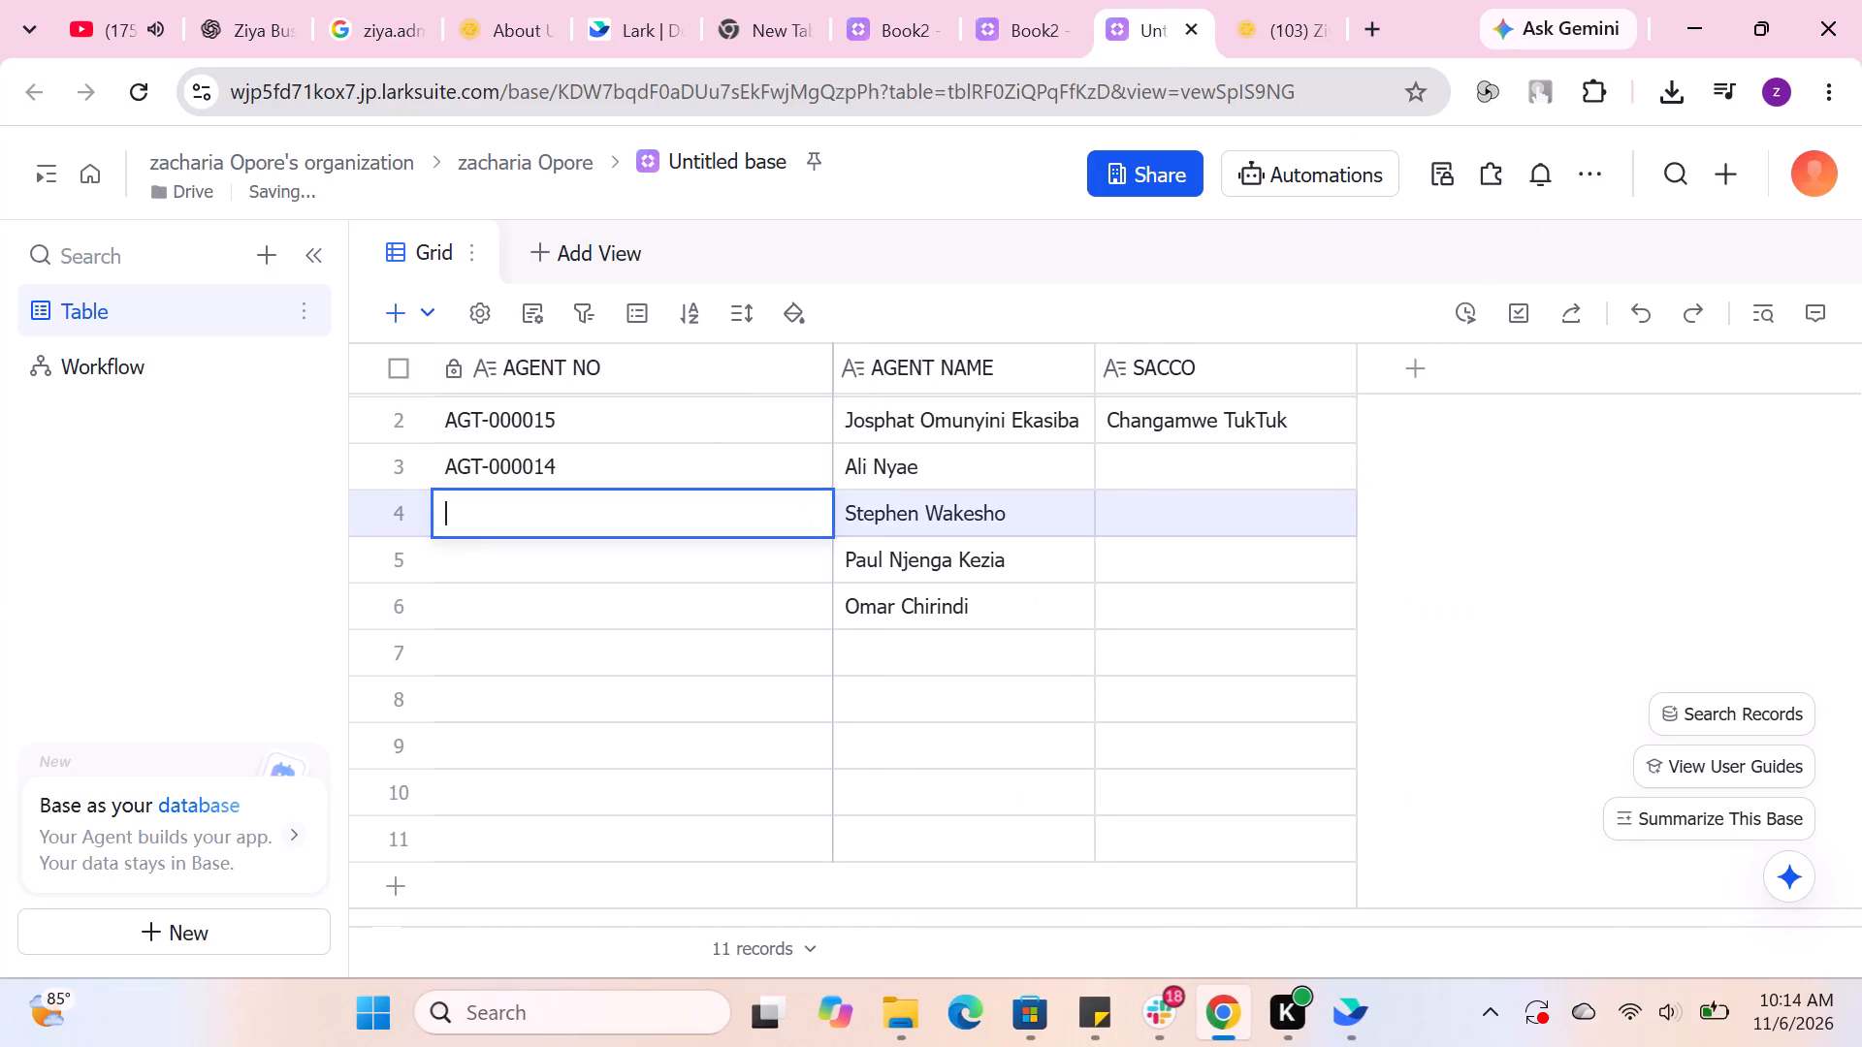
{"action": "left_click", "coordinate": [1287, 49]}
{"action": "double_click", "coordinate": [724, 542]}
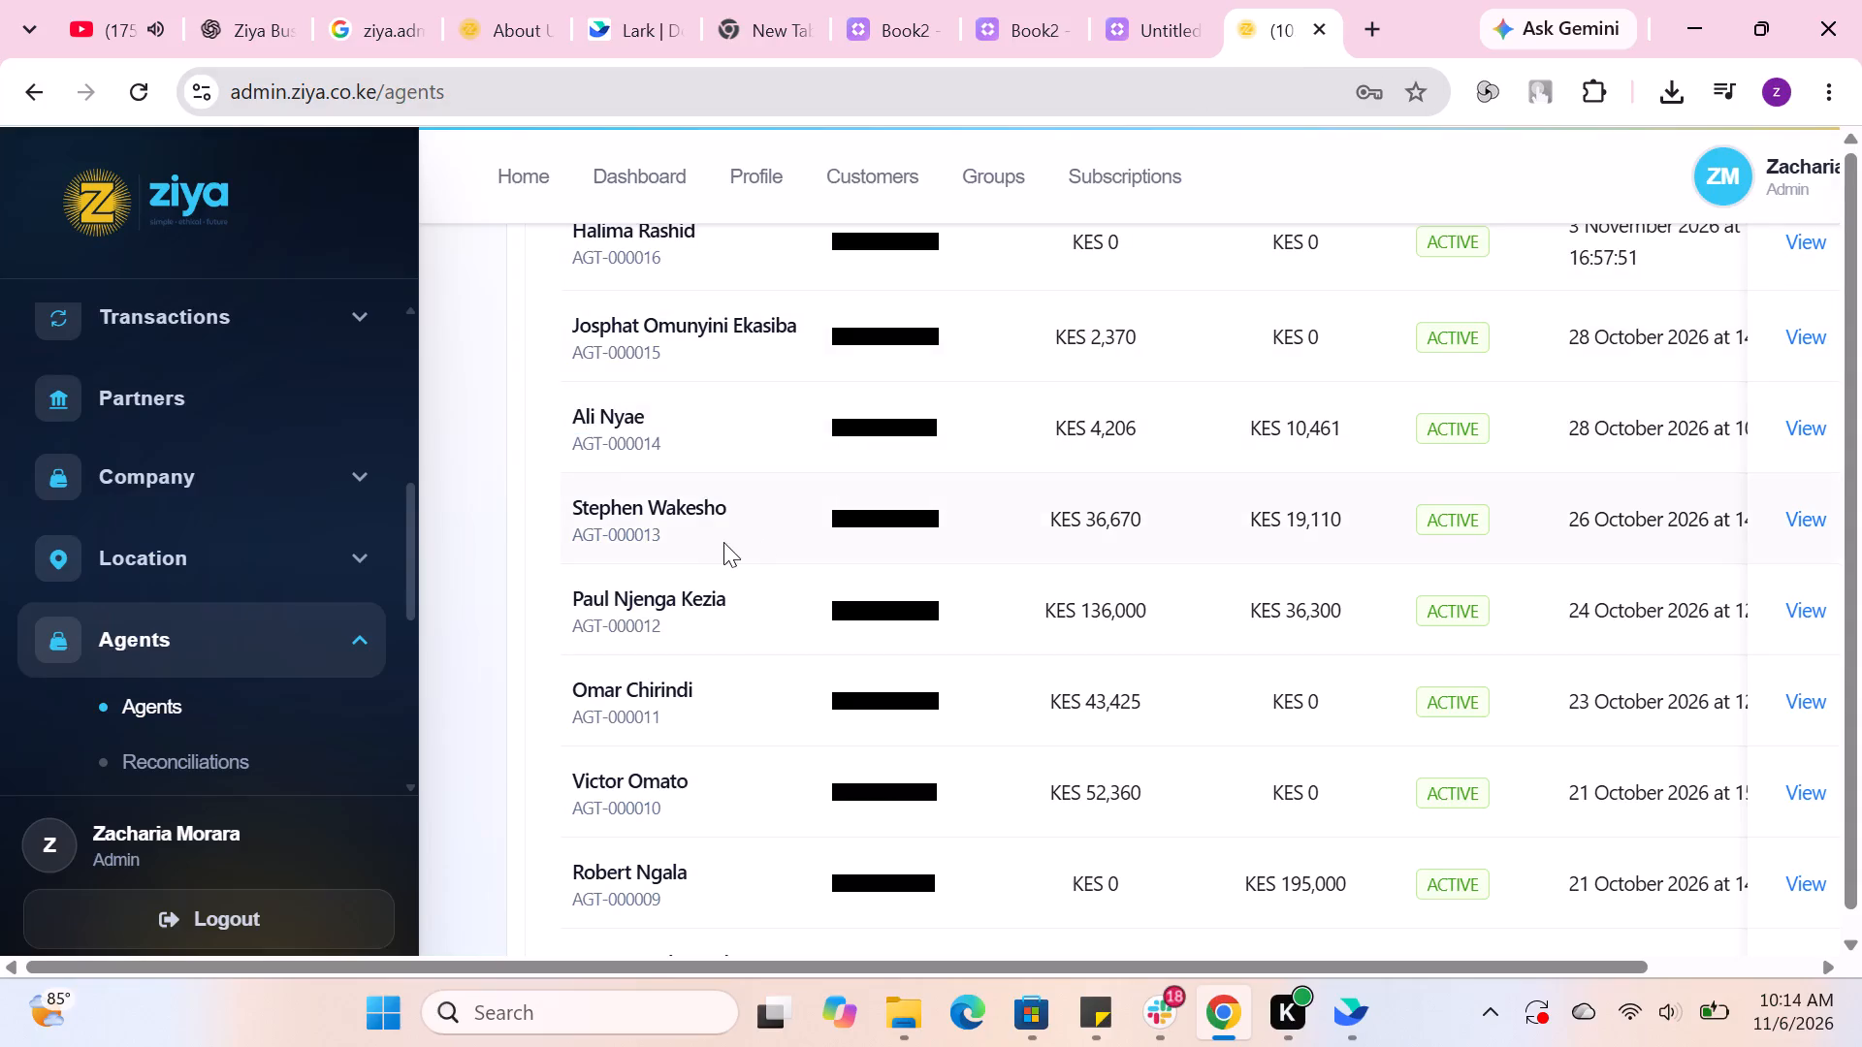
{"action": "left_click_drag", "start_coordinate": [674, 527], "coordinate": [577, 528]}
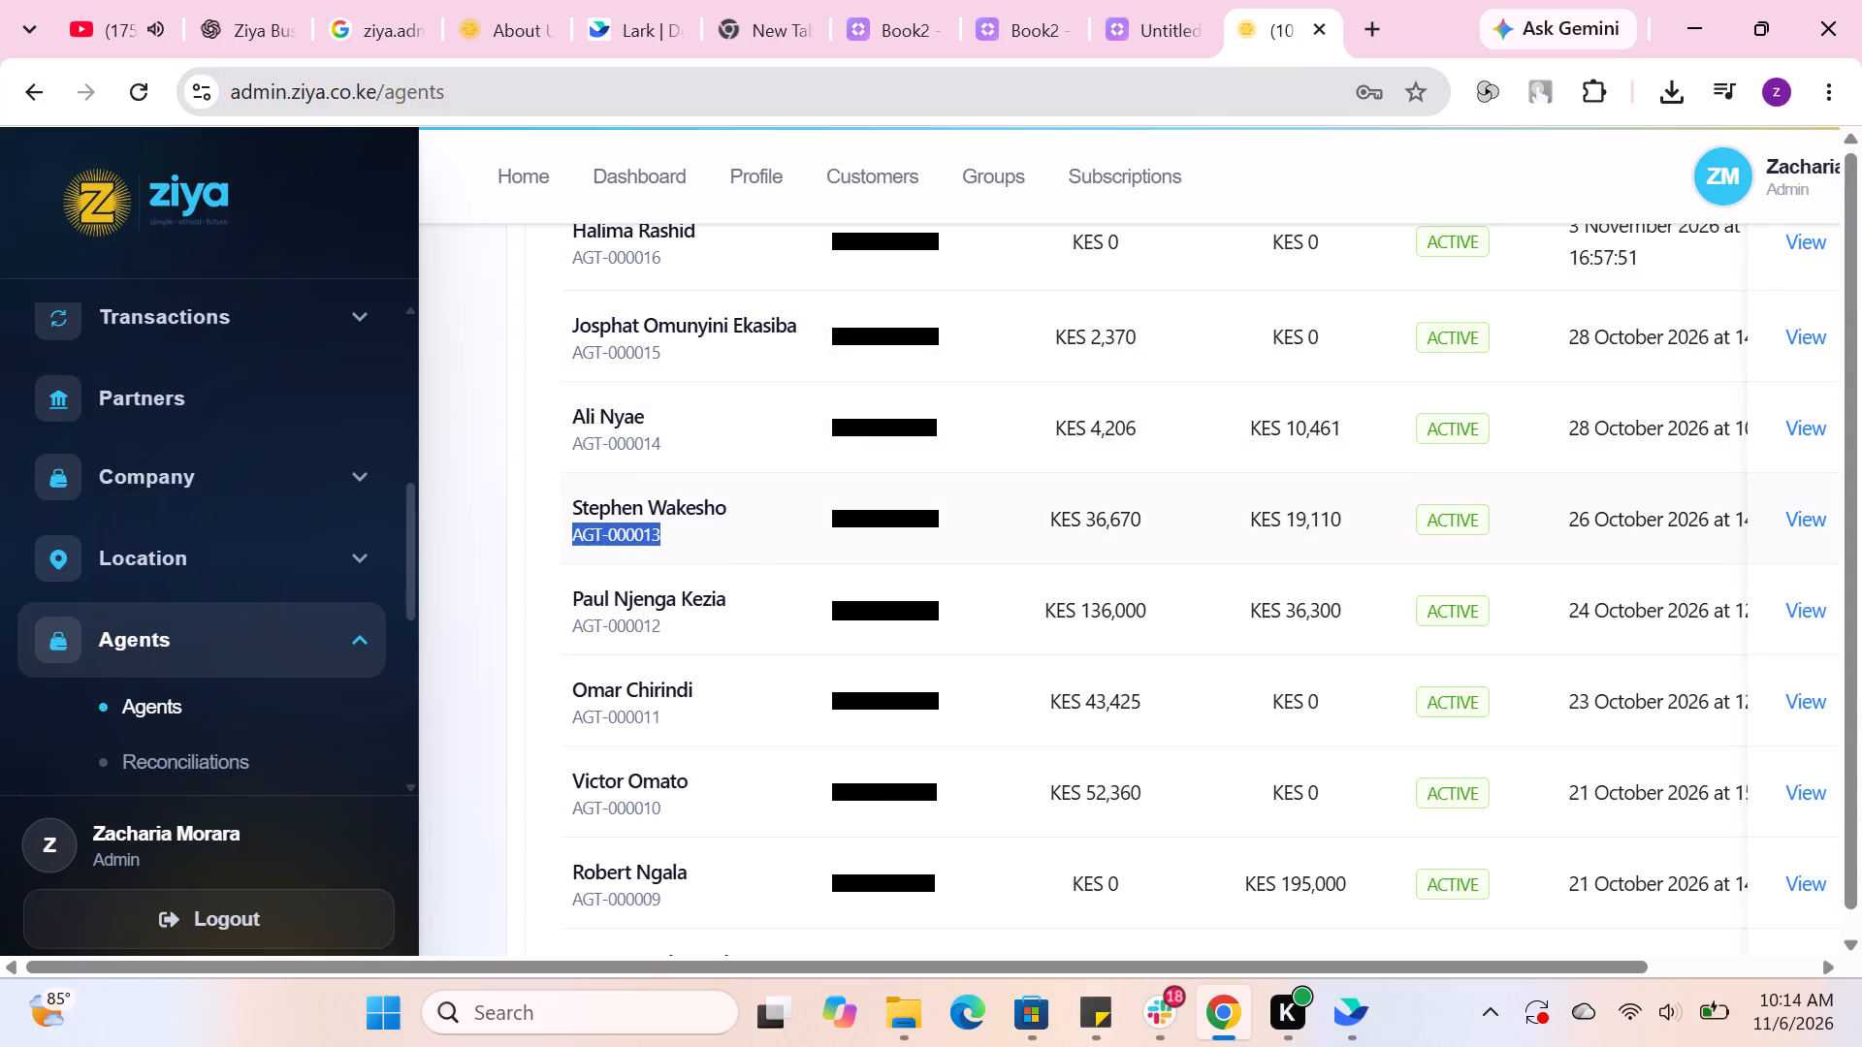
{"action": "left_click_drag", "start_coordinate": [577, 528], "coordinate": [573, 530]}
{"action": "right_click", "coordinate": [564, 530]}
{"action": "left_click", "coordinate": [669, 115]}
{"action": "left_click", "coordinate": [1160, 41]}
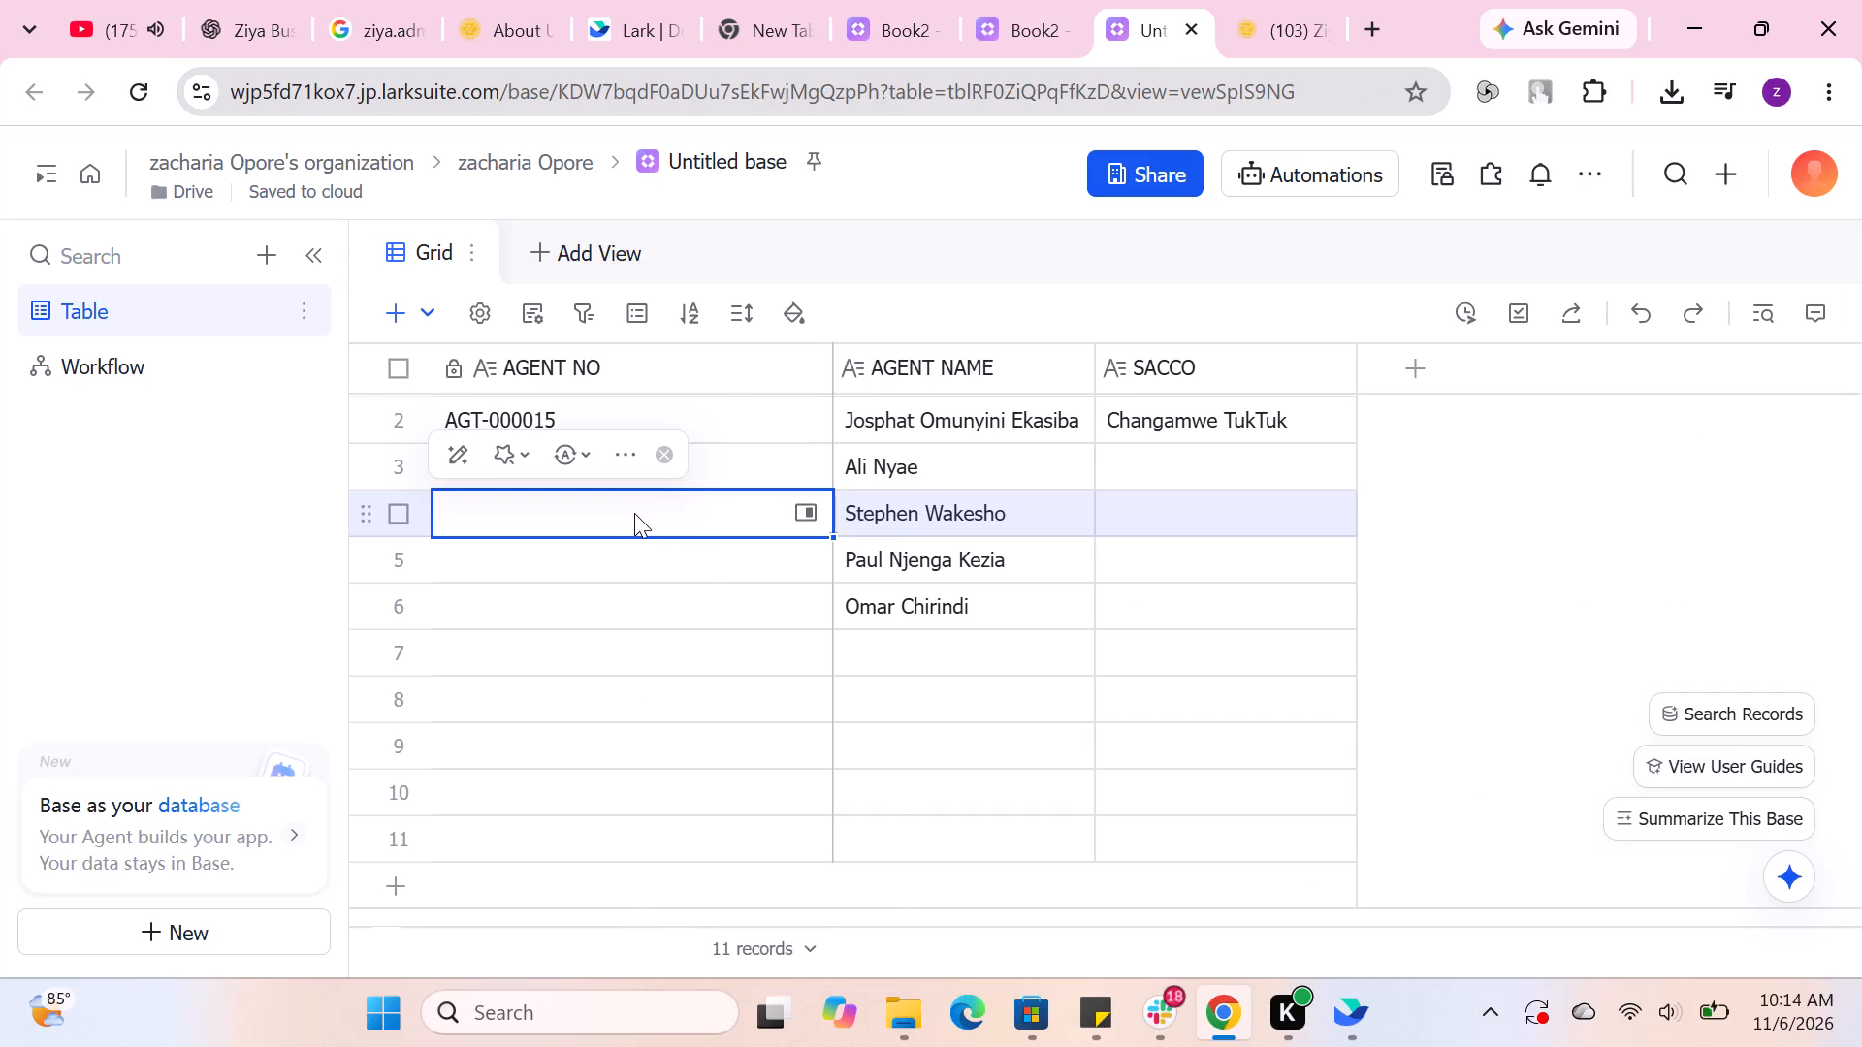
{"action": "right_click", "coordinate": [634, 513]}
{"action": "double_click", "coordinate": [581, 507]}
{"action": "right_click", "coordinate": [581, 503]}
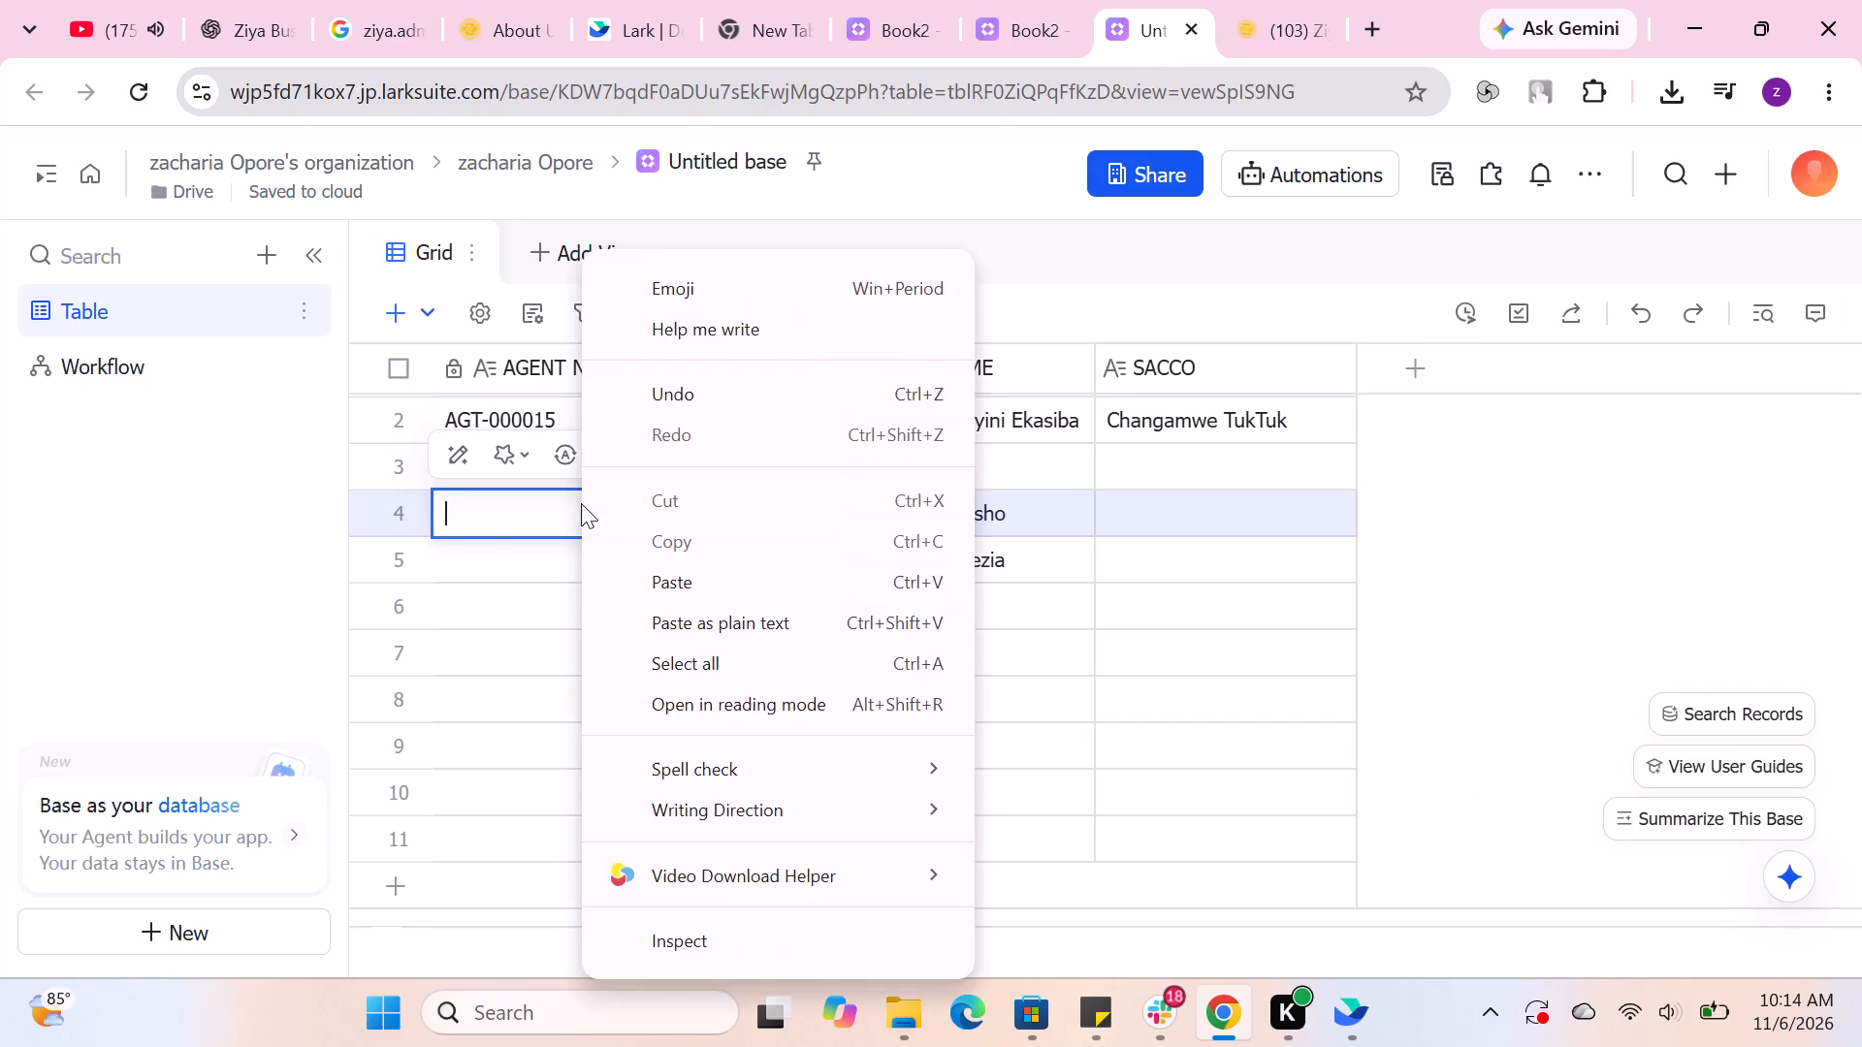
{"action": "left_click", "coordinate": [663, 578]}
{"action": "double_click", "coordinate": [561, 538]}
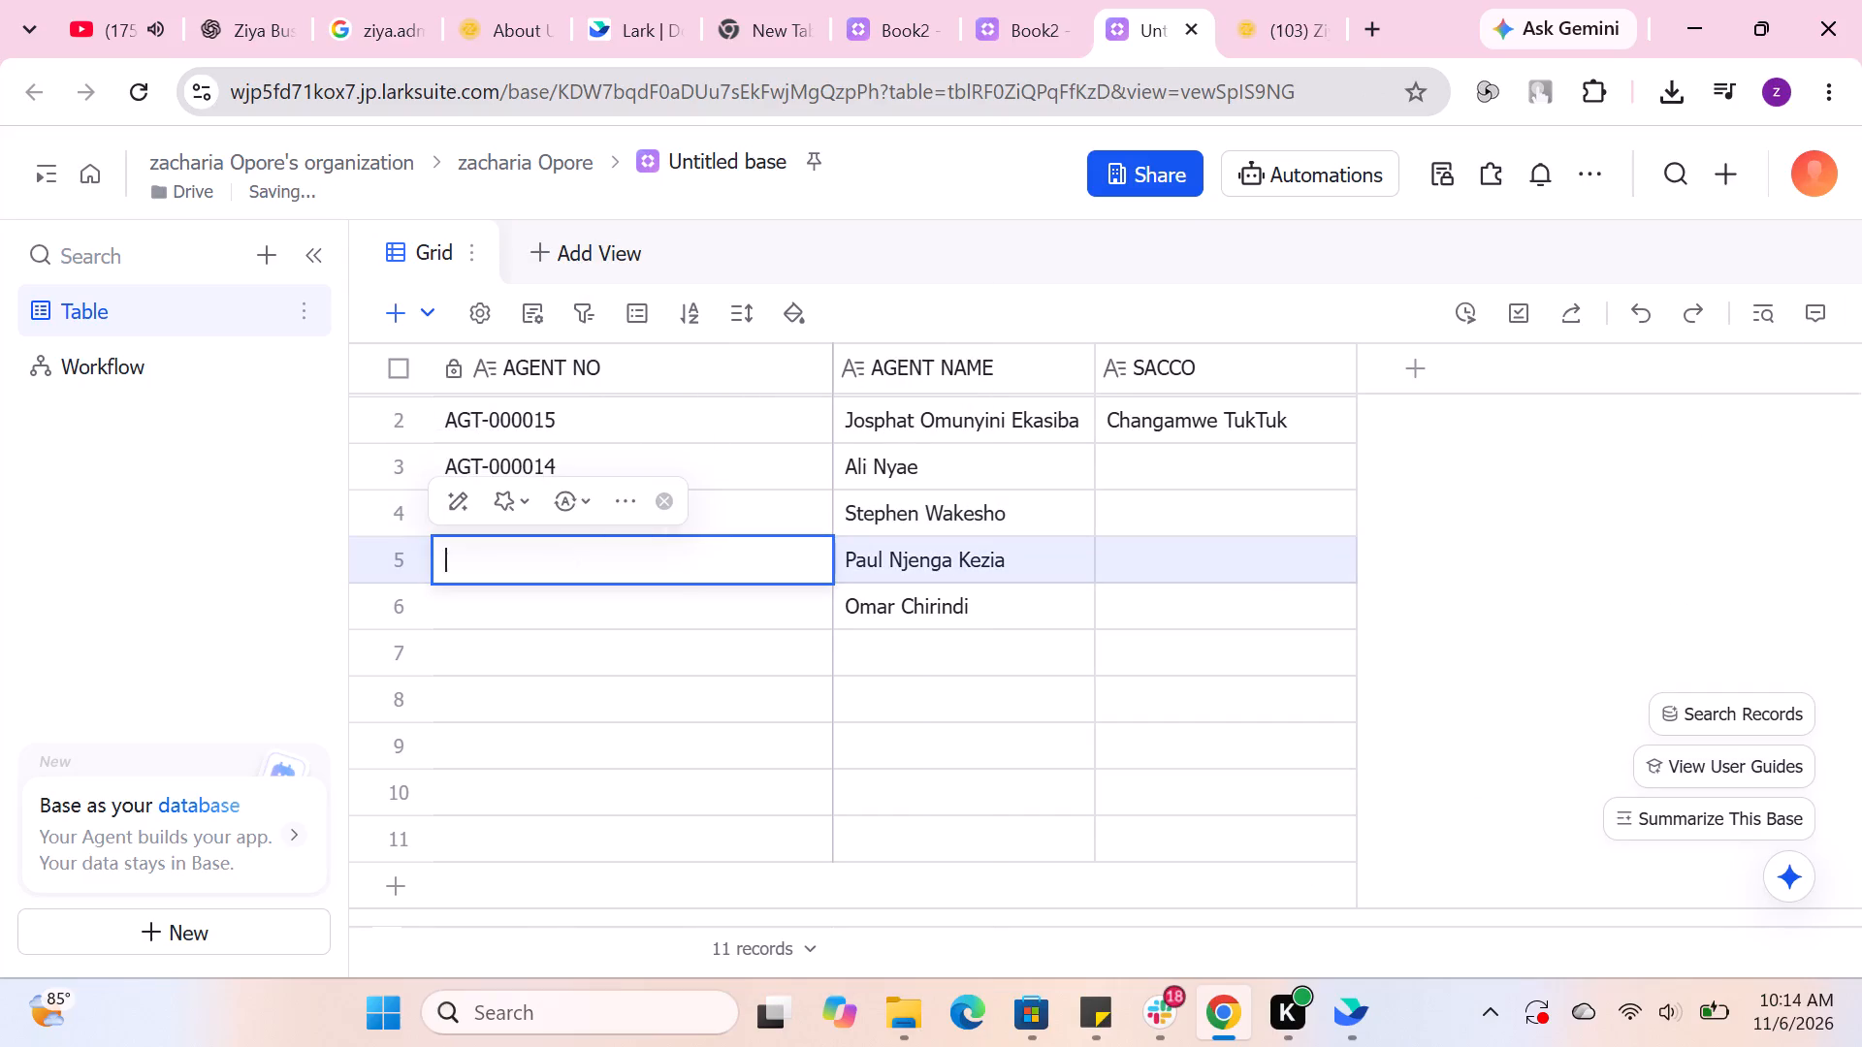
{"action": "left_click", "coordinate": [1049, 25]}
{"action": "left_click", "coordinate": [1282, 30]}
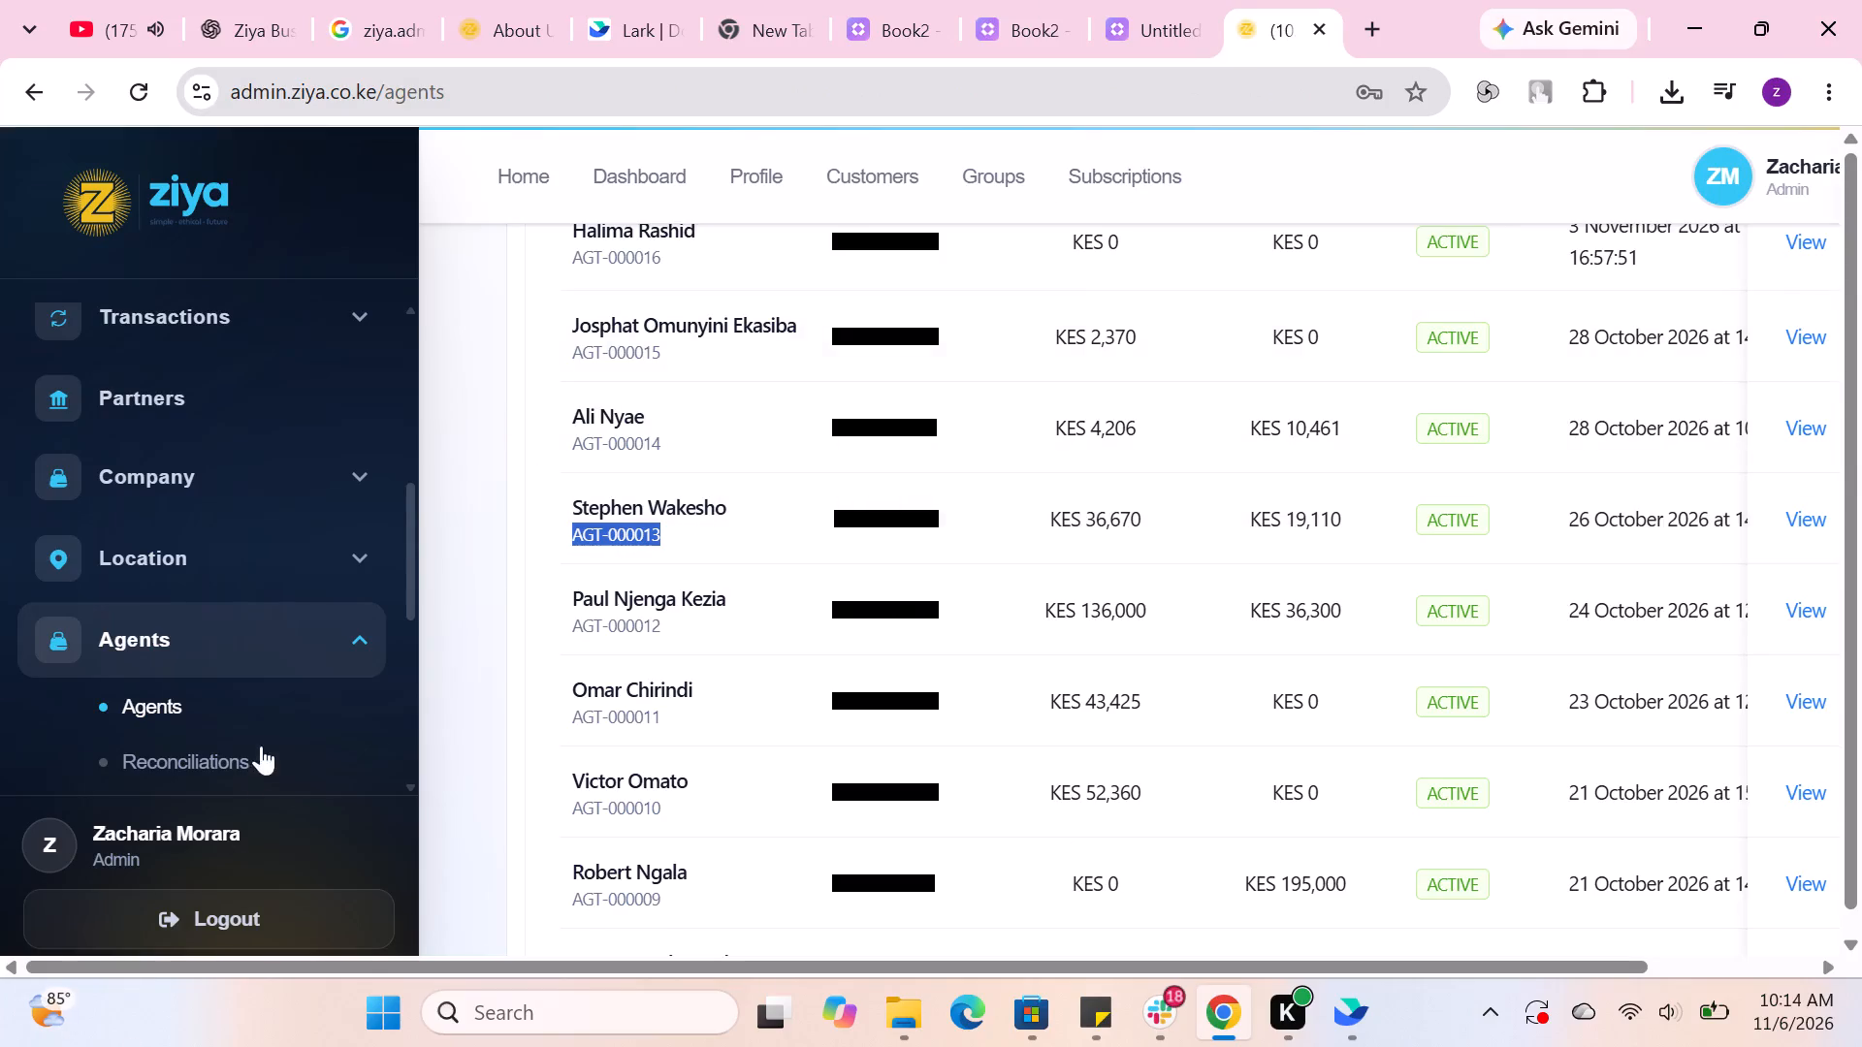
{"action": "triple_click", "coordinate": [672, 624]}
{"action": "right_click", "coordinate": [667, 618]}
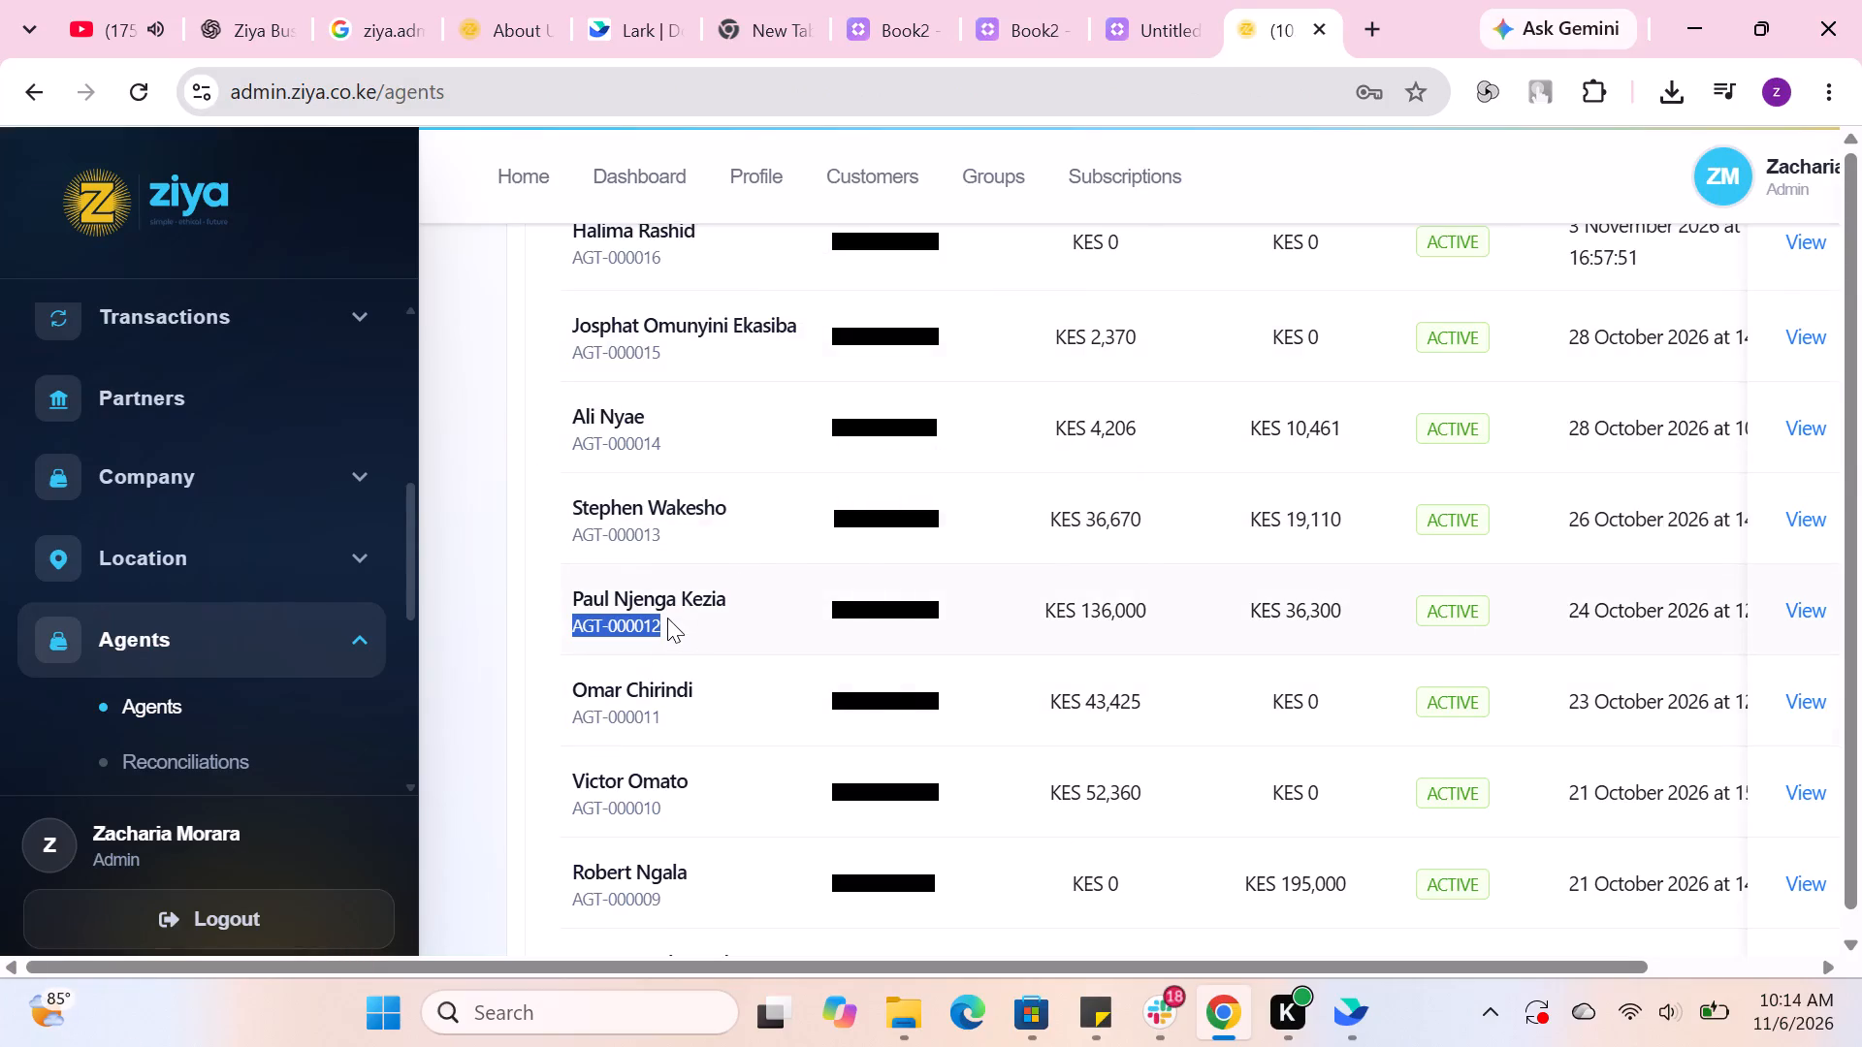
{"action": "left_click", "coordinate": [761, 209]}
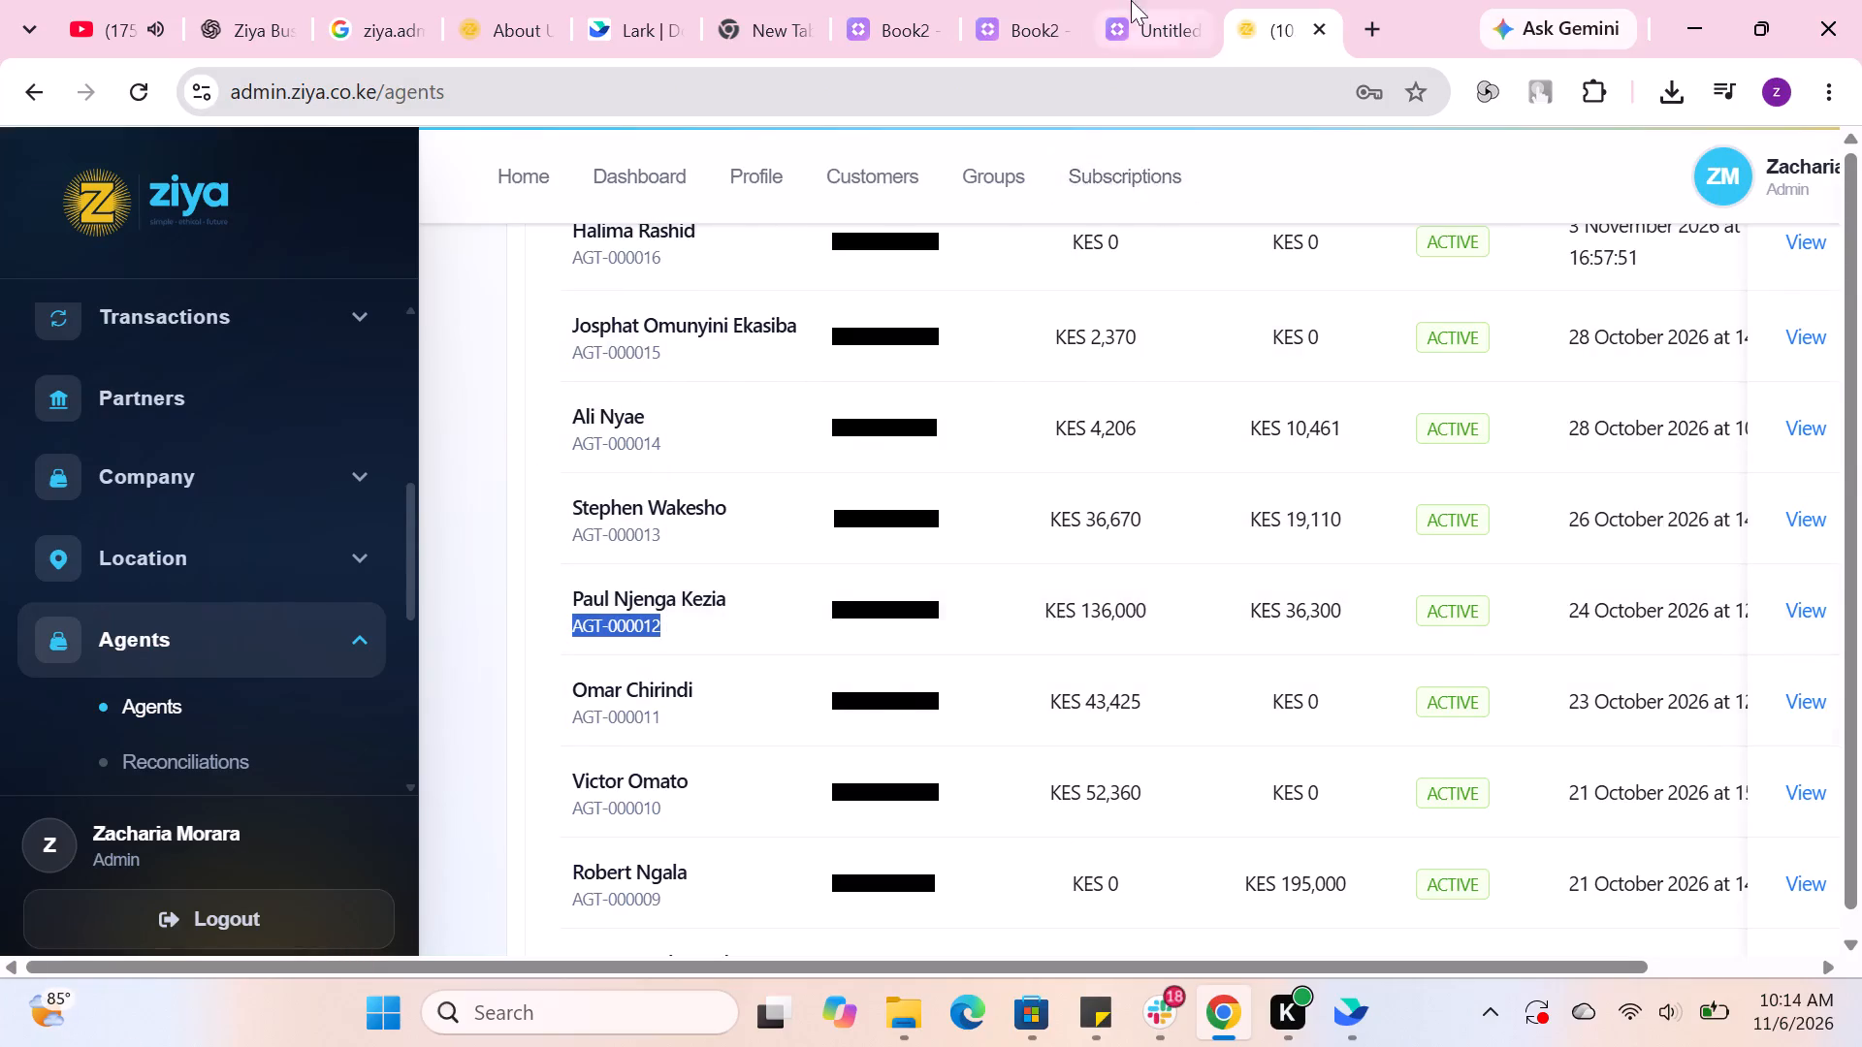
{"action": "left_click", "coordinate": [1131, 0]}
{"action": "double_click", "coordinate": [488, 553]}
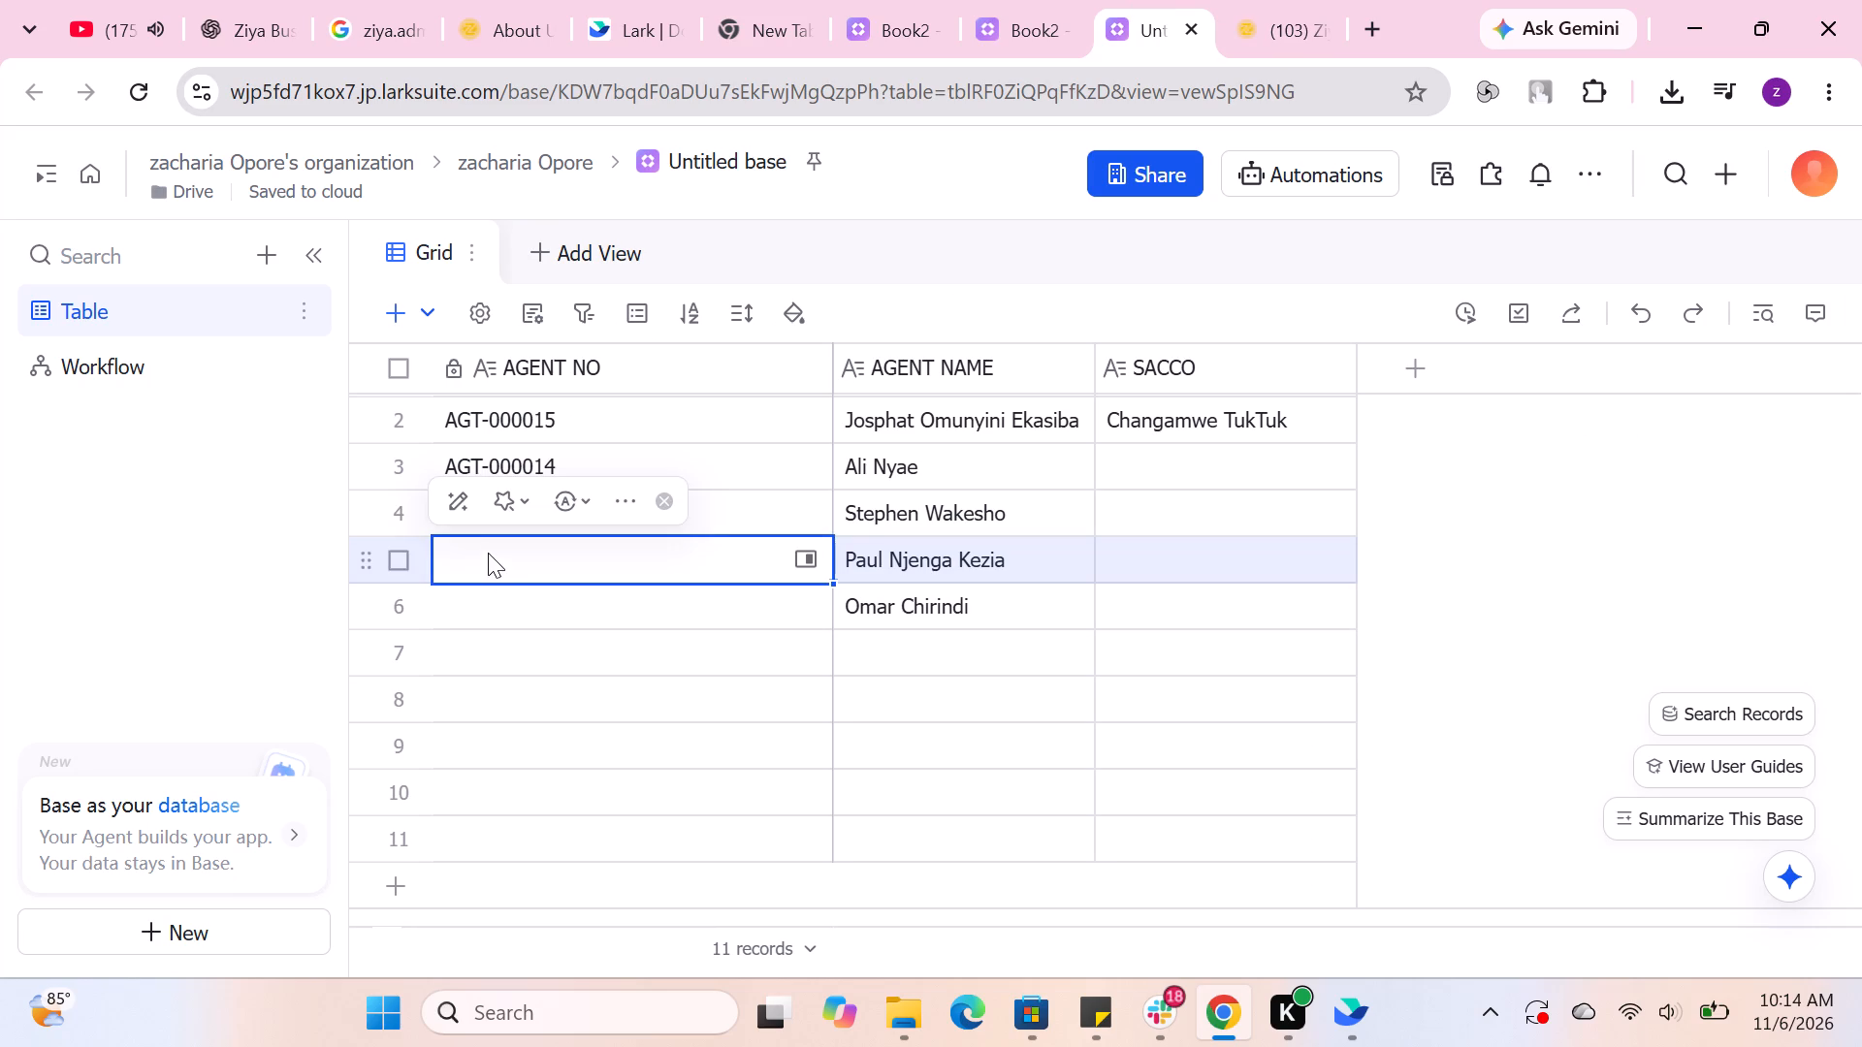
{"action": "right_click", "coordinate": [488, 553]}
{"action": "left_click", "coordinate": [559, 573]}
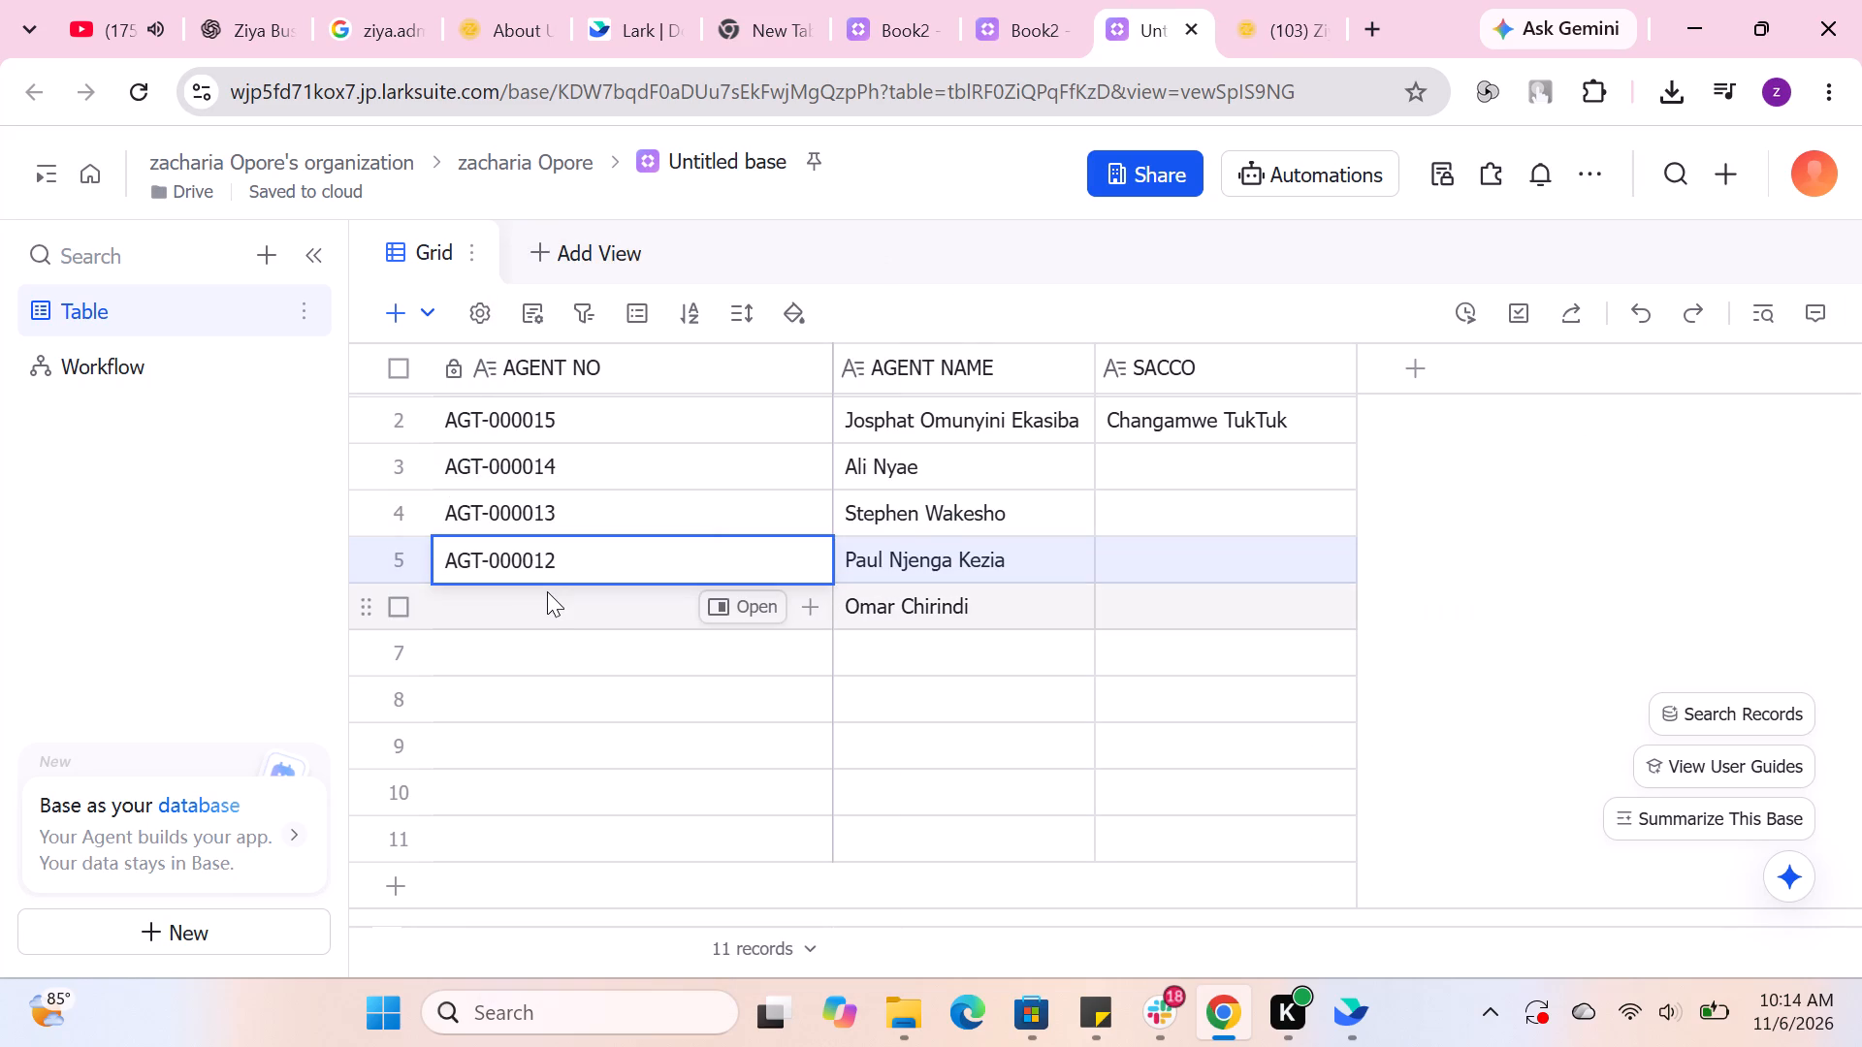
{"action": "double_click", "coordinate": [505, 612]}
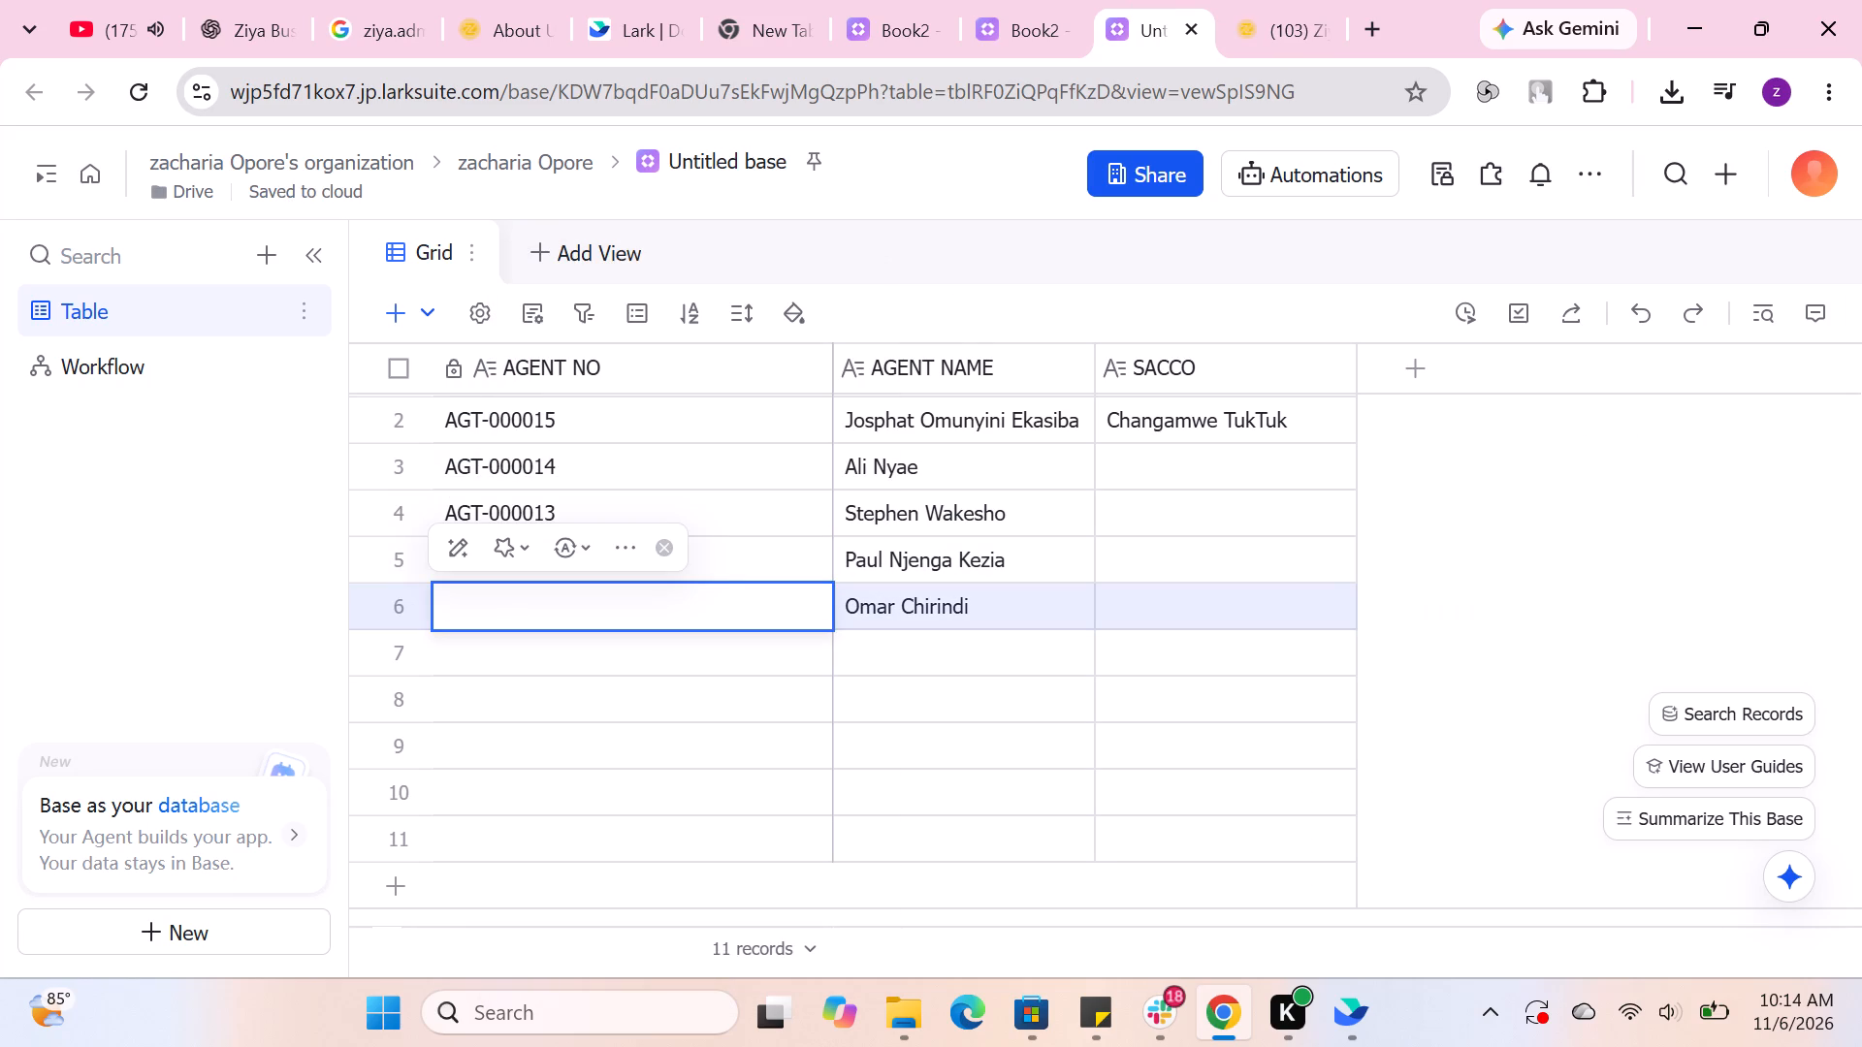
{"action": "left_click", "coordinate": [1272, 33]}
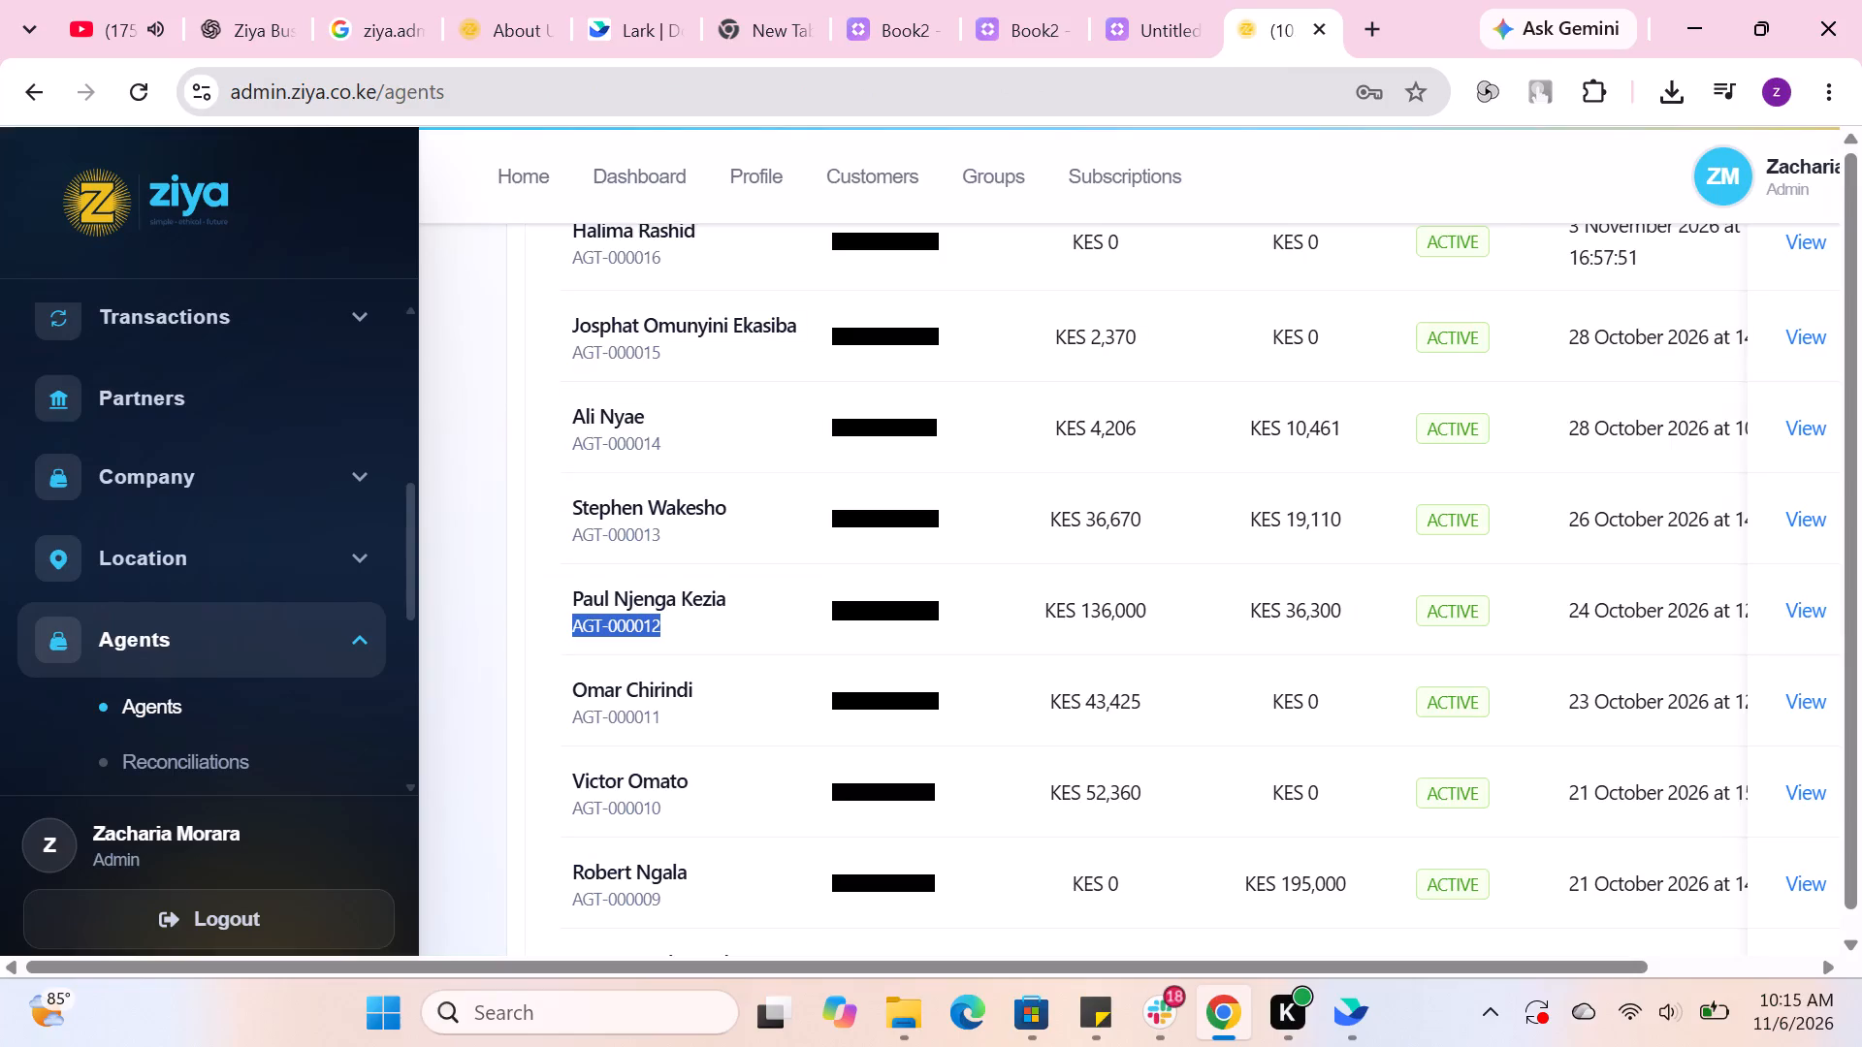
{"action": "left_click_drag", "start_coordinate": [666, 713], "coordinate": [573, 719]}
{"action": "right_click", "coordinate": [573, 718]}
{"action": "left_click", "coordinate": [675, 300]}
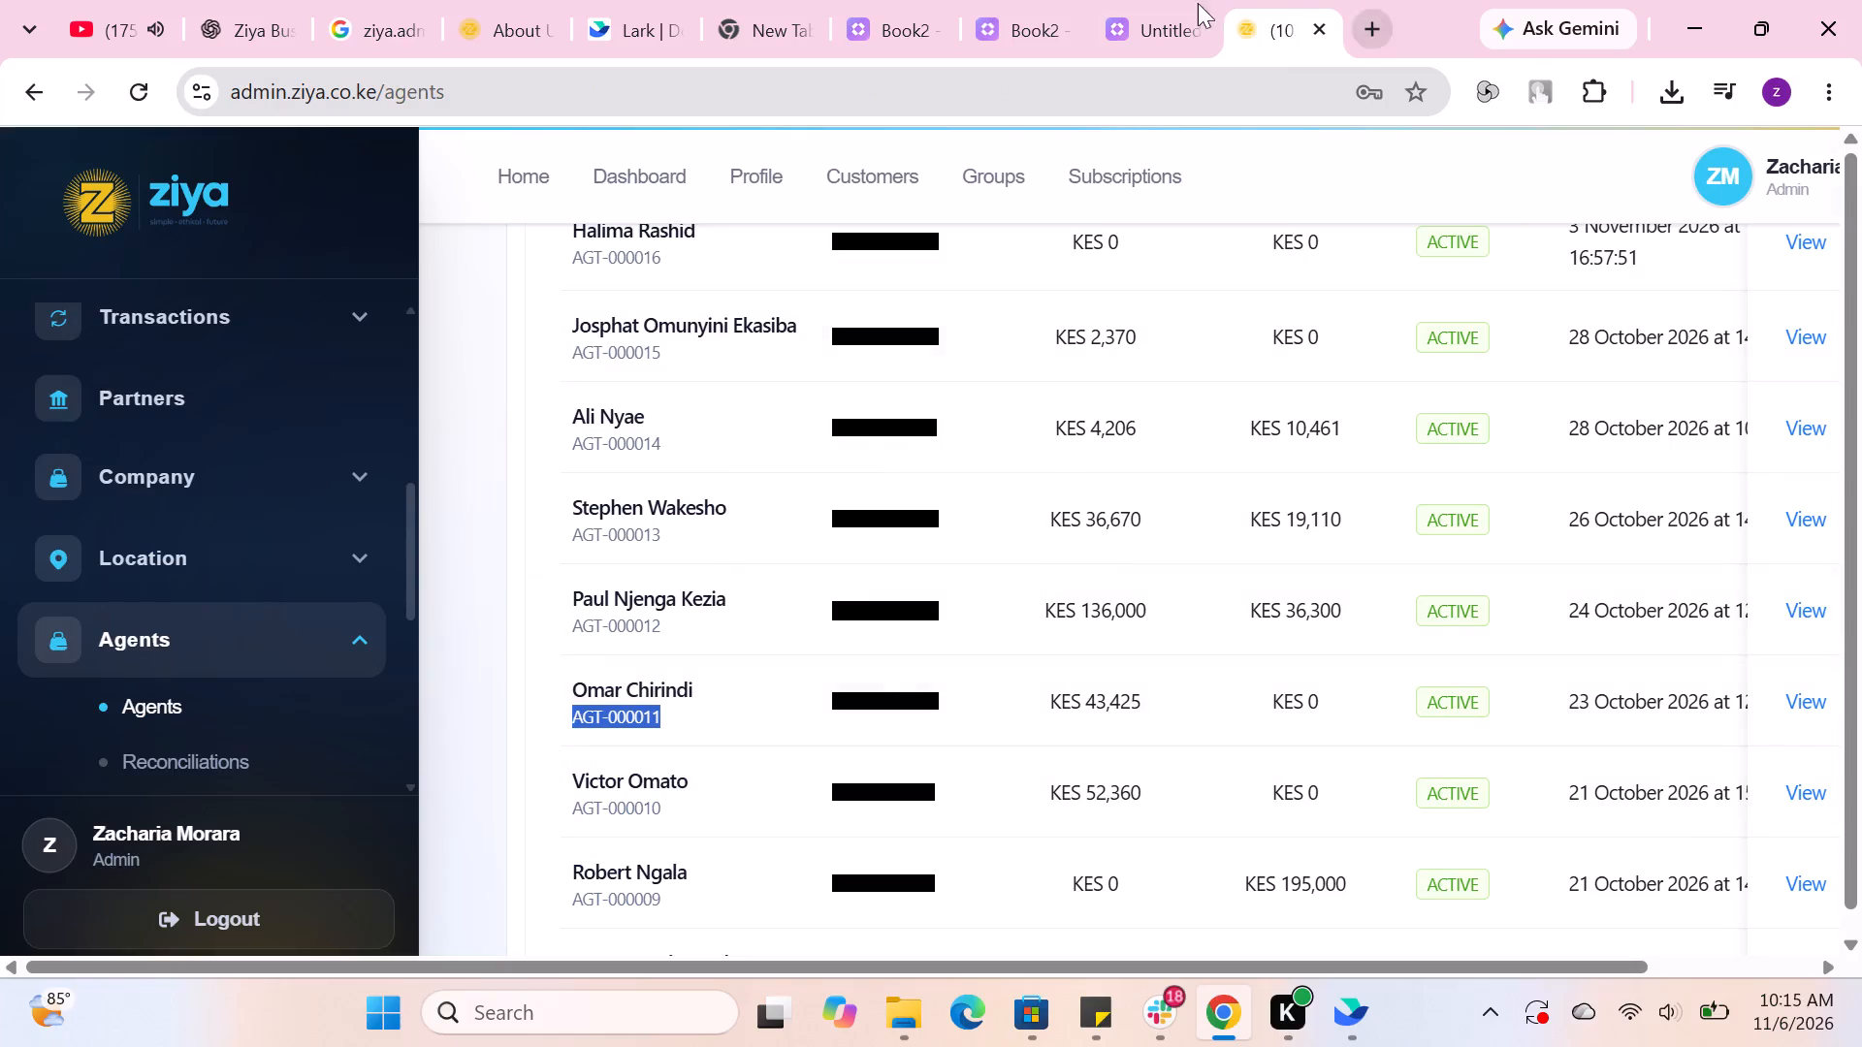
{"action": "left_click", "coordinate": [1175, 18]}
{"action": "double_click", "coordinate": [566, 600]}
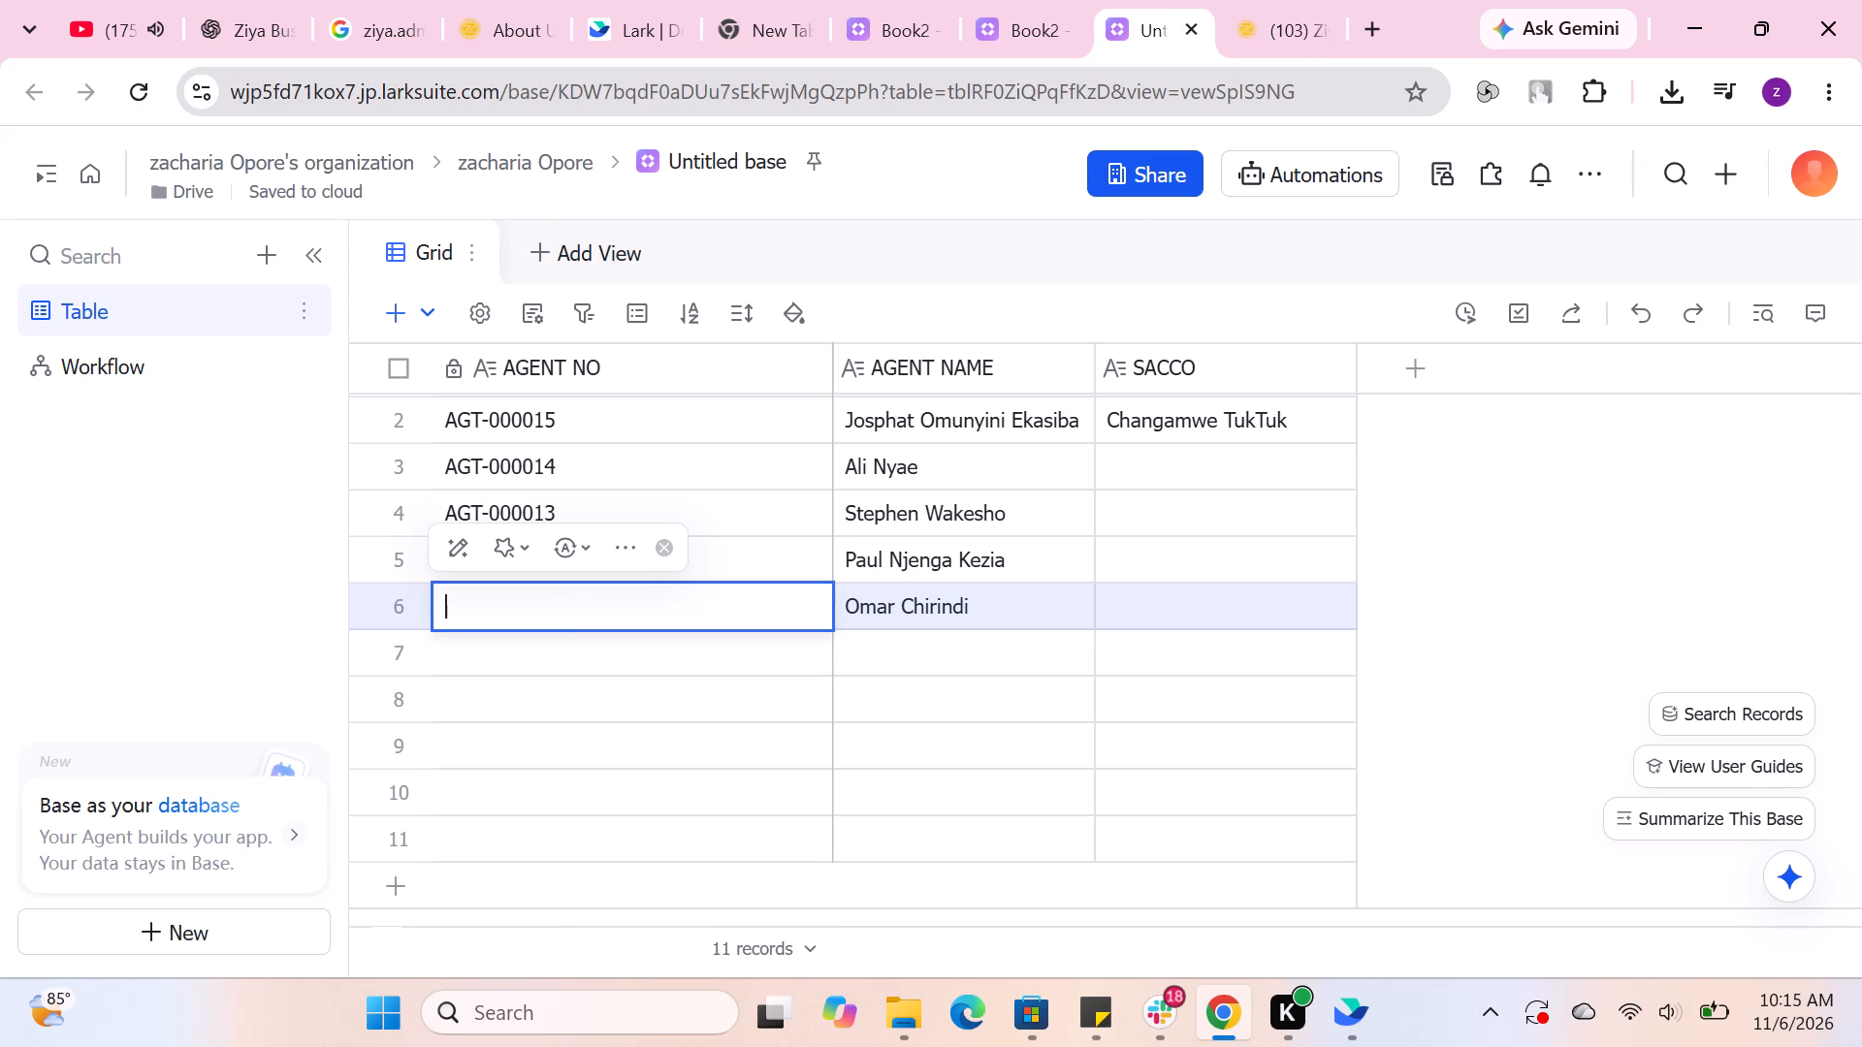
{"action": "right_click", "coordinate": [566, 597]}
{"action": "left_click", "coordinate": [667, 579]}
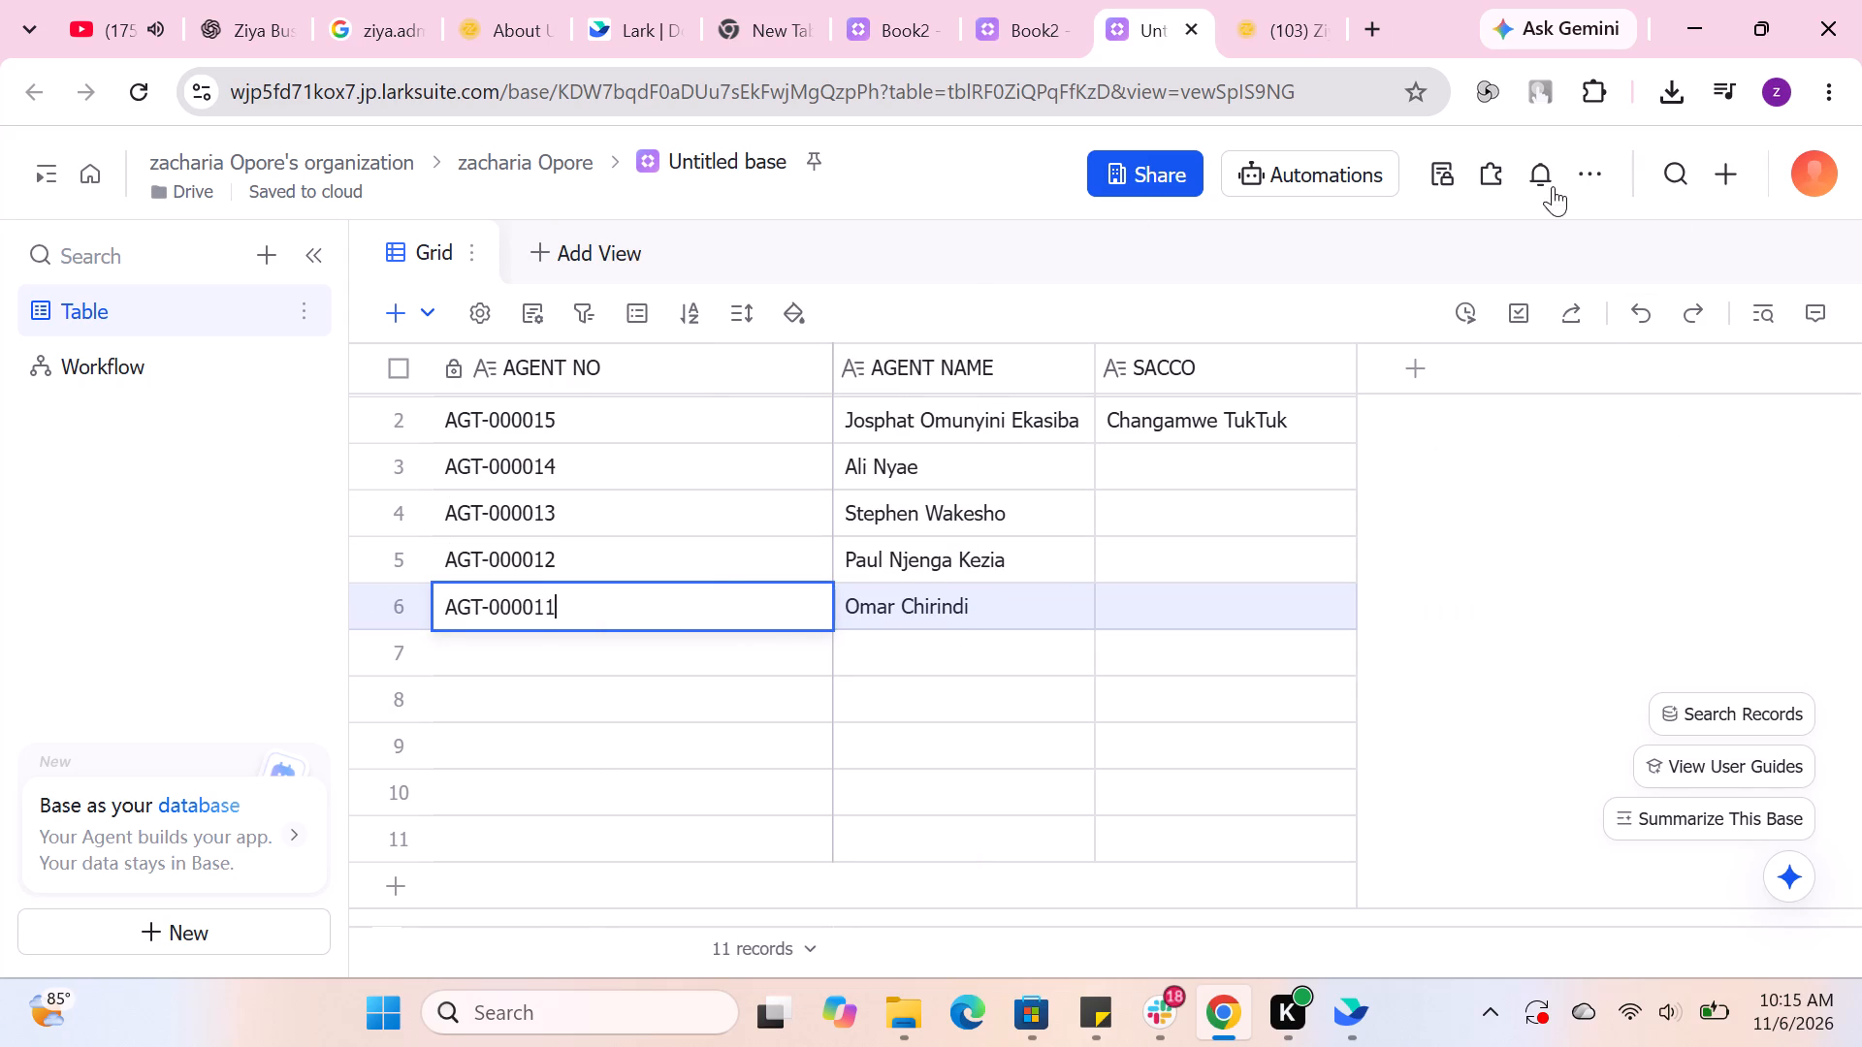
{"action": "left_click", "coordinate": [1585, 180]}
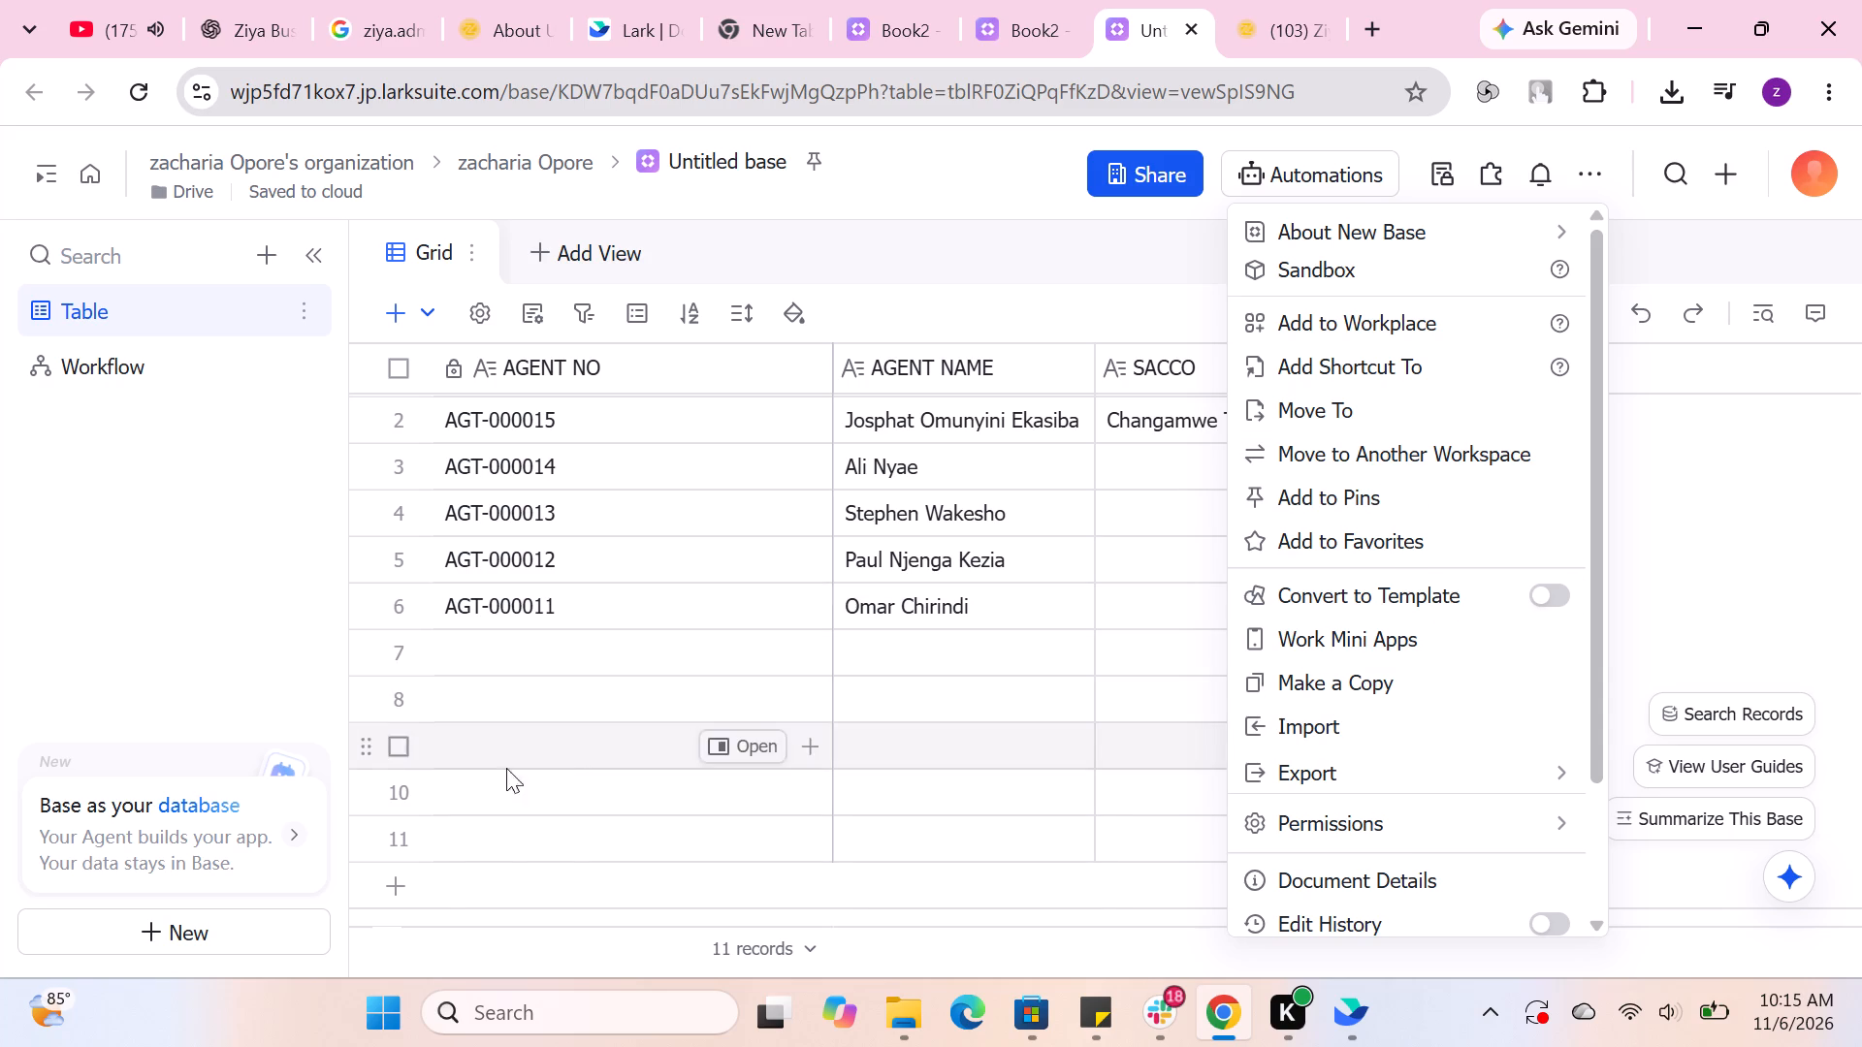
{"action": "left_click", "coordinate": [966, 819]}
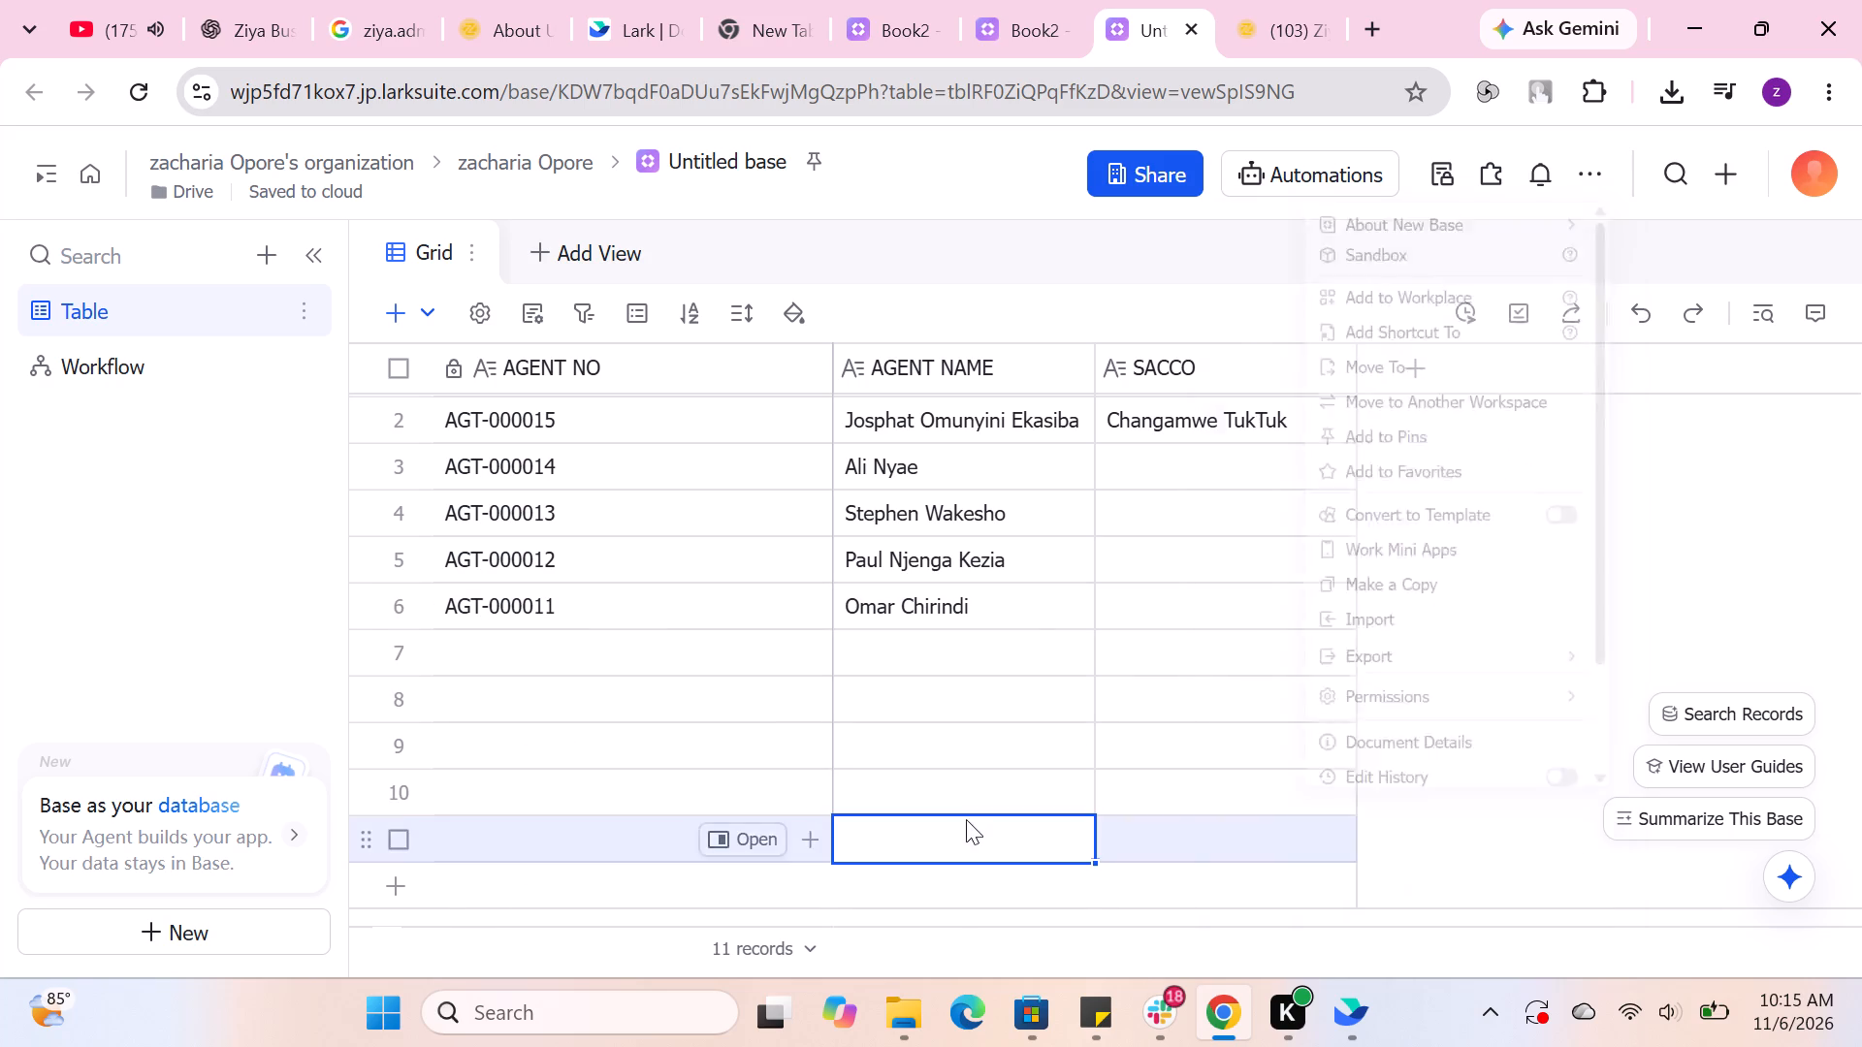
{"action": "double_click", "coordinate": [1133, 469]}
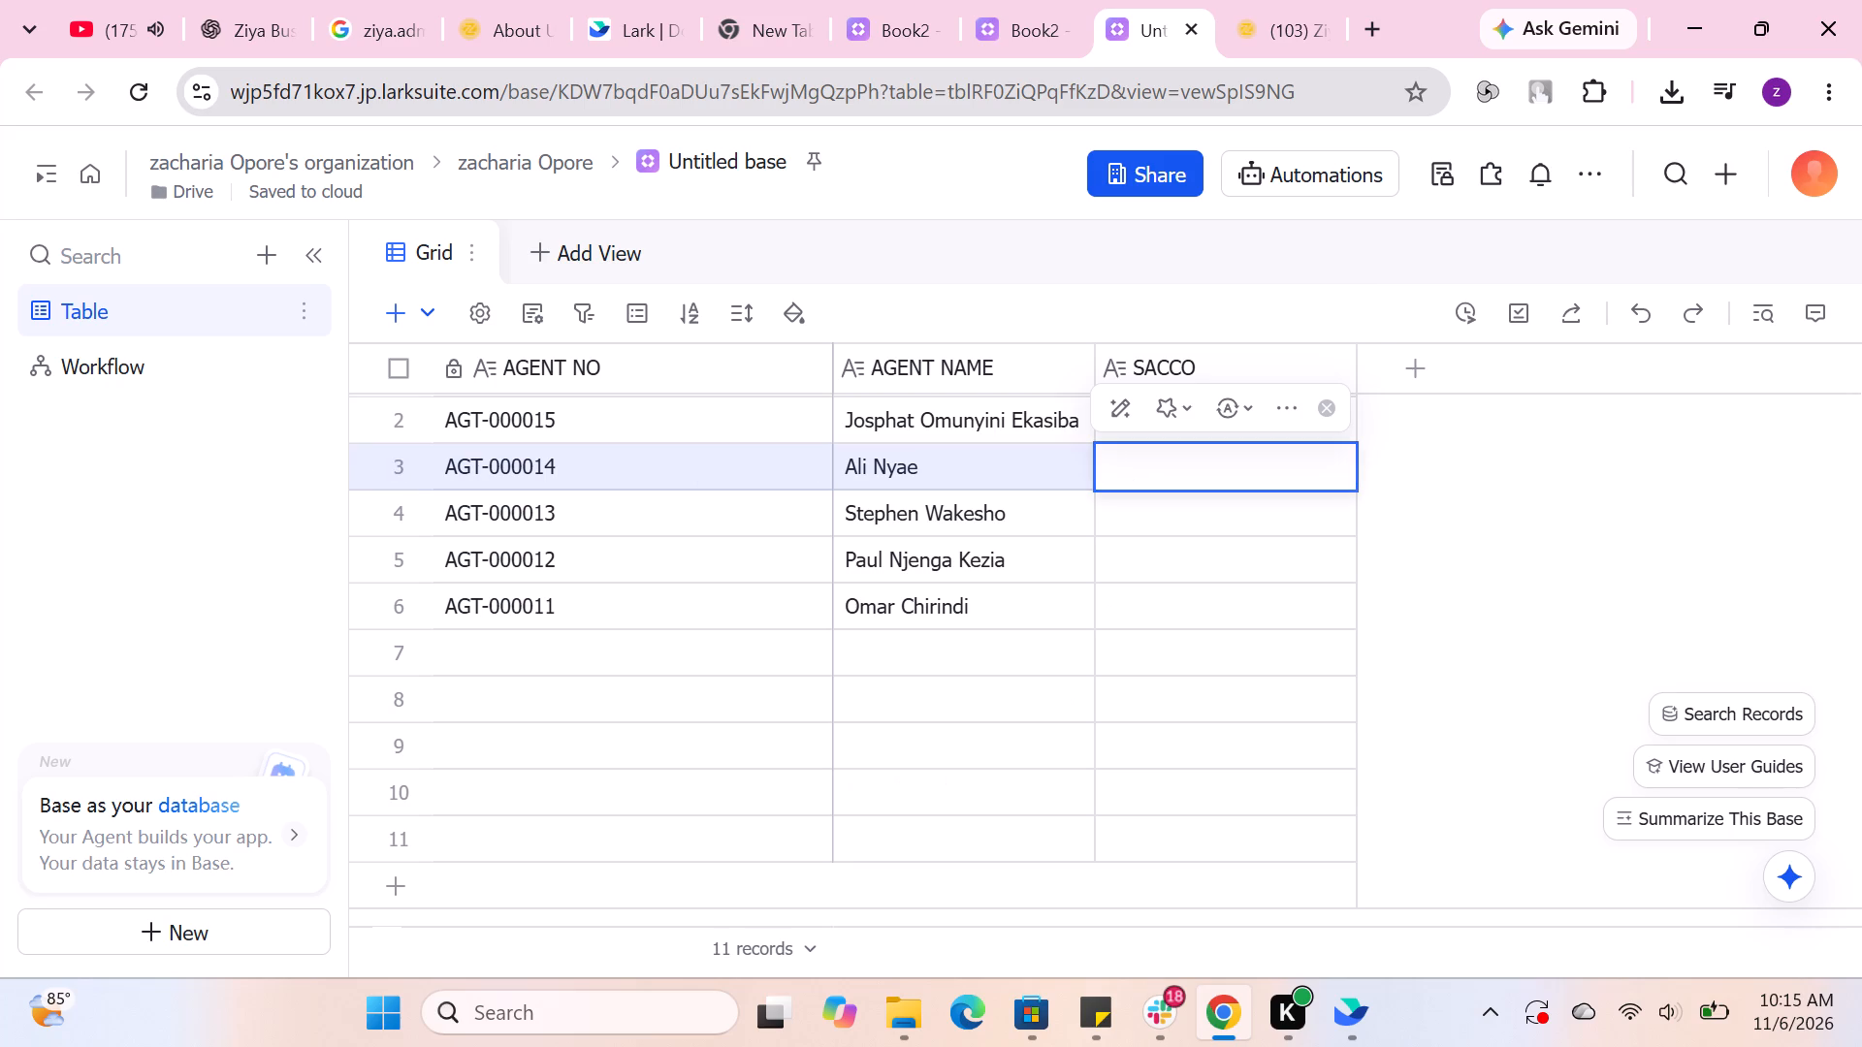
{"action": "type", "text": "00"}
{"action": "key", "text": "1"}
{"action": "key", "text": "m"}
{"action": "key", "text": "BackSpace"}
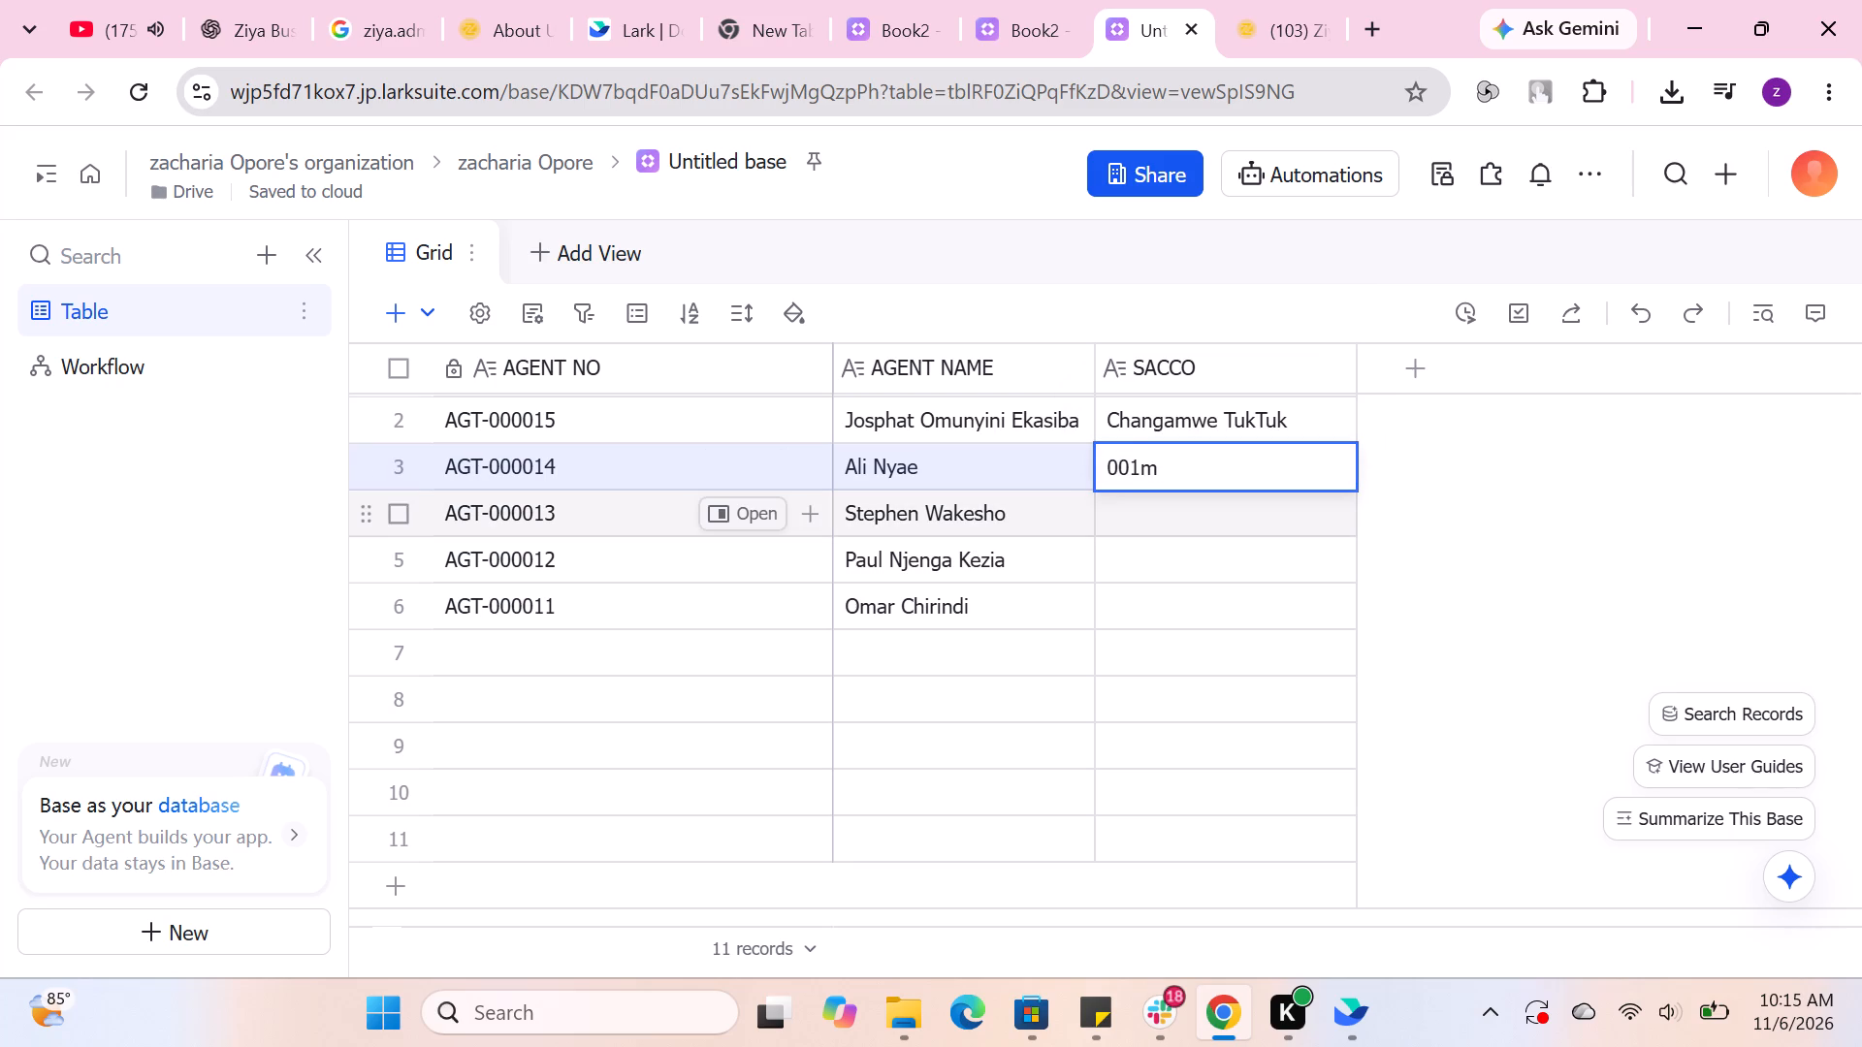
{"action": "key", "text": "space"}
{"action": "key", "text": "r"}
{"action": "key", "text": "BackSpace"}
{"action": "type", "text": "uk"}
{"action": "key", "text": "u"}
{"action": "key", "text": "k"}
{"action": "double_click", "coordinate": [1193, 526]}
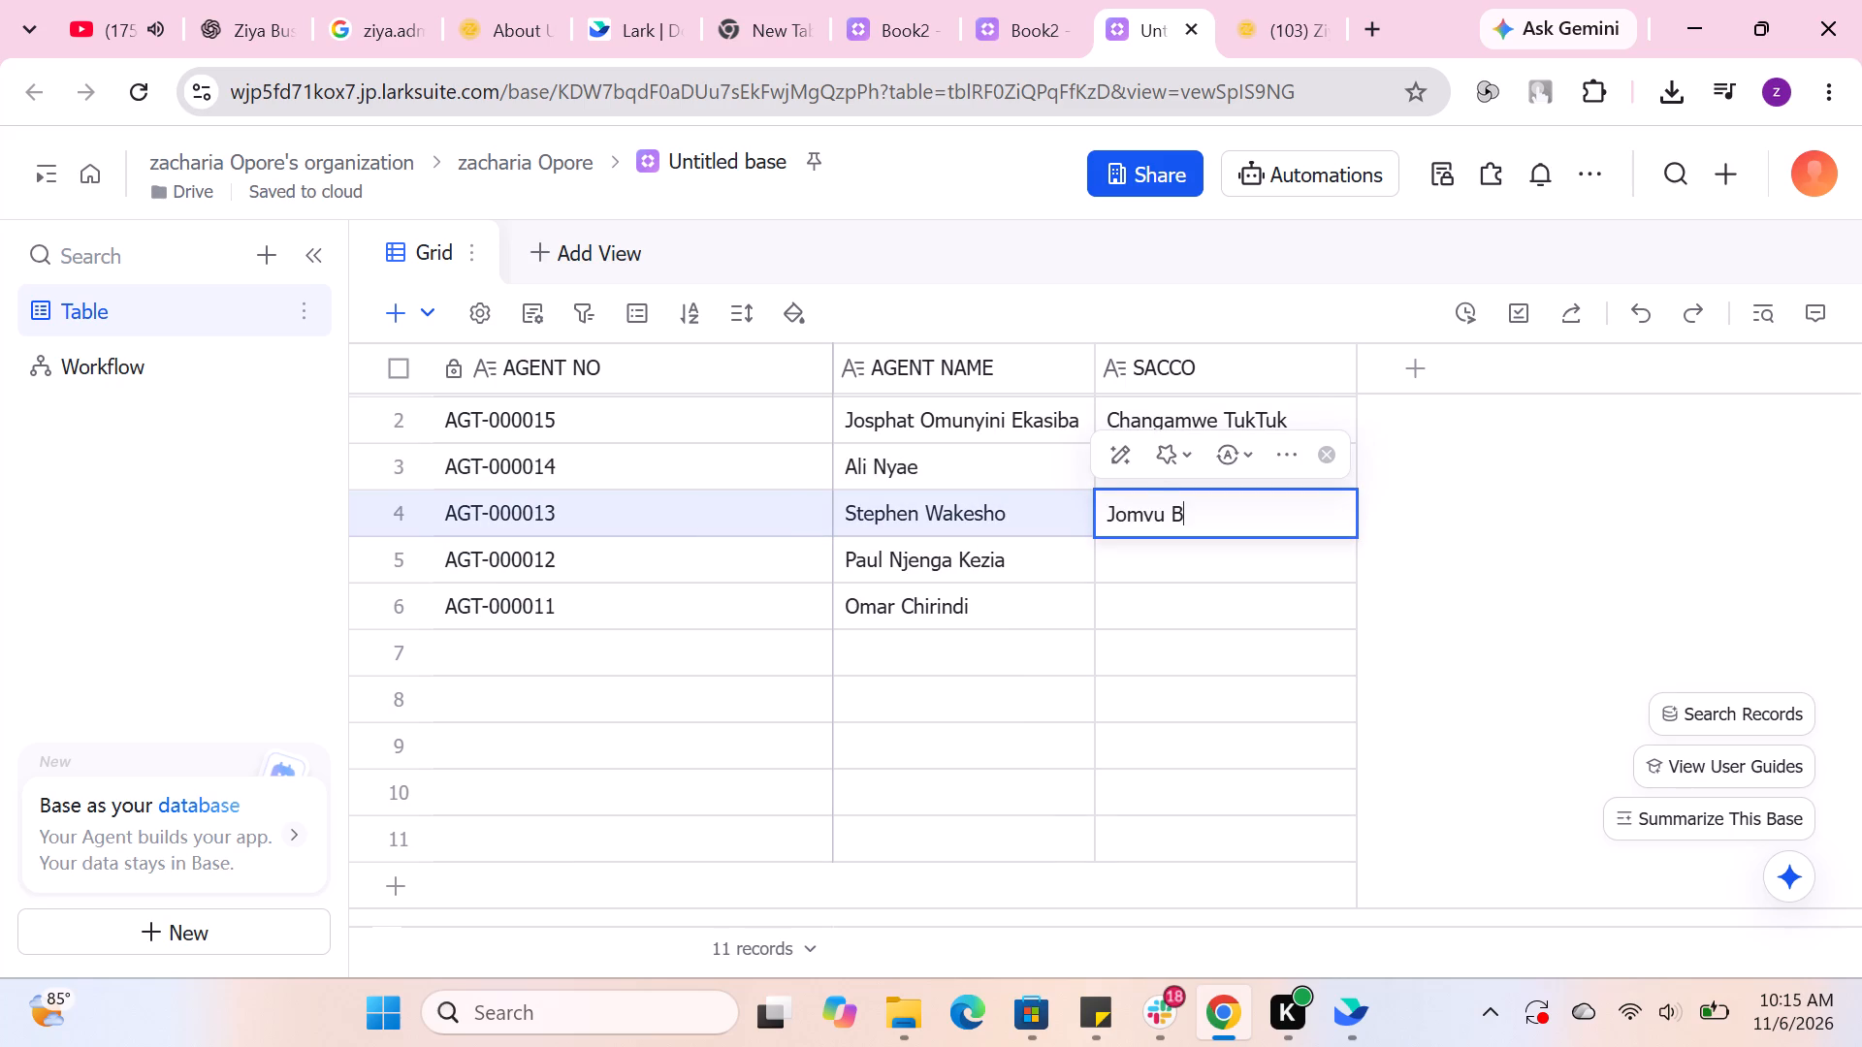
{"action": "key", "text": "BackSpace"}
{"action": "key", "text": "BackSpace"}
{"action": "key", "text": "BackSpace"}
{"action": "type", "text": "odaboda"}
{"action": "double_click", "coordinate": [1174, 559]}
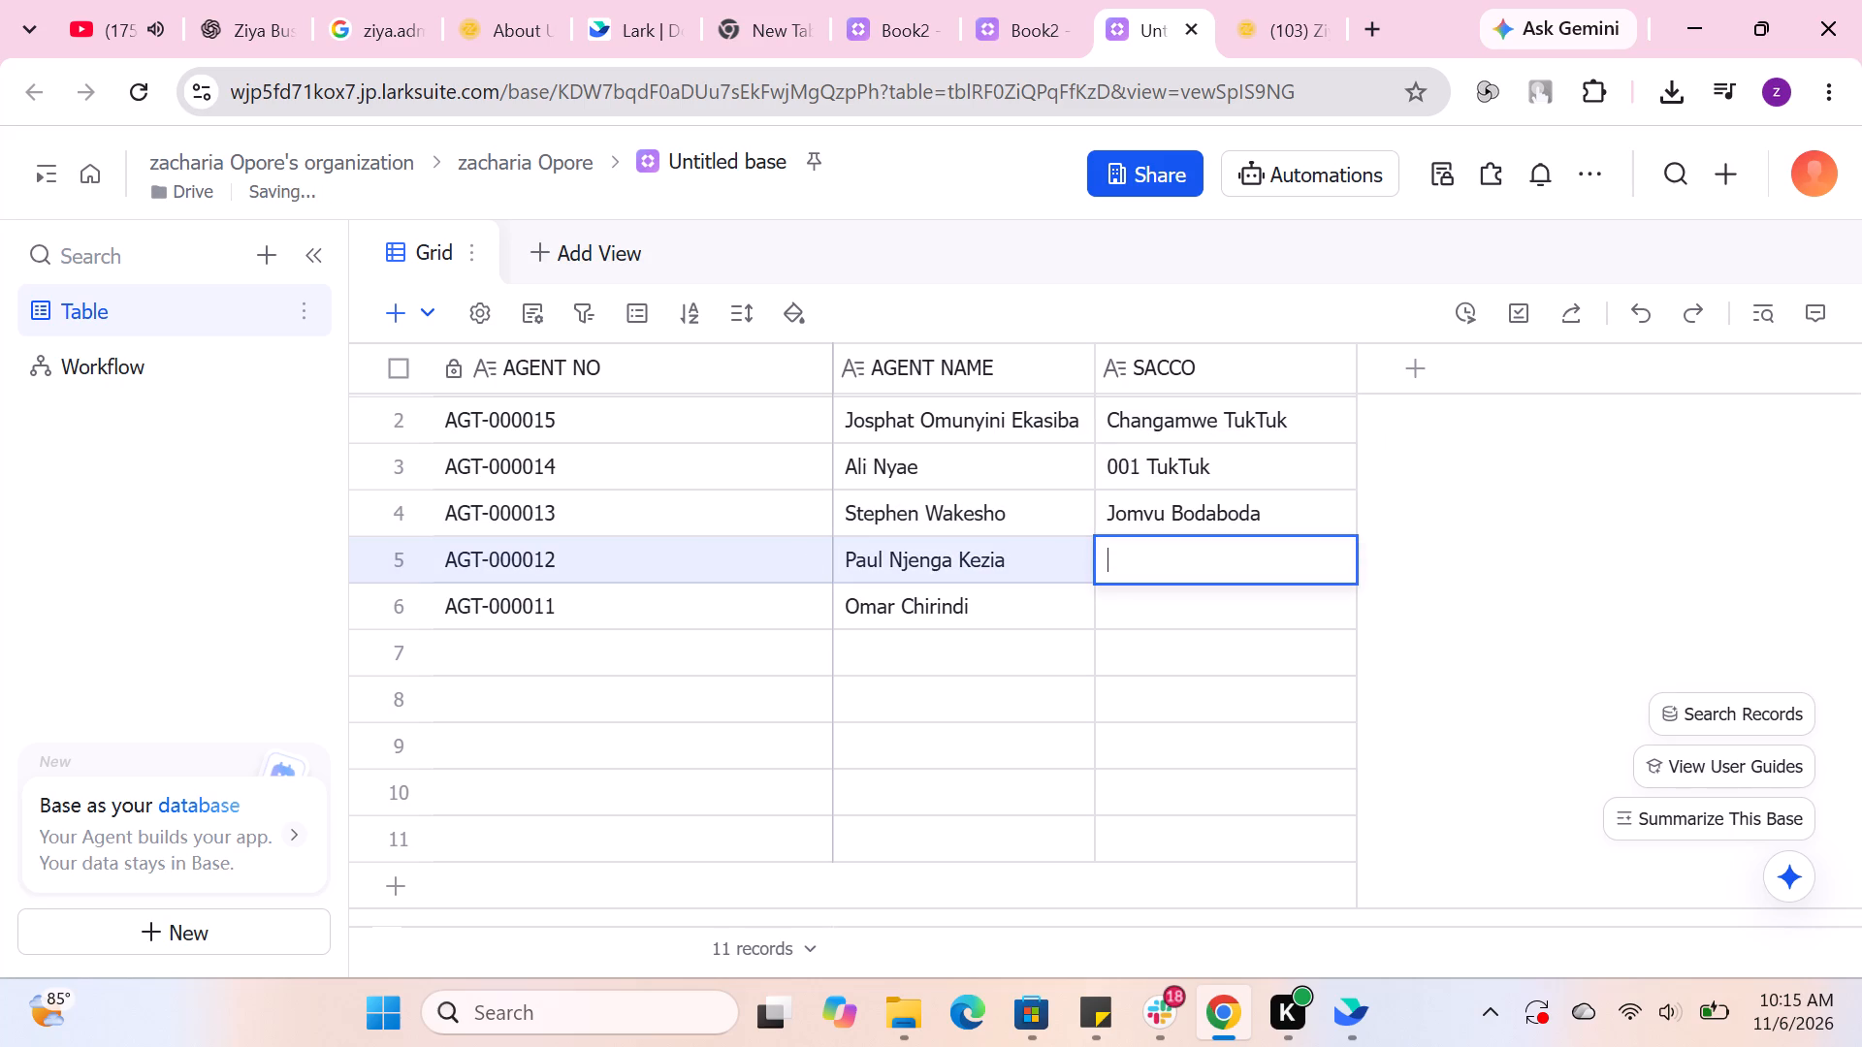
{"action": "type", "text": "ska"}
{"action": "key", "text": "BackSpace"}
{"action": "key", "text": "BackSpace"}
{"action": "key", "text": "l"}
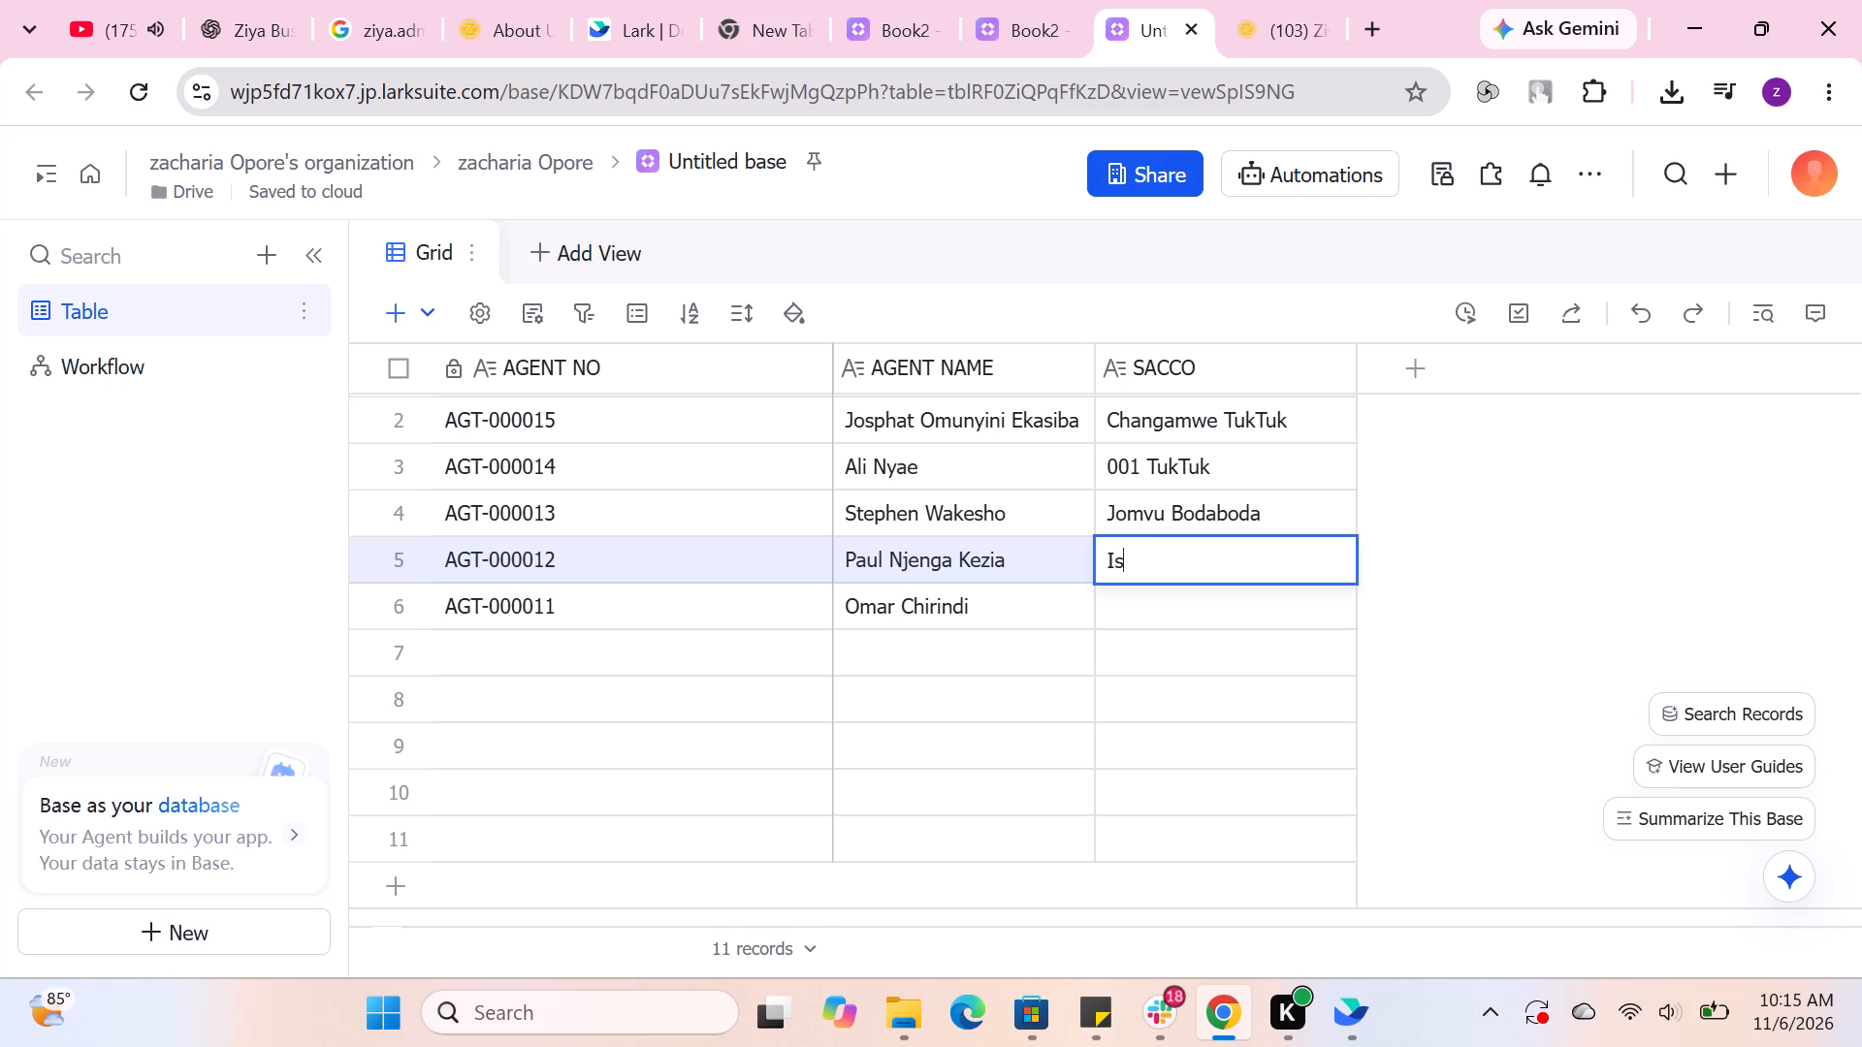
{"action": "key", "text": "a"}
{"action": "type", "text": "nd"}
{"action": "key", "text": "space"}
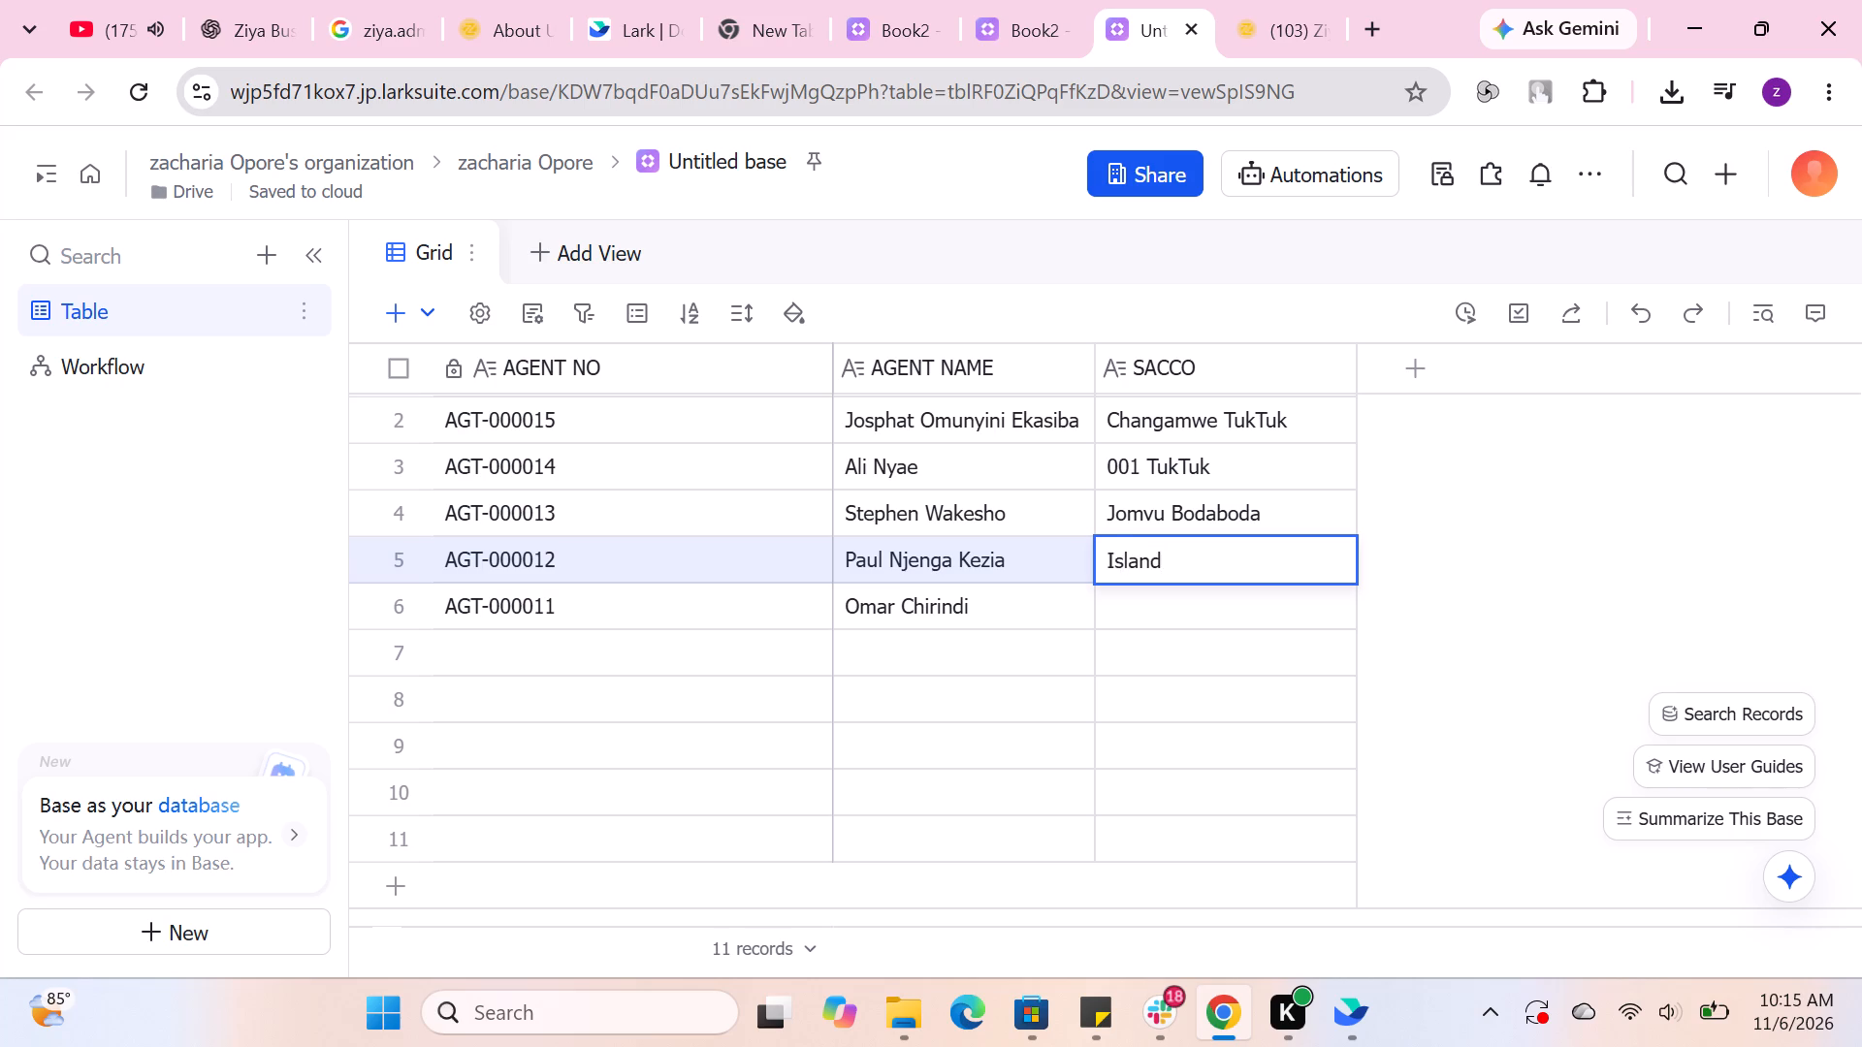
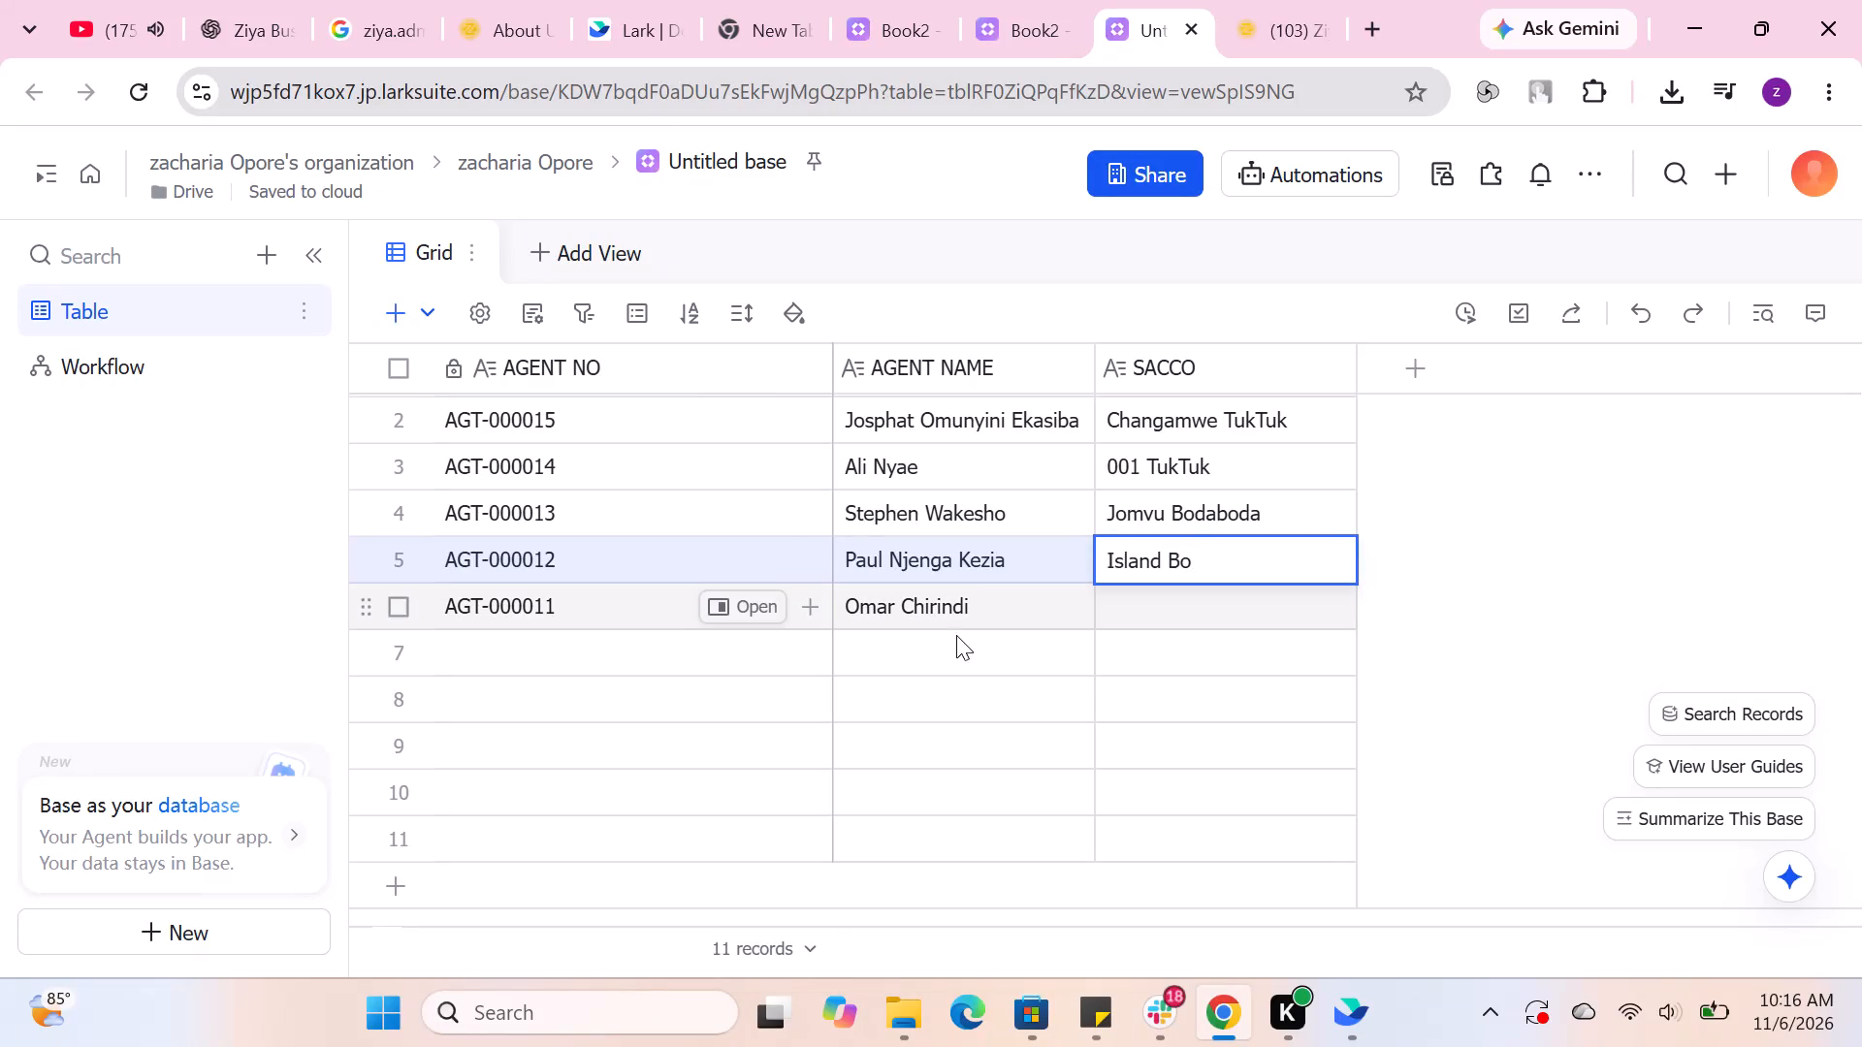
{"action": "type", "text": "daboda"}
Enter Ferry TukTuk as the SACCO for agent AGT-000011 in row 6.
{"action": "double_click", "coordinate": [1171, 605]}
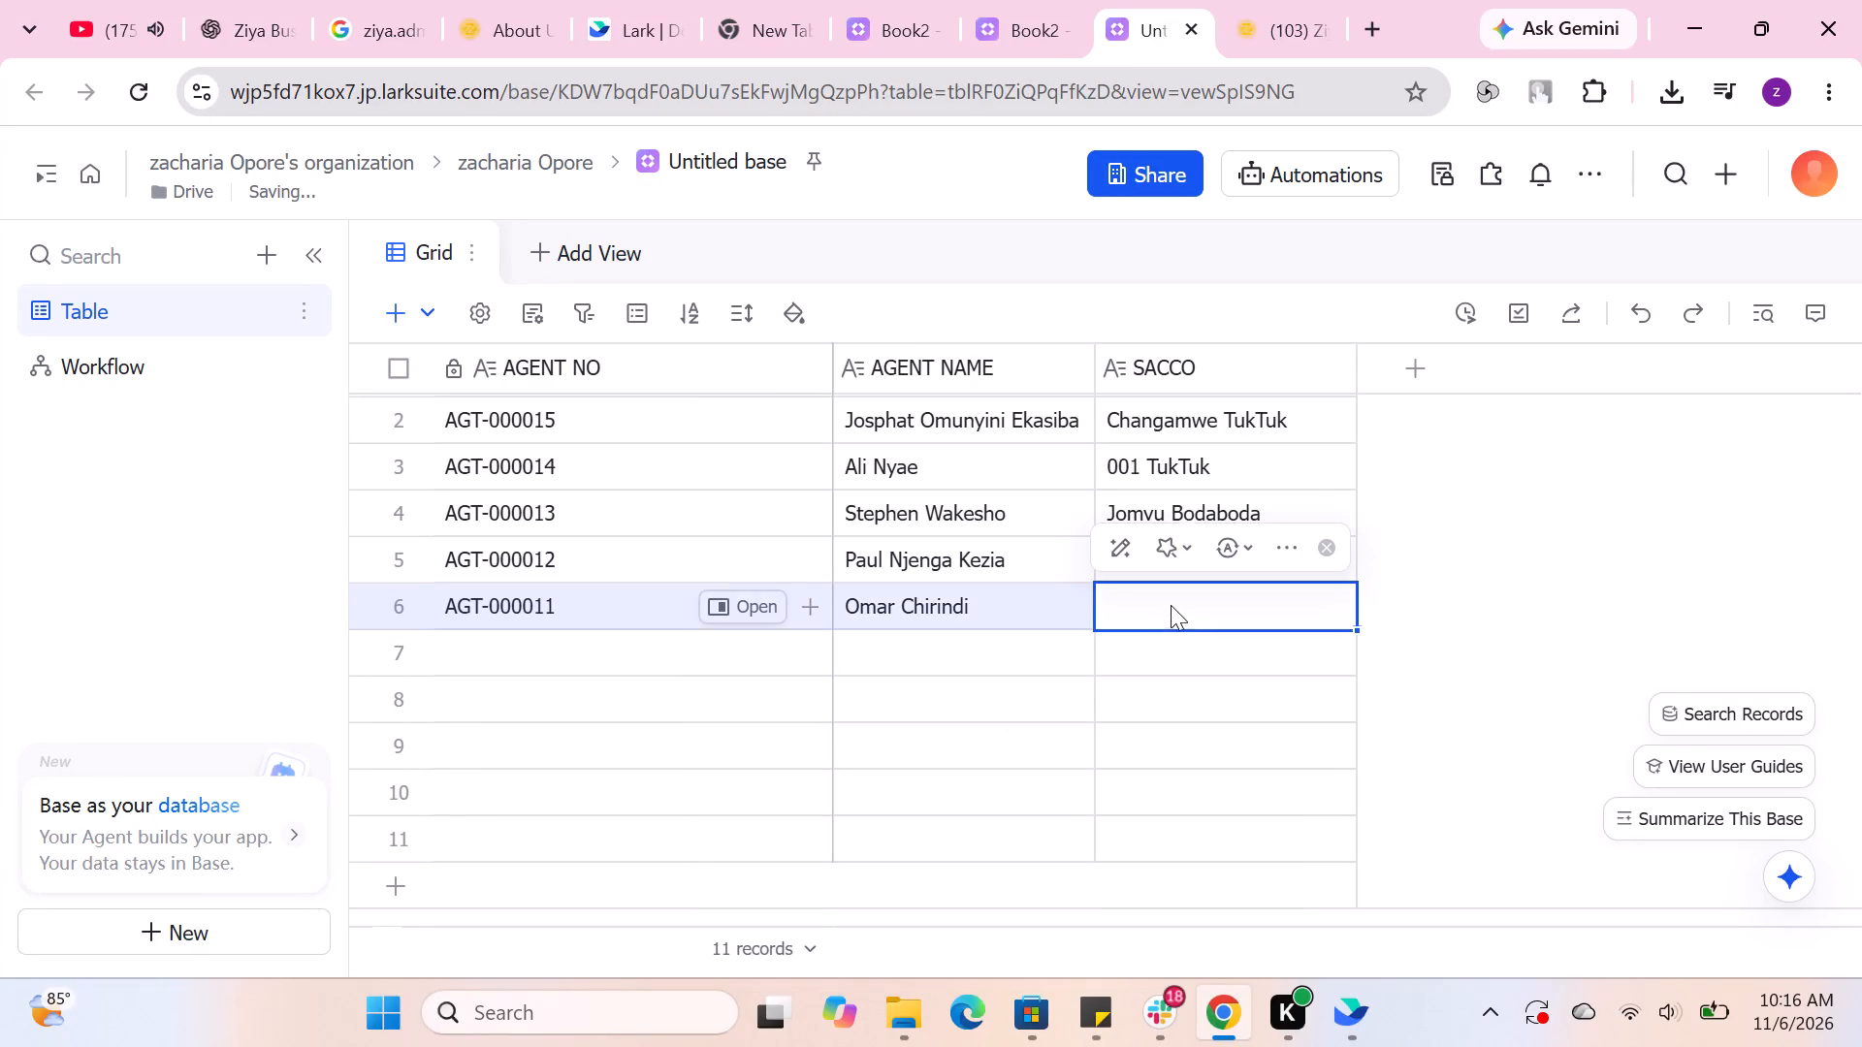
{"action": "type", "text": "err"}
{"action": "key", "text": "y"}
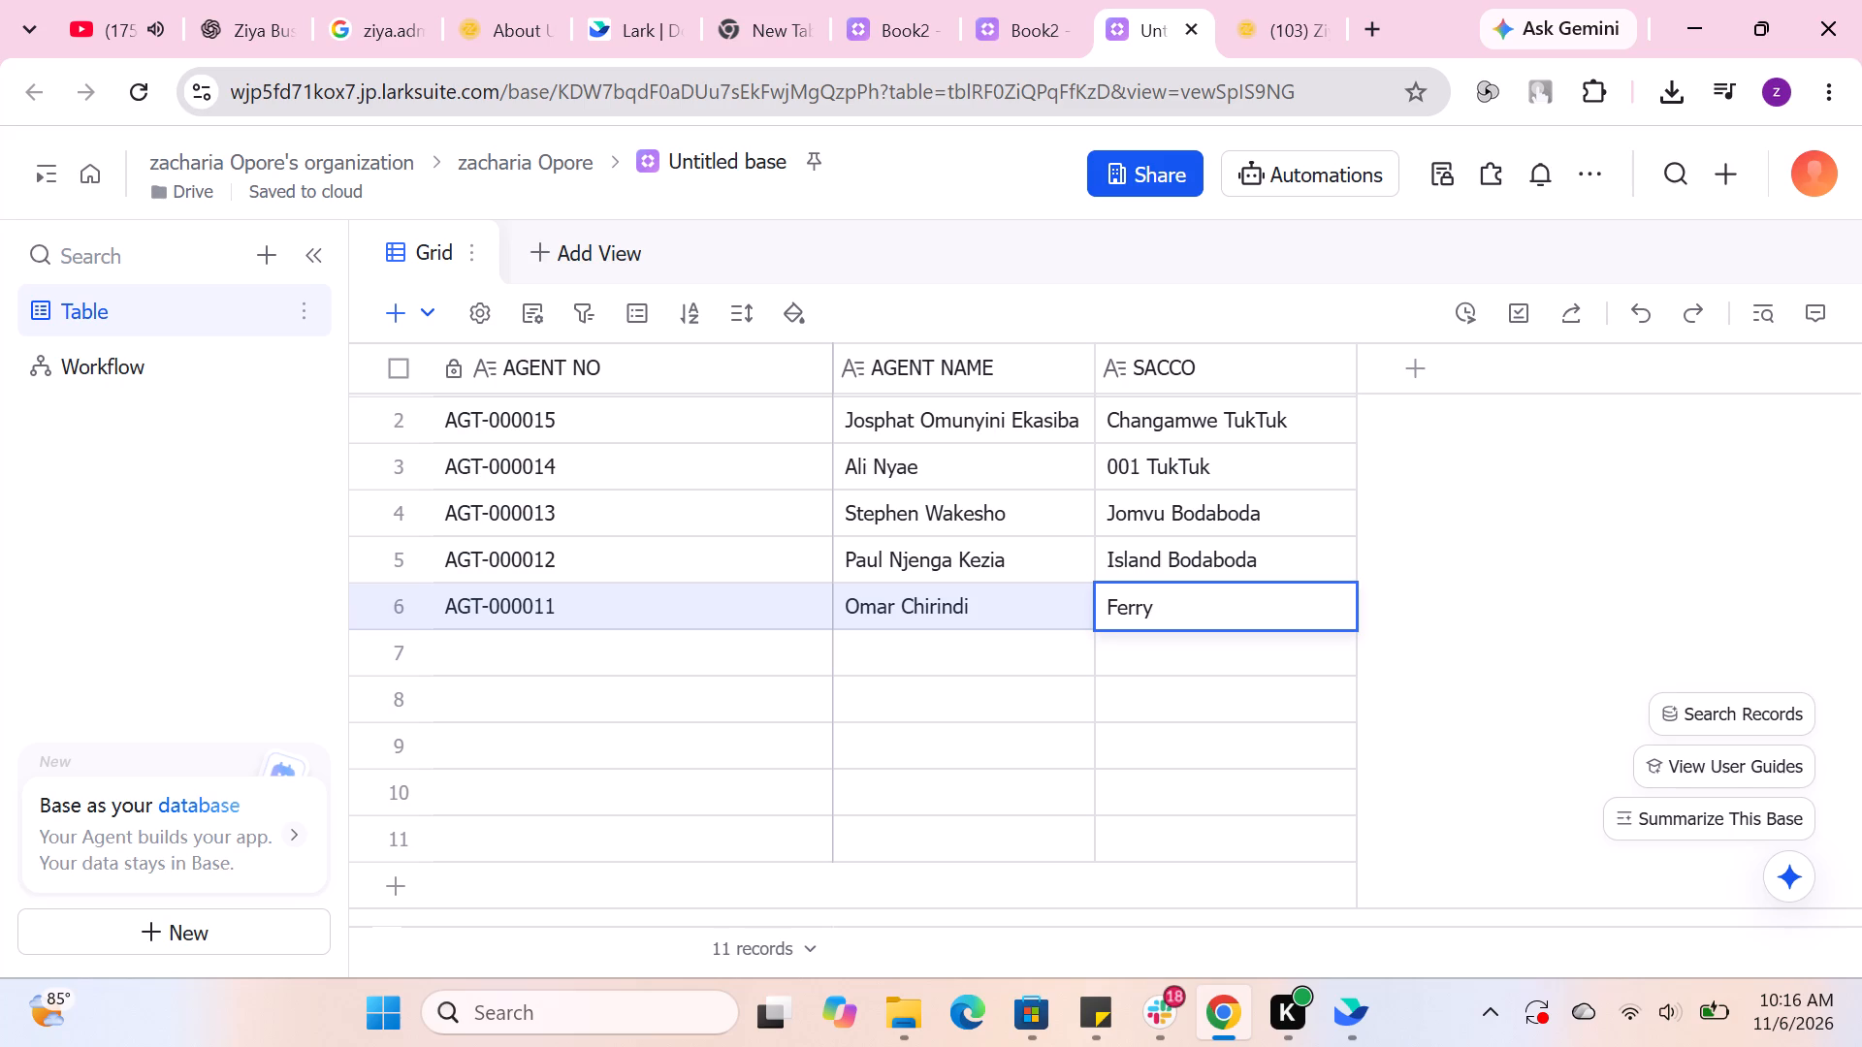
{"action": "key", "text": "t"}
{"action": "type", "text": "uk"}
{"action": "type", "text": "TUK"}
{"action": "key", "text": "BackSpace"}
{"action": "key", "text": "BackSpace"}
{"action": "key", "text": "BackSpace"}
{"action": "key", "text": "t"}
{"action": "left_click", "coordinate": [1572, 589]}
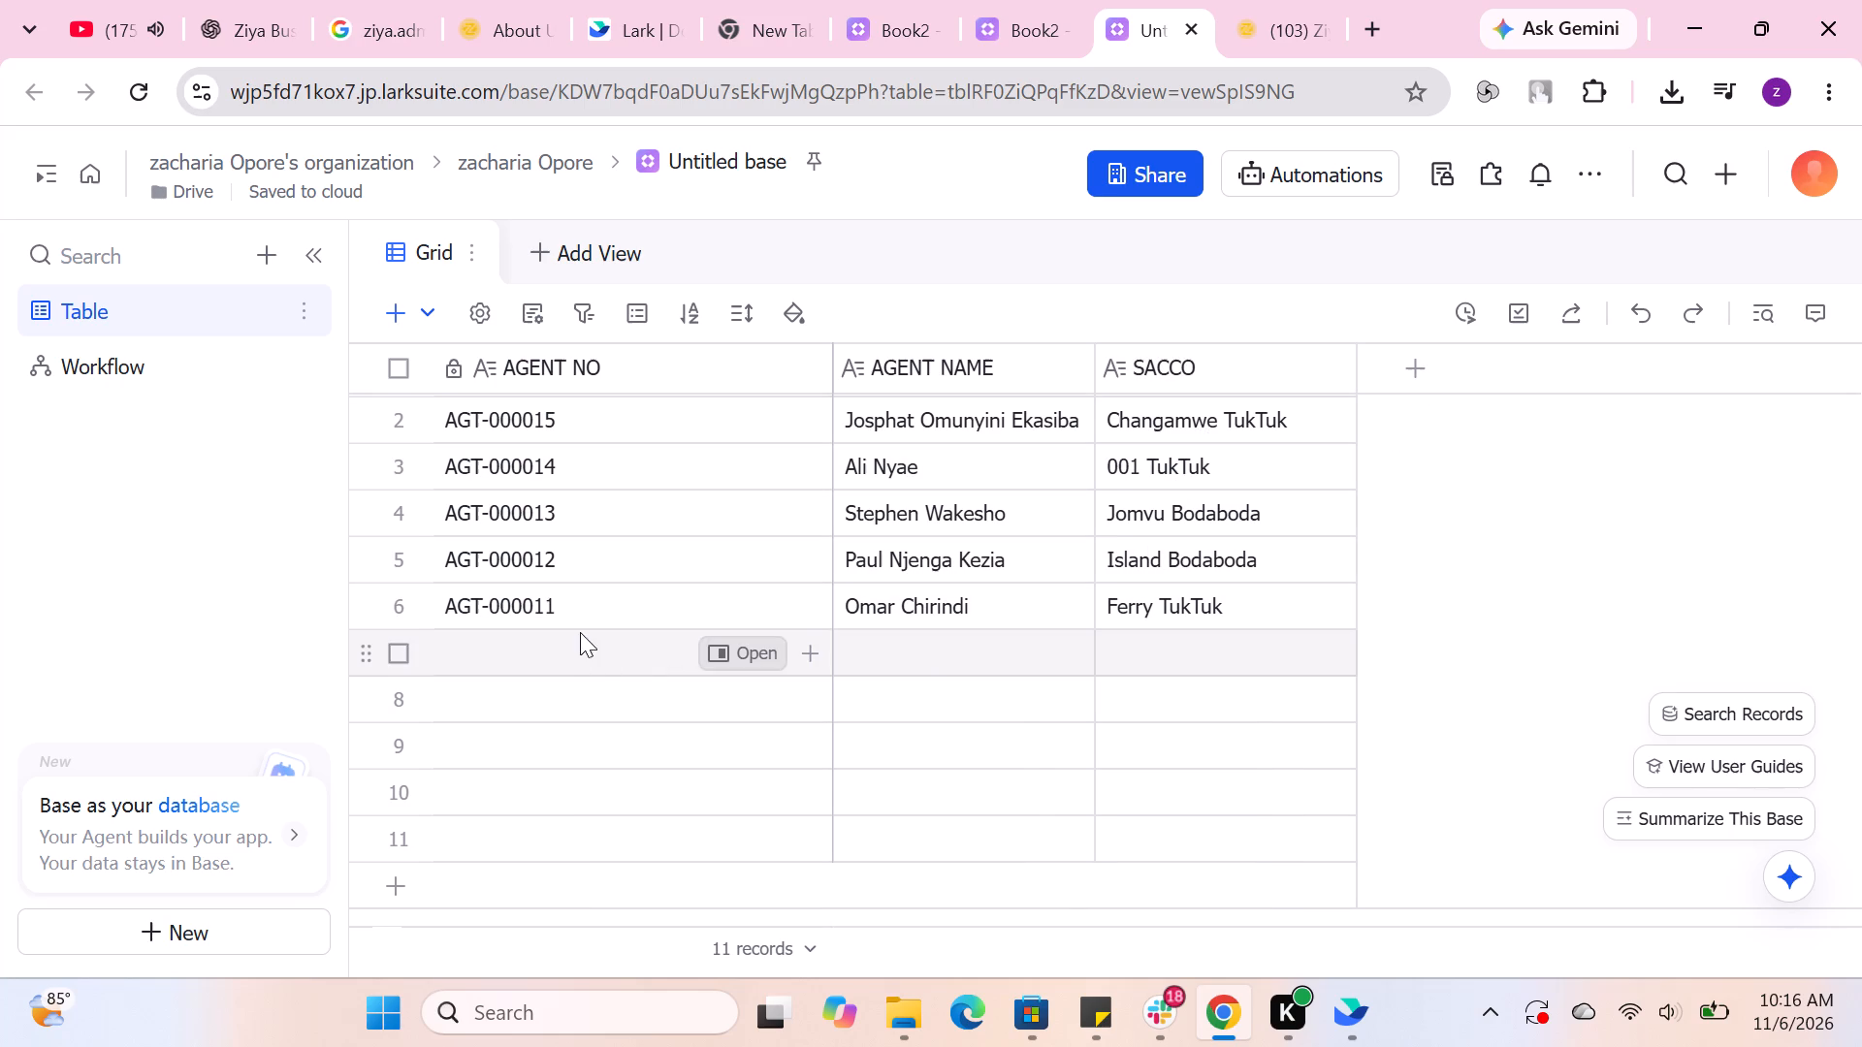
{"action": "left_click", "coordinate": [1290, 38]}
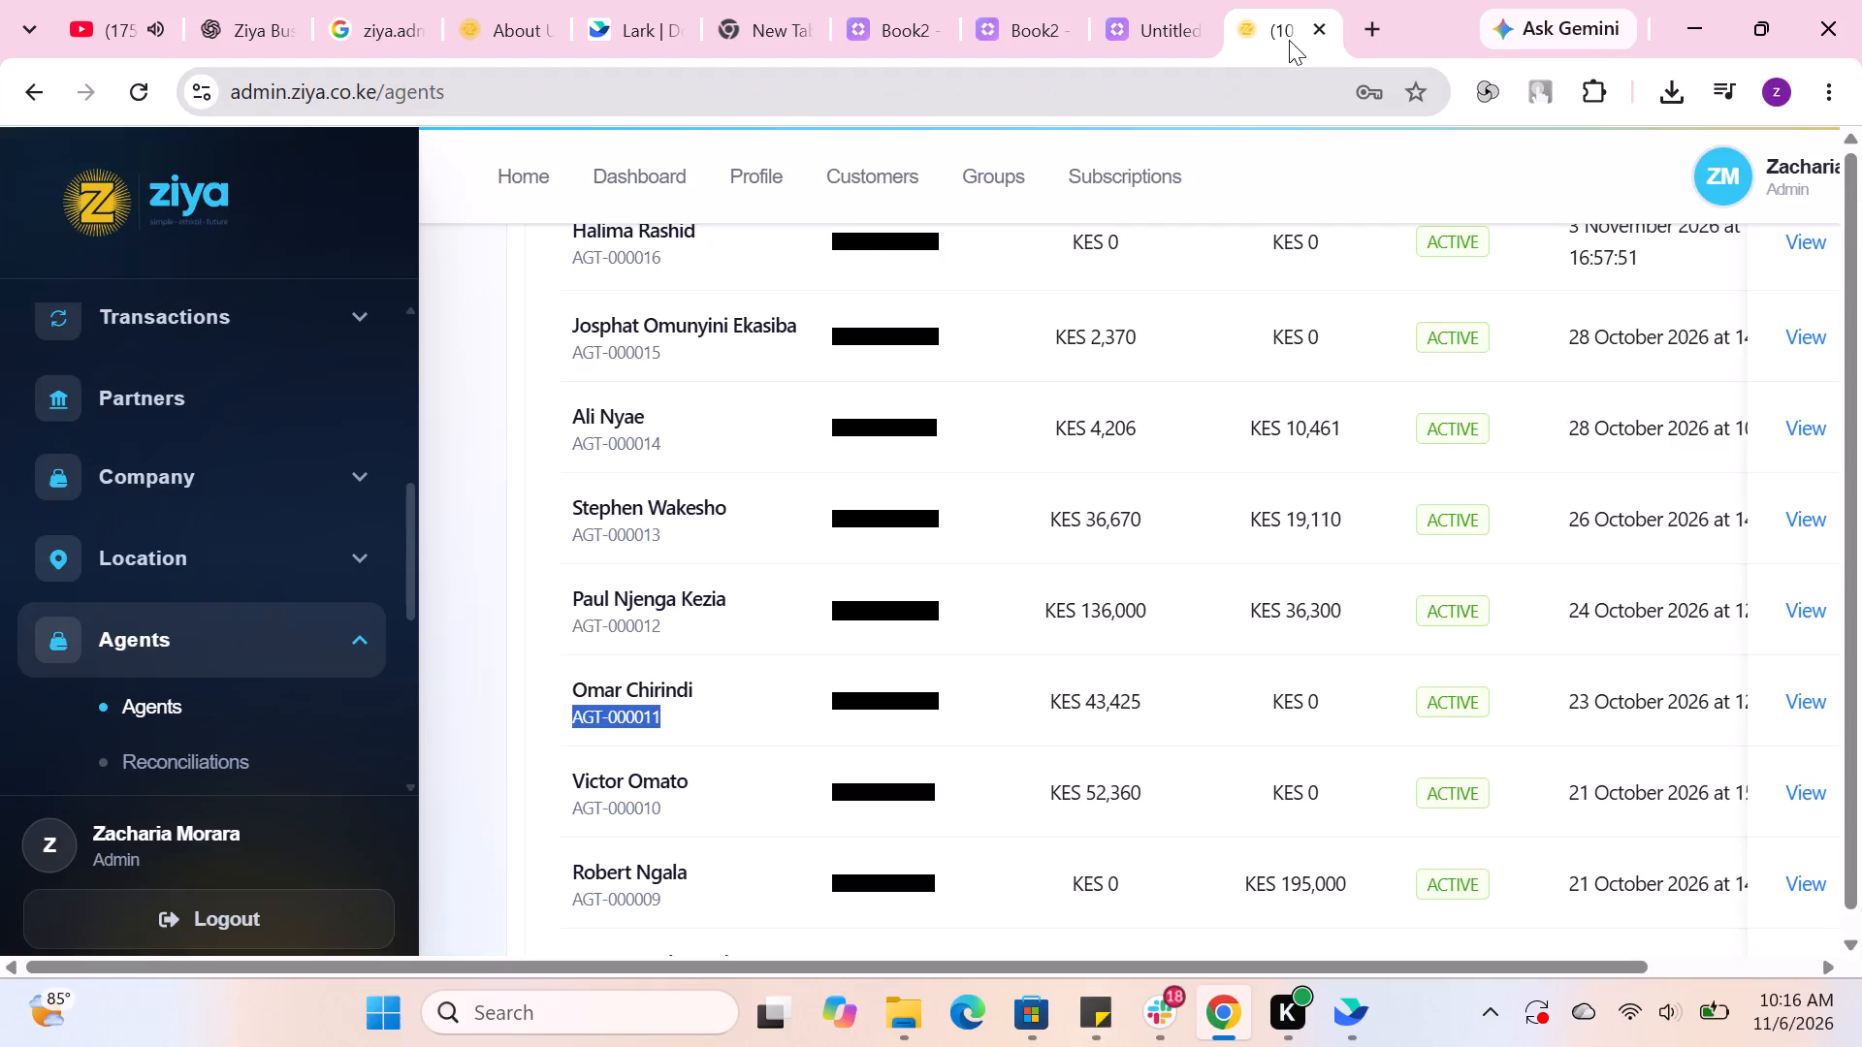
{"action": "scroll", "coordinate": [781, 706], "scroll_direction": "down", "scroll_amount": 1}
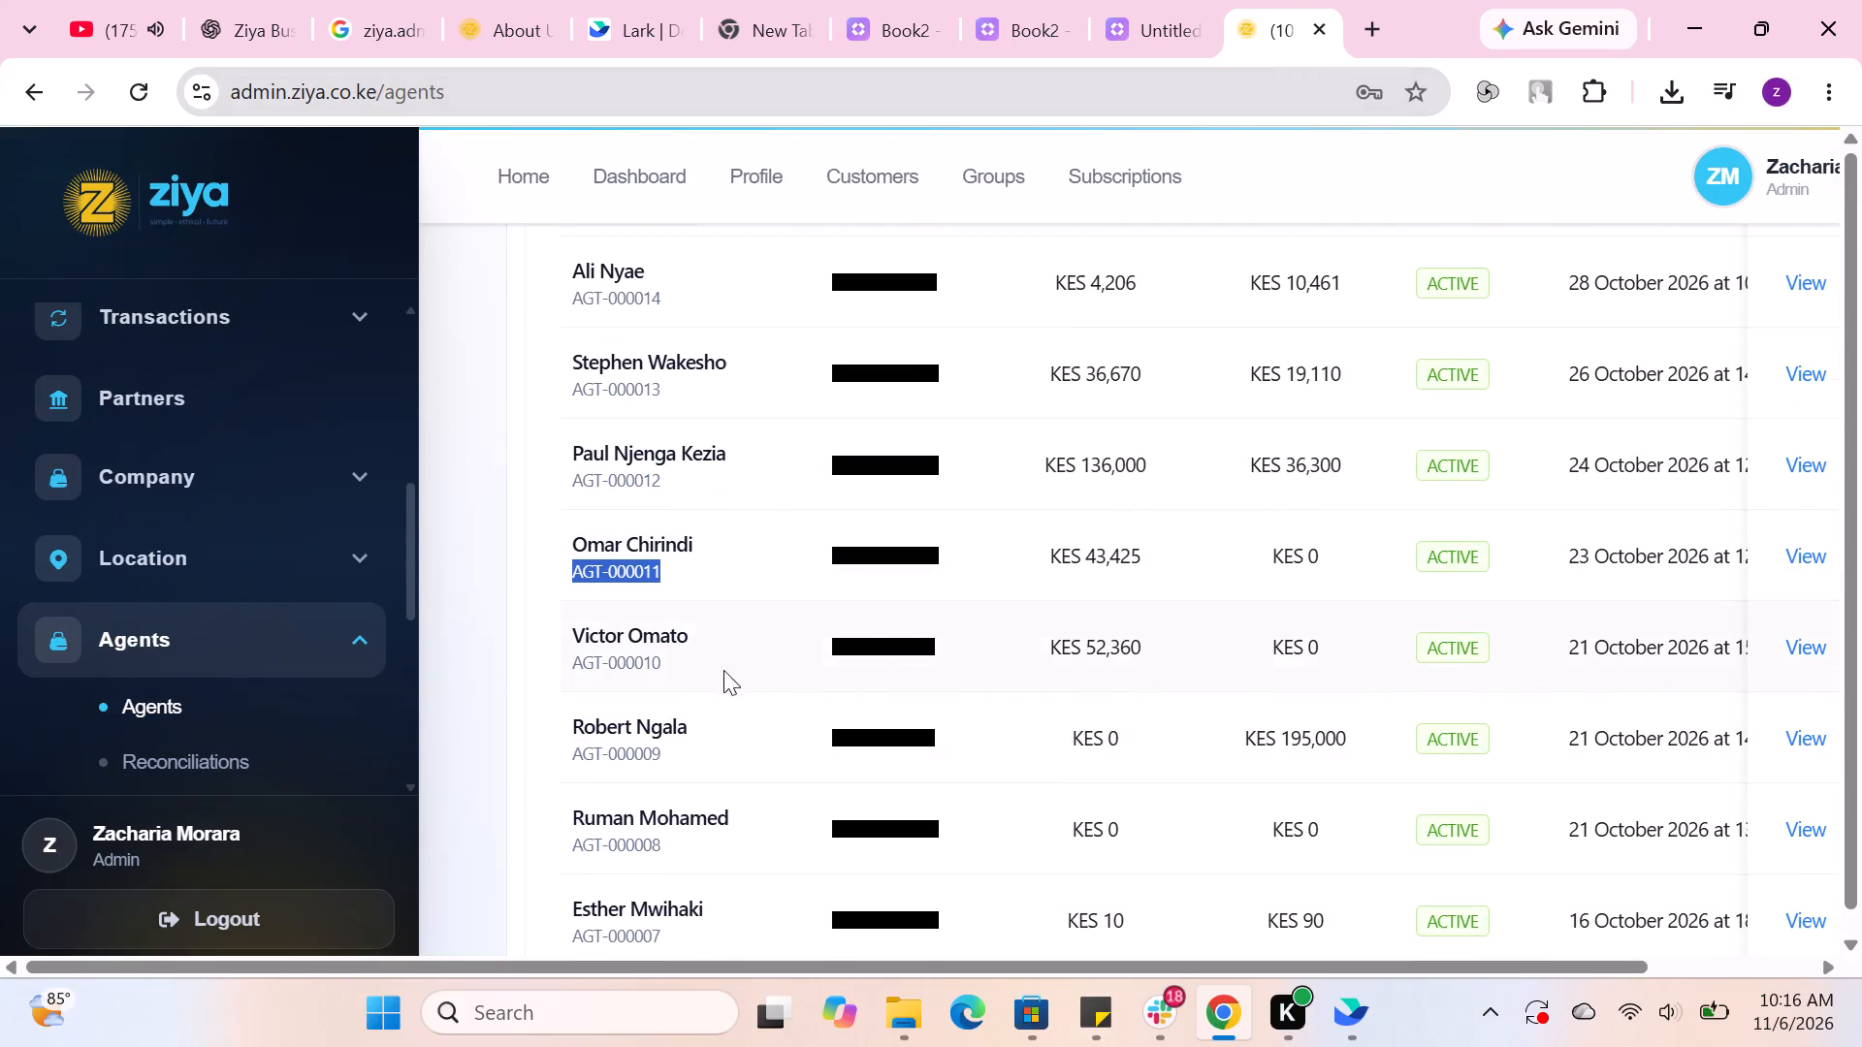
{"action": "left_click", "coordinate": [694, 639]}
{"action": "left_click", "coordinate": [695, 636]}
{"action": "left_click", "coordinate": [687, 630]}
{"action": "left_click_drag", "start_coordinate": [689, 625], "coordinate": [690, 625]}
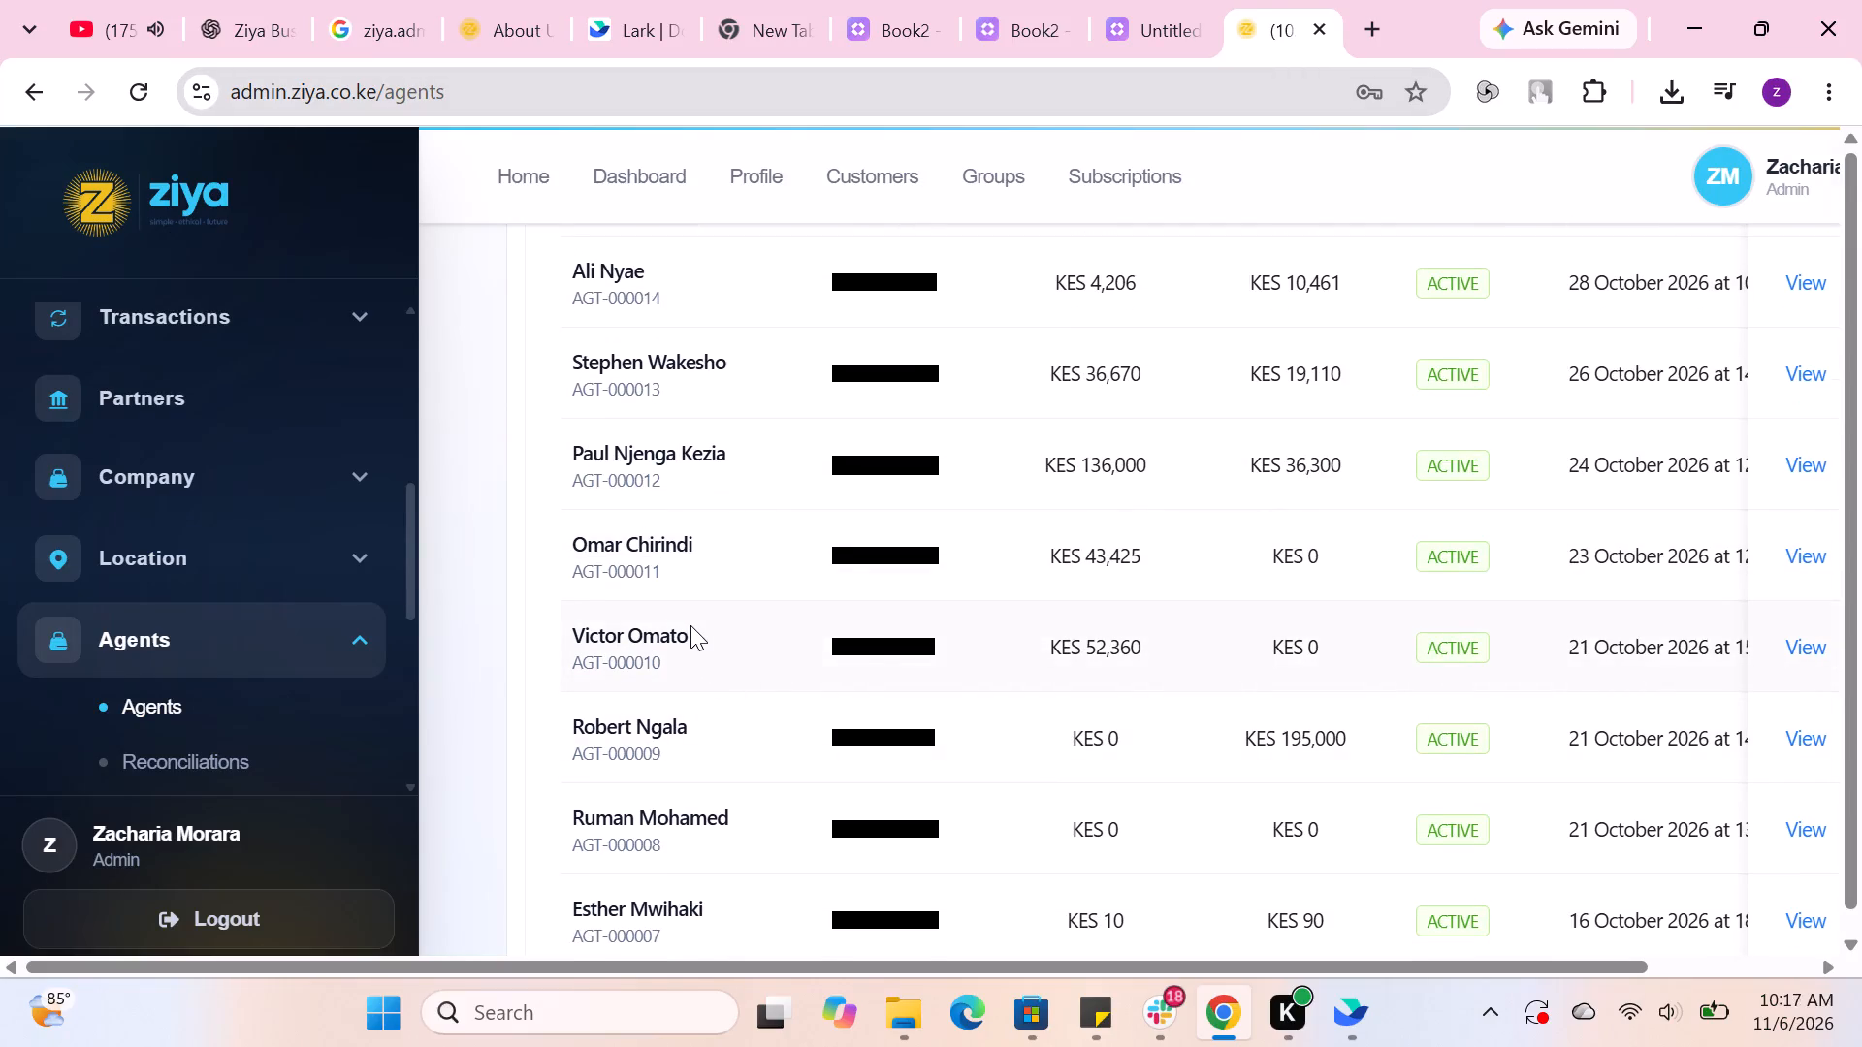
{"action": "left_click_drag", "start_coordinate": [690, 625], "coordinate": [569, 628]}
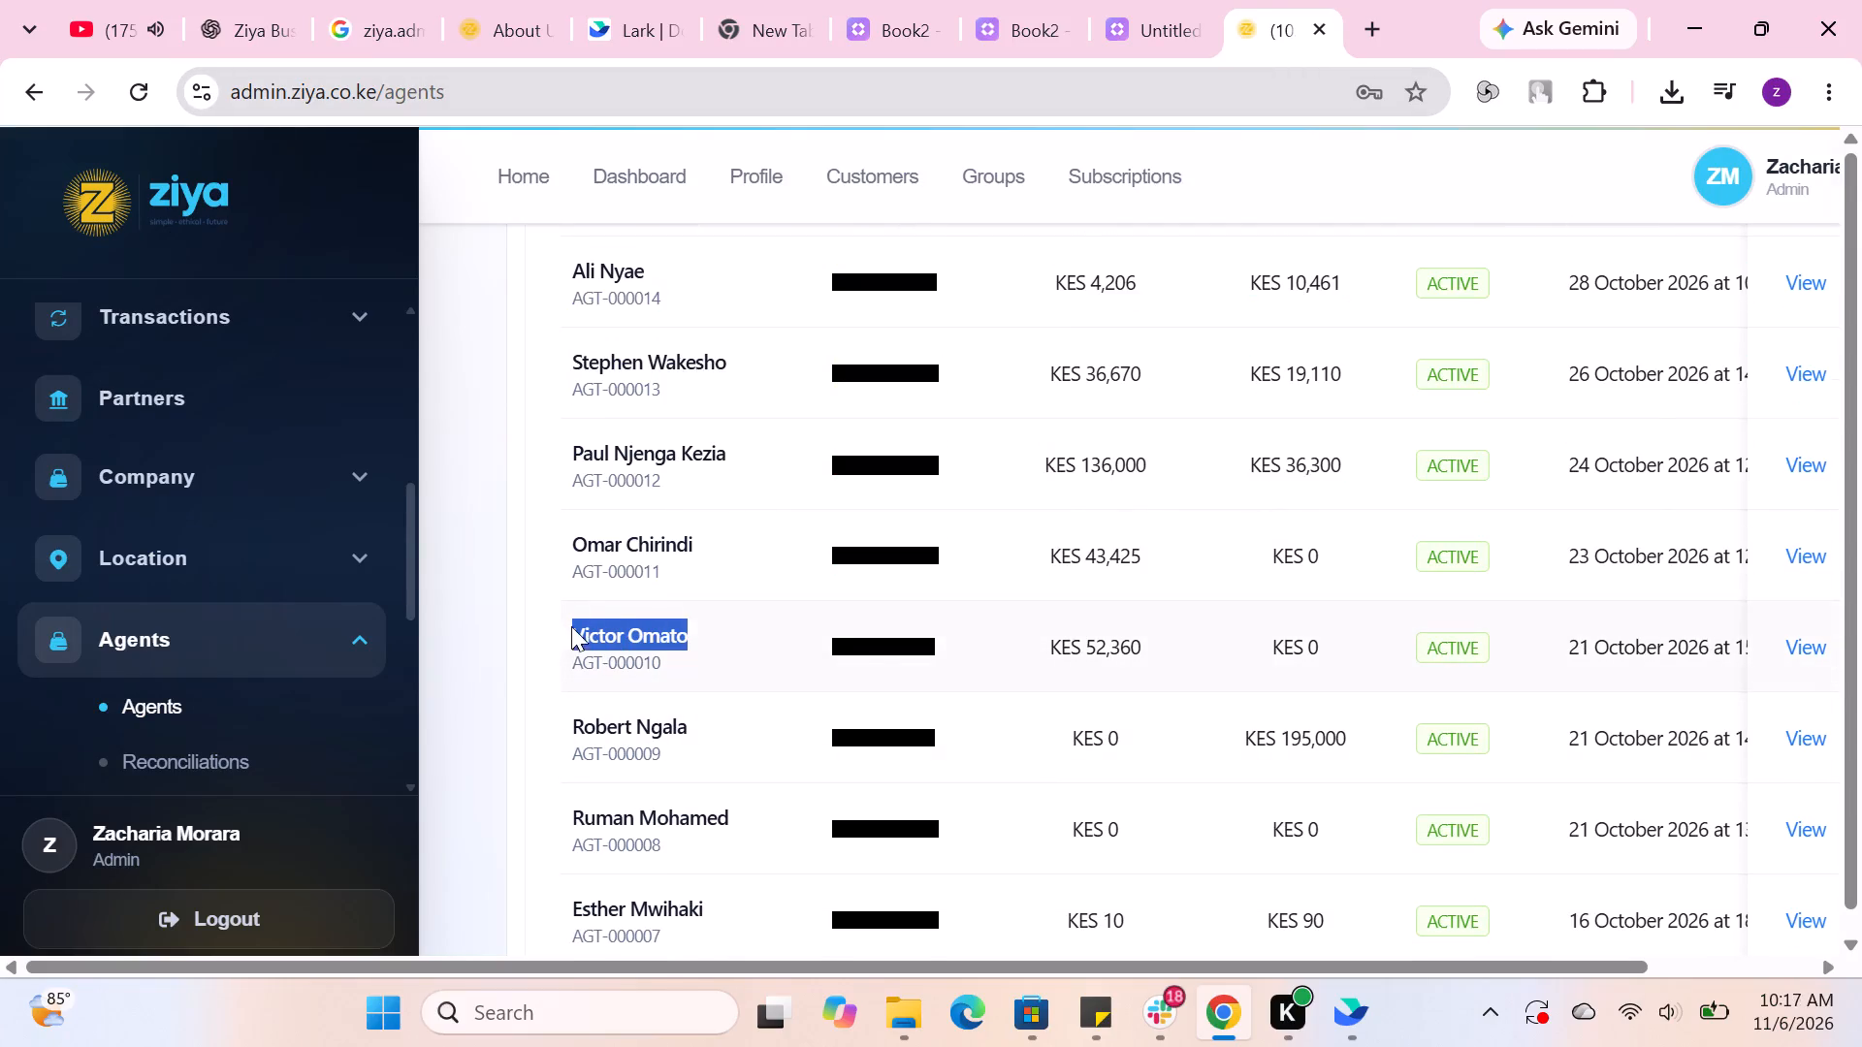
{"action": "right_click", "coordinate": [573, 626]}
{"action": "left_click", "coordinate": [690, 212]}
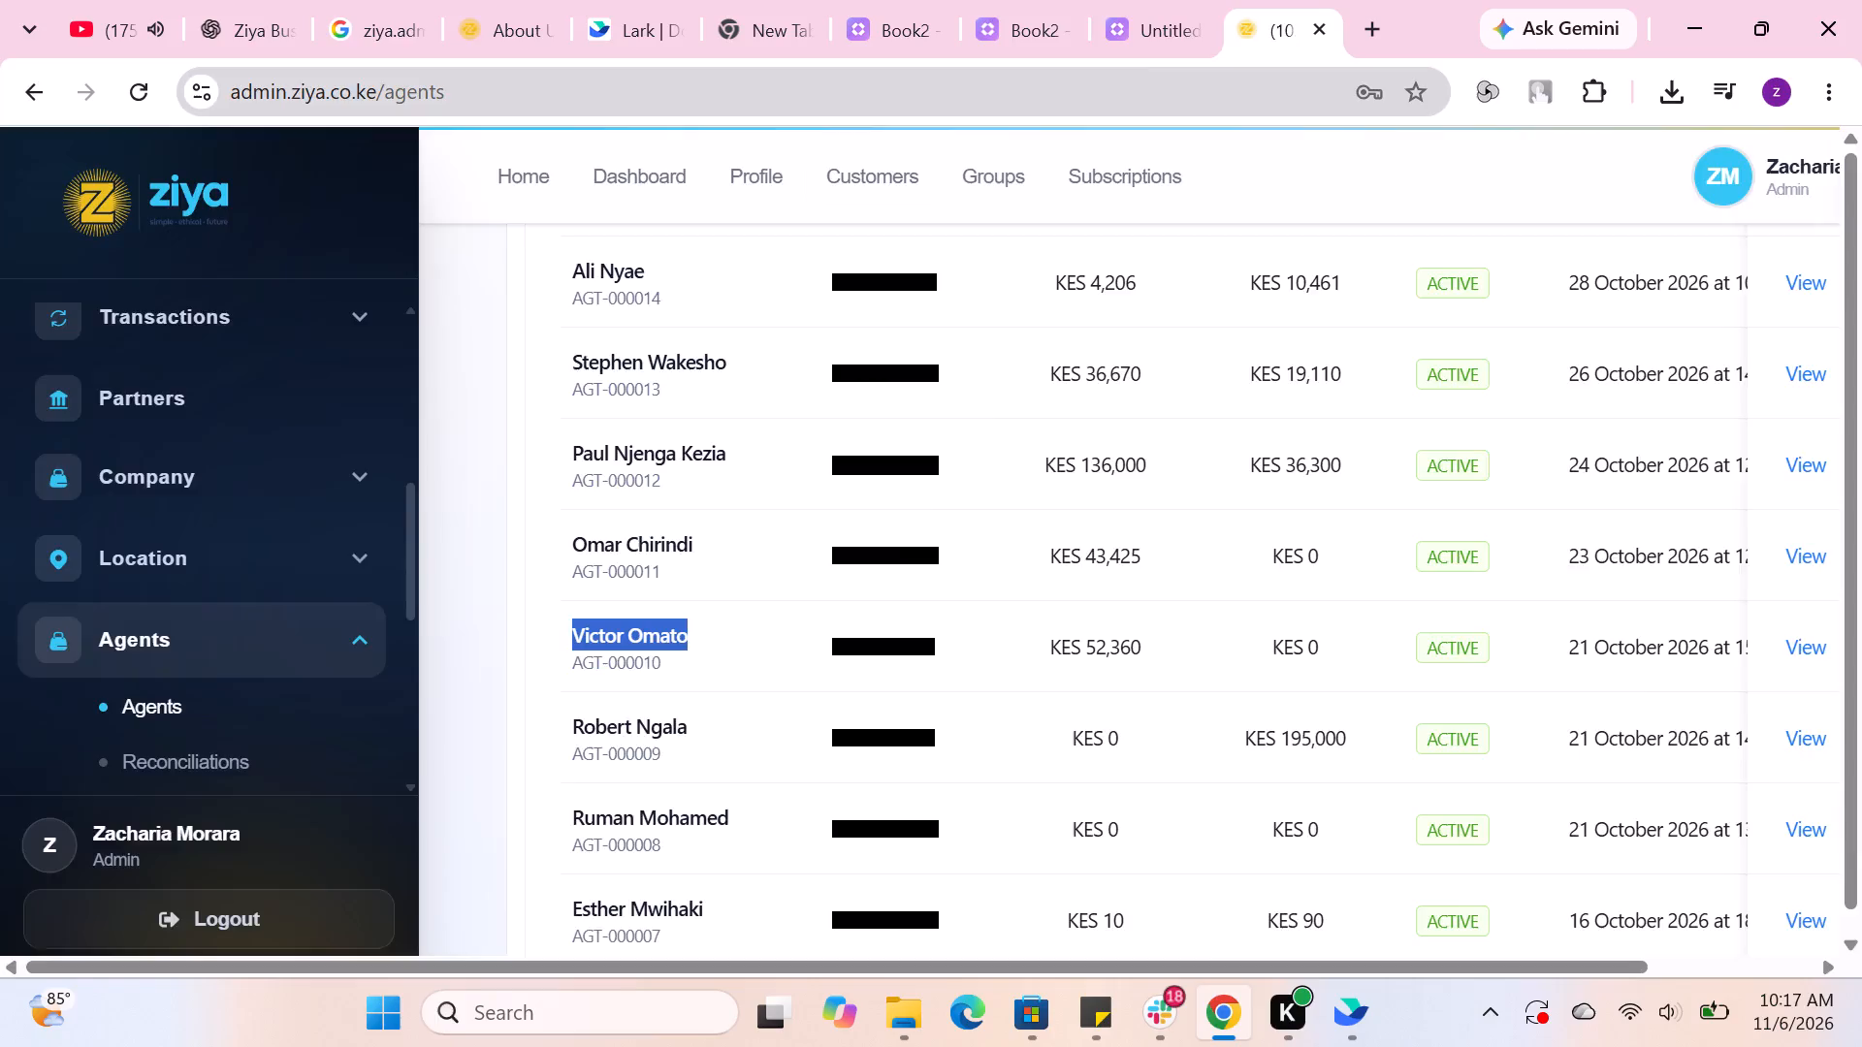
{"action": "left_click", "coordinate": [1186, 40]}
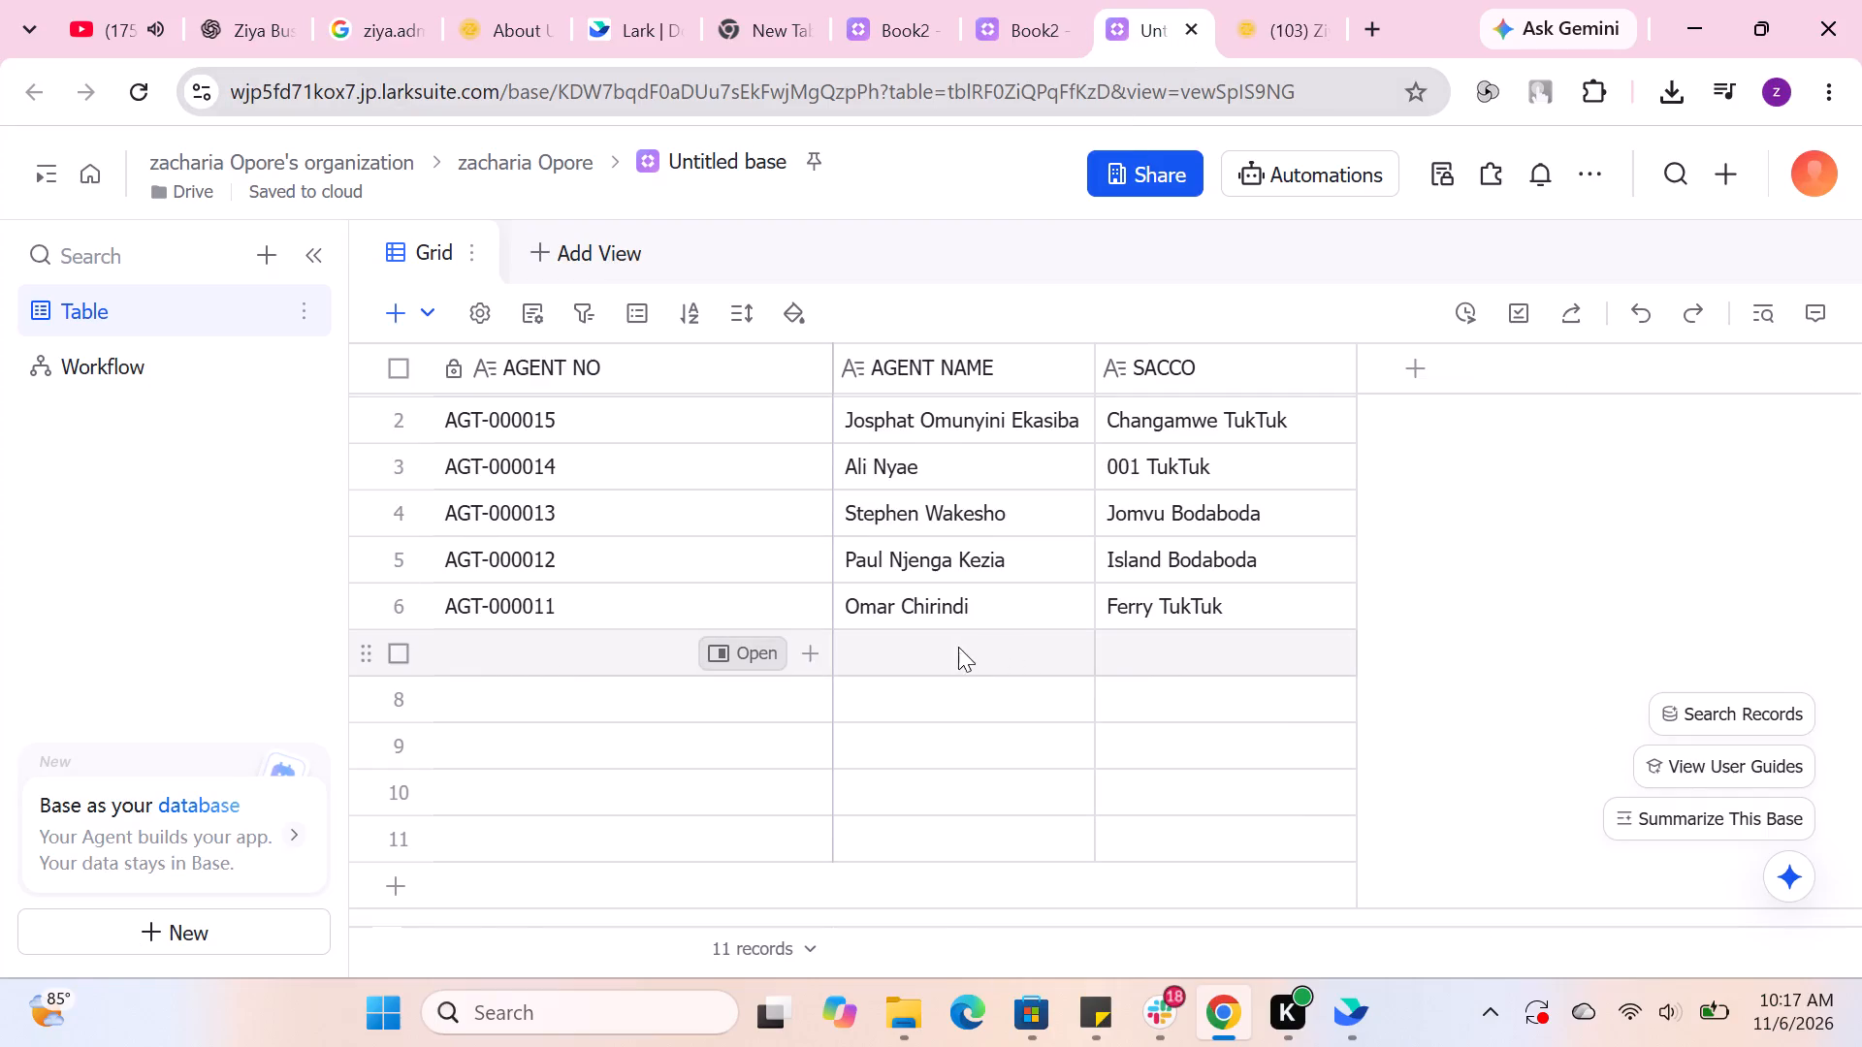
{"action": "double_click", "coordinate": [951, 647]}
{"action": "right_click", "coordinate": [947, 646]}
{"action": "left_click", "coordinate": [1018, 577]}
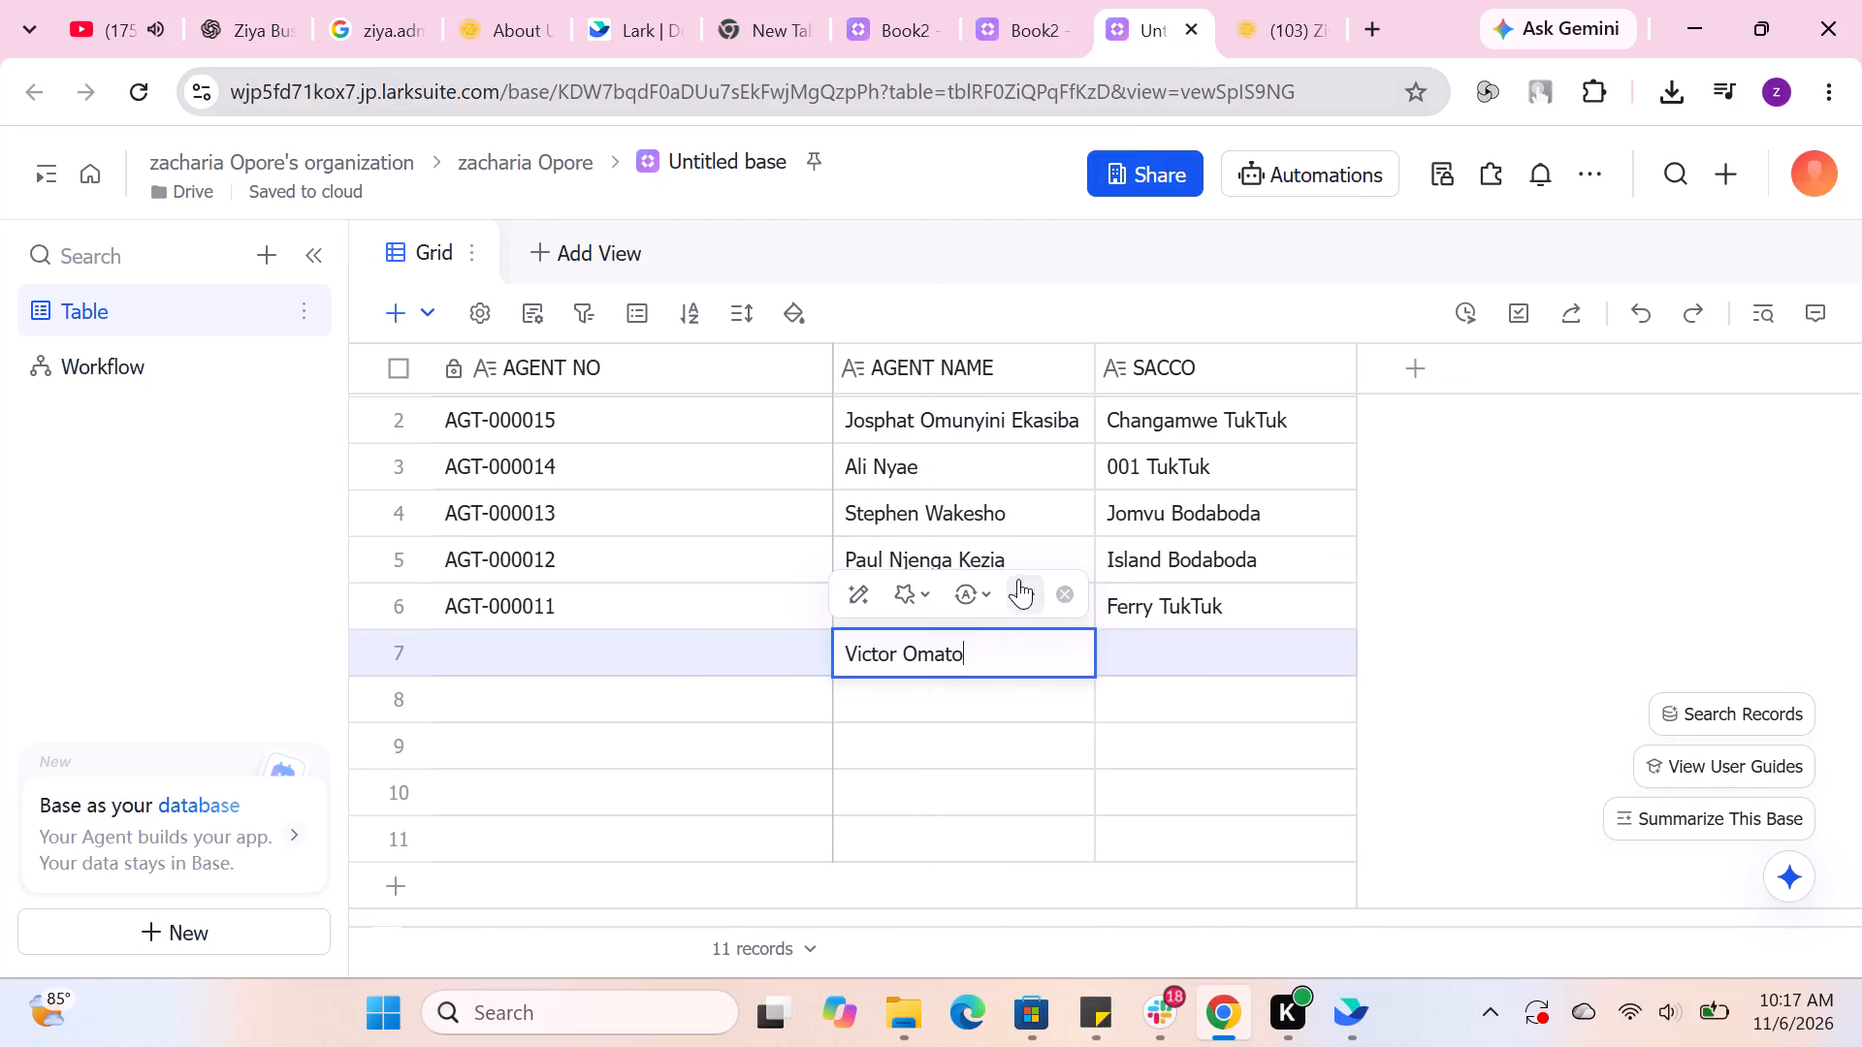
{"action": "left_click", "coordinate": [938, 701]}
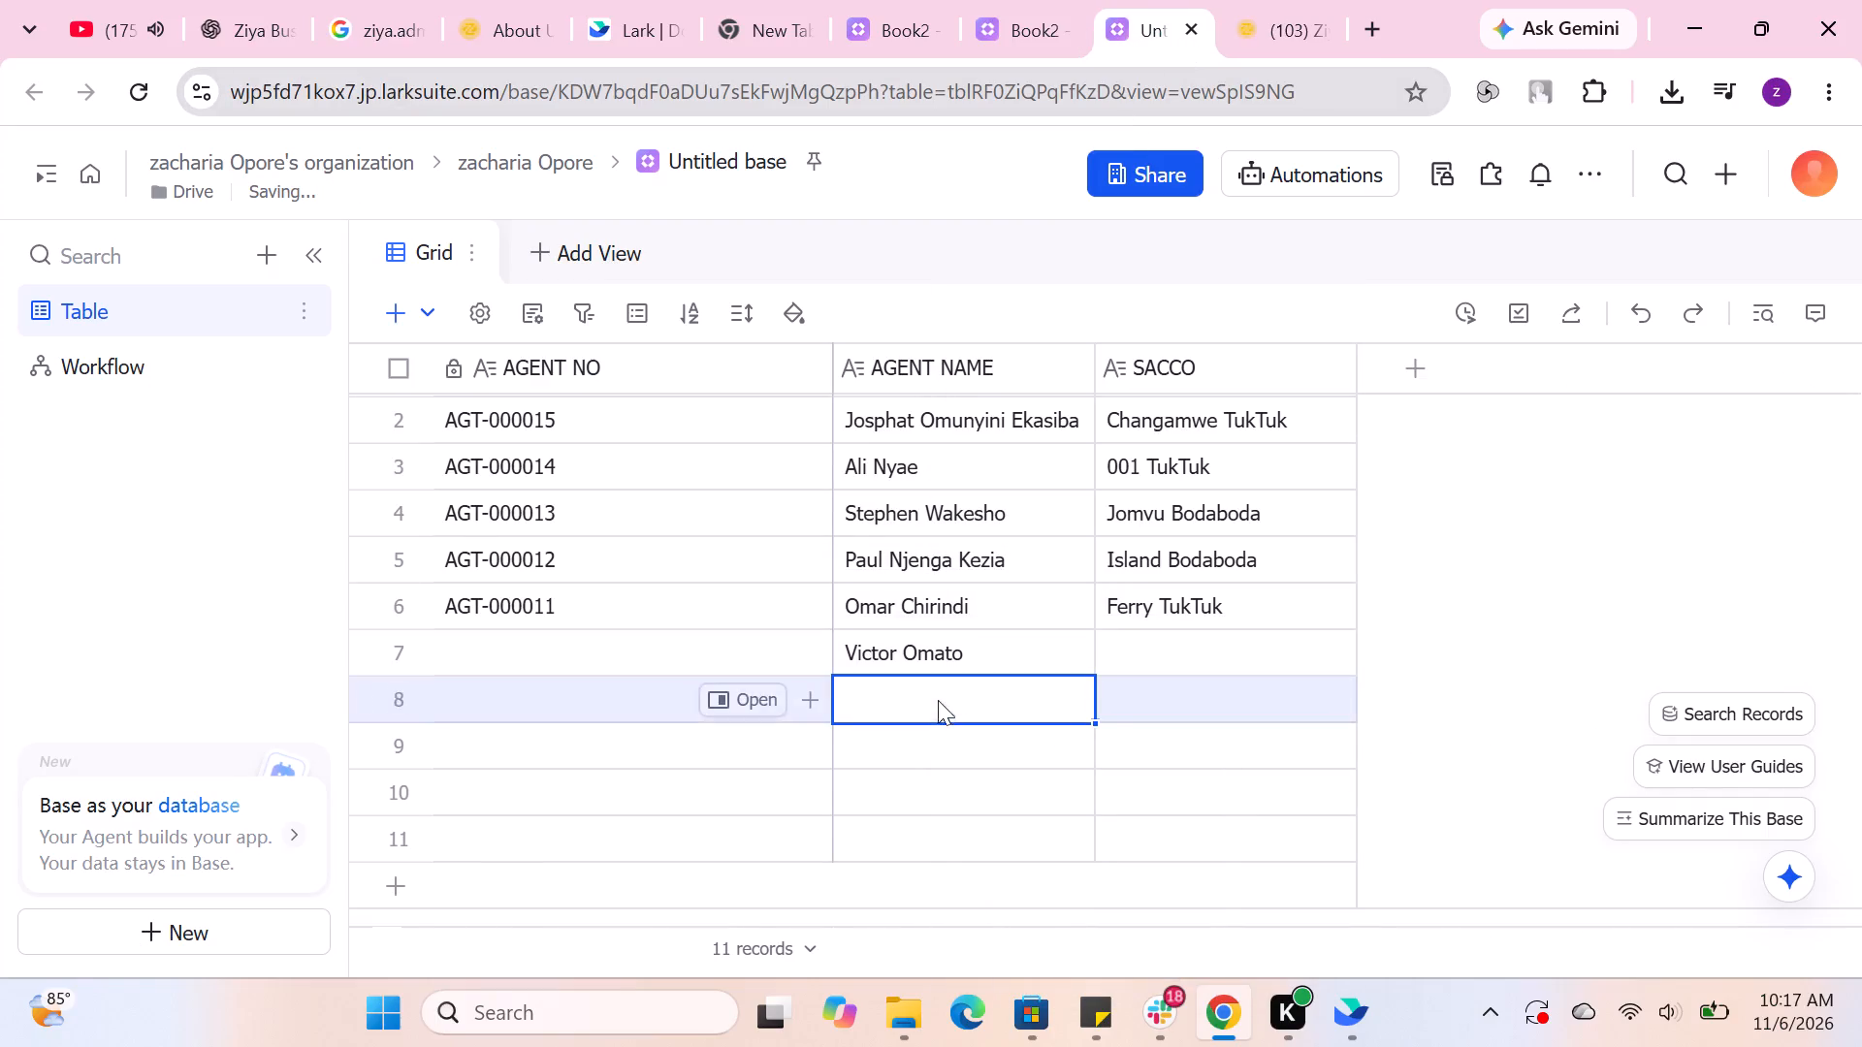
Copy the name of agent AGT-000009 from the Ziya agents list and paste it into row 8's AGENT NAME cell in the Lark base.
{"action": "left_click", "coordinate": [1318, 36]}
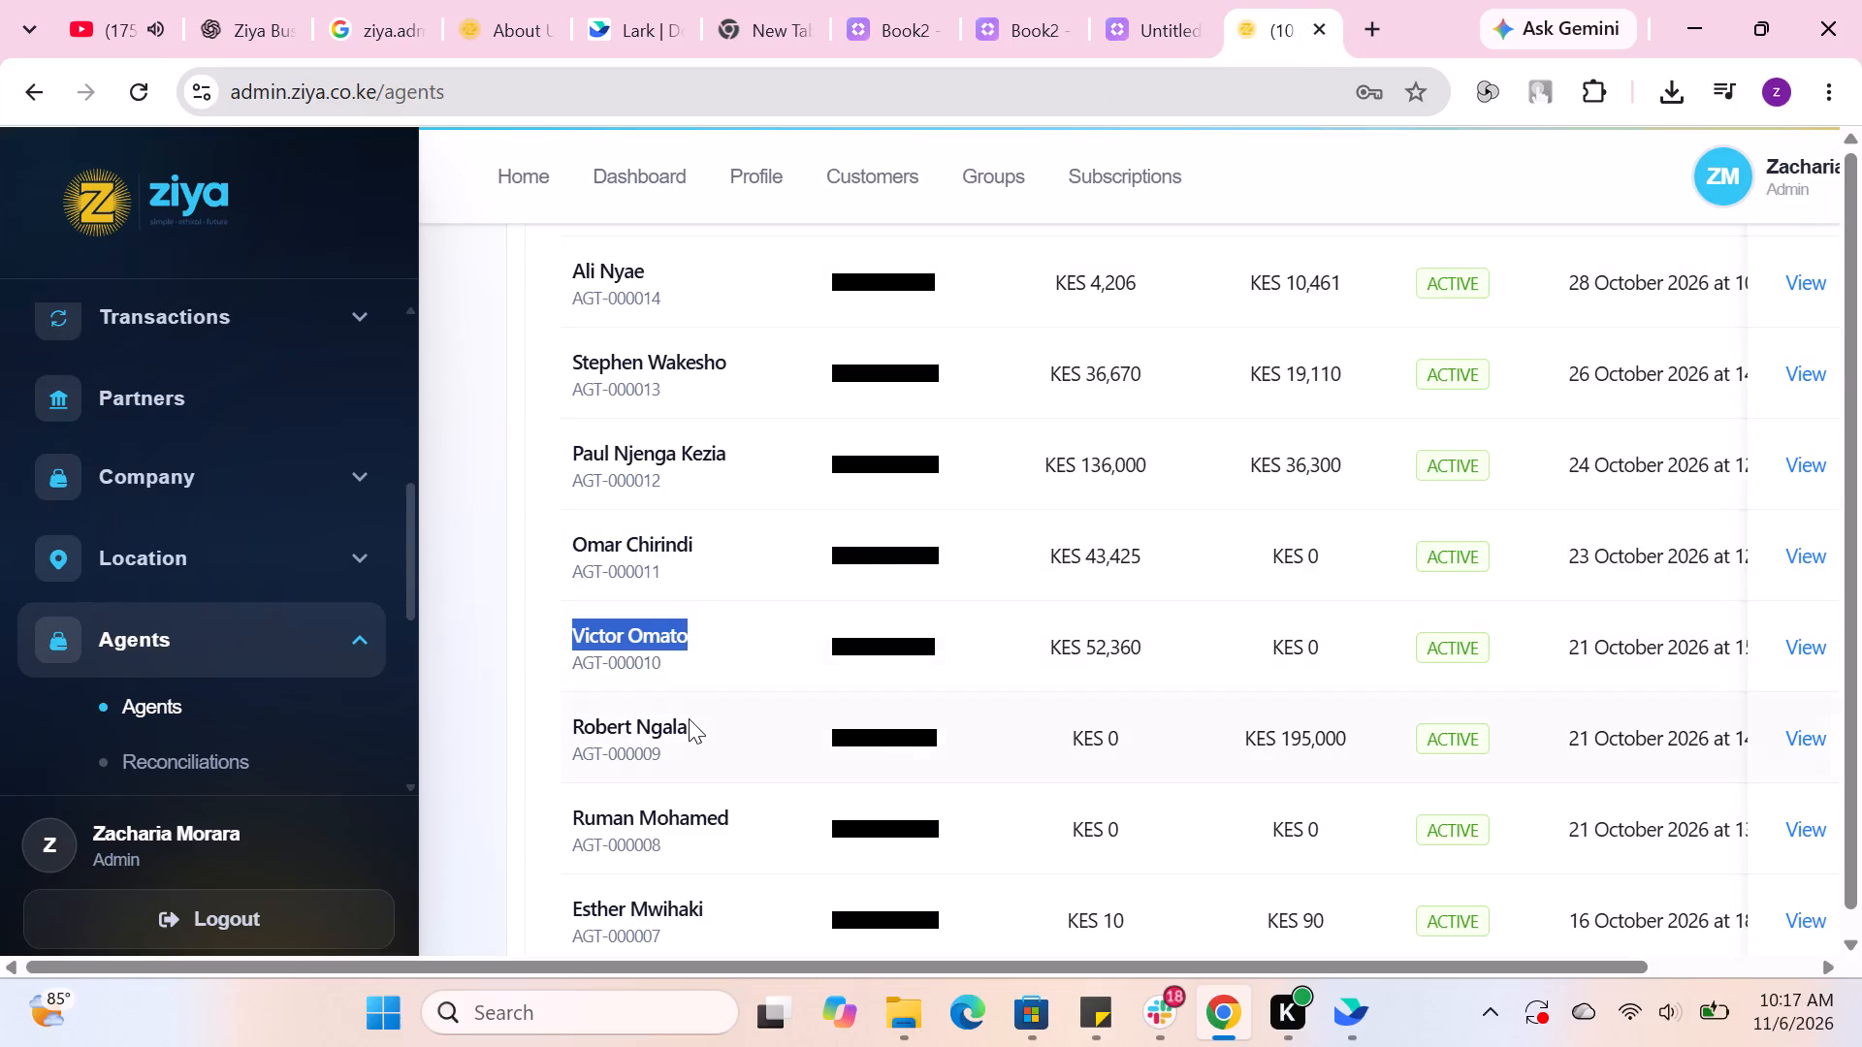
{"action": "double_click", "coordinate": [689, 718]}
{"action": "left_click_drag", "start_coordinate": [697, 724], "coordinate": [567, 730]}
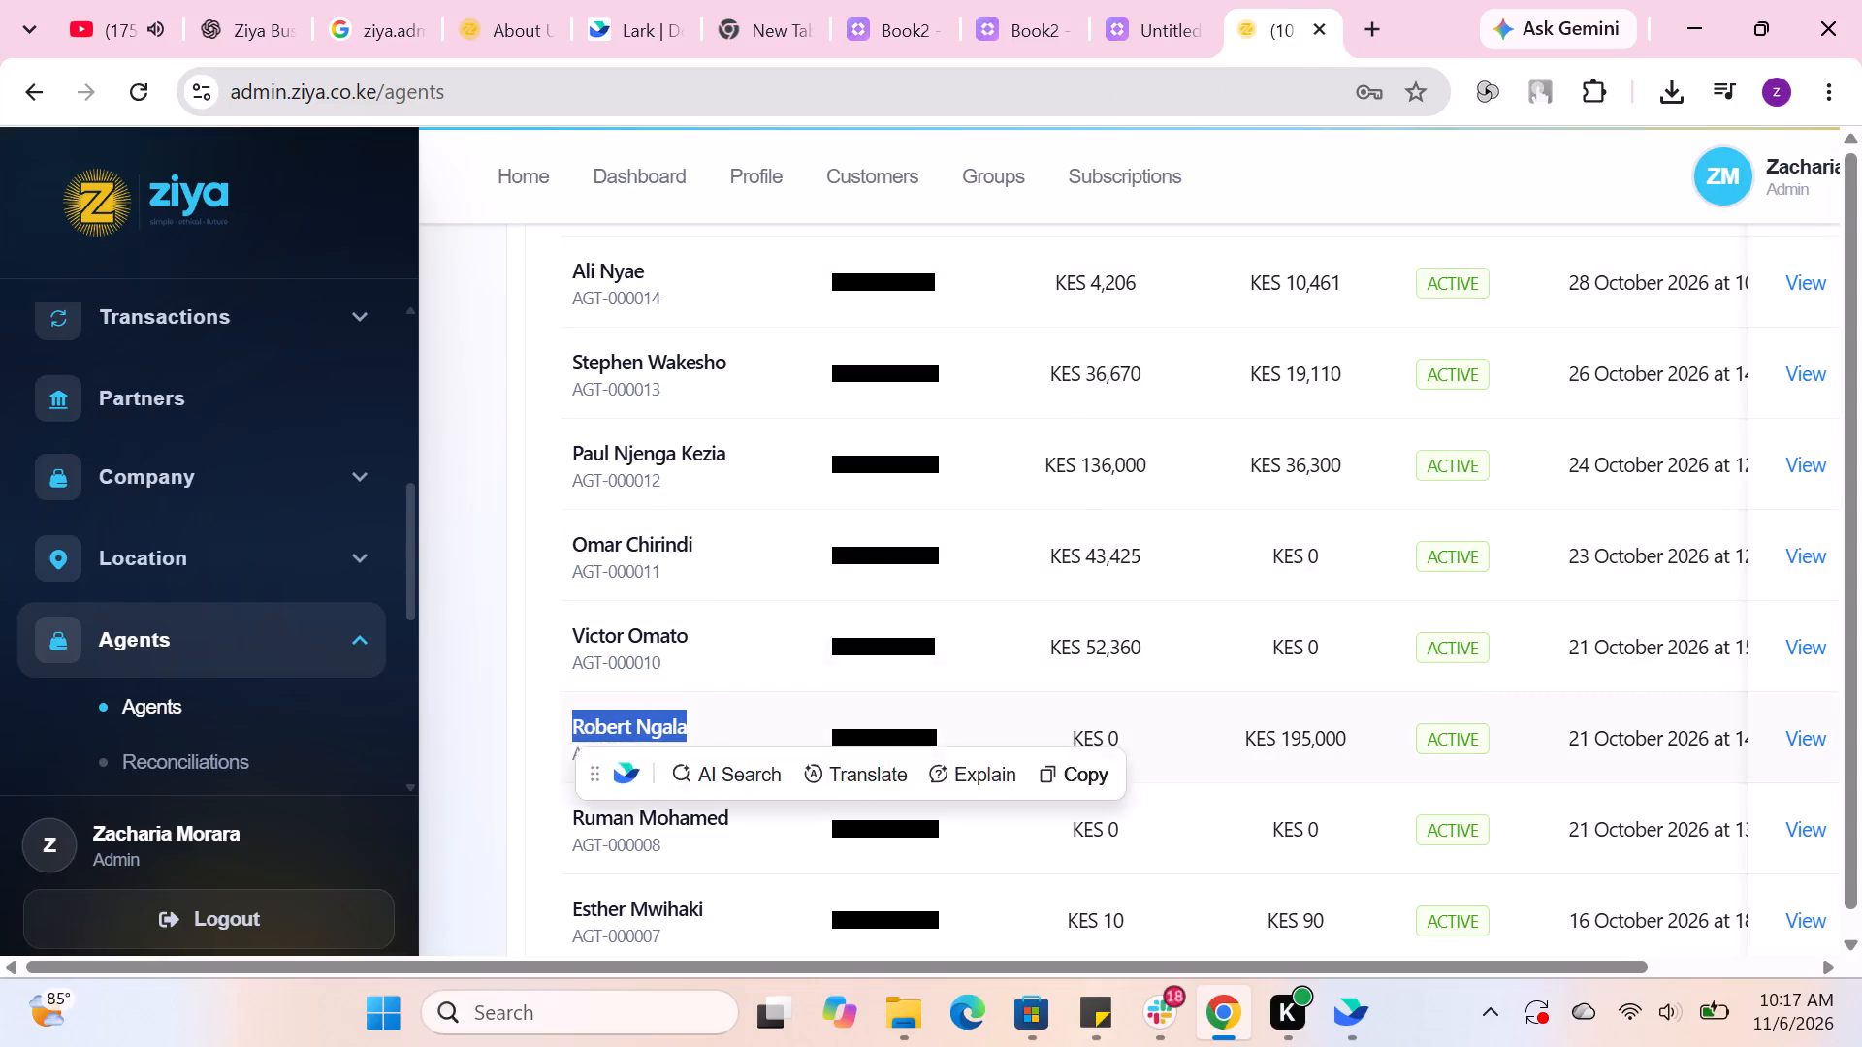
{"action": "right_click", "coordinate": [575, 728]}
{"action": "left_click", "coordinate": [679, 312]}
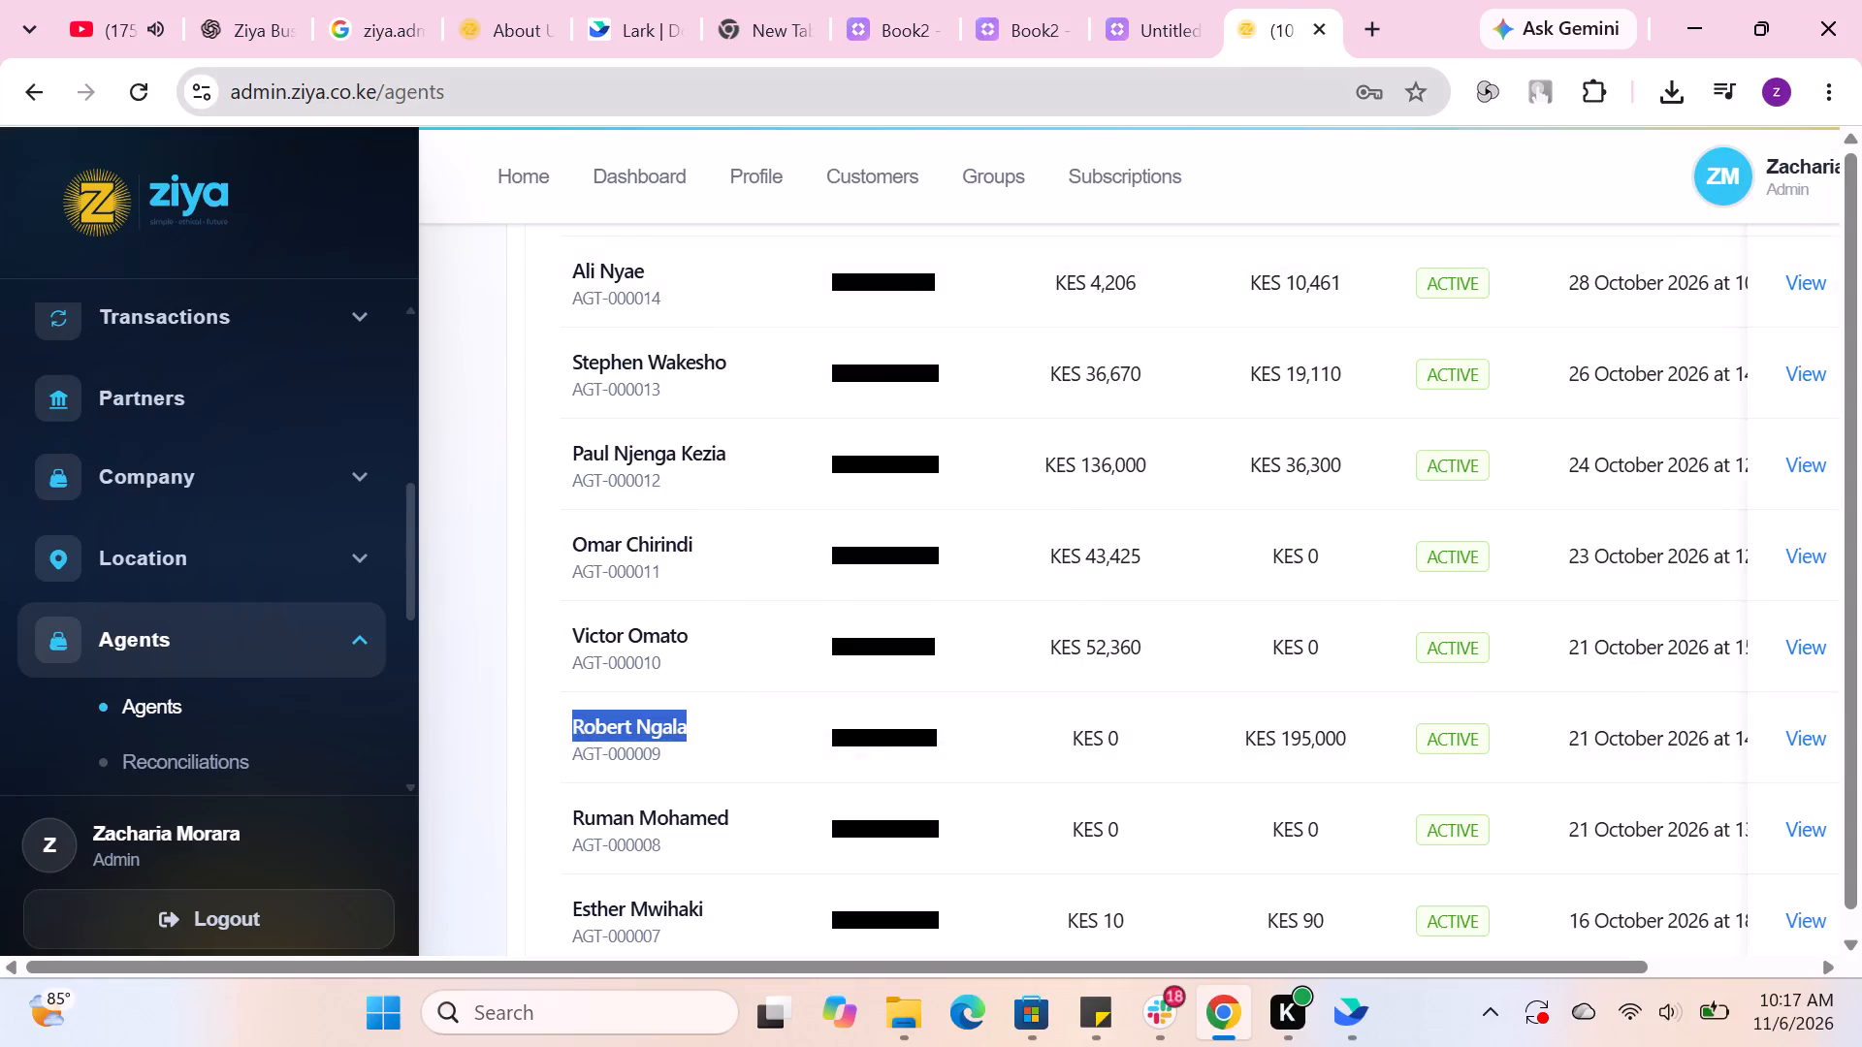
{"action": "left_click", "coordinate": [1132, 17]}
{"action": "double_click", "coordinate": [906, 674]}
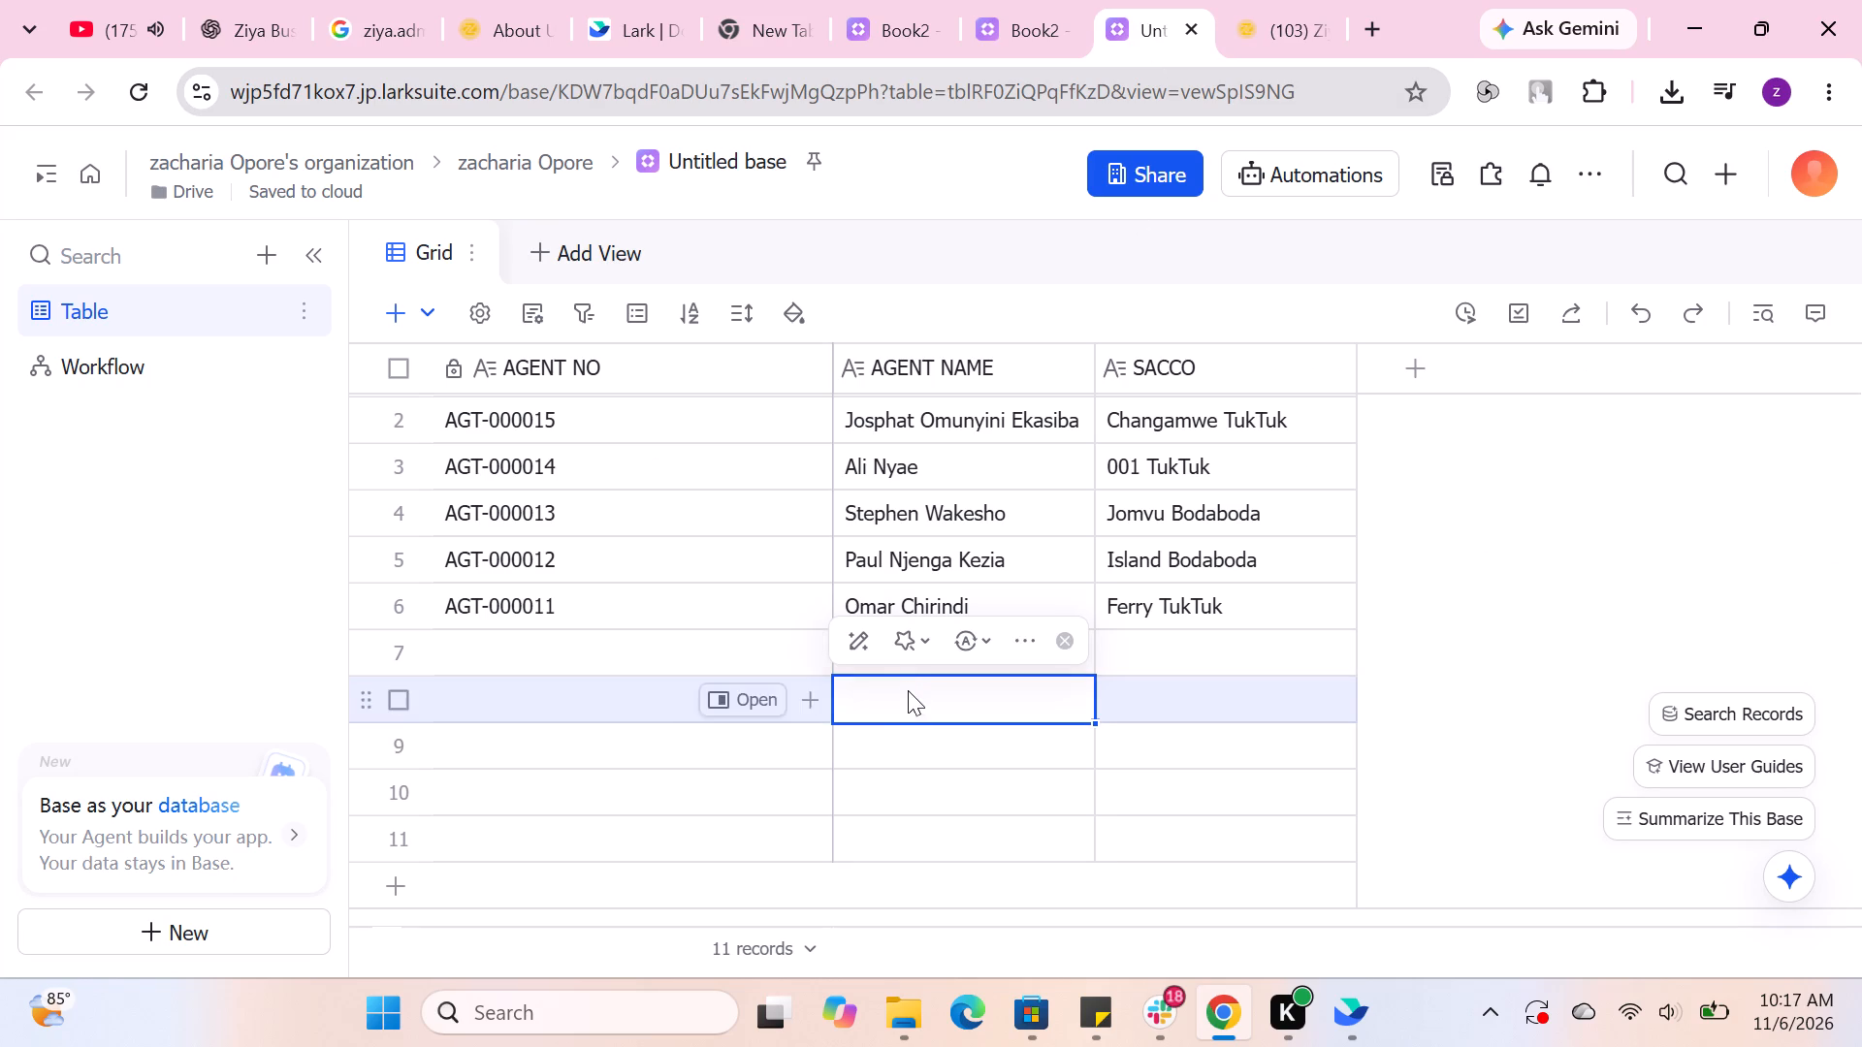
{"action": "double_click", "coordinate": [910, 695]}
{"action": "right_click", "coordinate": [912, 692]}
{"action": "left_click", "coordinate": [1004, 576]}
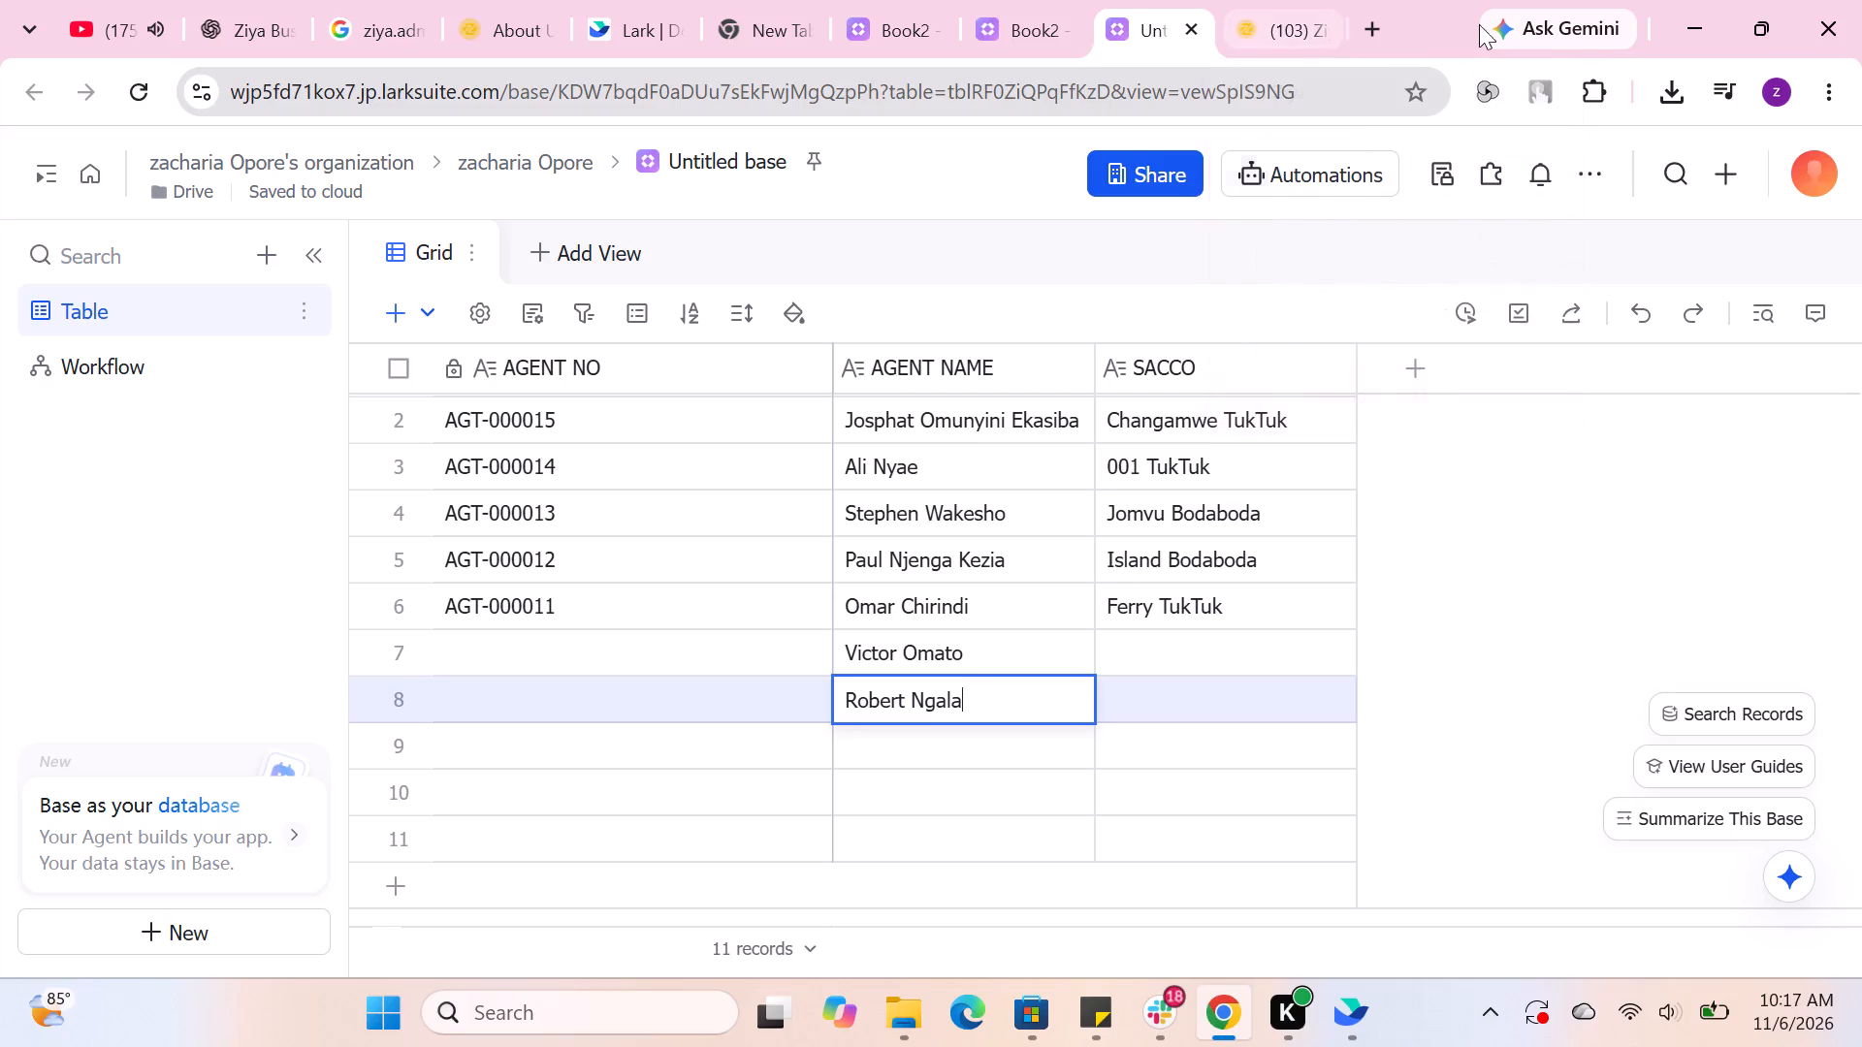
{"action": "left_click", "coordinate": [1266, 46]}
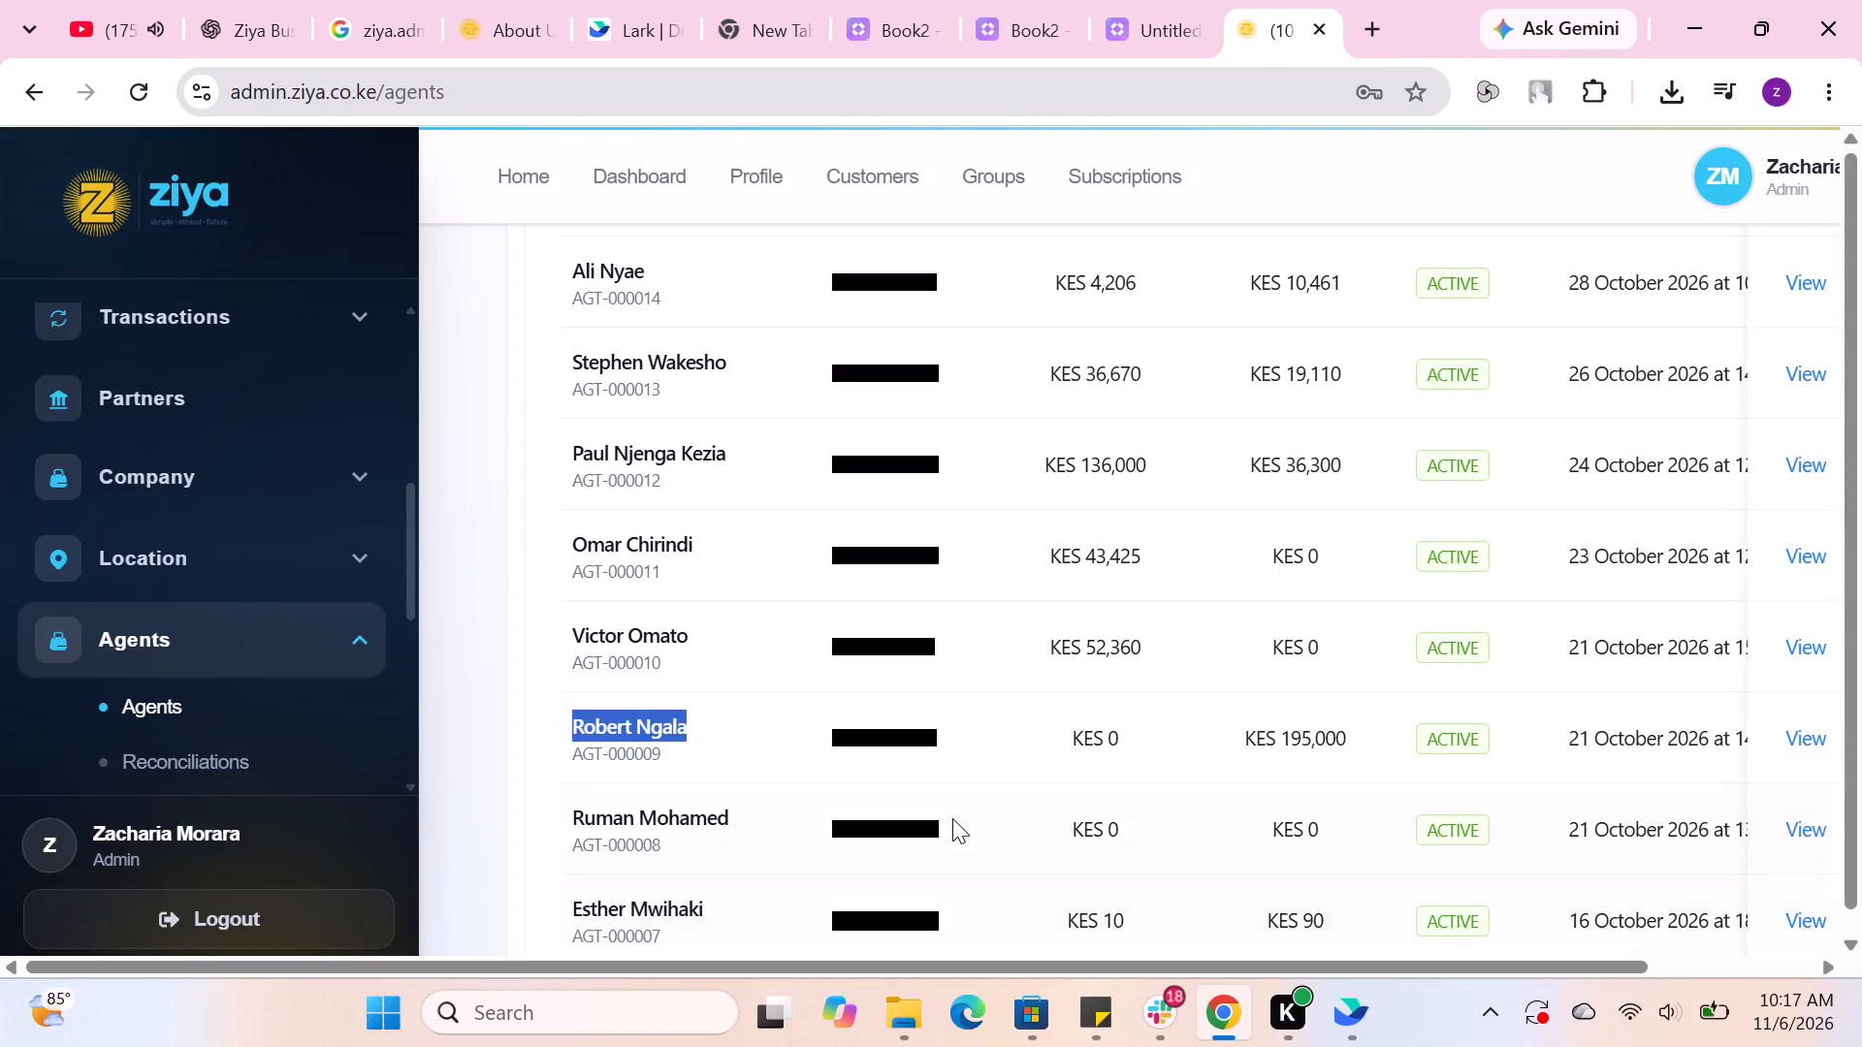
{"action": "scroll", "coordinate": [953, 817], "scroll_direction": "down", "scroll_amount": 1}
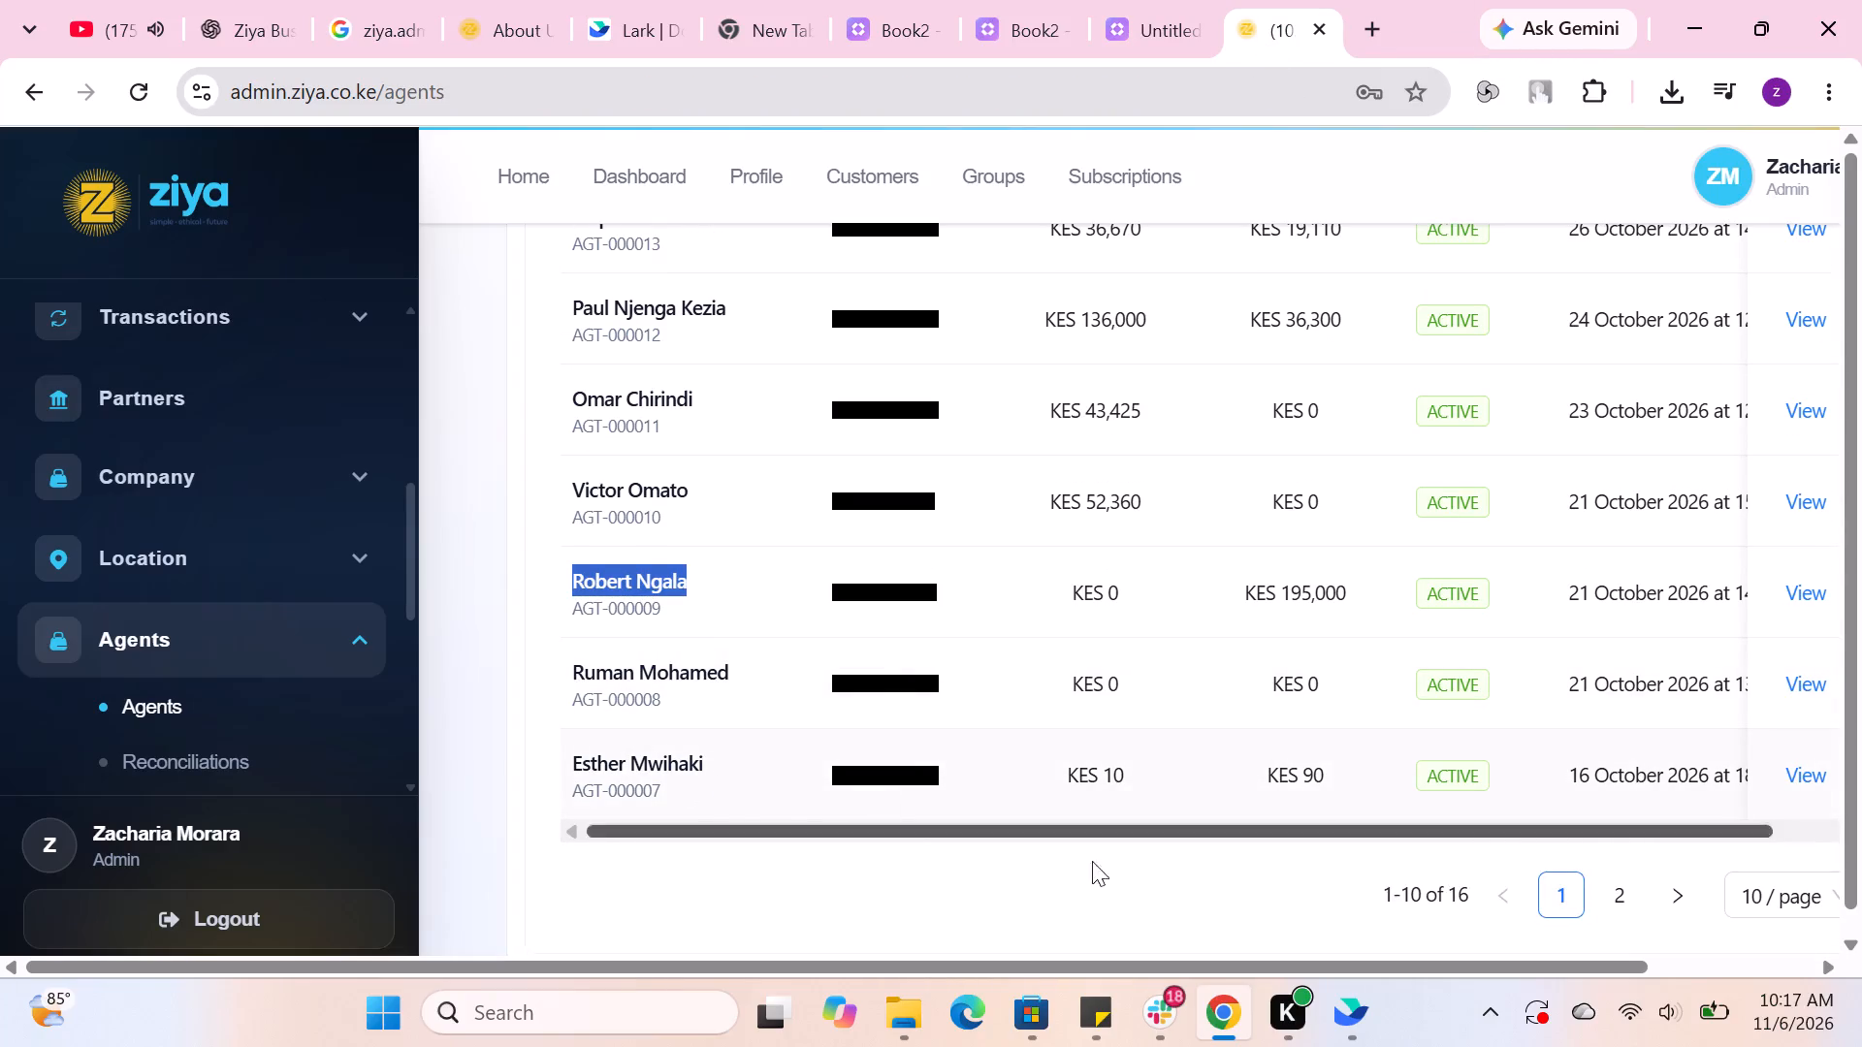
{"action": "left_click", "coordinate": [1621, 892]}
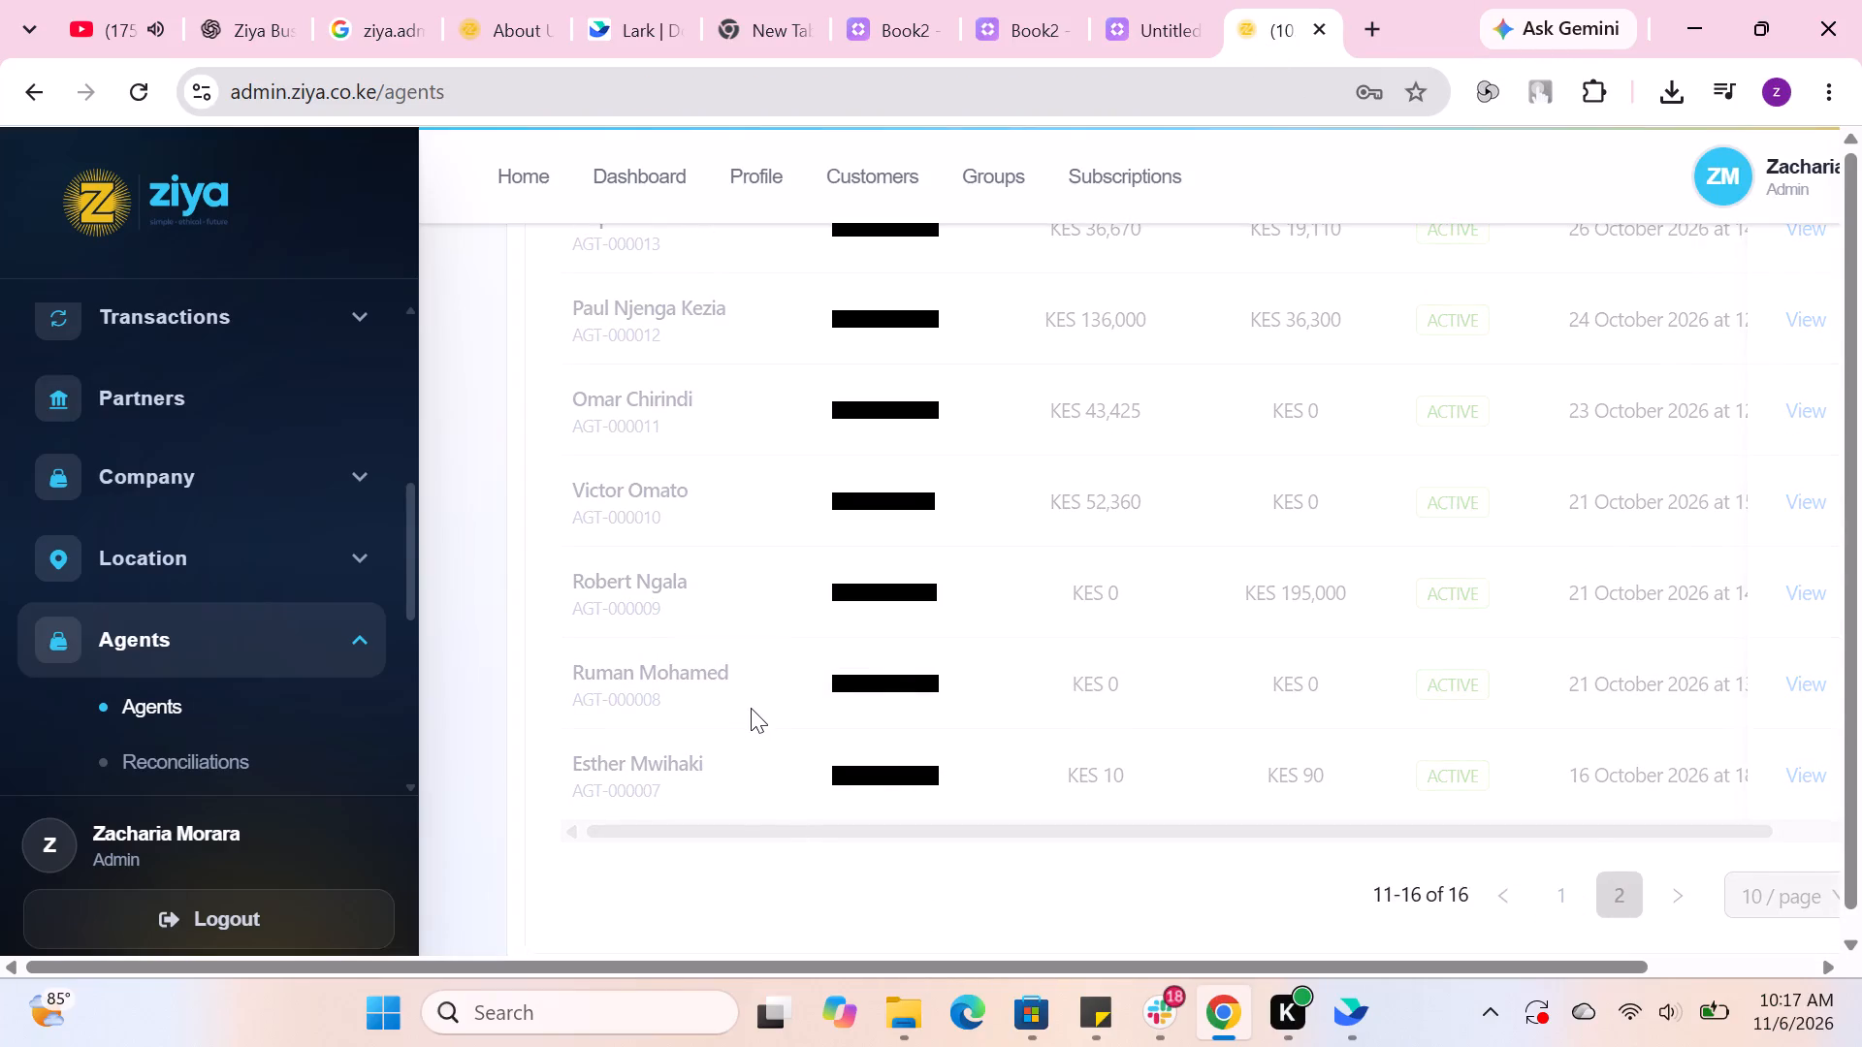
{"action": "scroll", "coordinate": [756, 743], "scroll_direction": "up", "scroll_amount": 1}
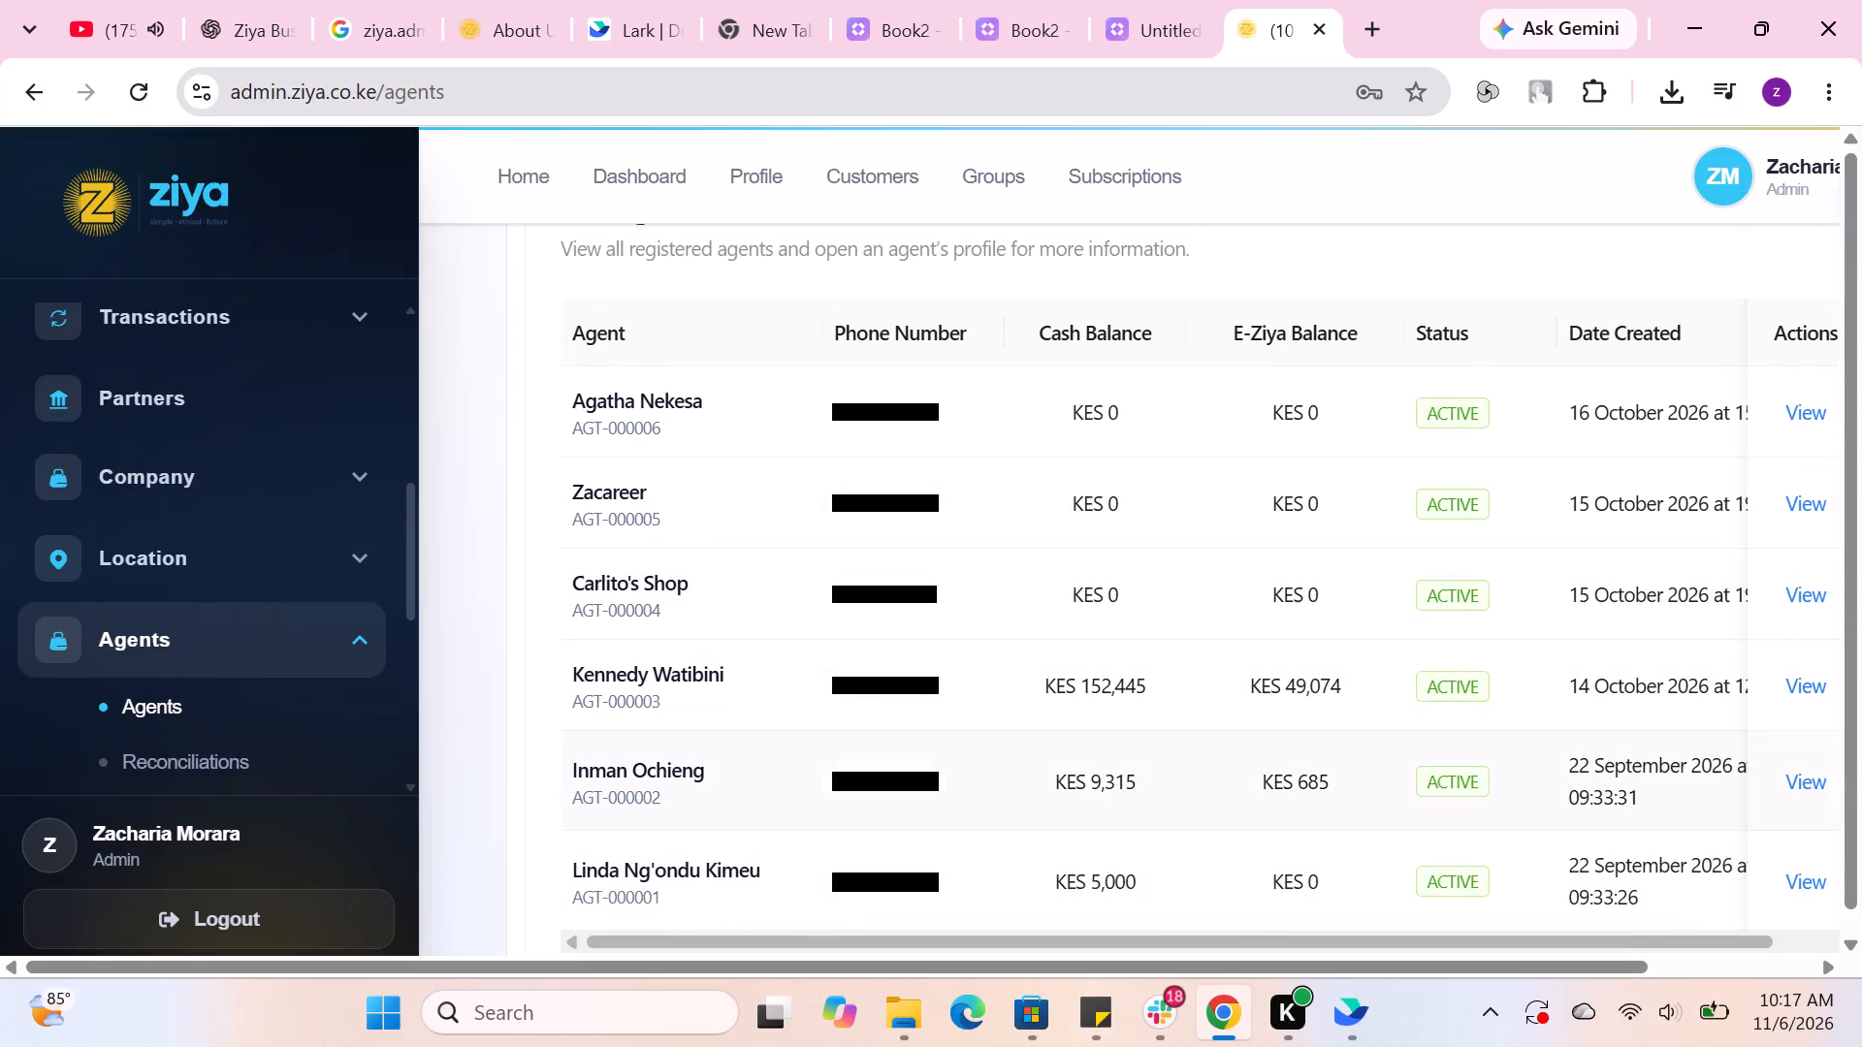
{"action": "left_click_drag", "start_coordinate": [732, 669], "coordinate": [567, 671]}
{"action": "right_click", "coordinate": [567, 671]}
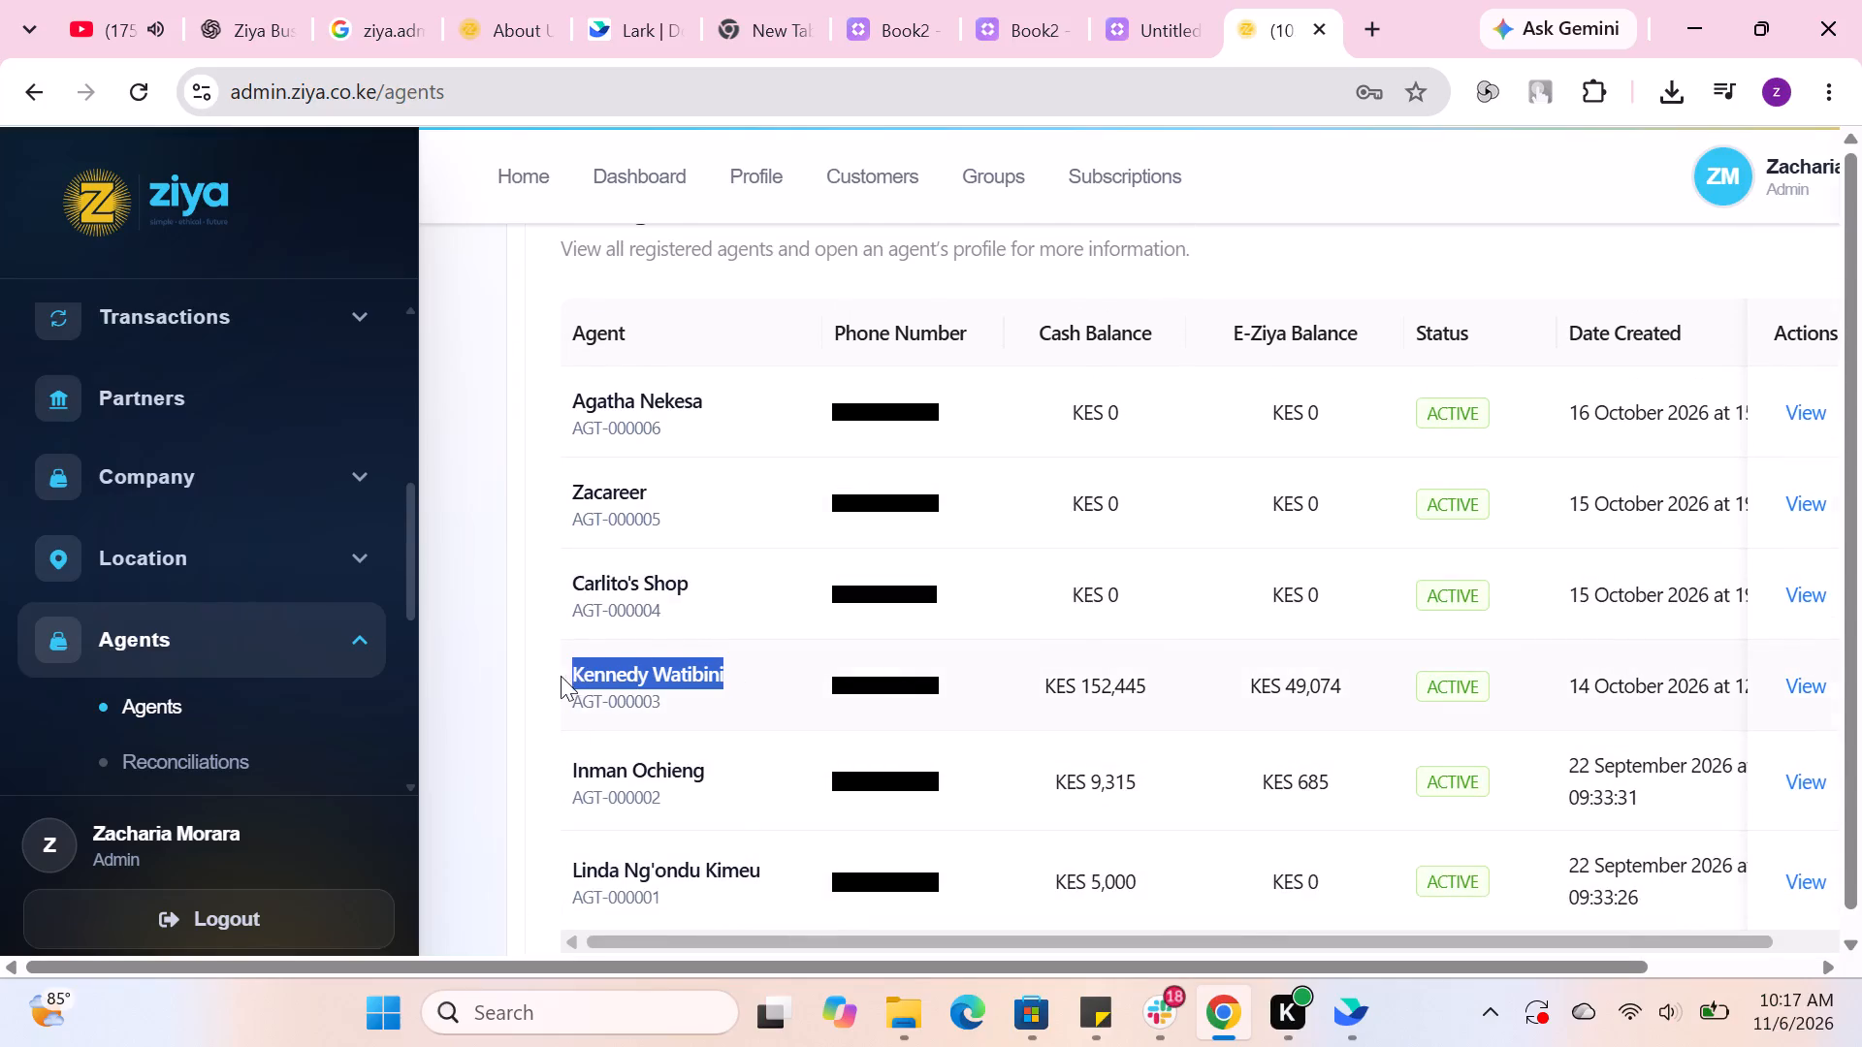
{"action": "left_click", "coordinate": [625, 243]}
{"action": "left_click_drag", "start_coordinate": [1148, 13], "coordinate": [1158, 13]}
{"action": "double_click", "coordinate": [960, 746]}
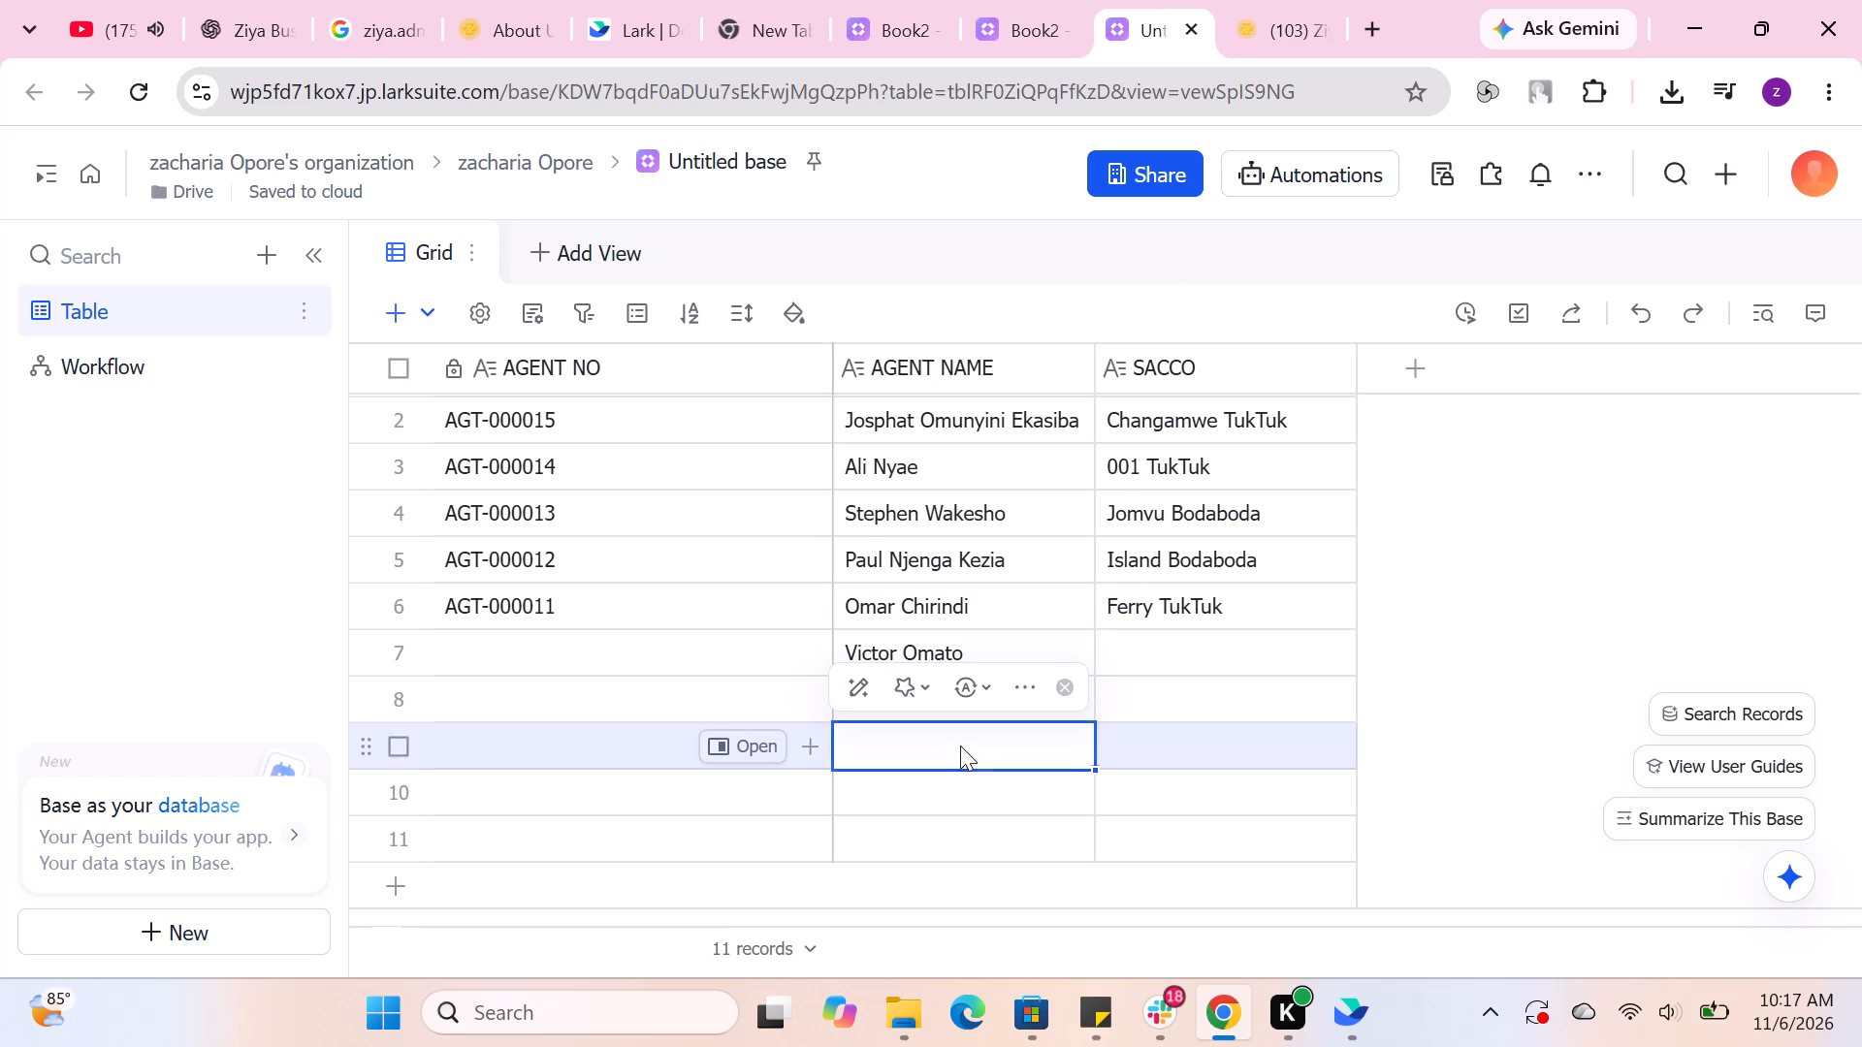
{"action": "right_click", "coordinate": [959, 744]}
{"action": "left_click", "coordinate": [1035, 346]}
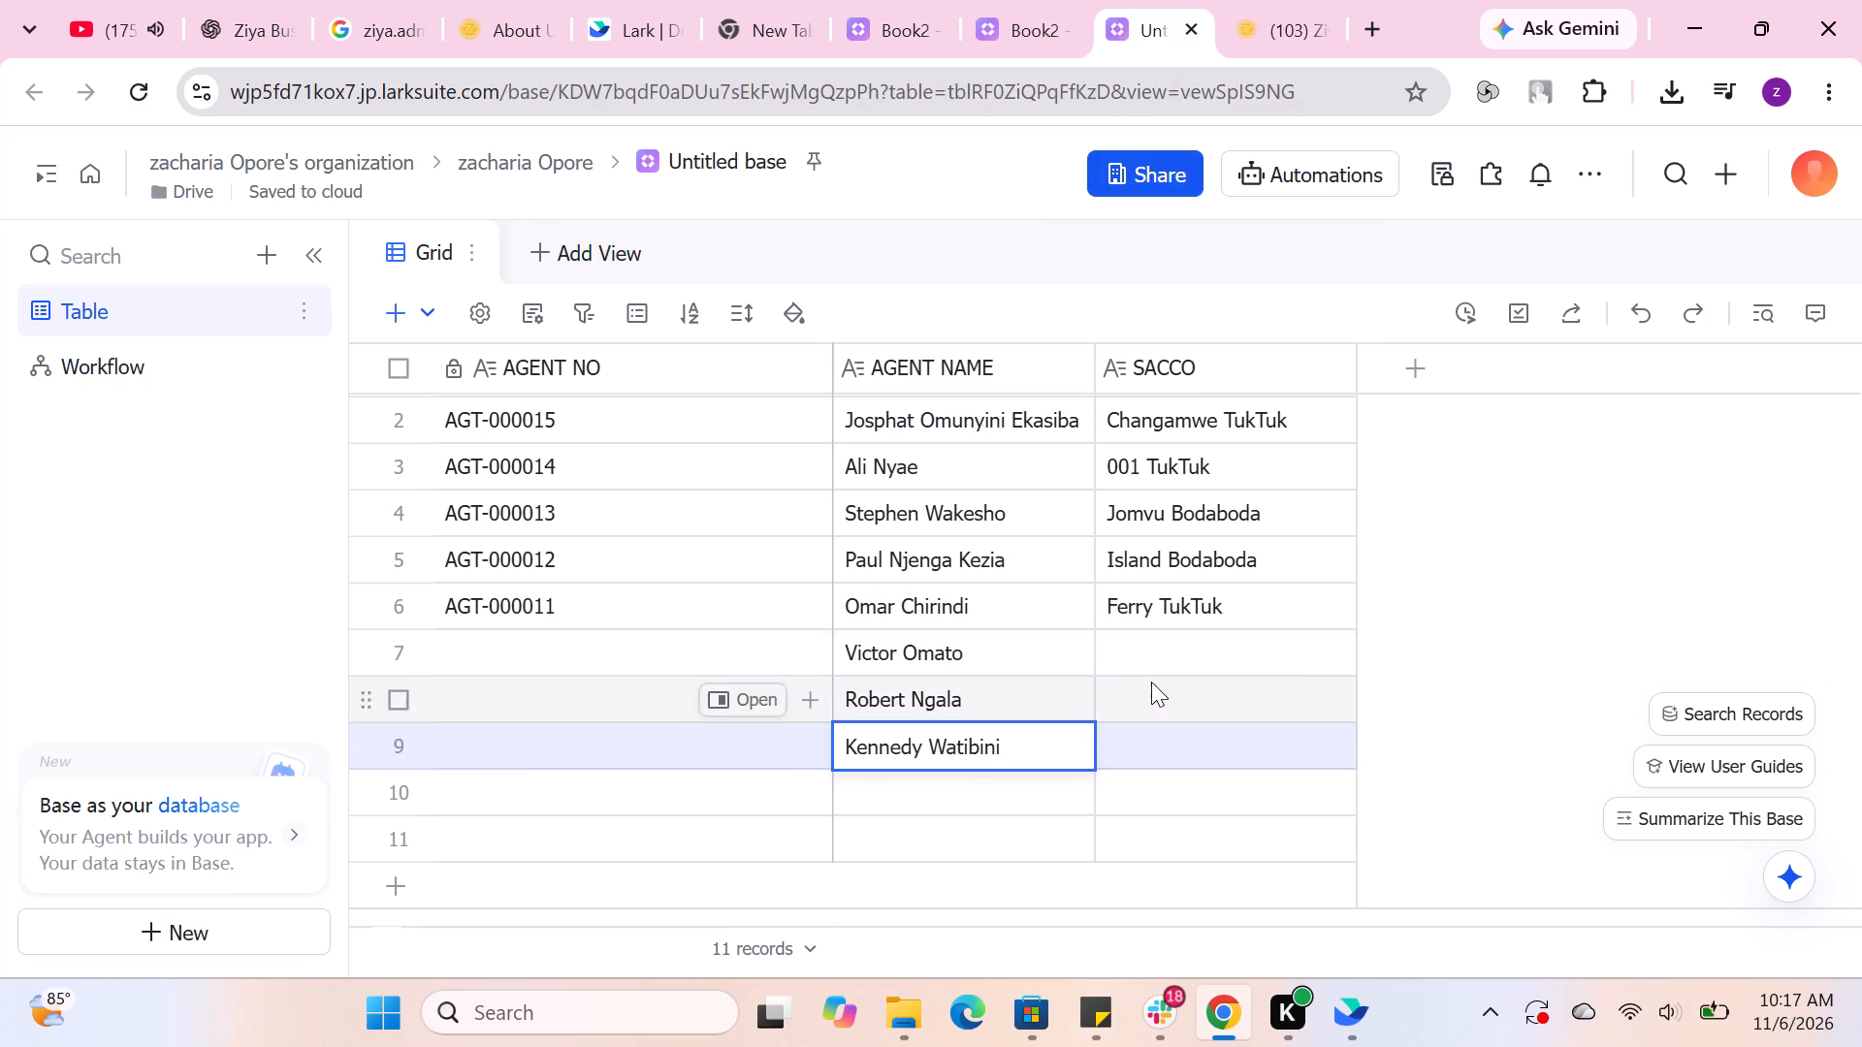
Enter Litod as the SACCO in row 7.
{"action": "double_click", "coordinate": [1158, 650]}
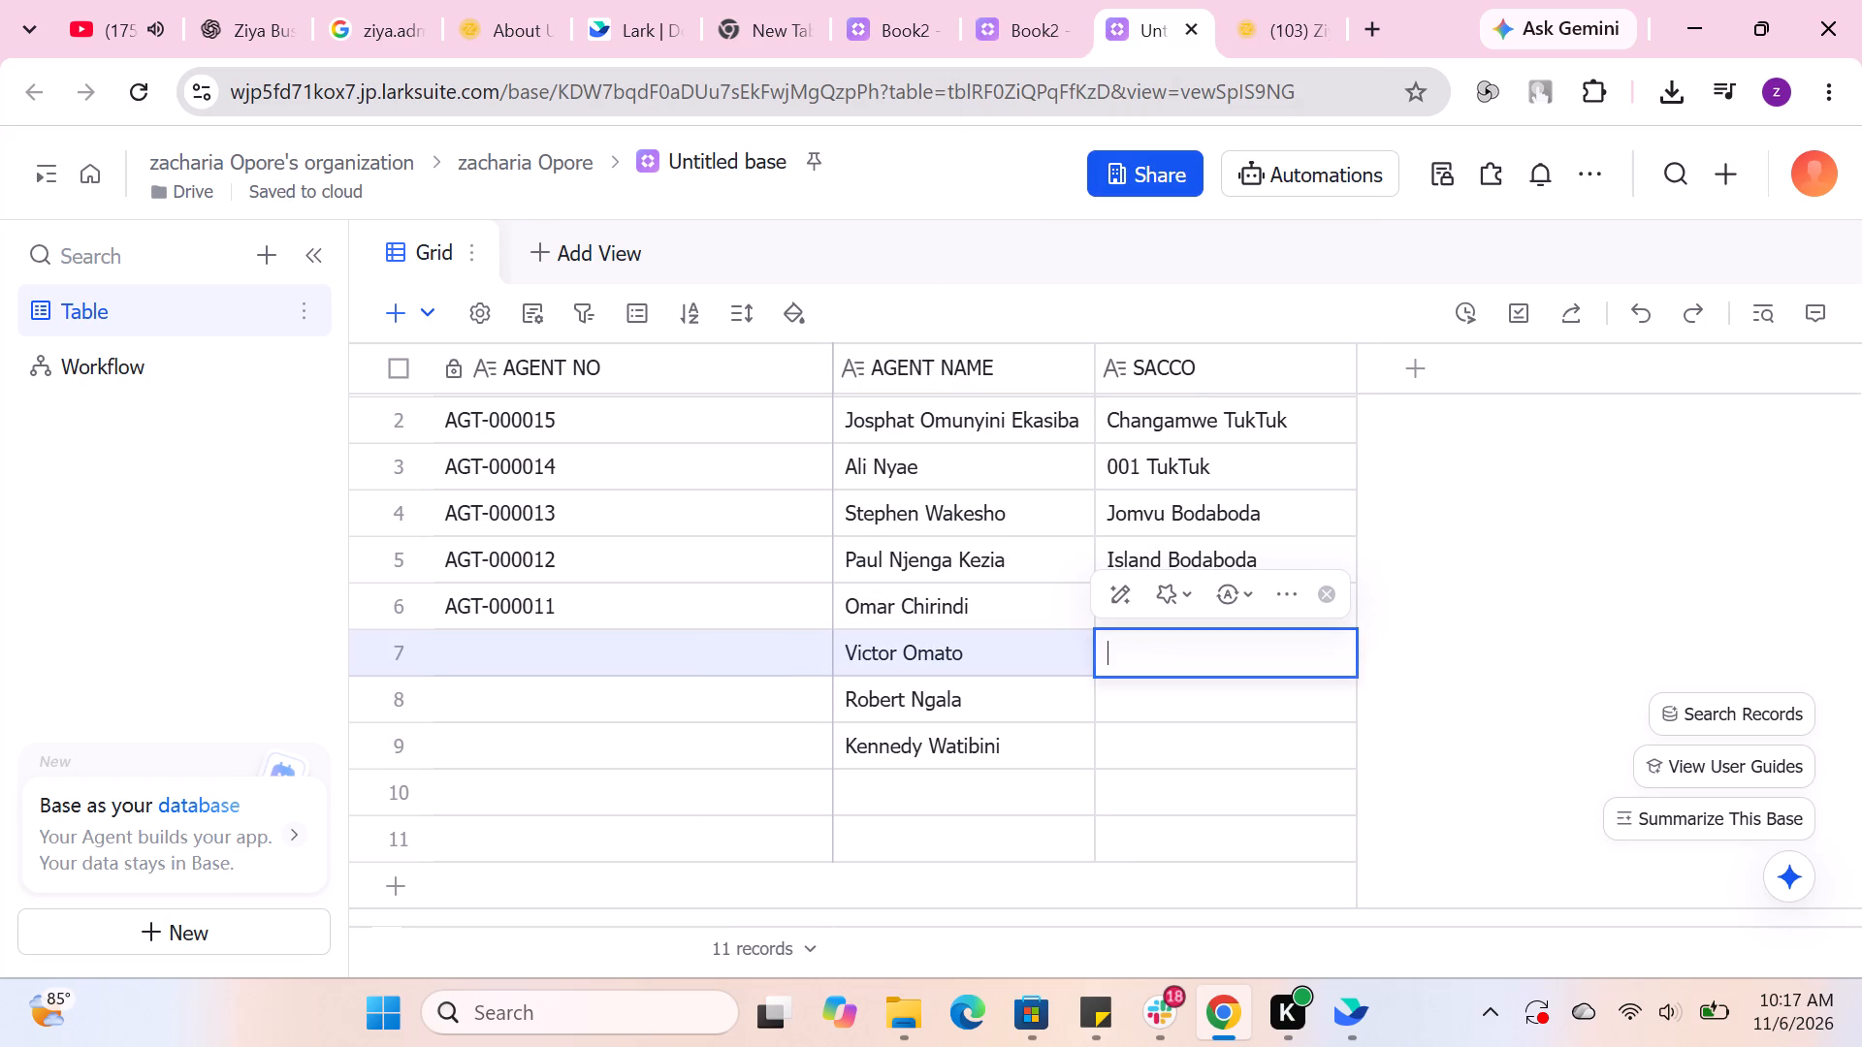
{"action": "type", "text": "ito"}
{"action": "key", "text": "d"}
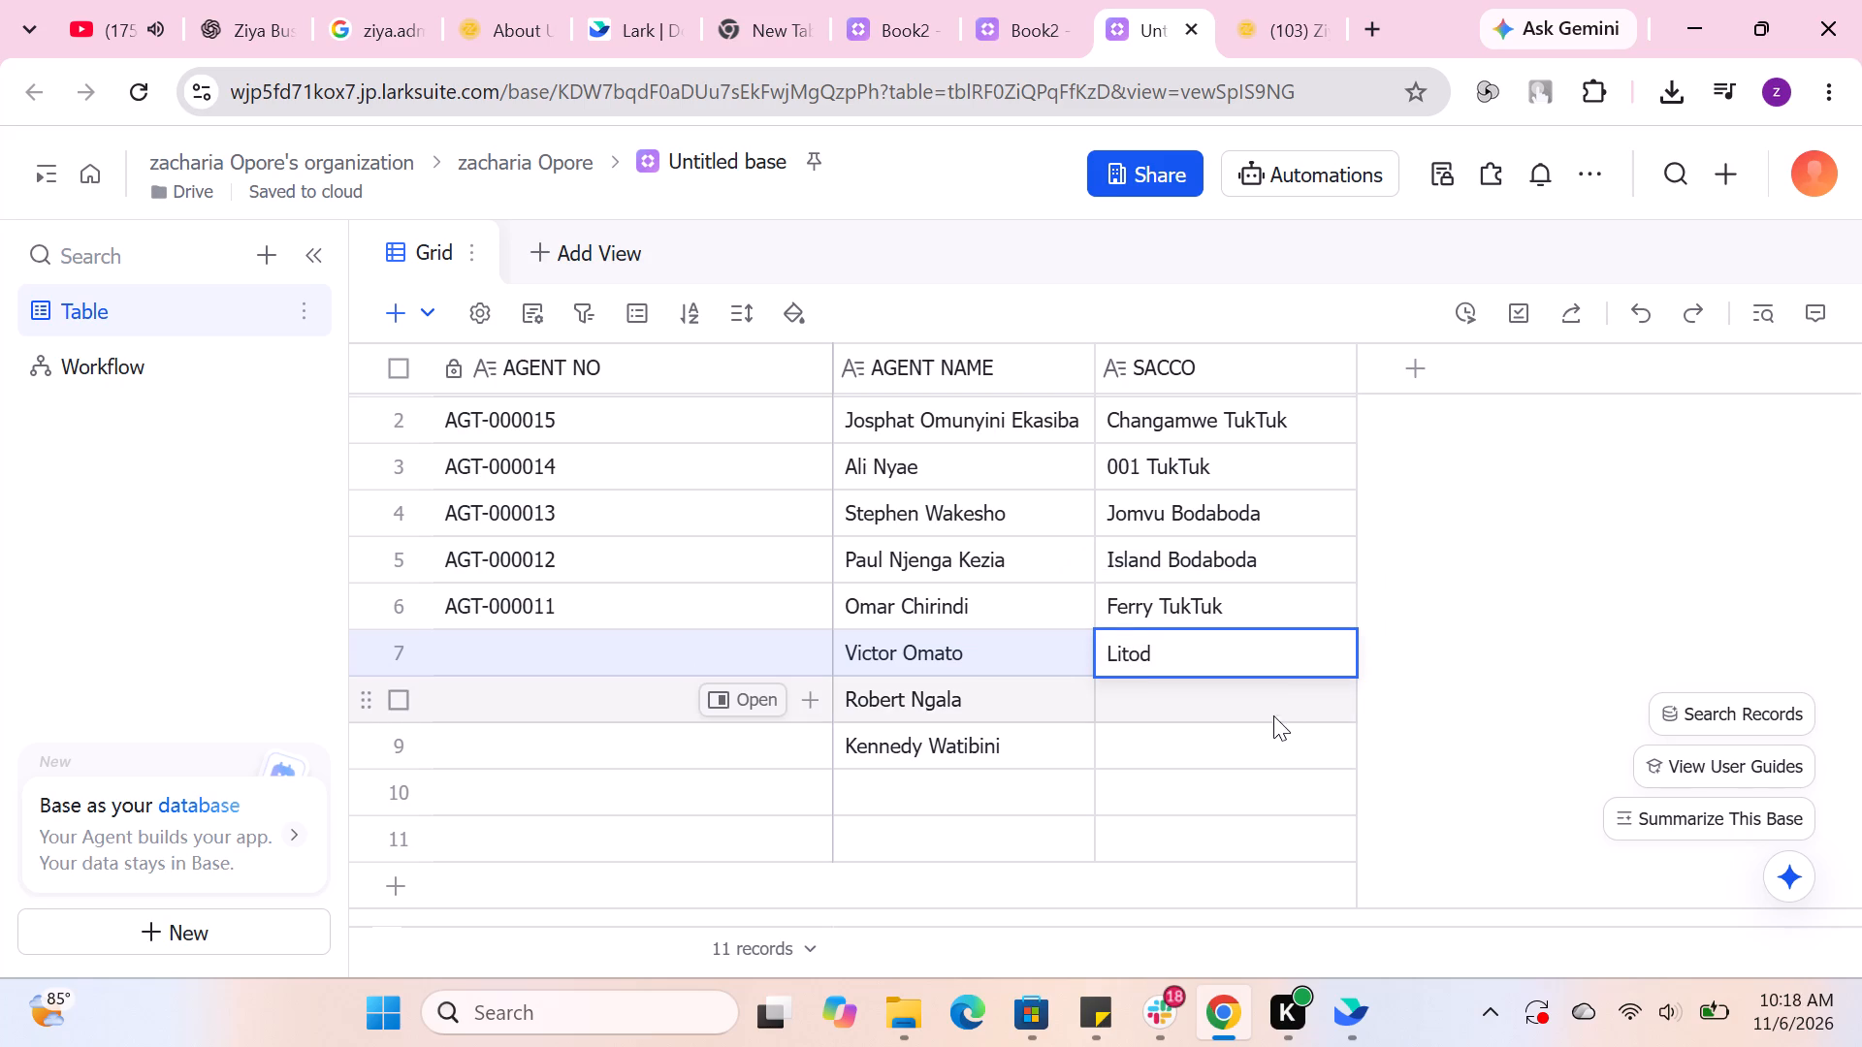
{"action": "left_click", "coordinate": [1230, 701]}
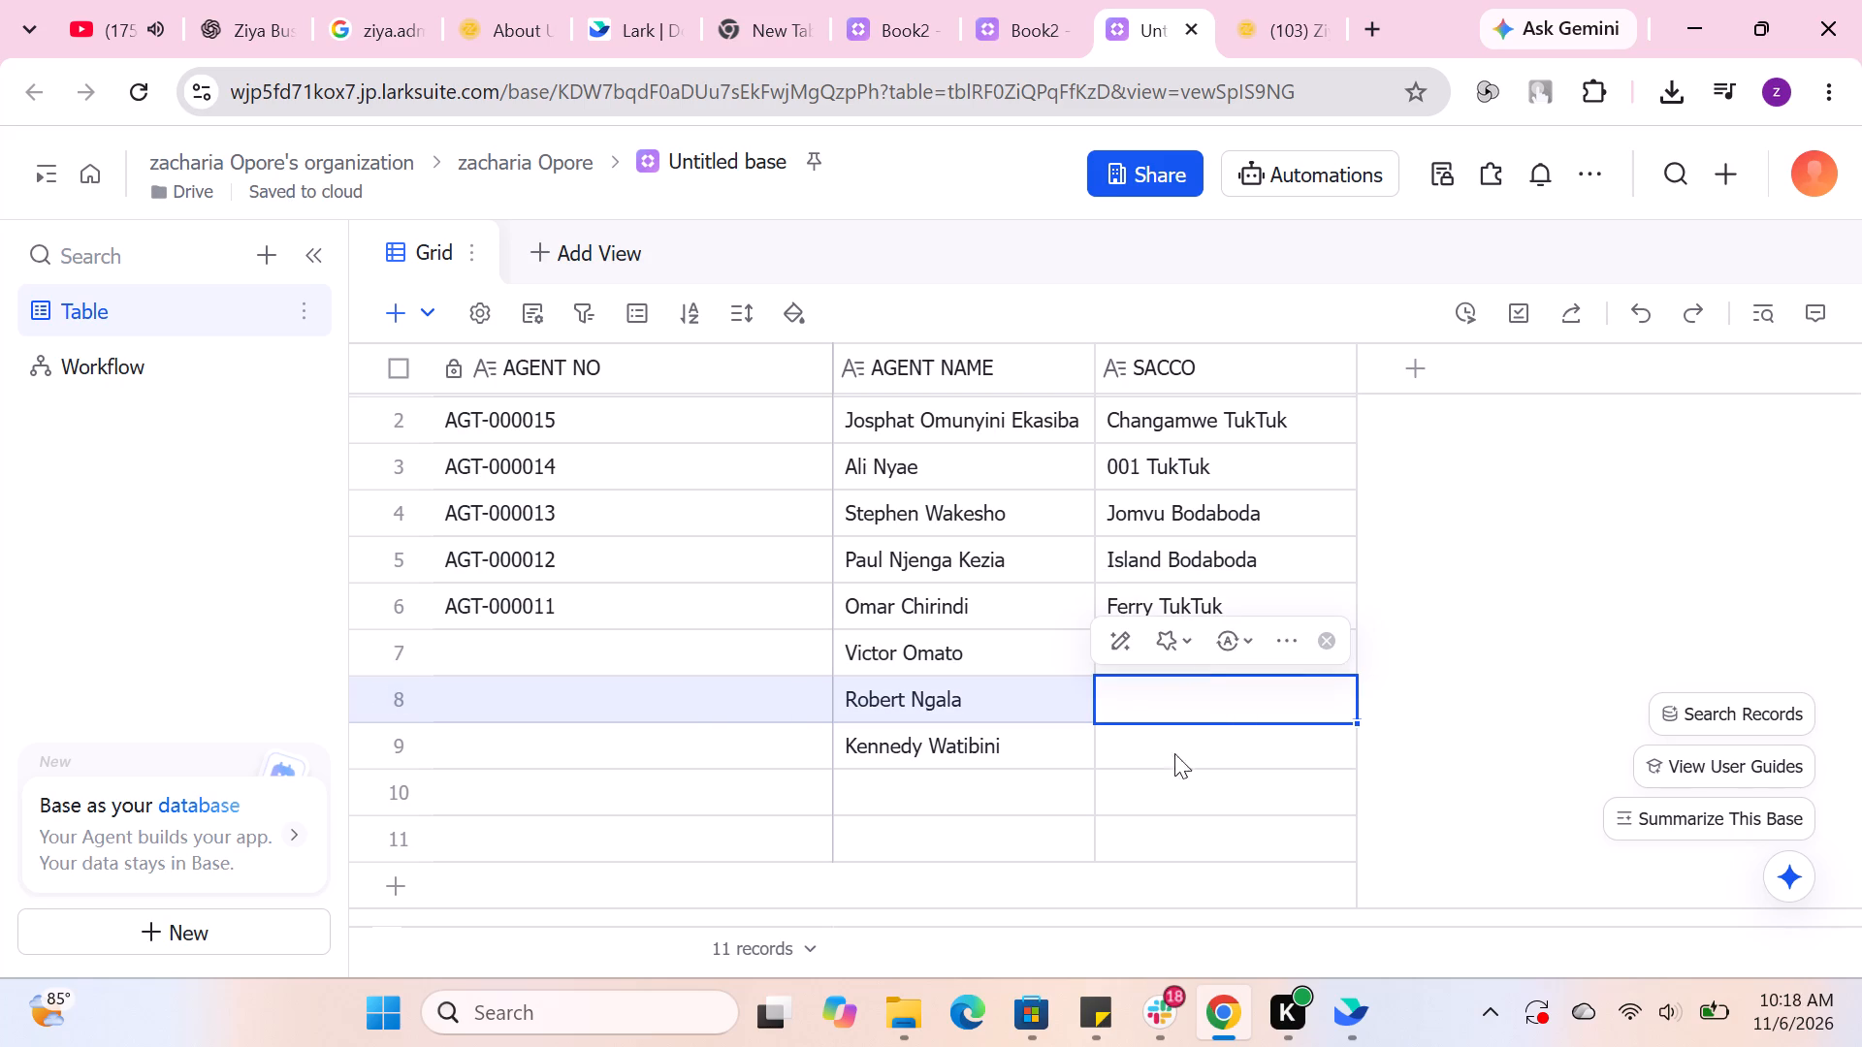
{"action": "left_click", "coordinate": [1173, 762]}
Replace row 7's SACCO entry with LITOD in capitals.
{"action": "left_click", "coordinate": [1195, 647]}
{"action": "double_click", "coordinate": [1197, 647]}
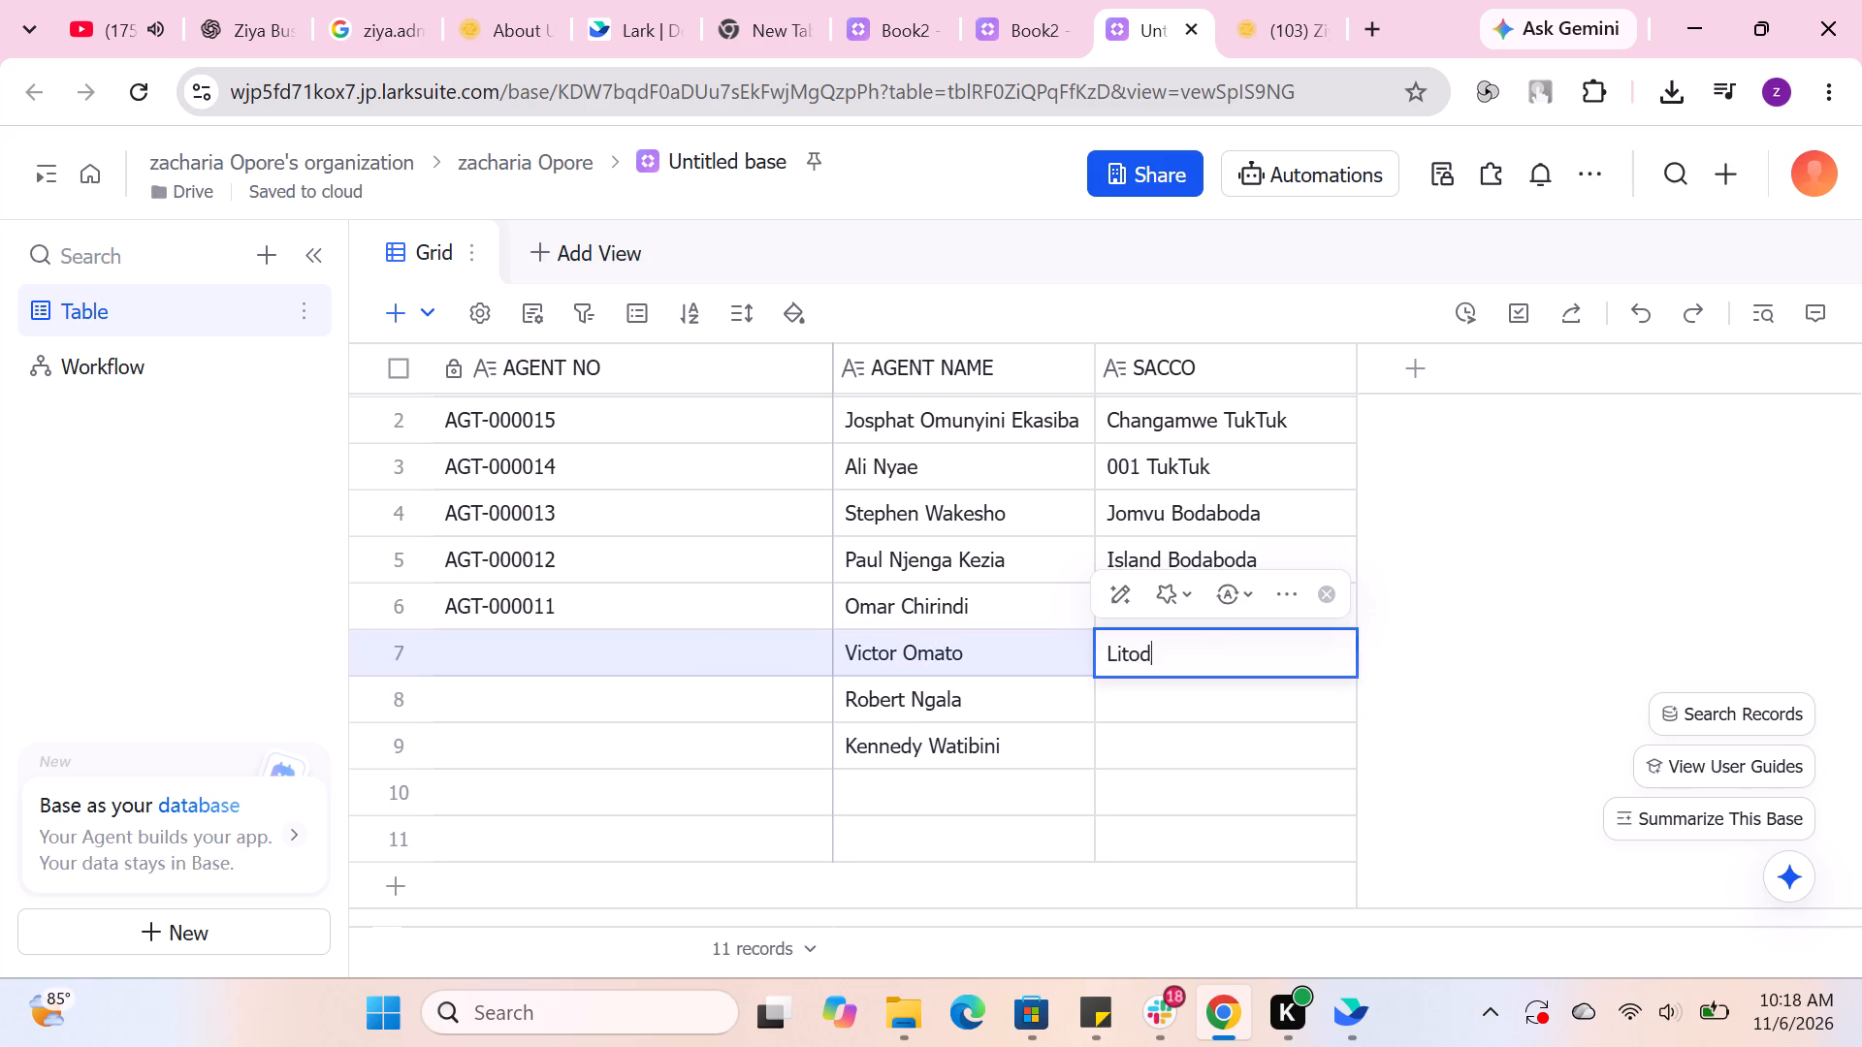
{"action": "key", "text": "BackSpace"}
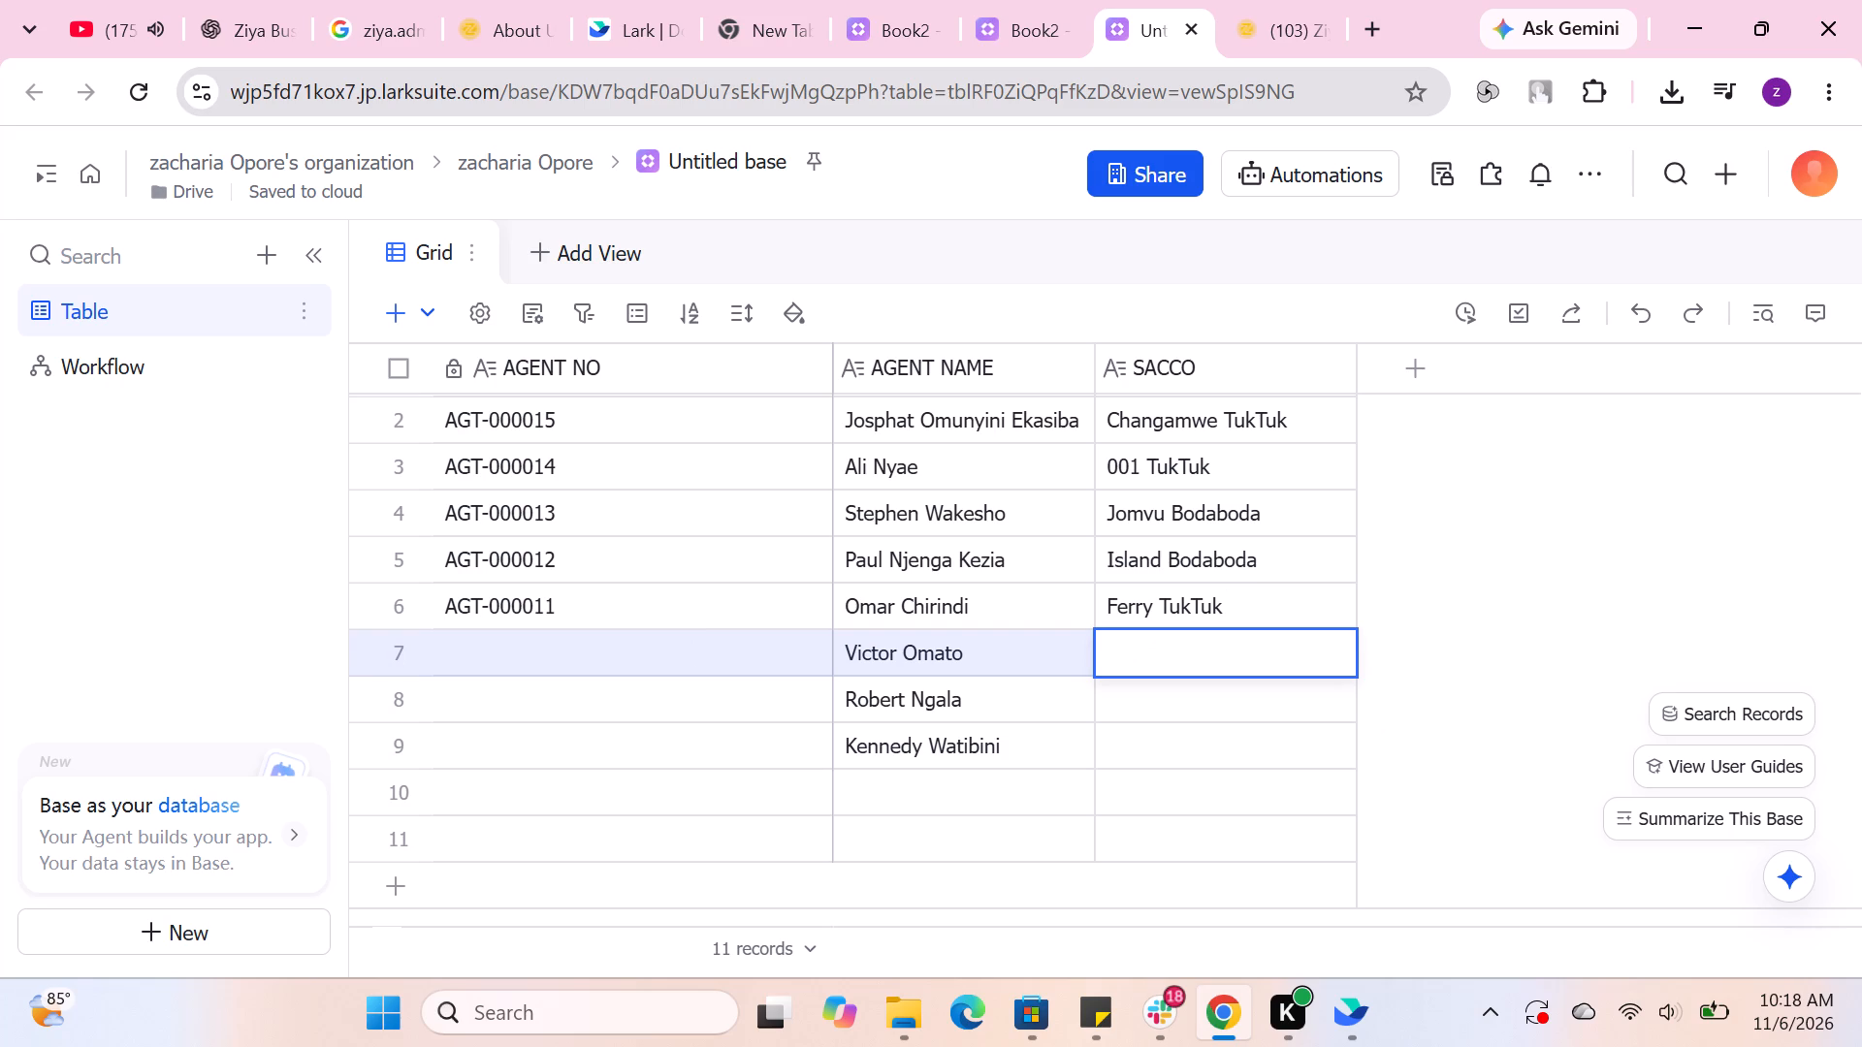
{"action": "type", "text": "LITOD"}
Open row 8's empty SACCO cell for editing.
{"action": "double_click", "coordinate": [1215, 690]}
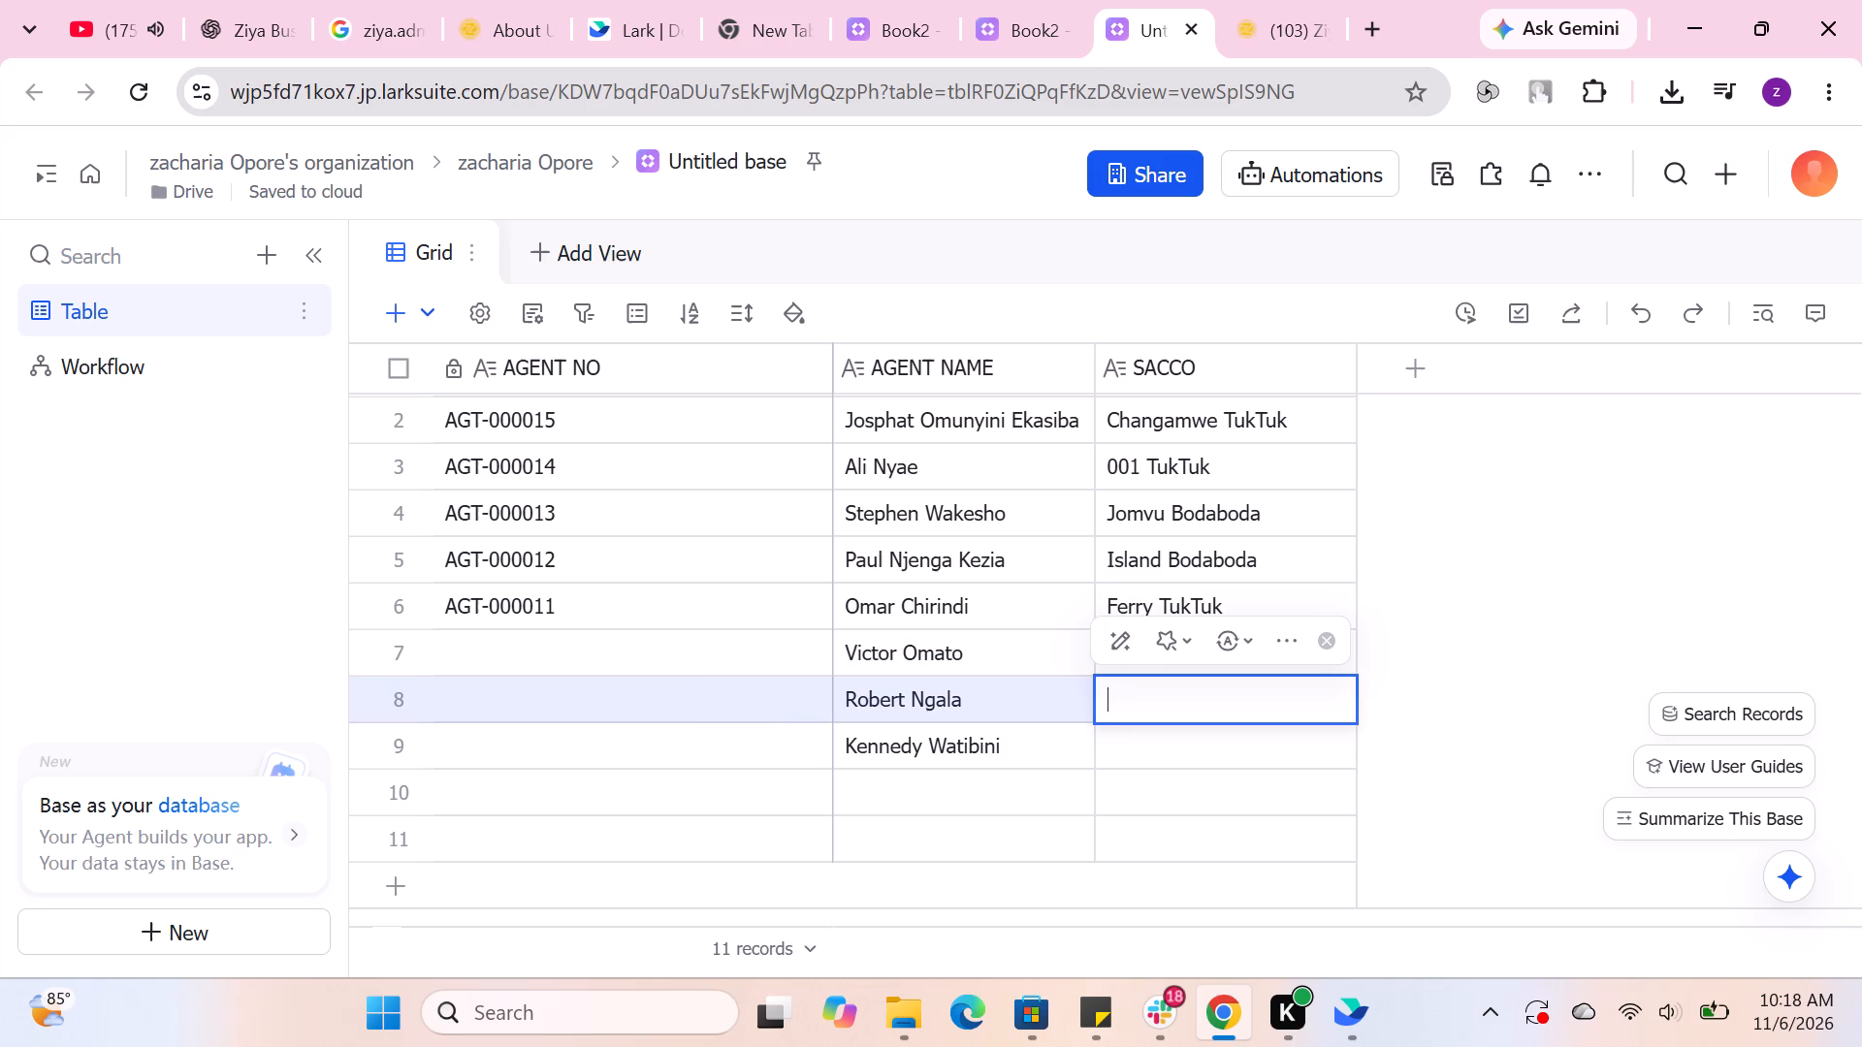
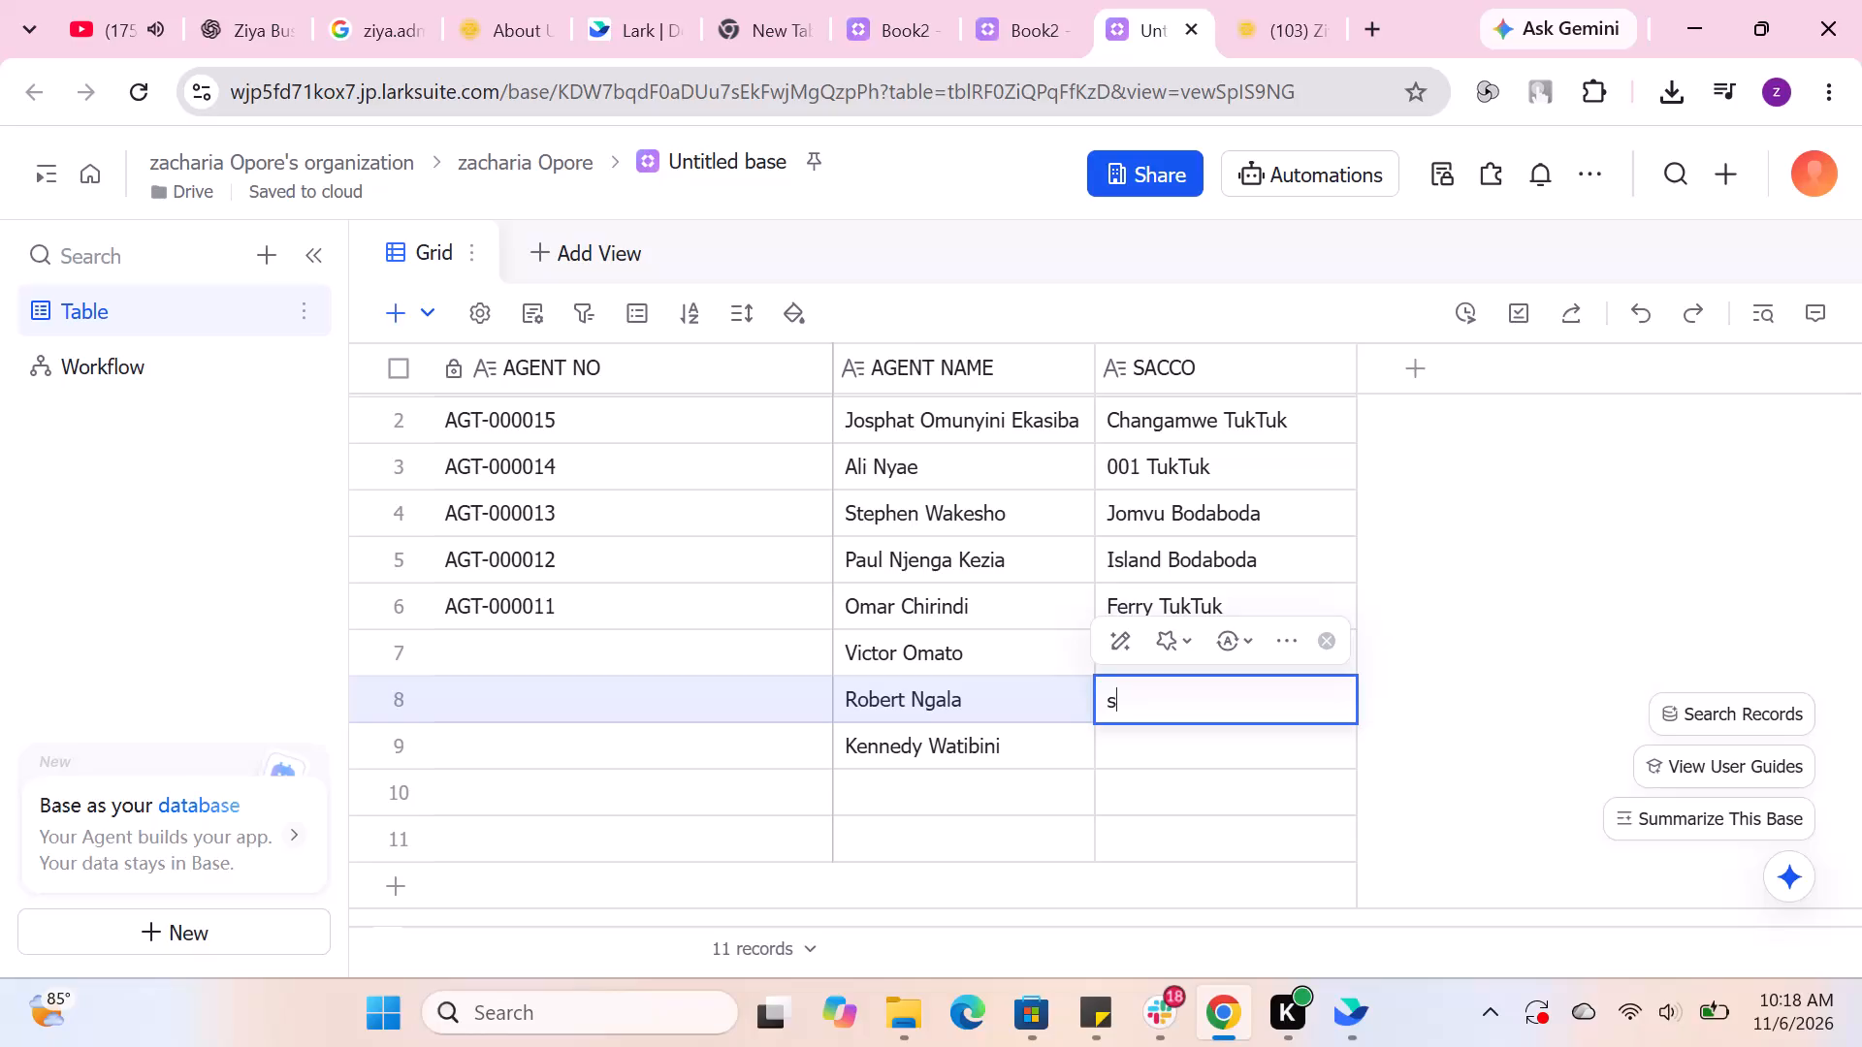
Enter Smart Riders as the SACCO in row 8.
{"action": "key", "text": "BackSpace"}
{"action": "type", "text": "RI"}
{"action": "key", "text": "BackSpace"}
{"action": "type", "text": "iders"}
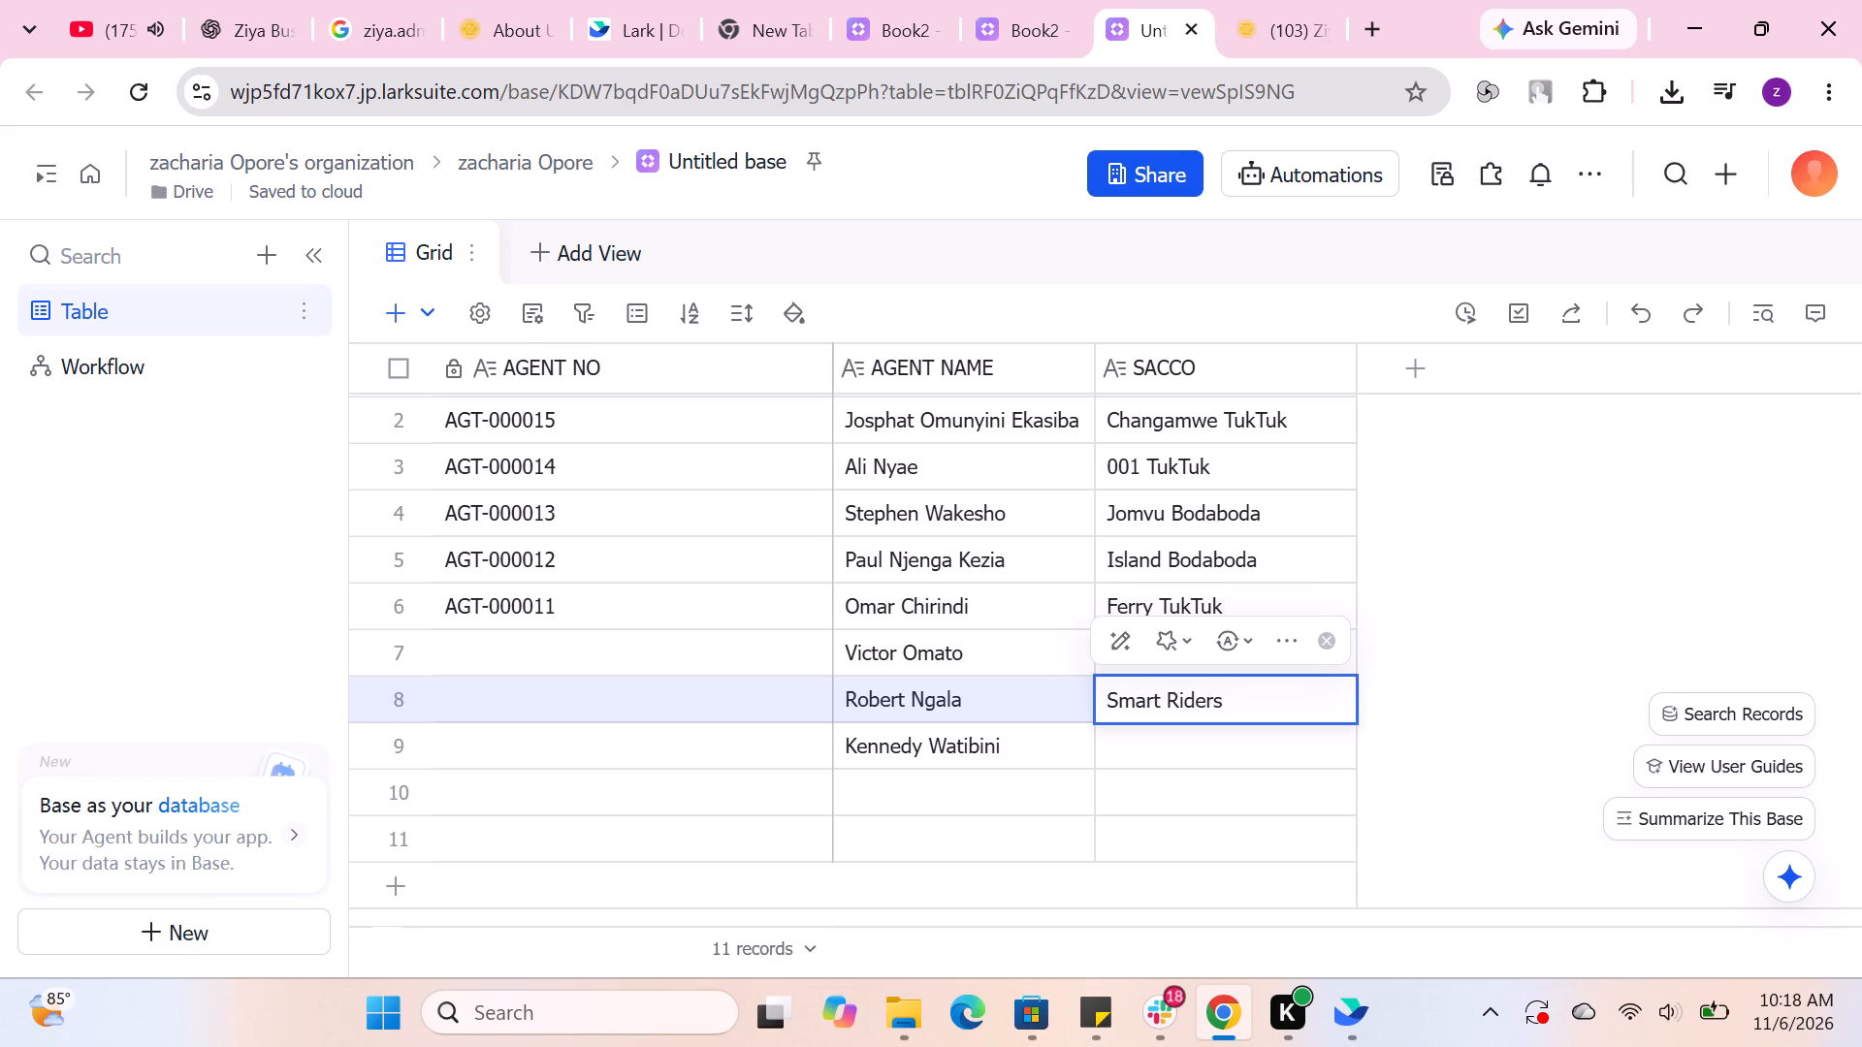
Enter Kisauni Boda as the SACCO in row 9.
{"action": "double_click", "coordinate": [1186, 731]}
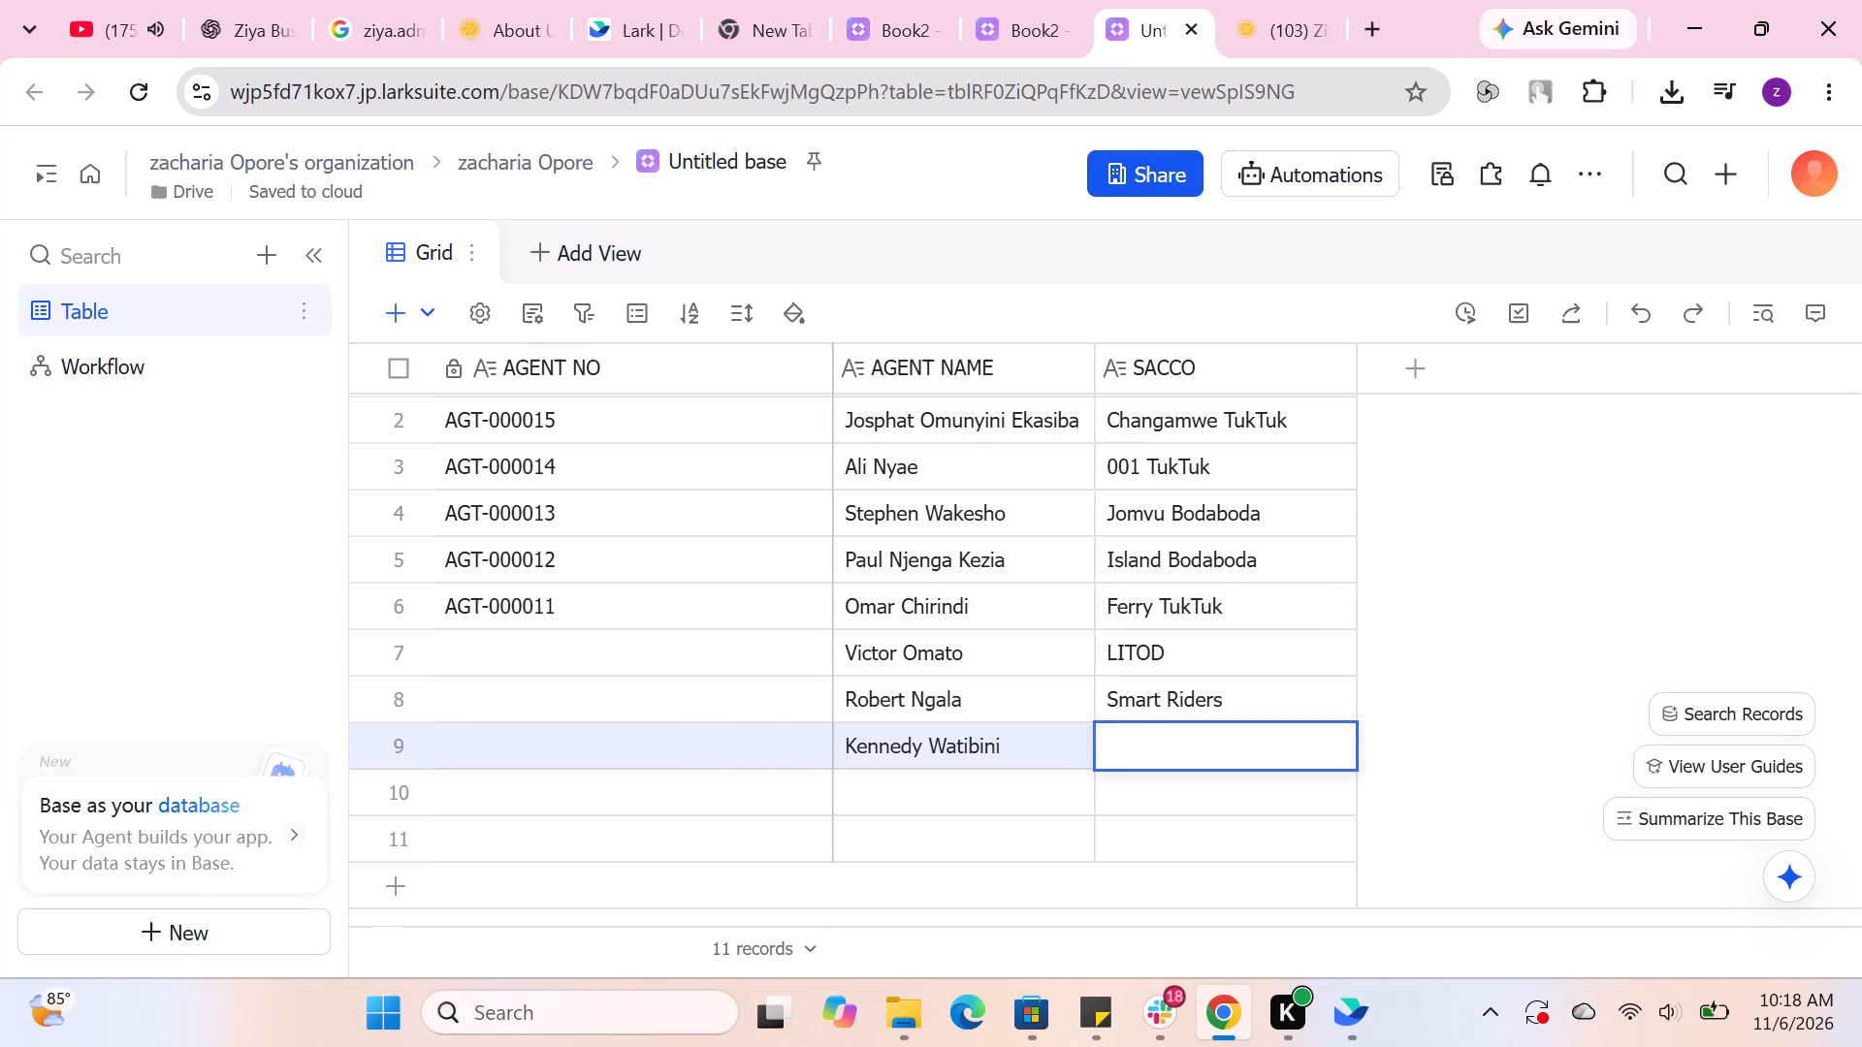
{"action": "key", "text": "BackSpace"}
{"action": "type", "text": "isay"}
{"action": "key", "text": "BackSpace"}
{"action": "type", "text": "uni"}
{"action": "key", "text": "space"}
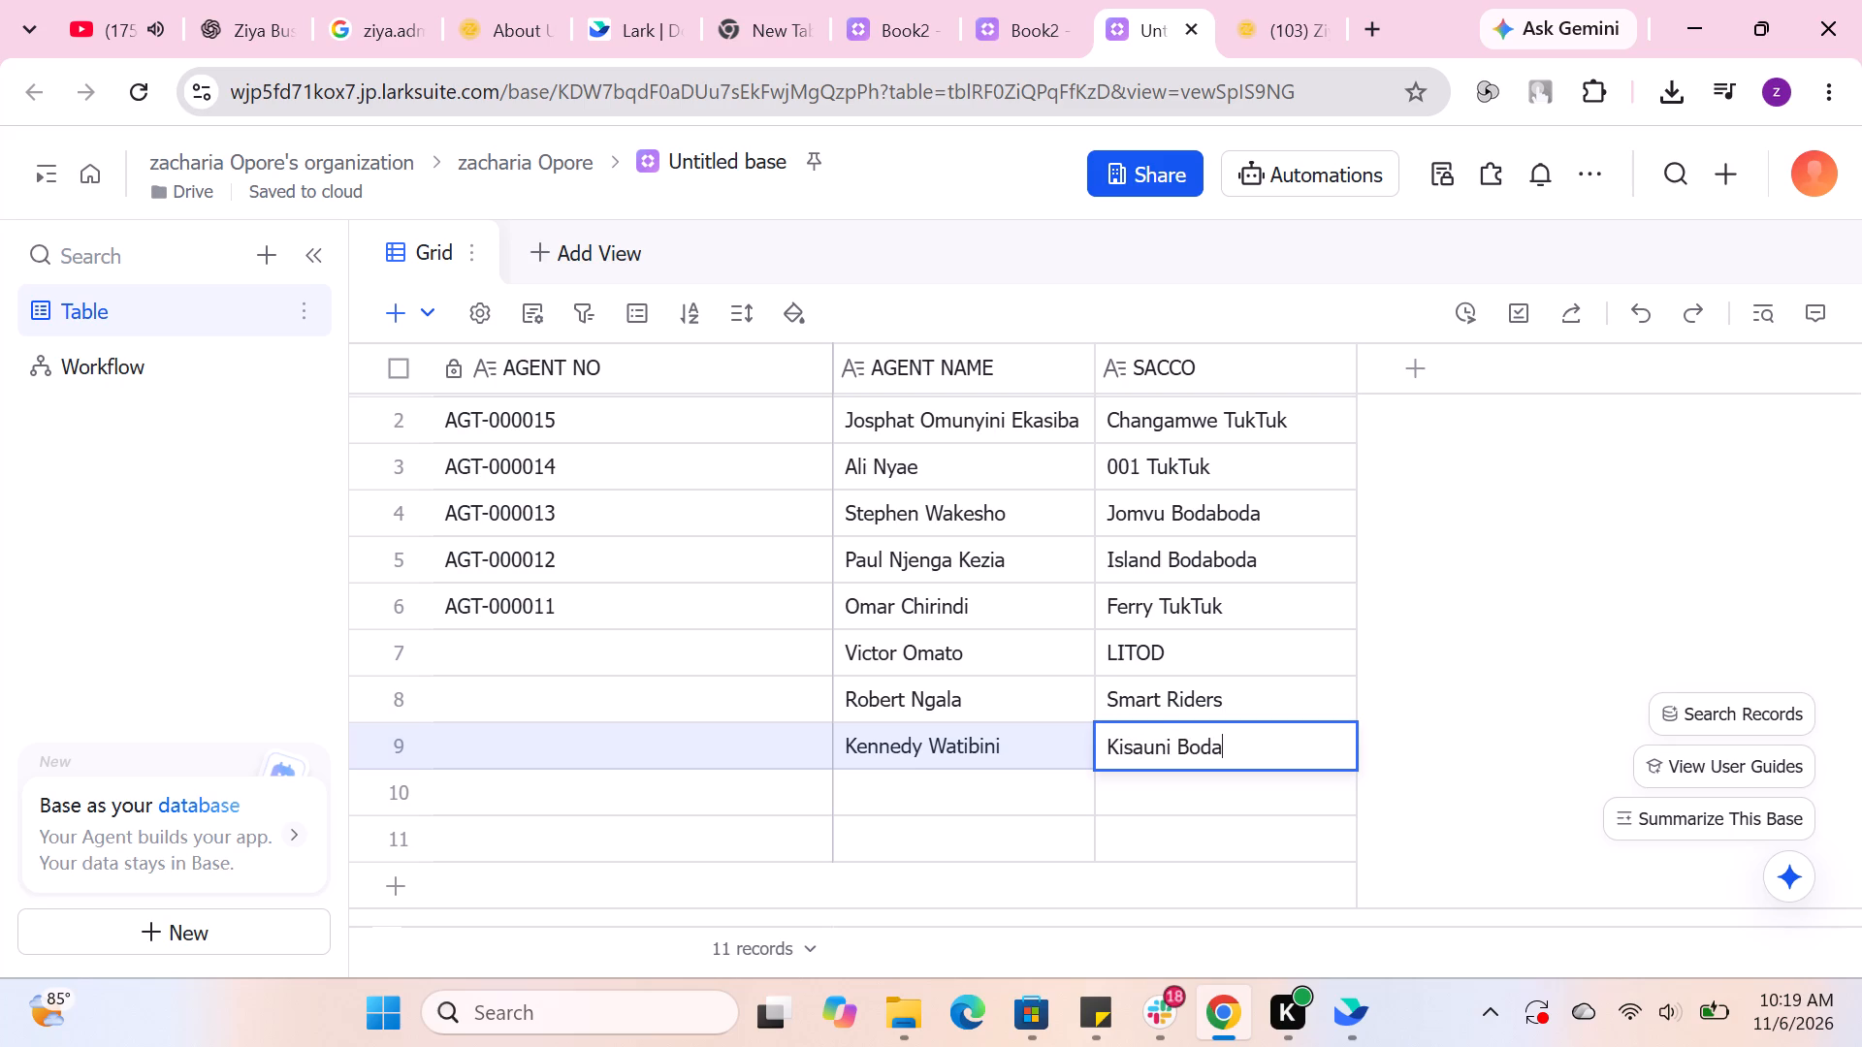
{"action": "left_click", "coordinate": [1579, 697]}
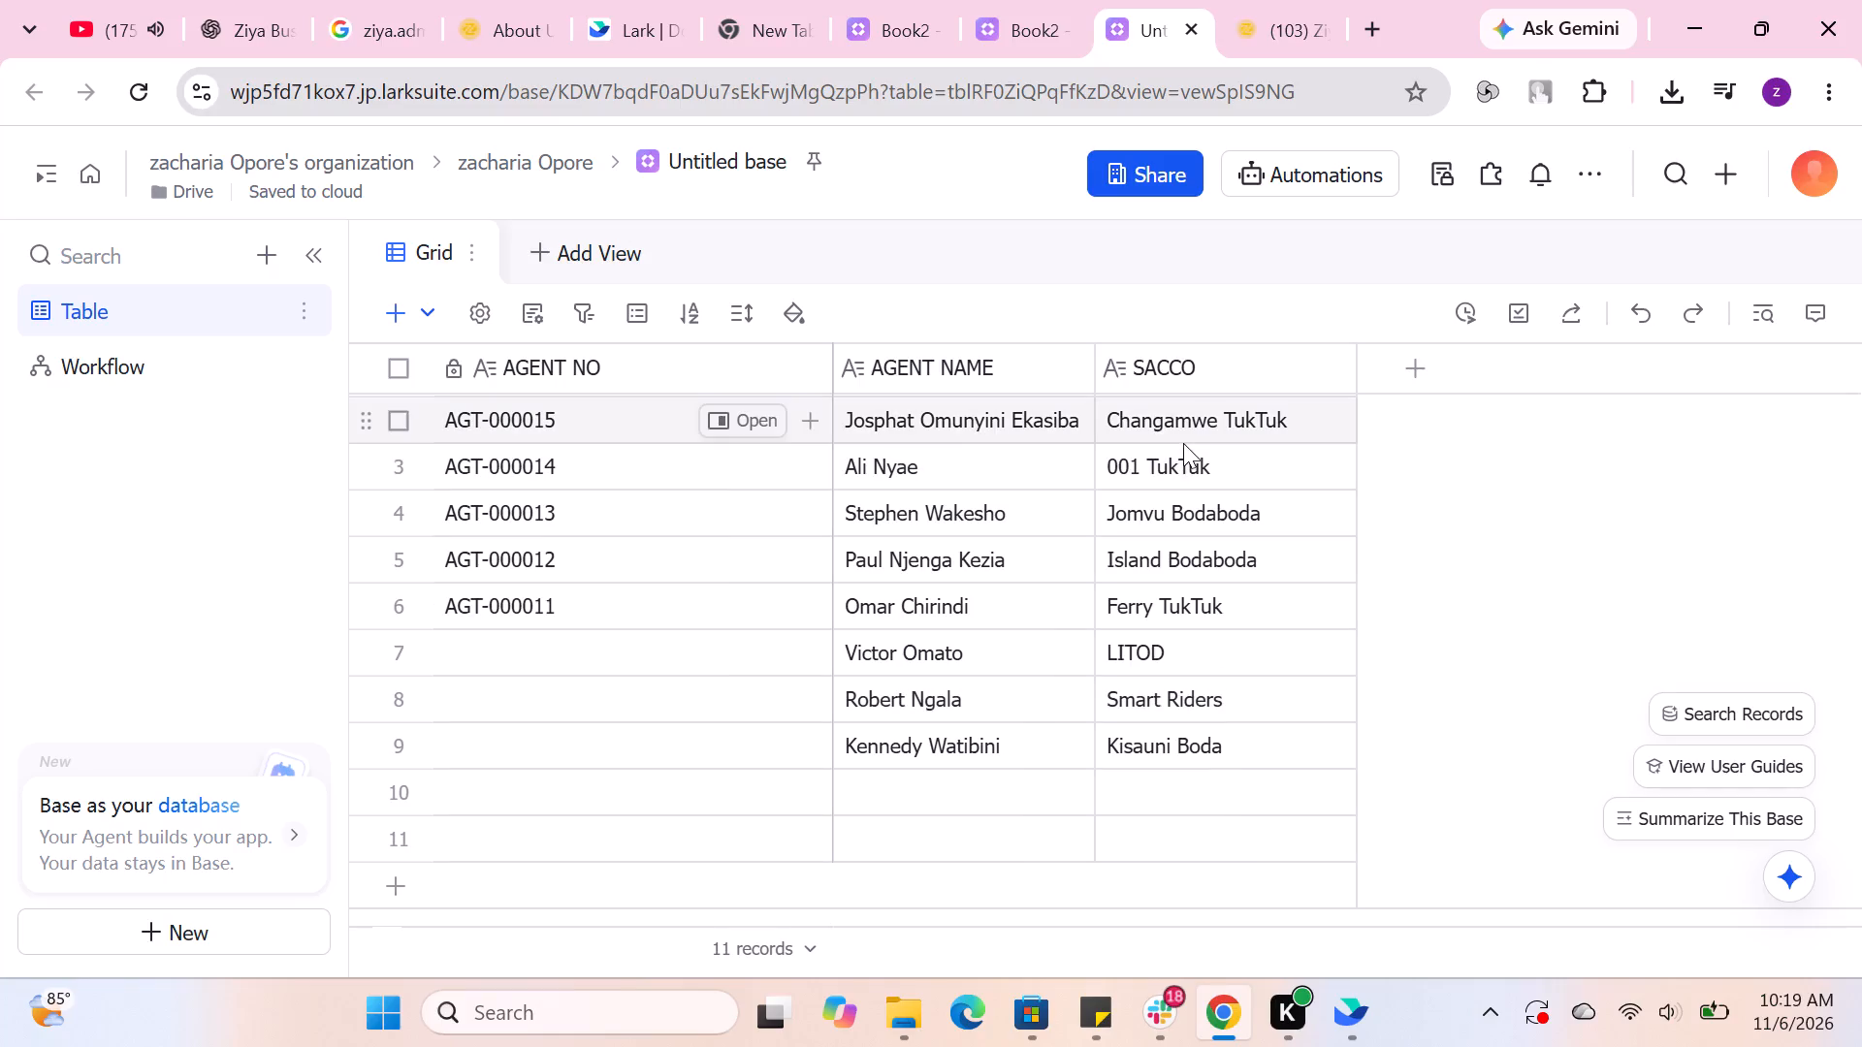
Switch to the Ziya admin agents list and look through the agents on page 1.
{"action": "left_click", "coordinate": [1278, 37]}
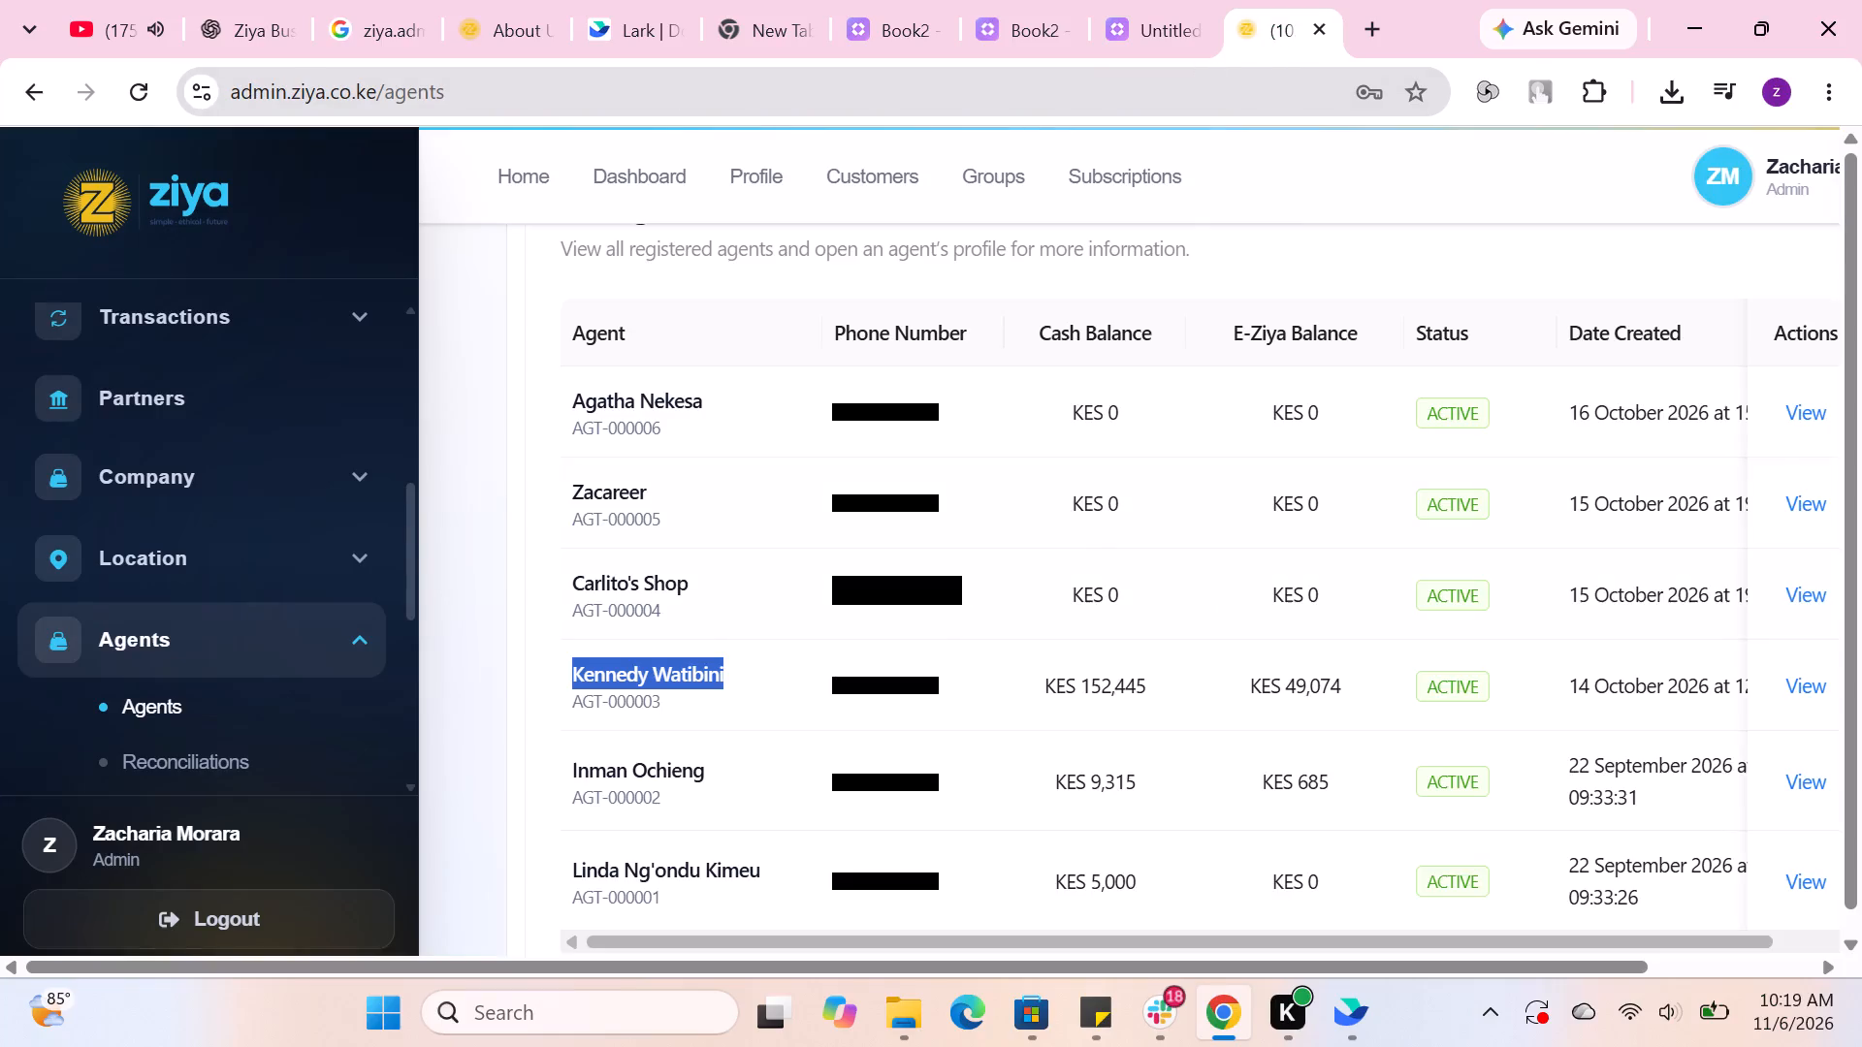
{"action": "scroll", "coordinate": [934, 612], "scroll_direction": "down", "scroll_amount": 2}
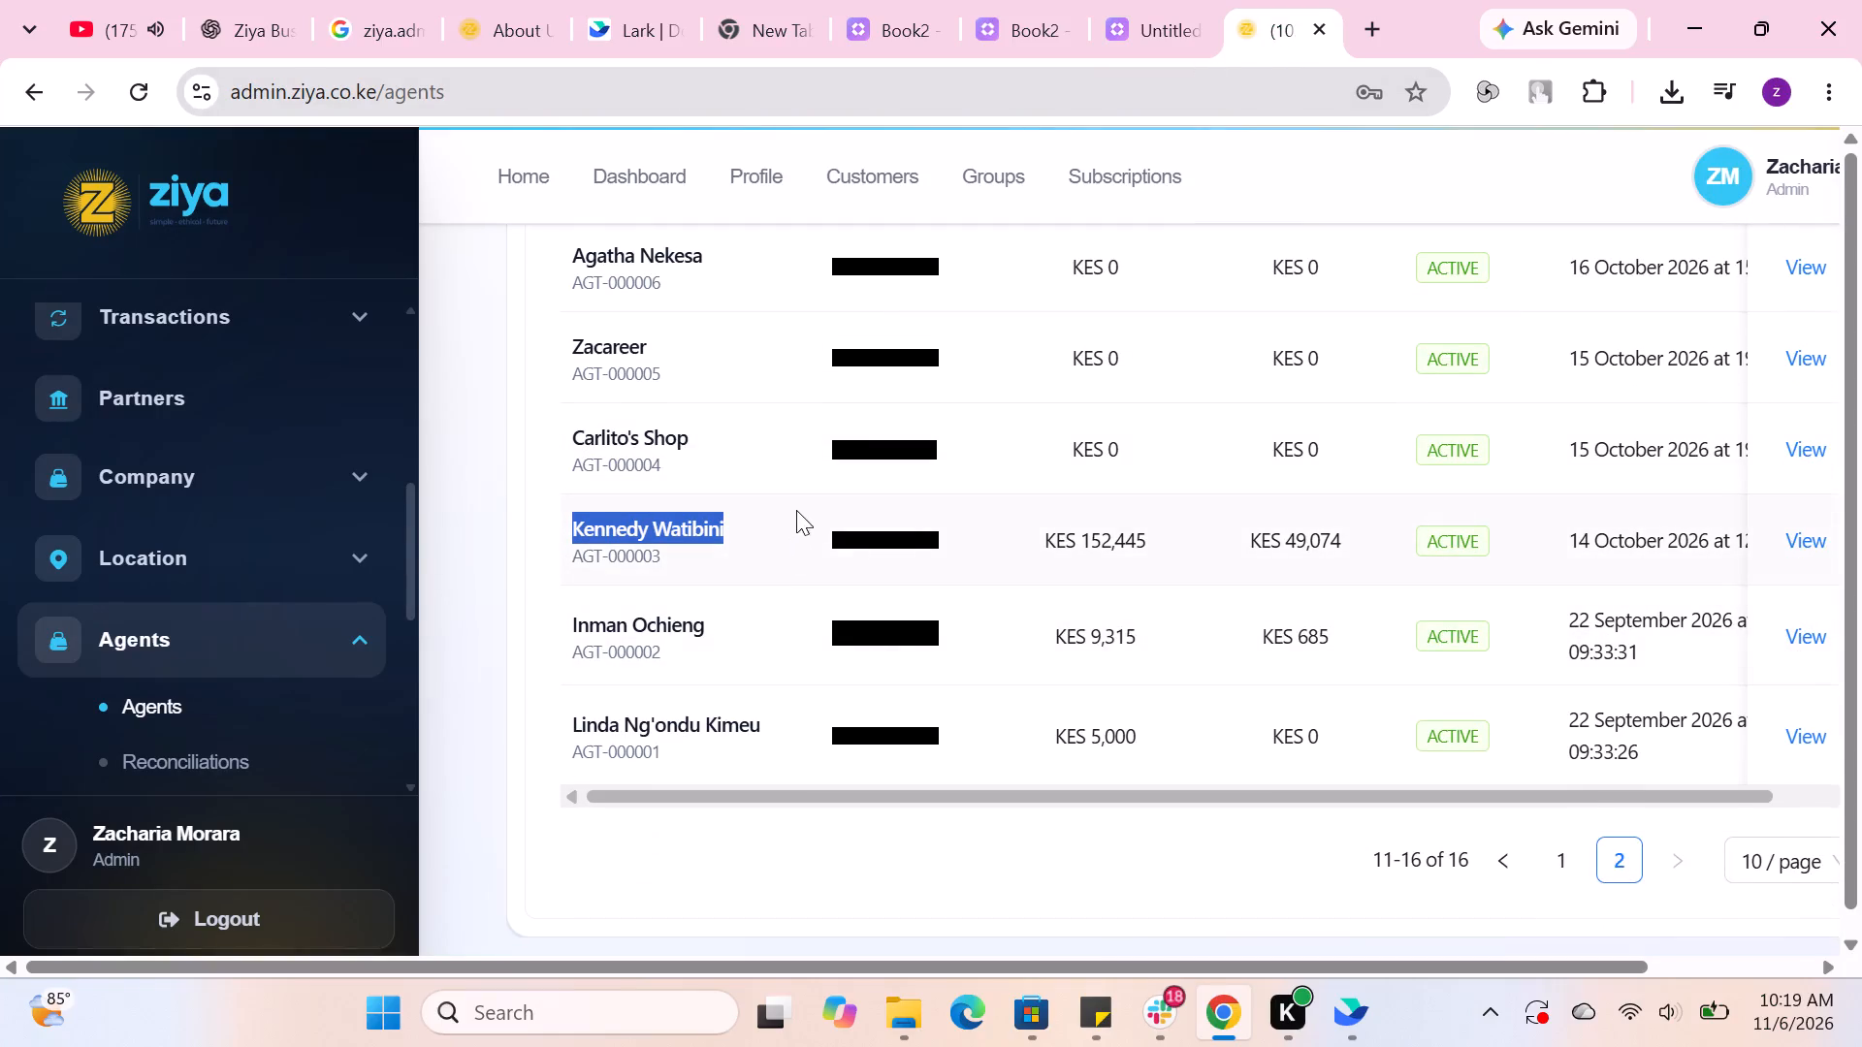
{"action": "left_click", "coordinate": [1552, 859]}
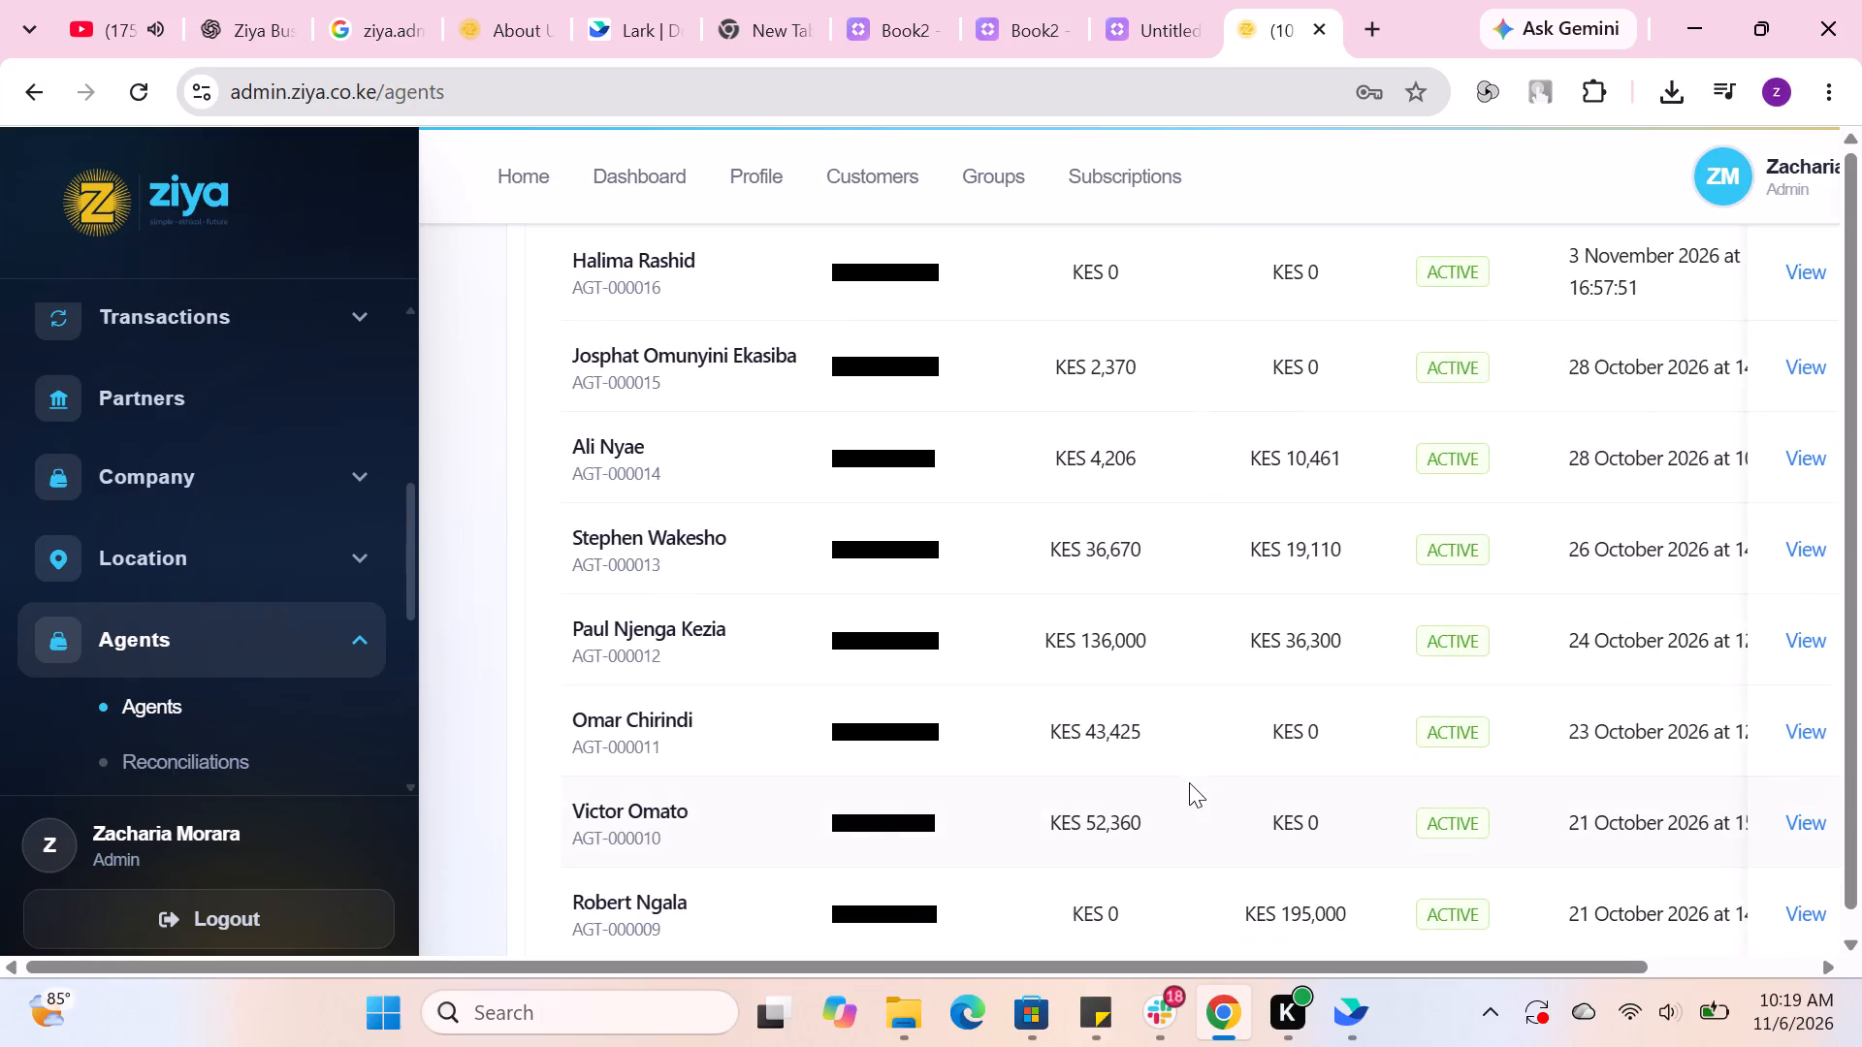
{"action": "scroll", "coordinate": [1139, 766], "scroll_direction": "down", "scroll_amount": 2}
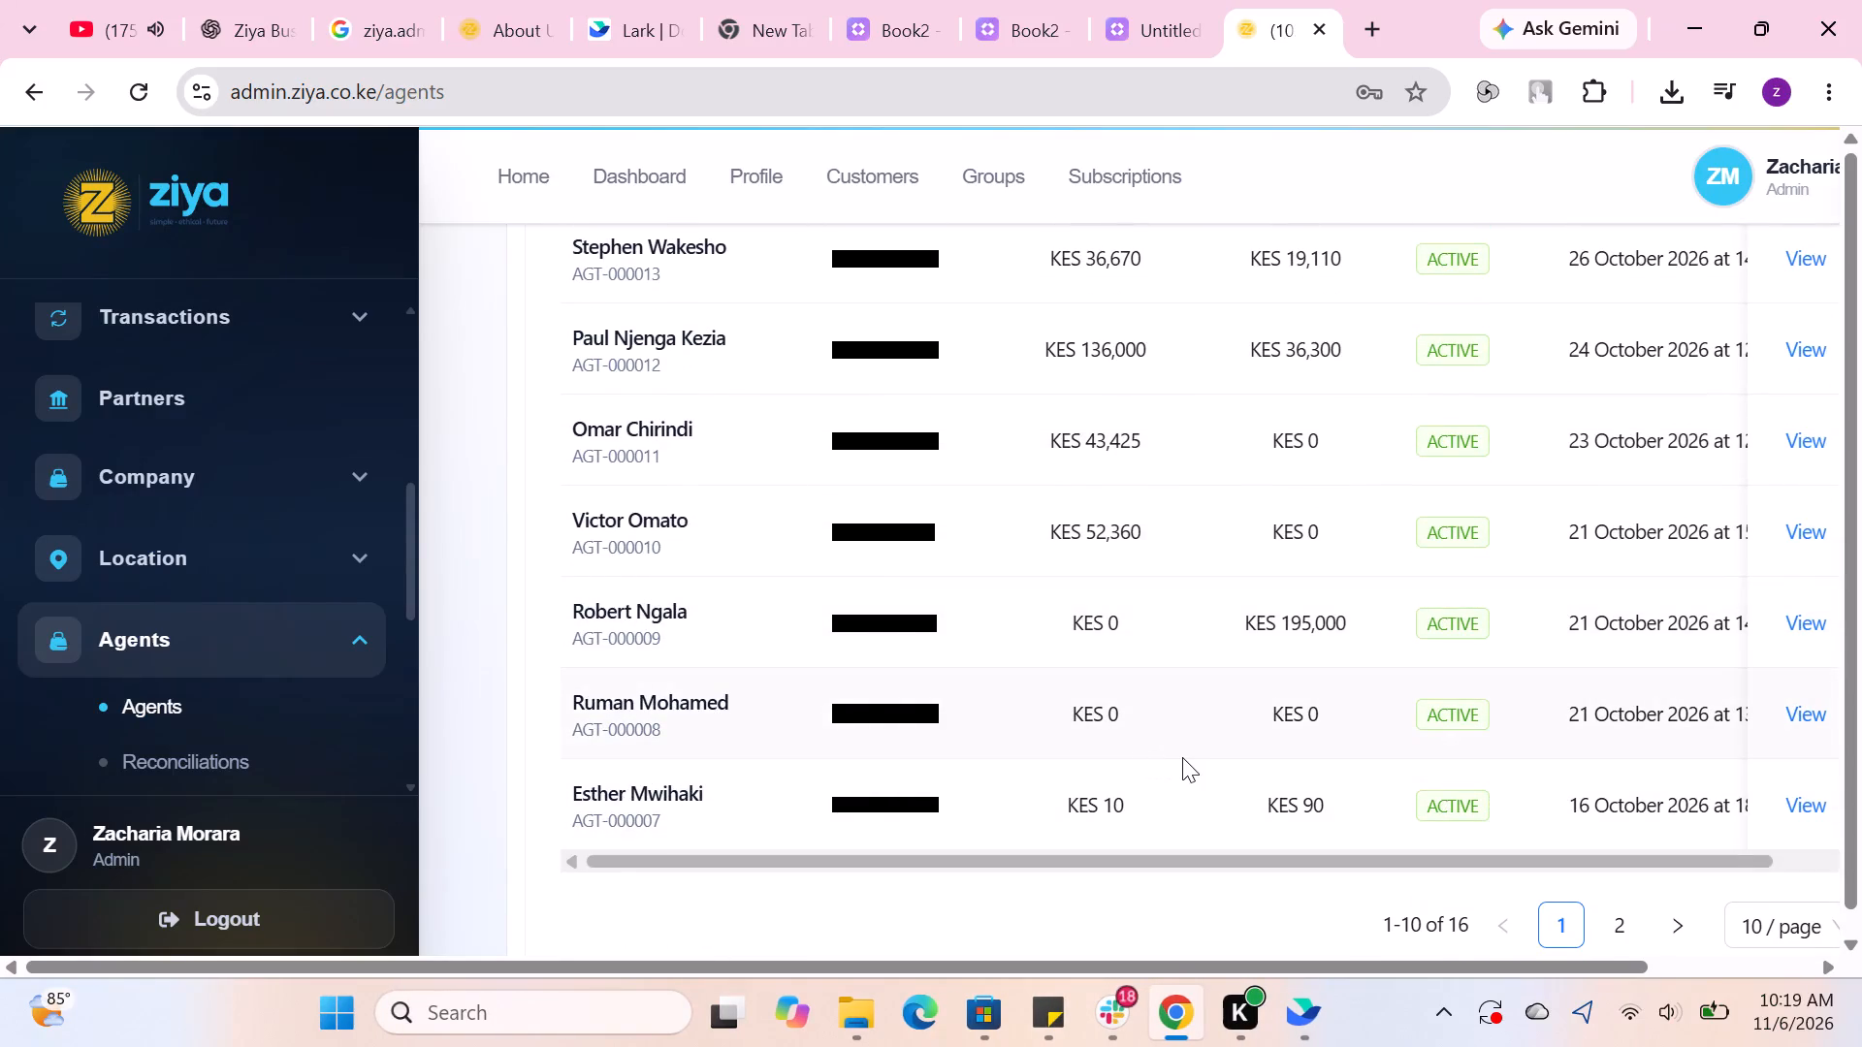
{"action": "scroll", "coordinate": [1173, 741], "scroll_direction": "up", "scroll_amount": 2}
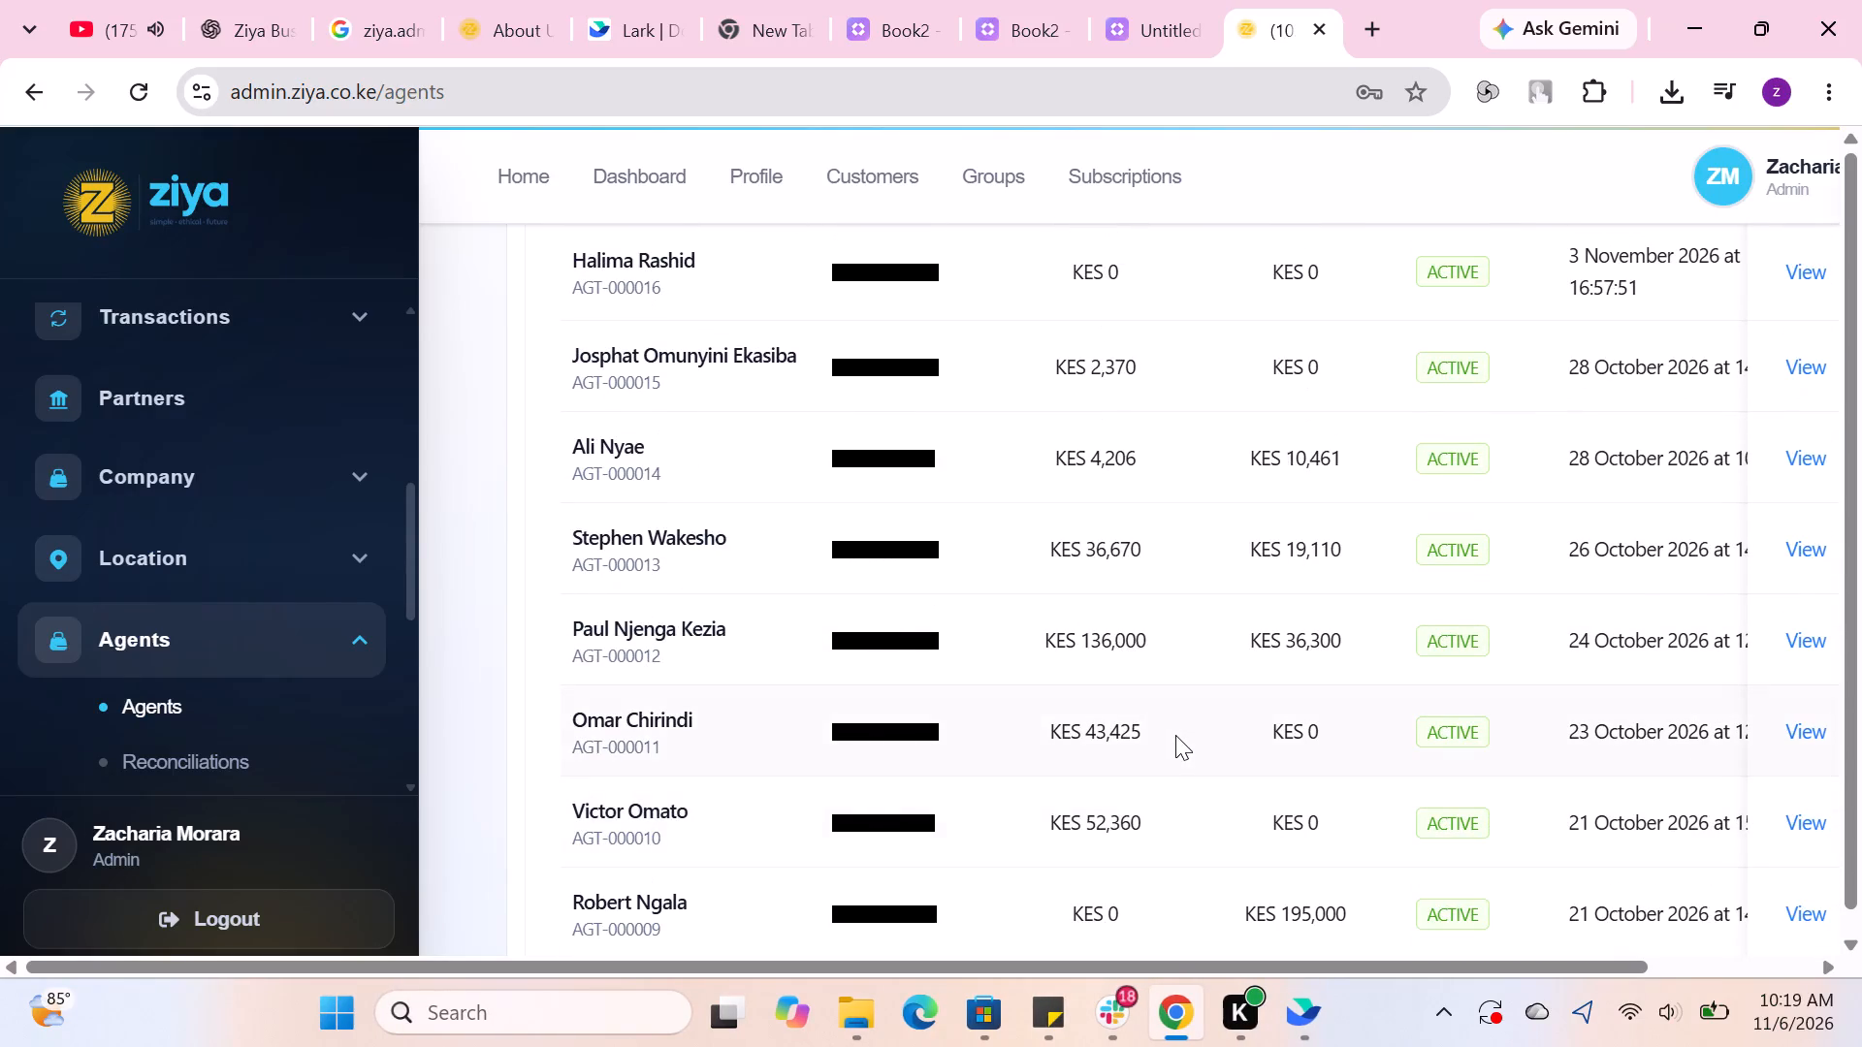
{"action": "scroll", "coordinate": [1186, 693], "scroll_direction": "up", "scroll_amount": 2}
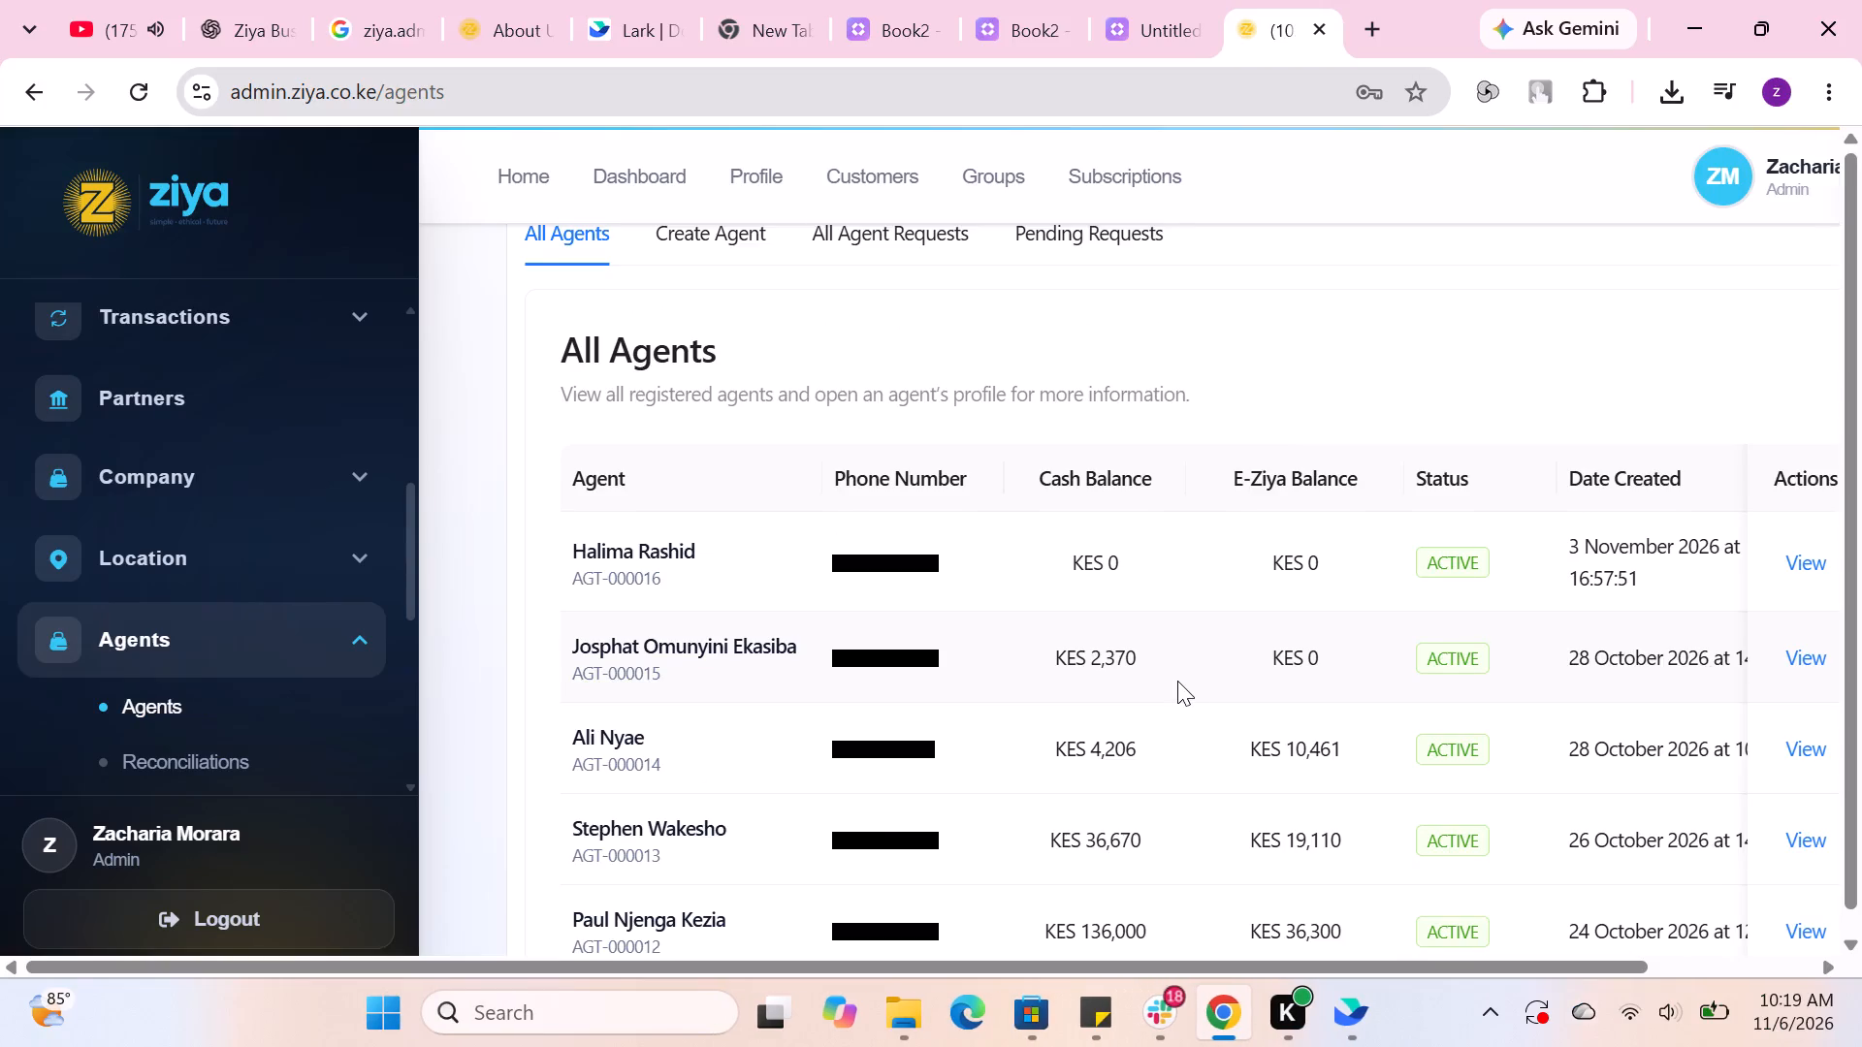
{"action": "scroll", "coordinate": [1177, 681], "scroll_direction": "down", "scroll_amount": 1}
{"action": "scroll", "coordinate": [717, 655], "scroll_direction": "down", "scroll_amount": 1}
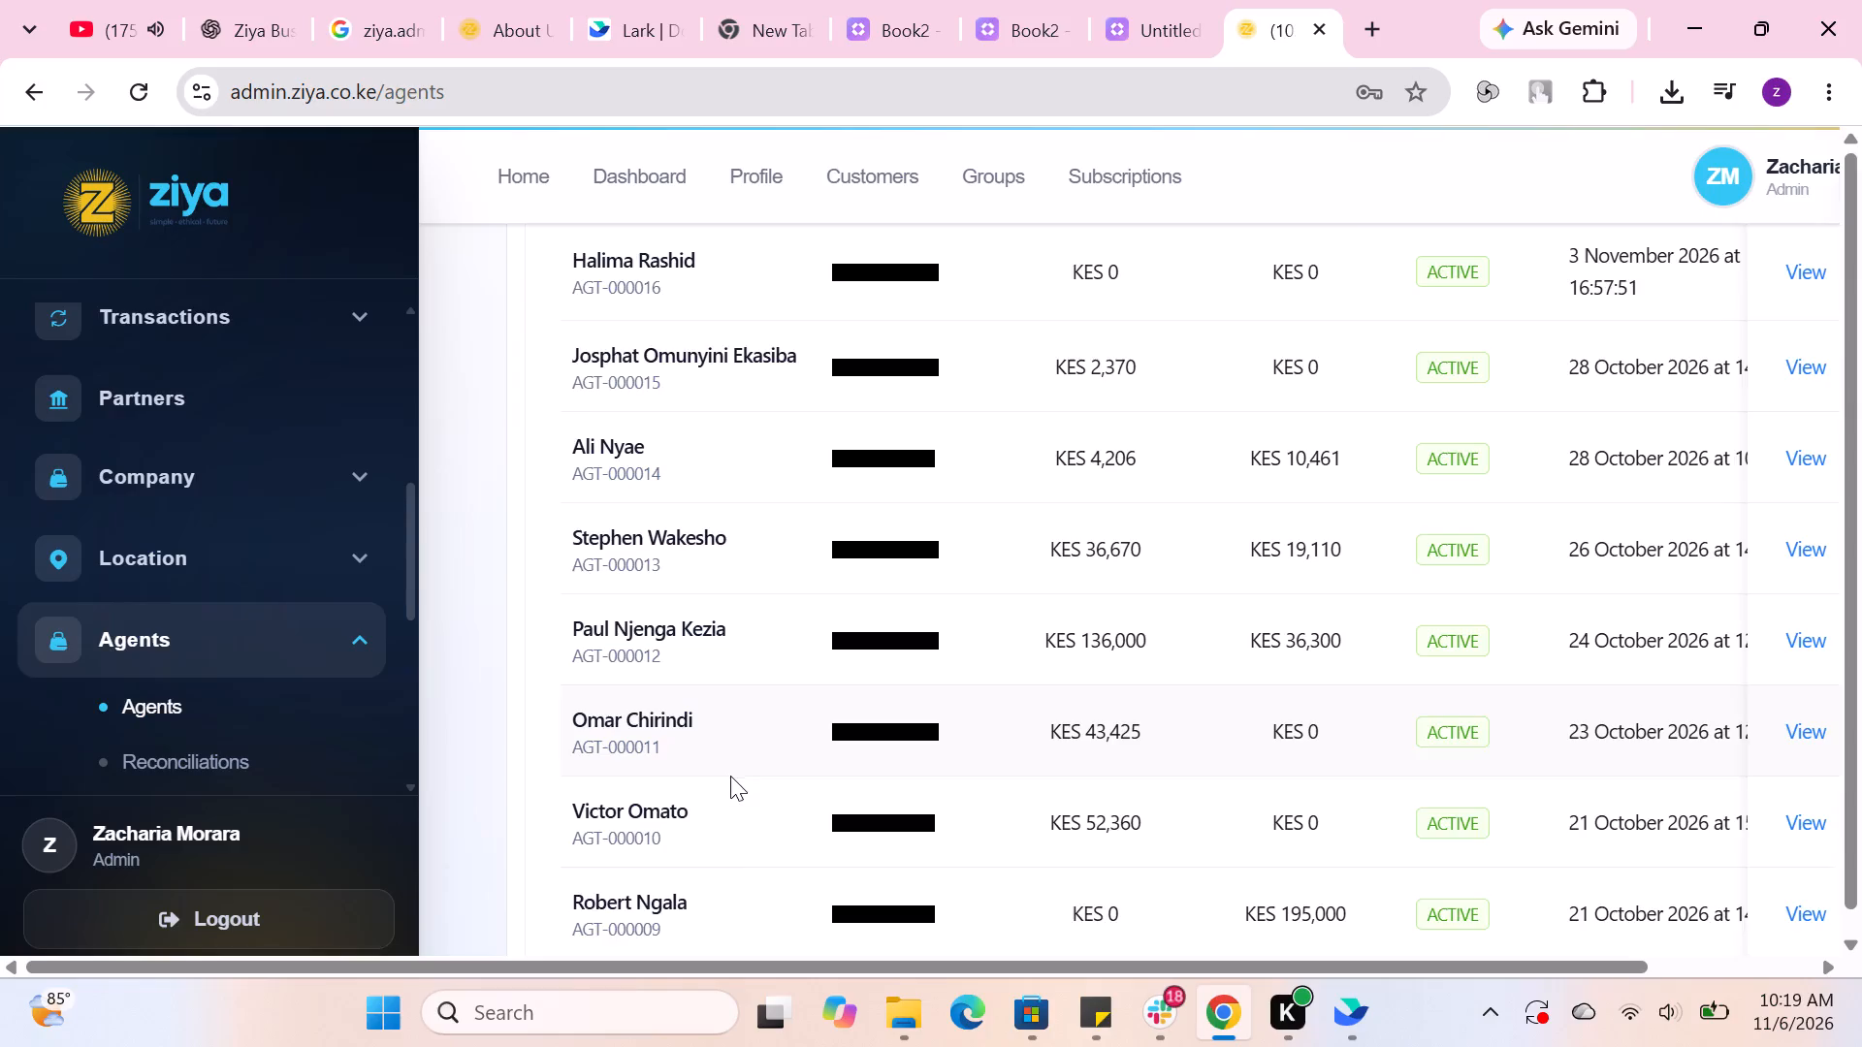
{"action": "scroll", "coordinate": [733, 782], "scroll_direction": "down", "scroll_amount": 1}
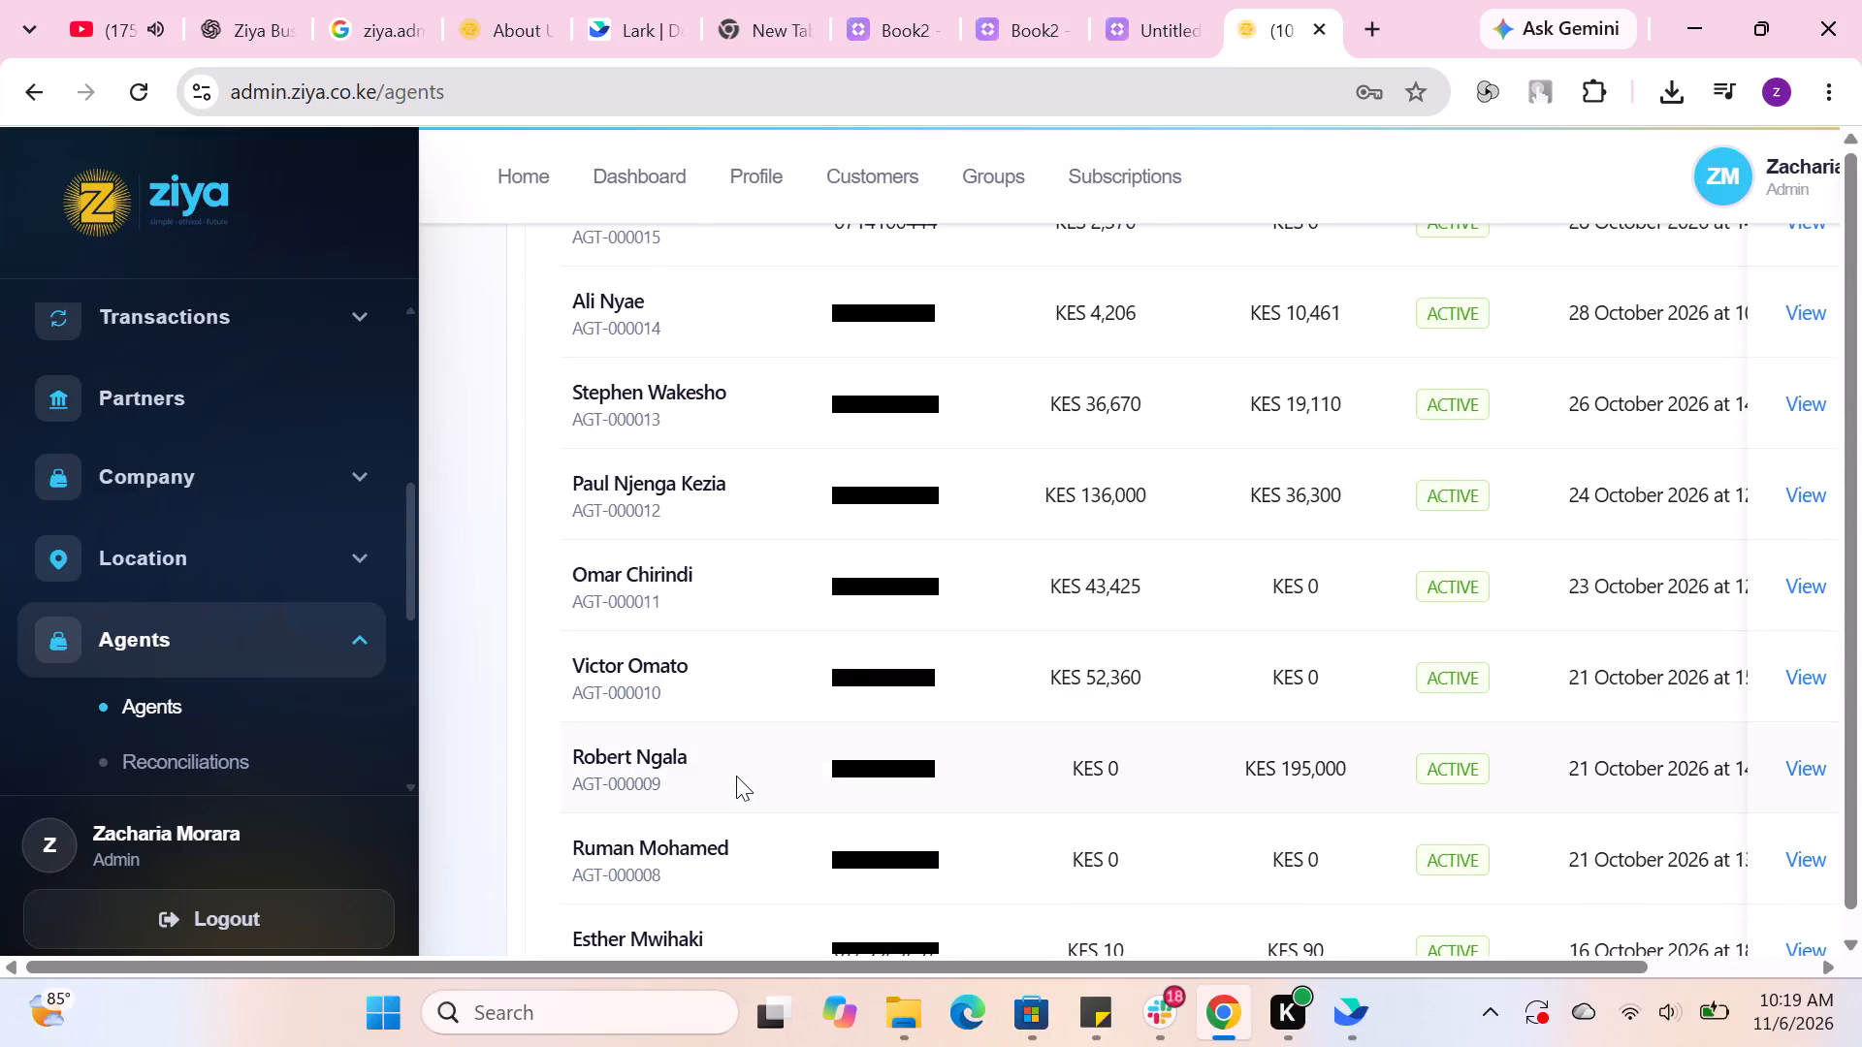
{"action": "scroll", "coordinate": [734, 766], "scroll_direction": "down", "scroll_amount": 2}
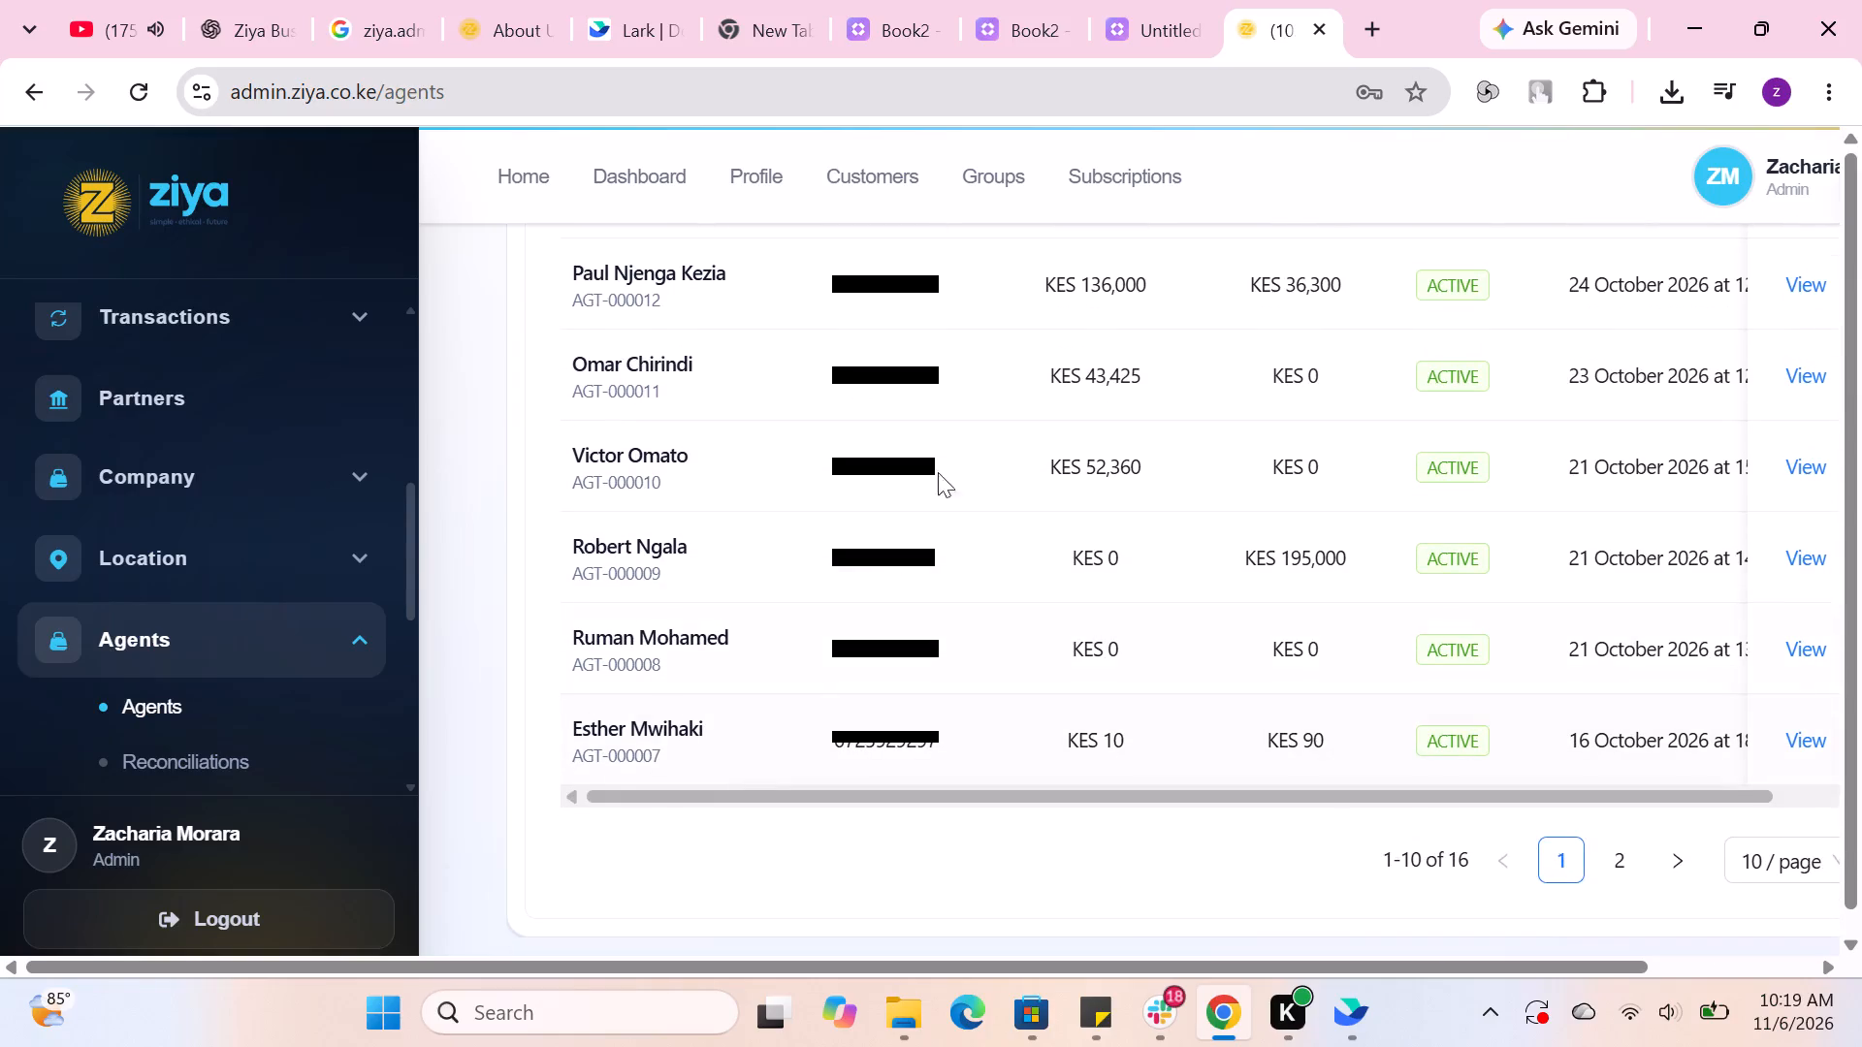
Return to the Lark base and enter Changamwe Boda as the SACCO in row 10.
{"action": "left_click", "coordinate": [1145, 36]}
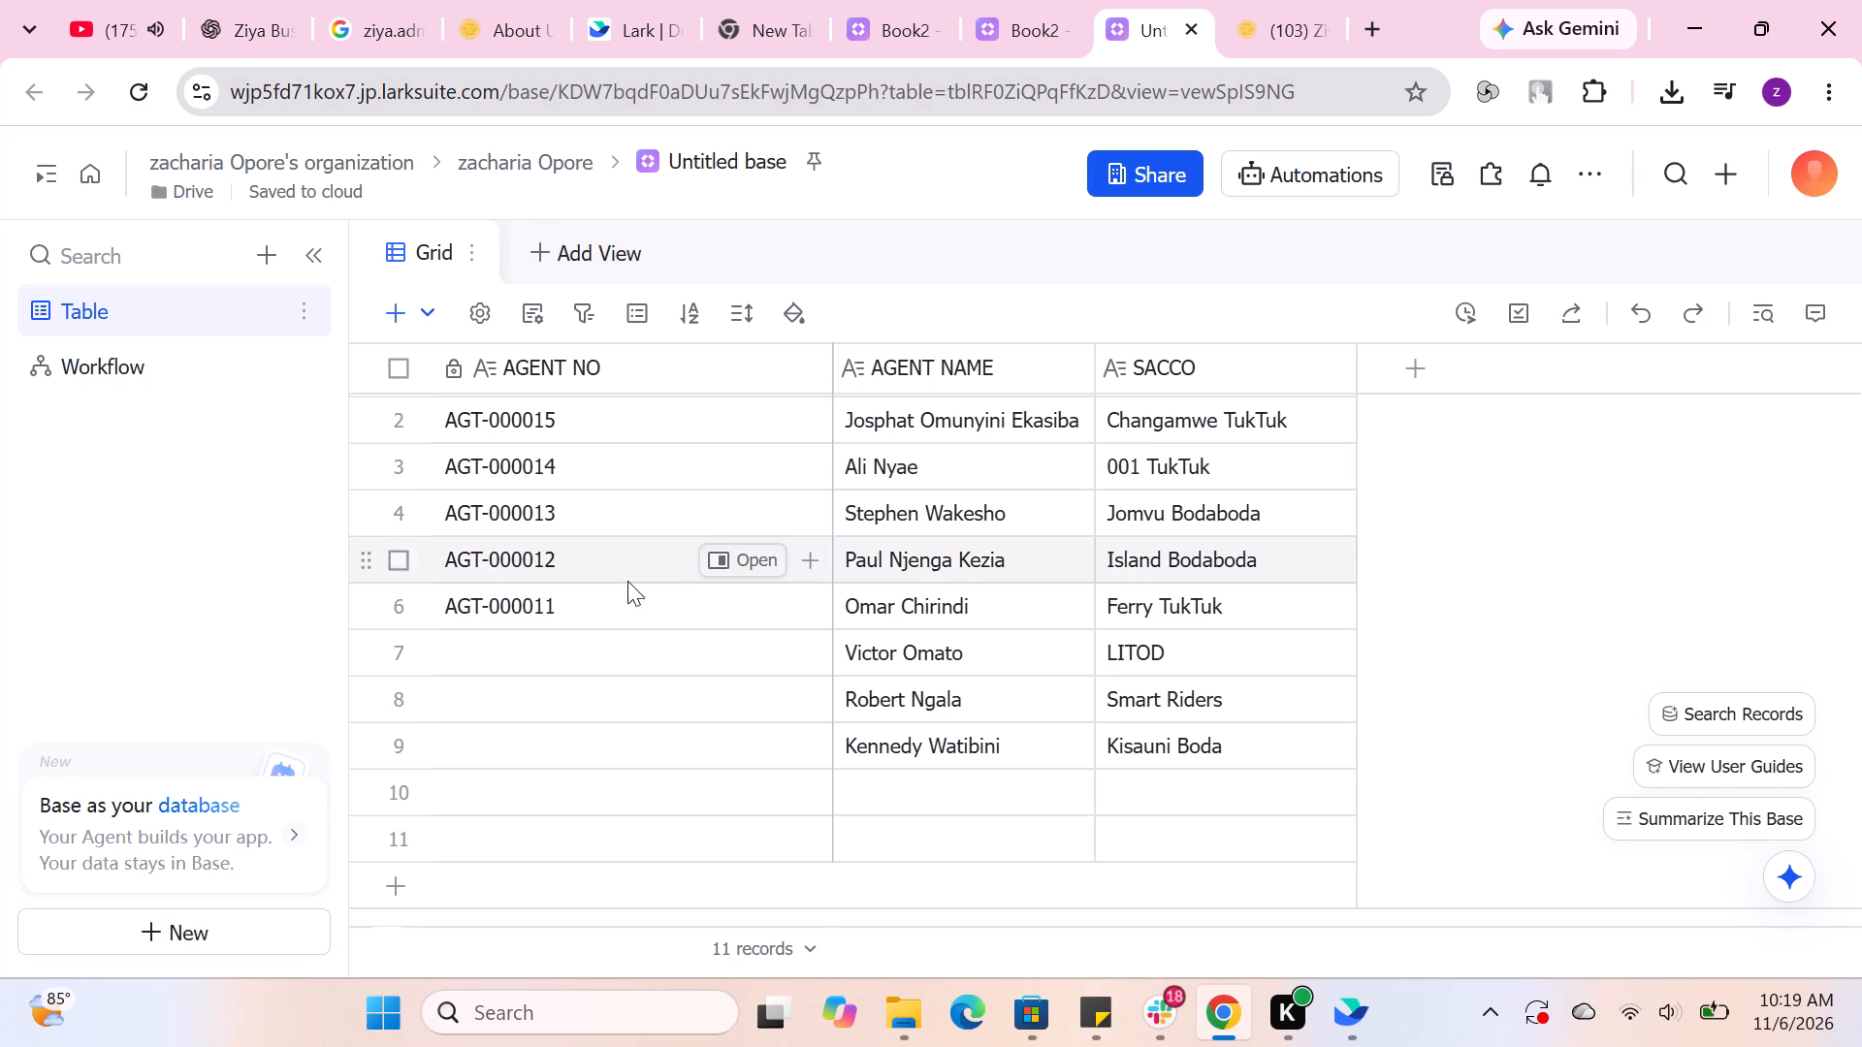
{"action": "double_click", "coordinate": [1150, 782]}
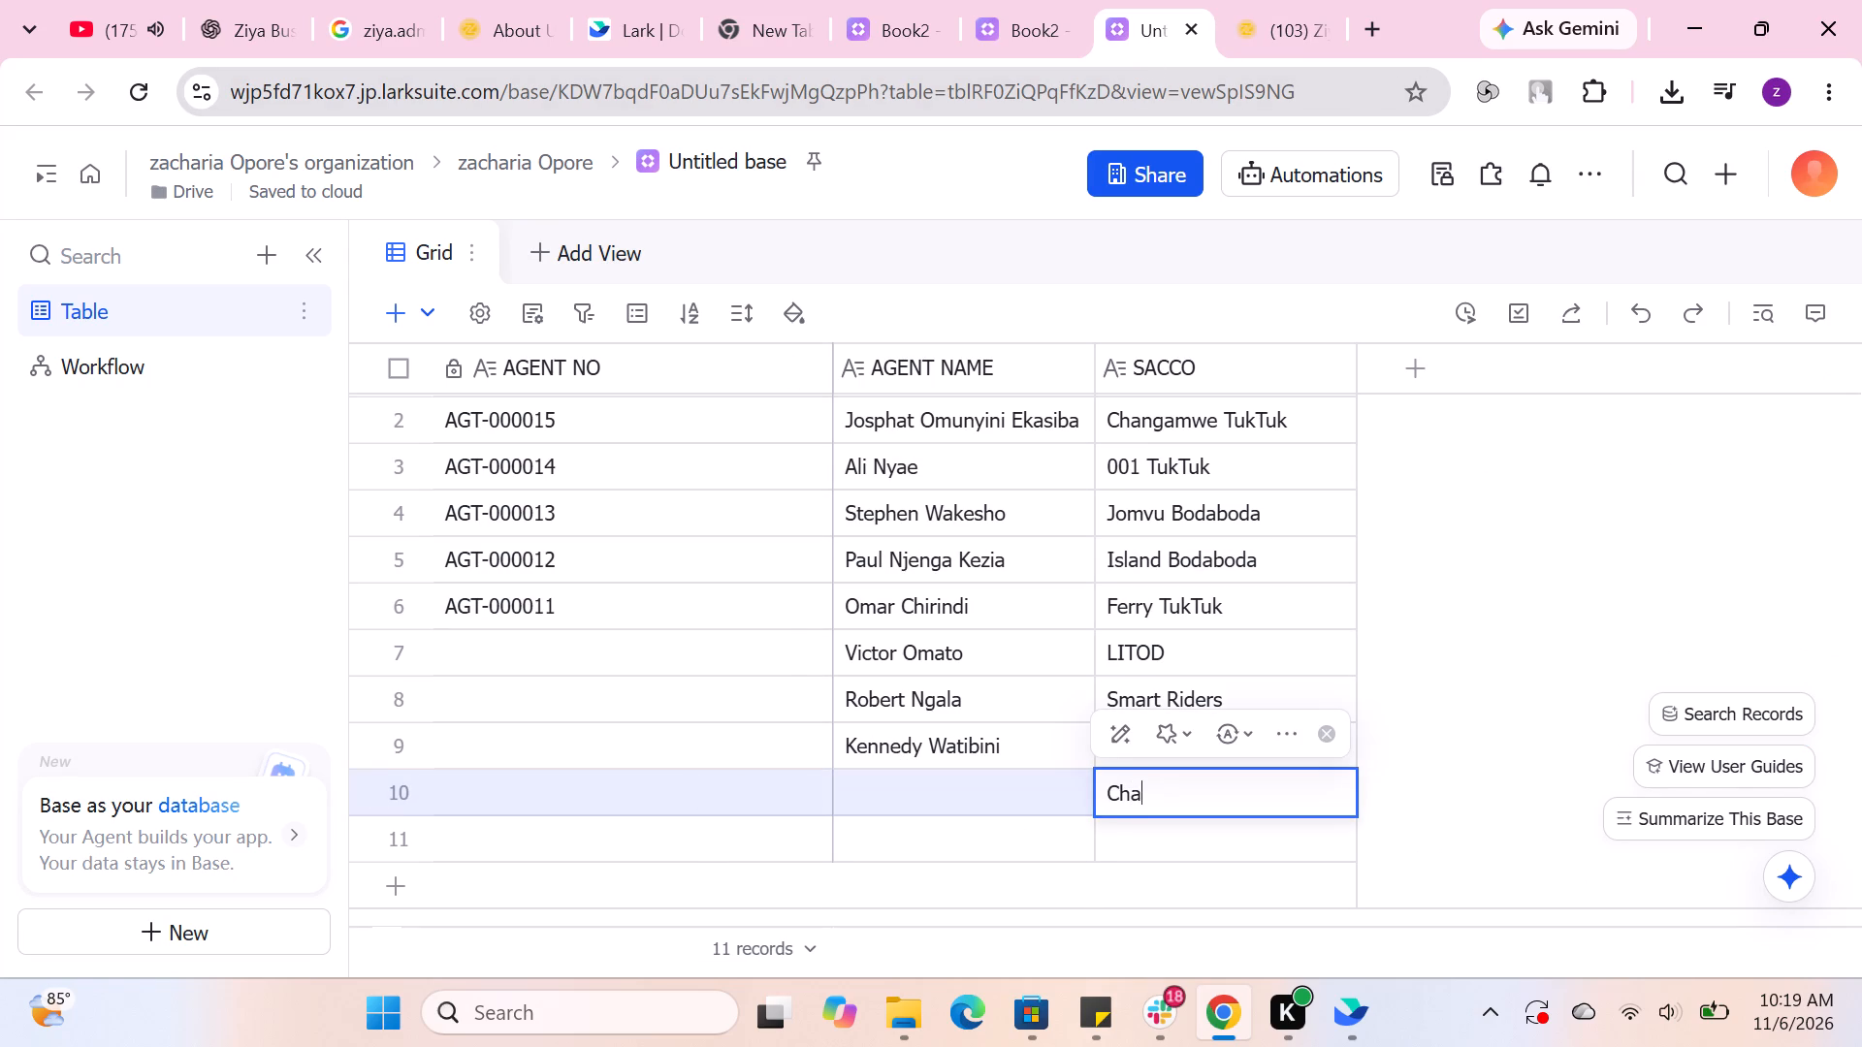
{"action": "key", "text": "BackSpace"}
{"action": "key", "text": "g"}
{"action": "key", "text": "BackSpace"}
{"action": "type", "text": "ngamwe"}
{"action": "key", "text": "space"}
{"action": "key", "text": "BackSpace"}
{"action": "type", "text": "oda"}
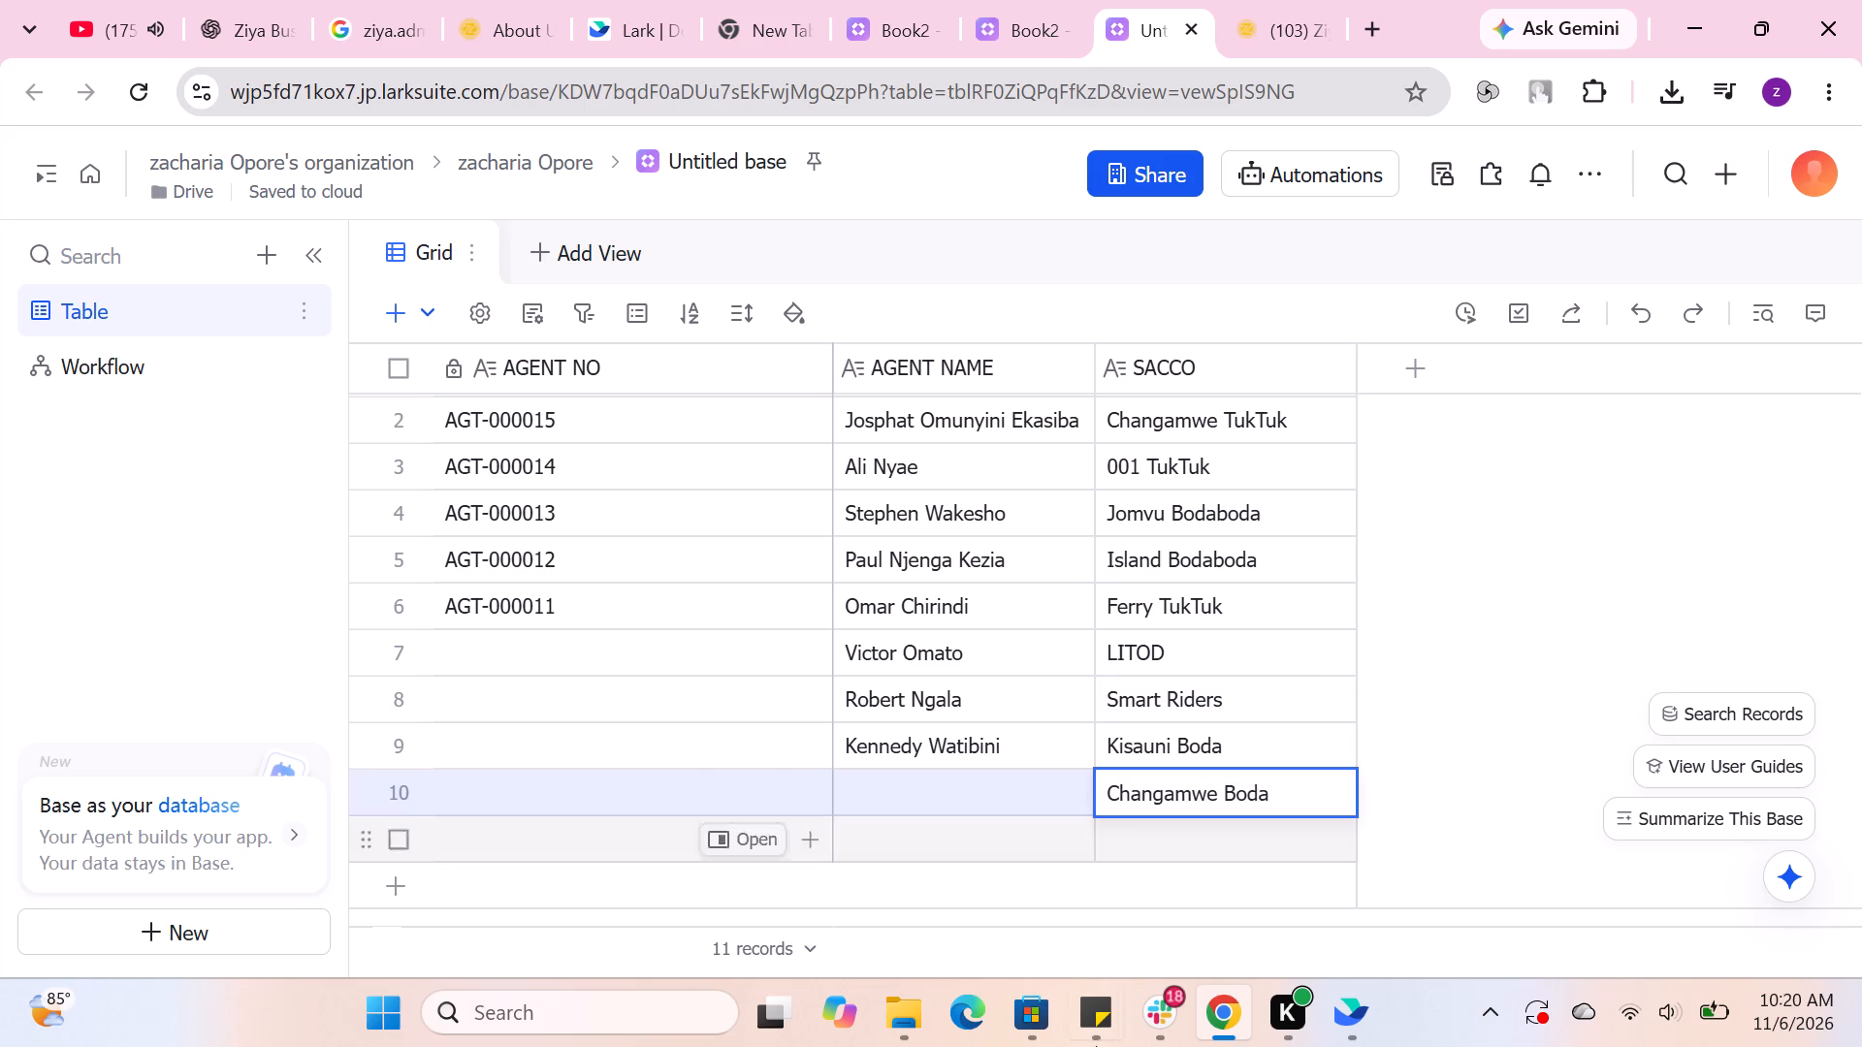
Enter Patrick executive as the AGENT NAME in row 10.
{"action": "double_click", "coordinate": [882, 801]}
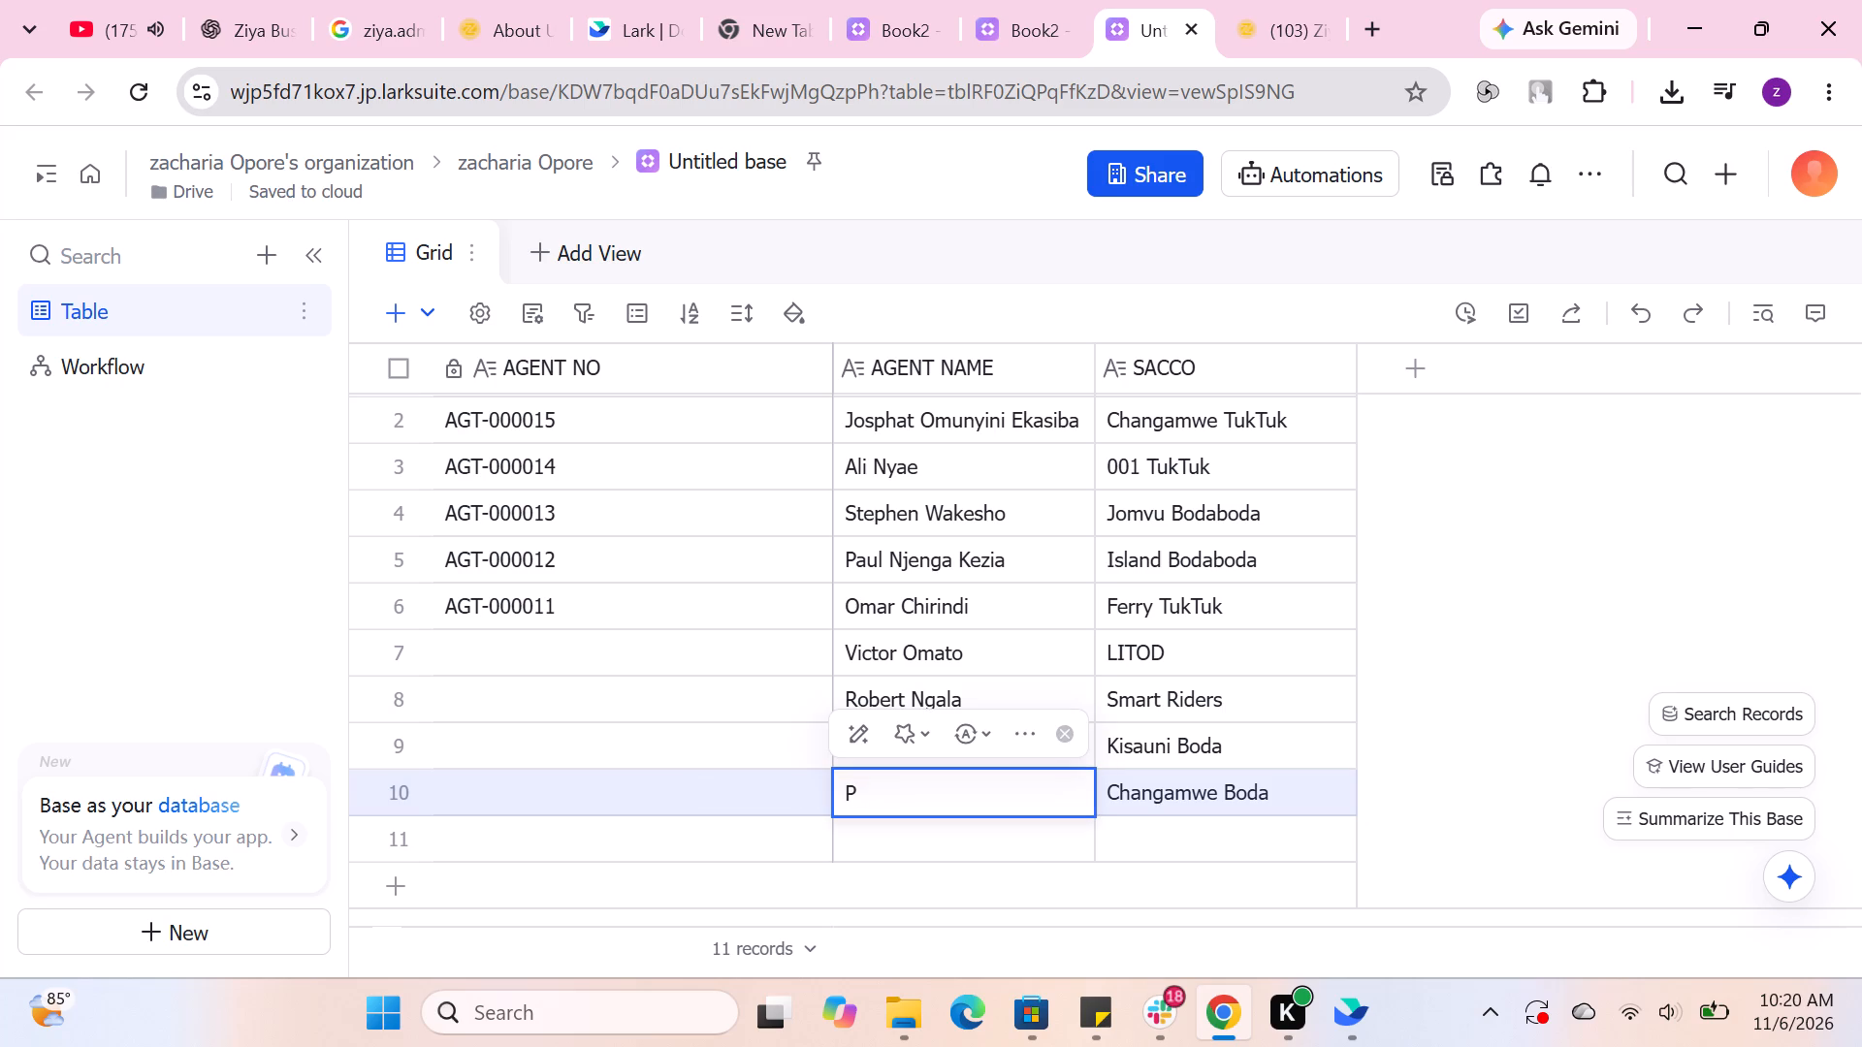
{"action": "key", "text": "a"}
{"action": "type", "text": "tr"}
{"action": "type", "text": "ick"}
{"action": "key", "text": "space"}
{"action": "type", "text": "exe"}
{"action": "type", "text": "cutive"}
Enter NA as the AGENT NO in row 10.
{"action": "double_click", "coordinate": [509, 792]}
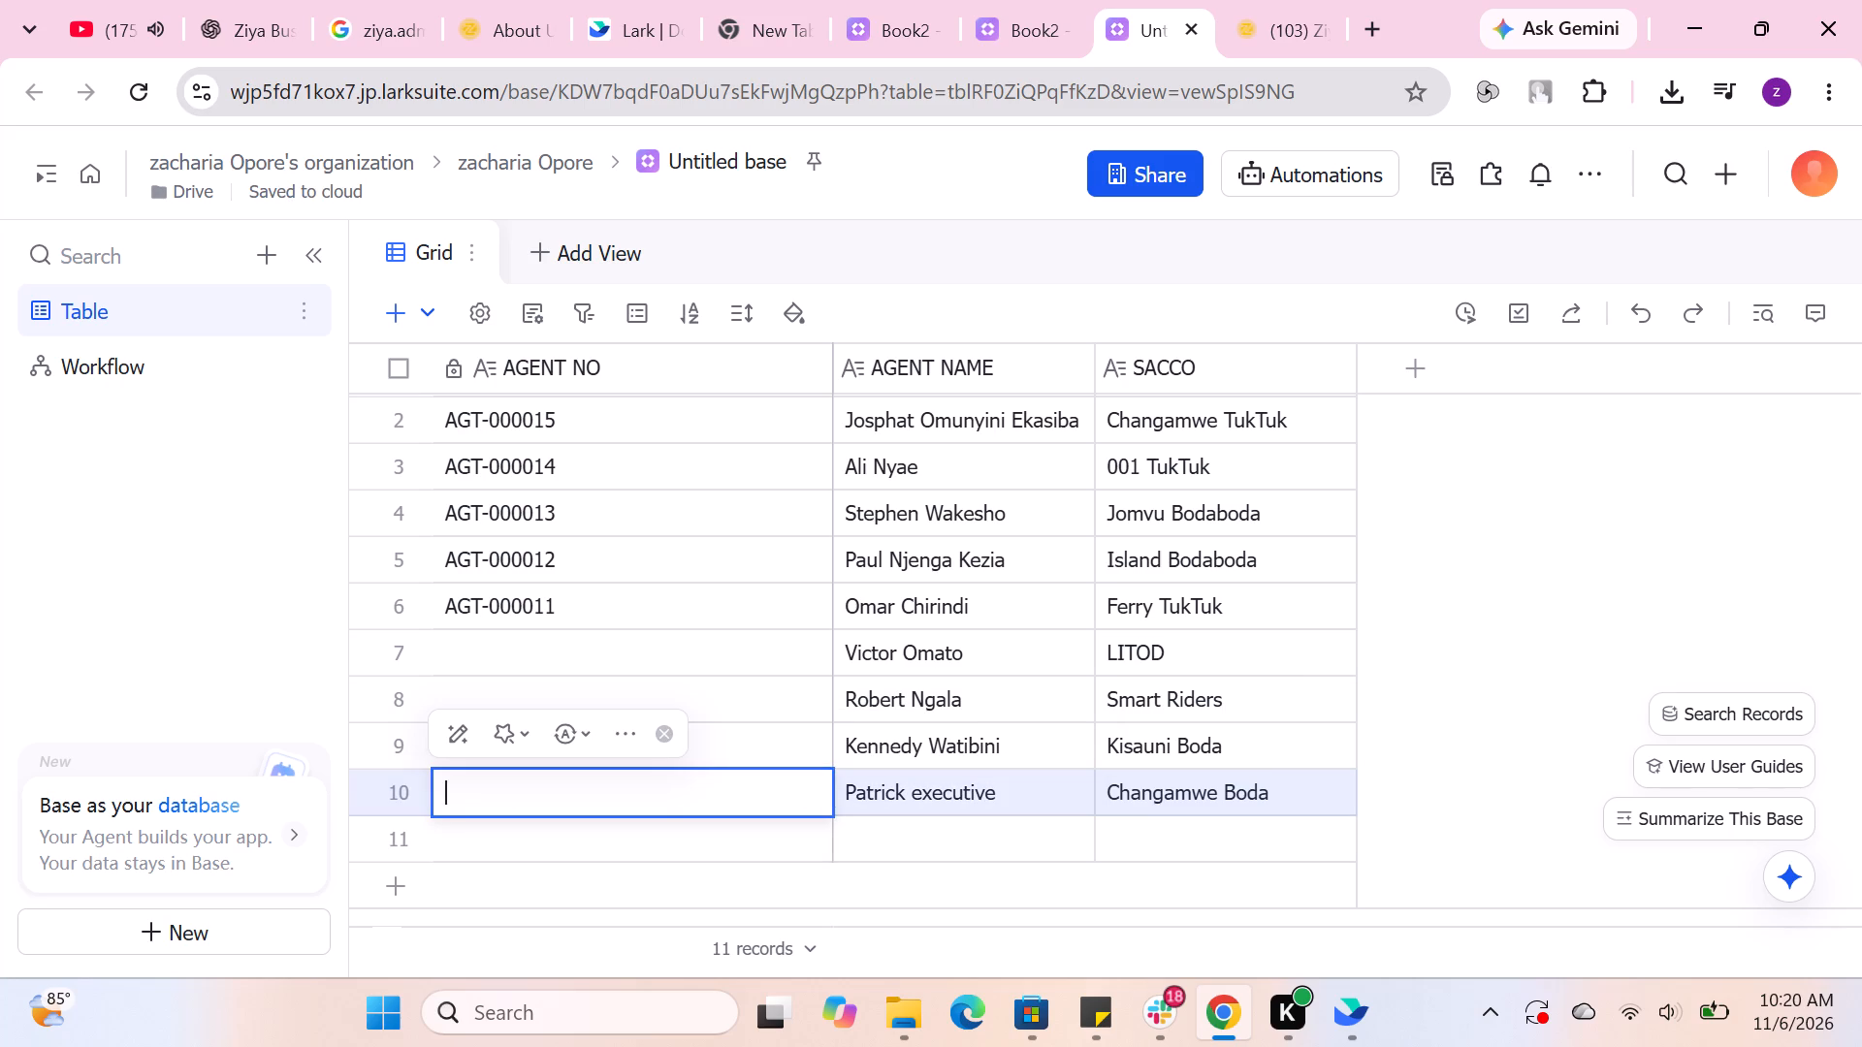
{"action": "right_click", "coordinate": [757, 782]}
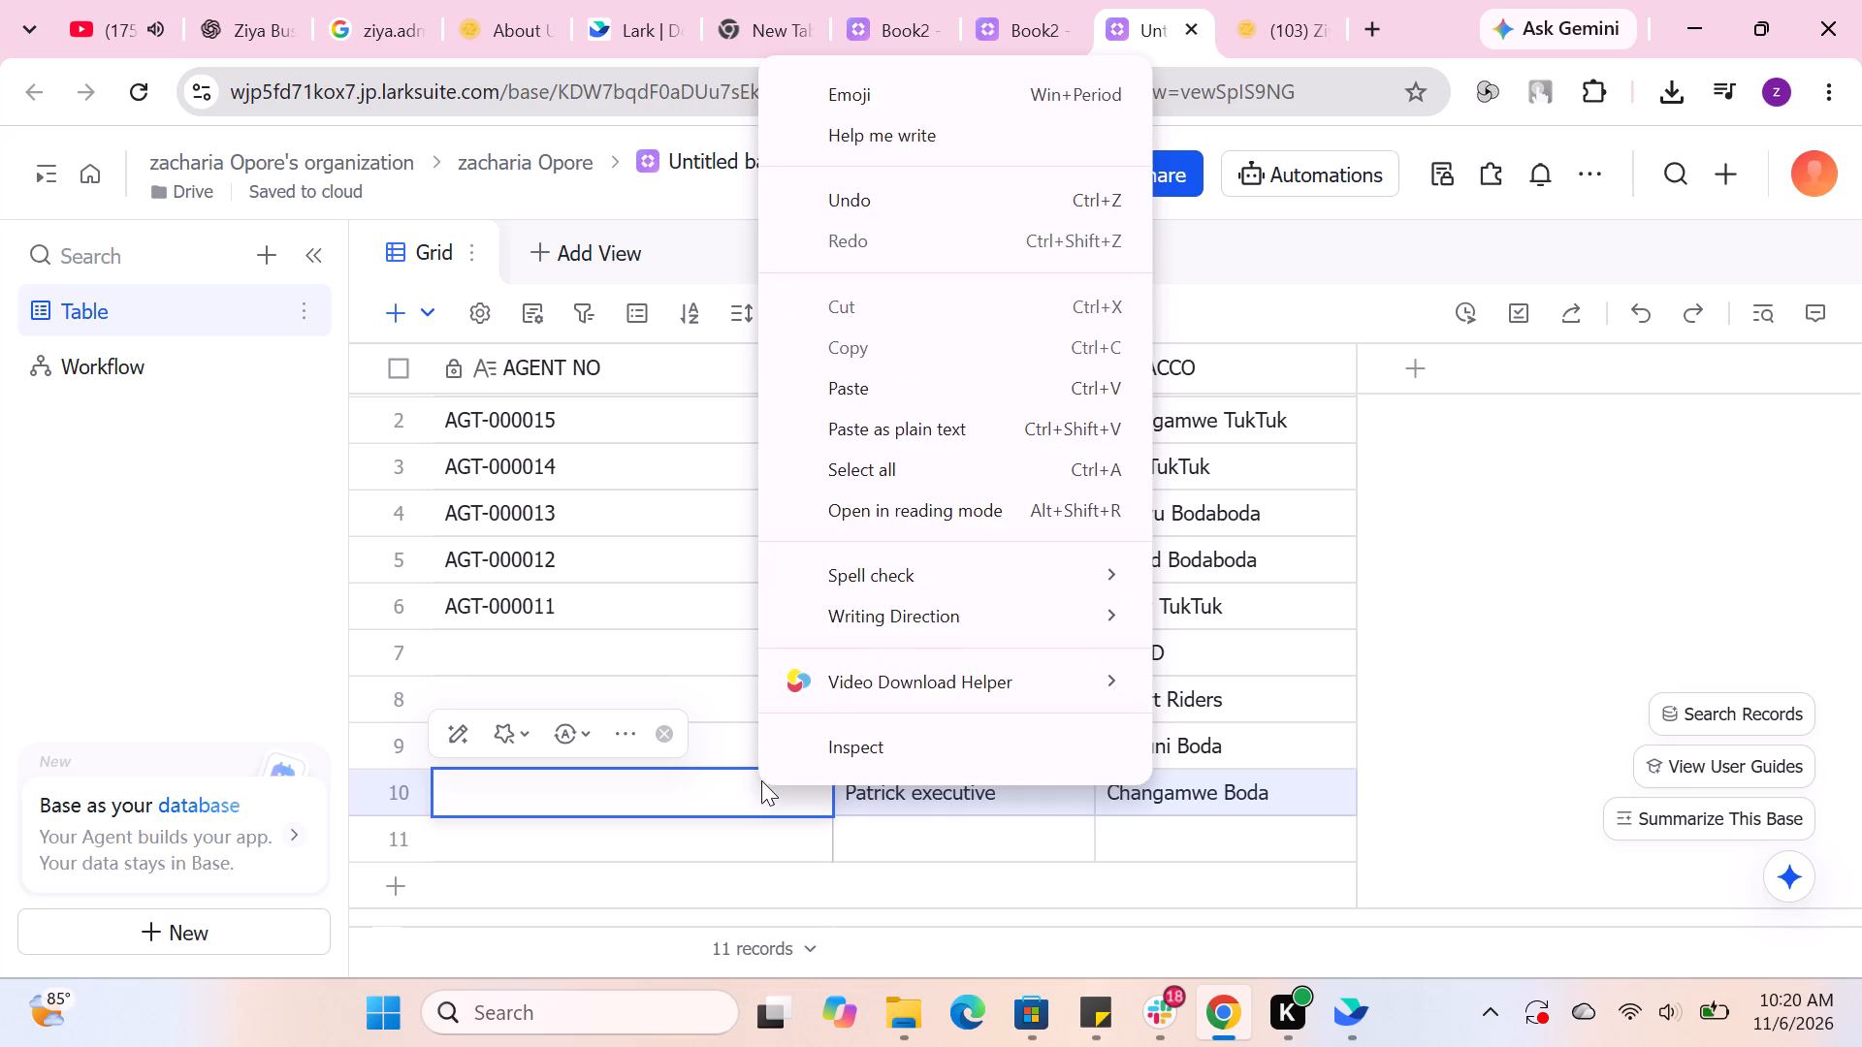
{"action": "double_click", "coordinate": [626, 804]}
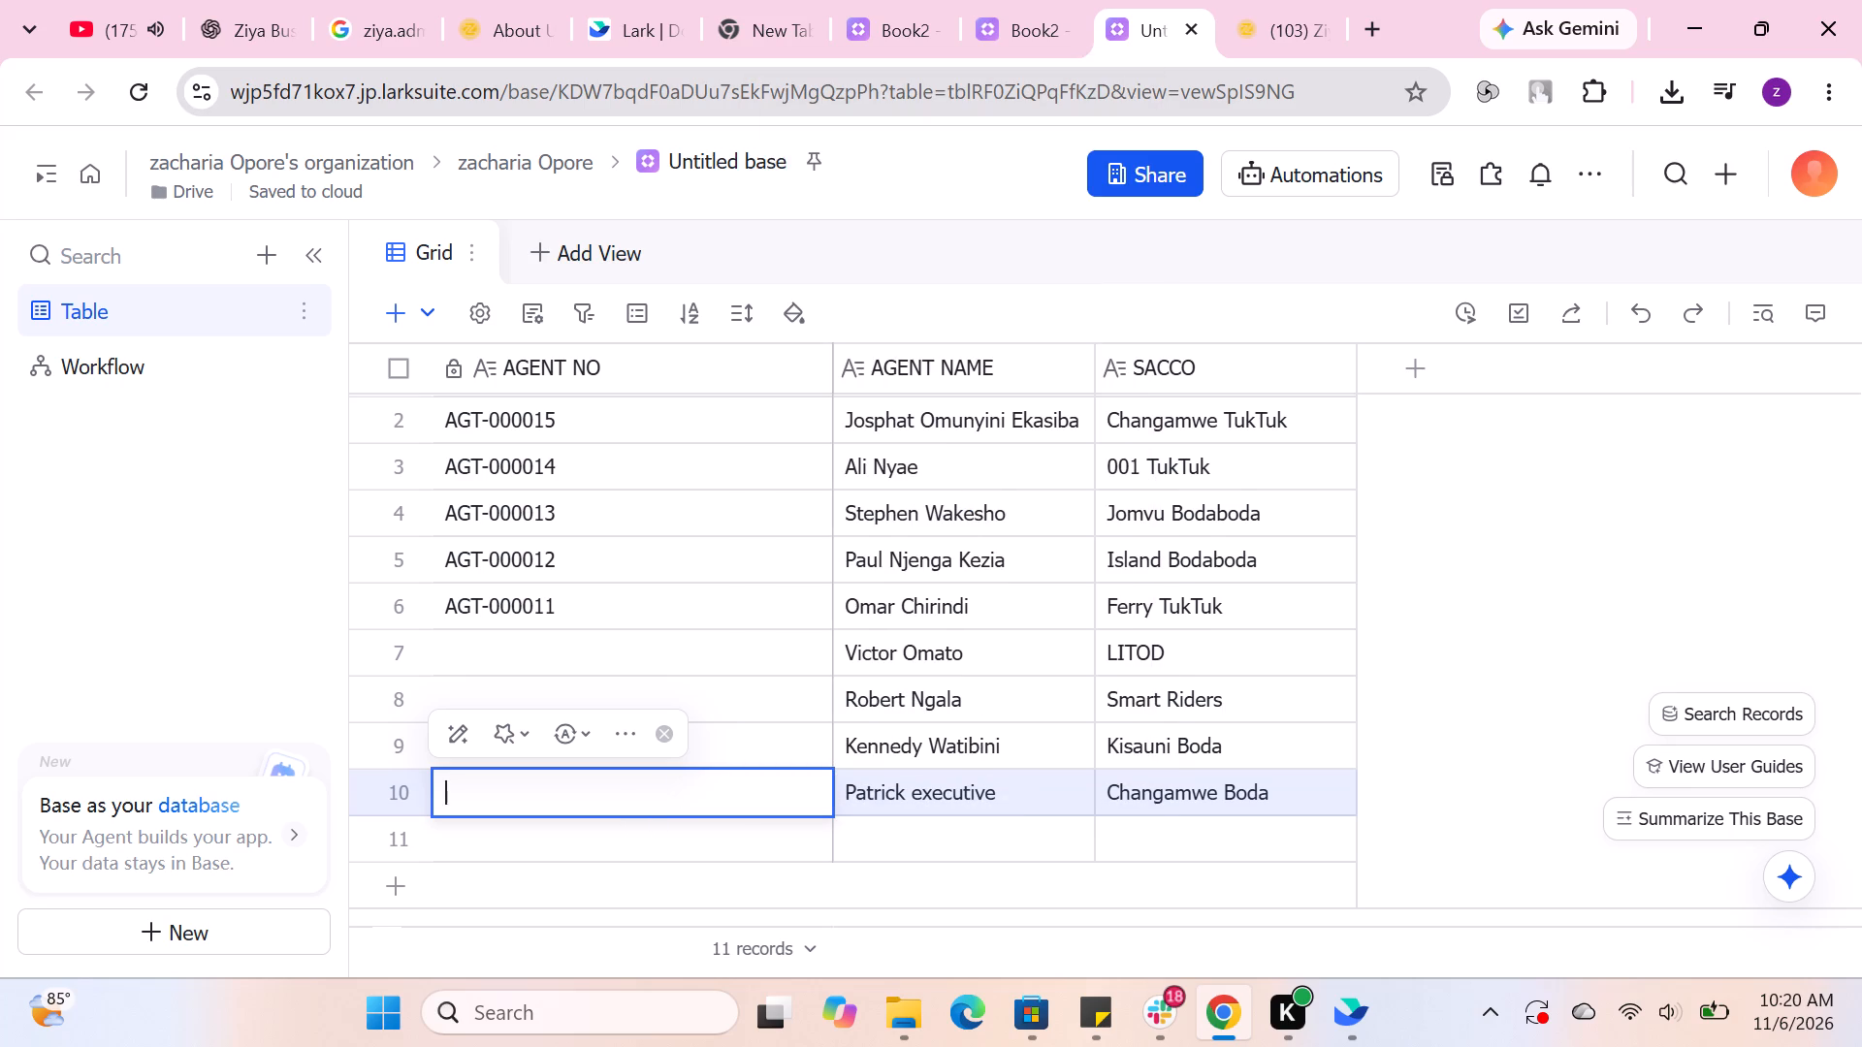
{"action": "type", "text": "na"}
{"action": "key", "text": "BackSpace"}
{"action": "key", "text": "BackSpace"}
{"action": "key", "text": "BackSpace"}
{"action": "type", "text": "na"}
{"action": "key", "text": "BackSpace"}
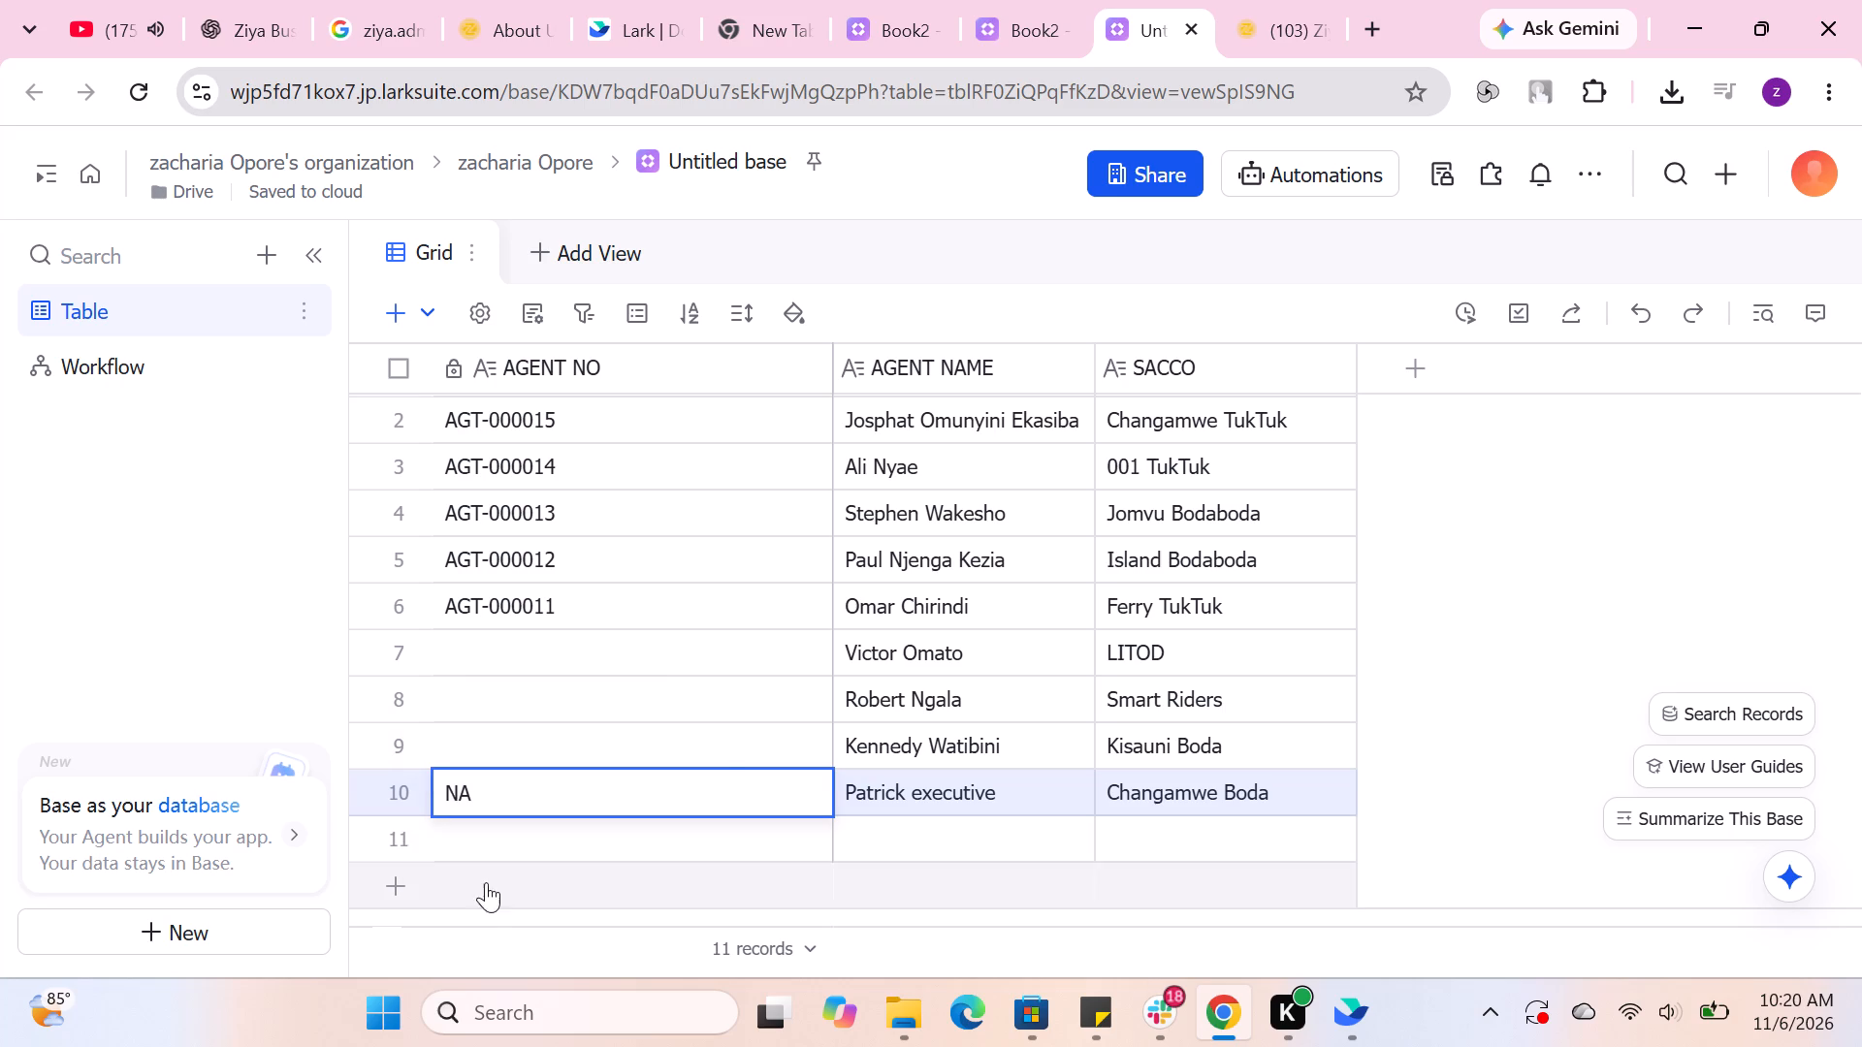
{"action": "double_click", "coordinate": [564, 646]}
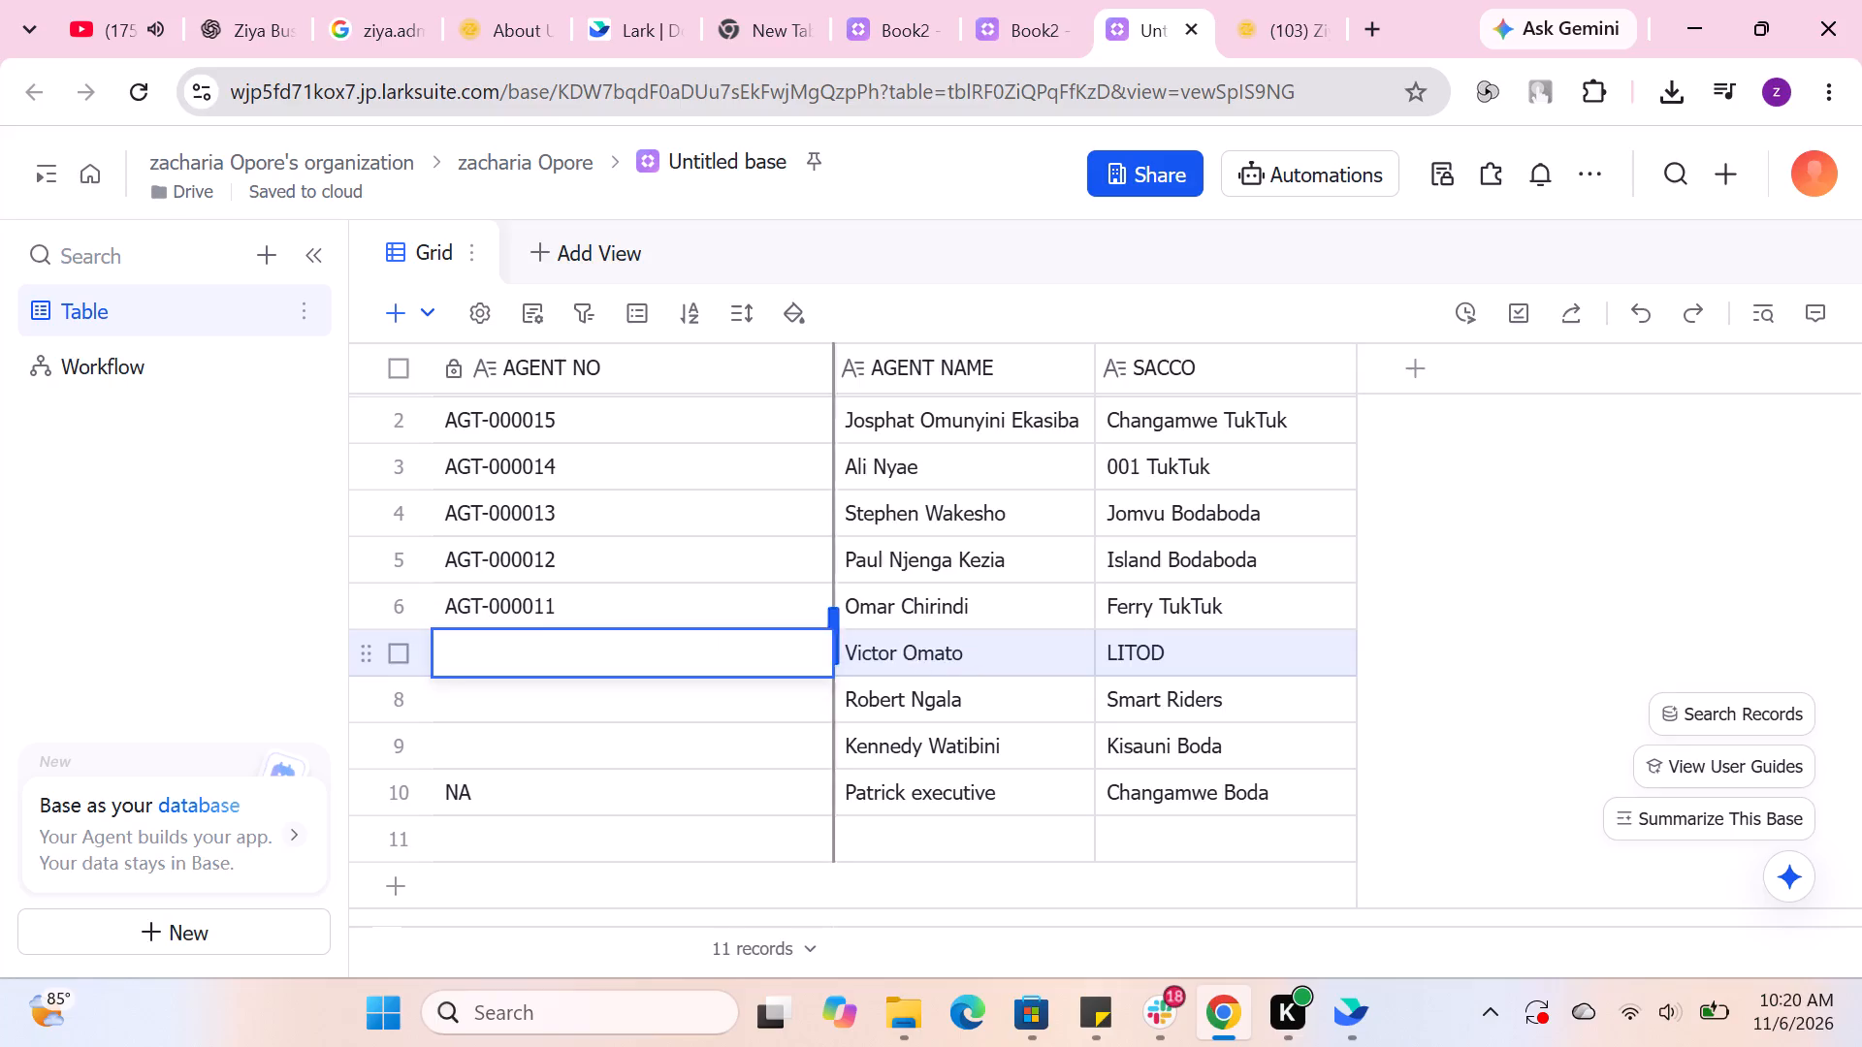
{"action": "left_click", "coordinate": [1249, 17]}
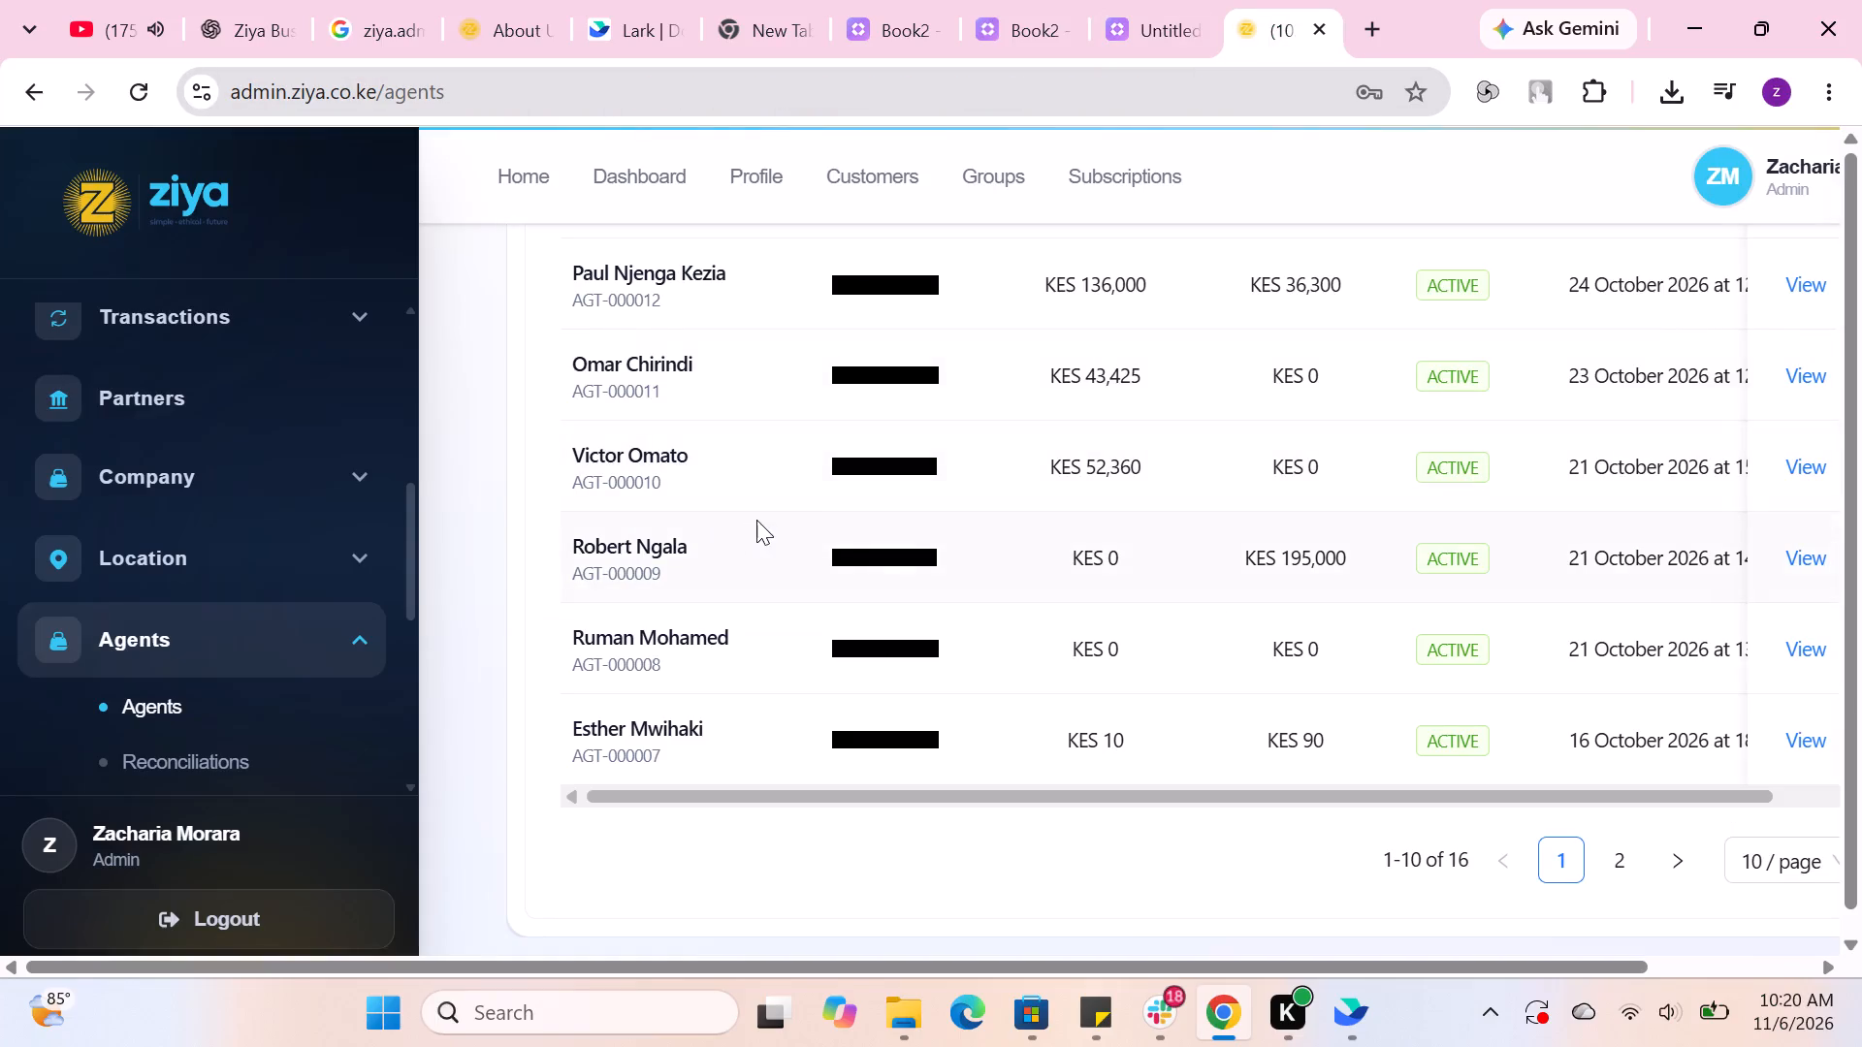
{"action": "left_click_drag", "start_coordinate": [664, 480], "coordinate": [564, 495]}
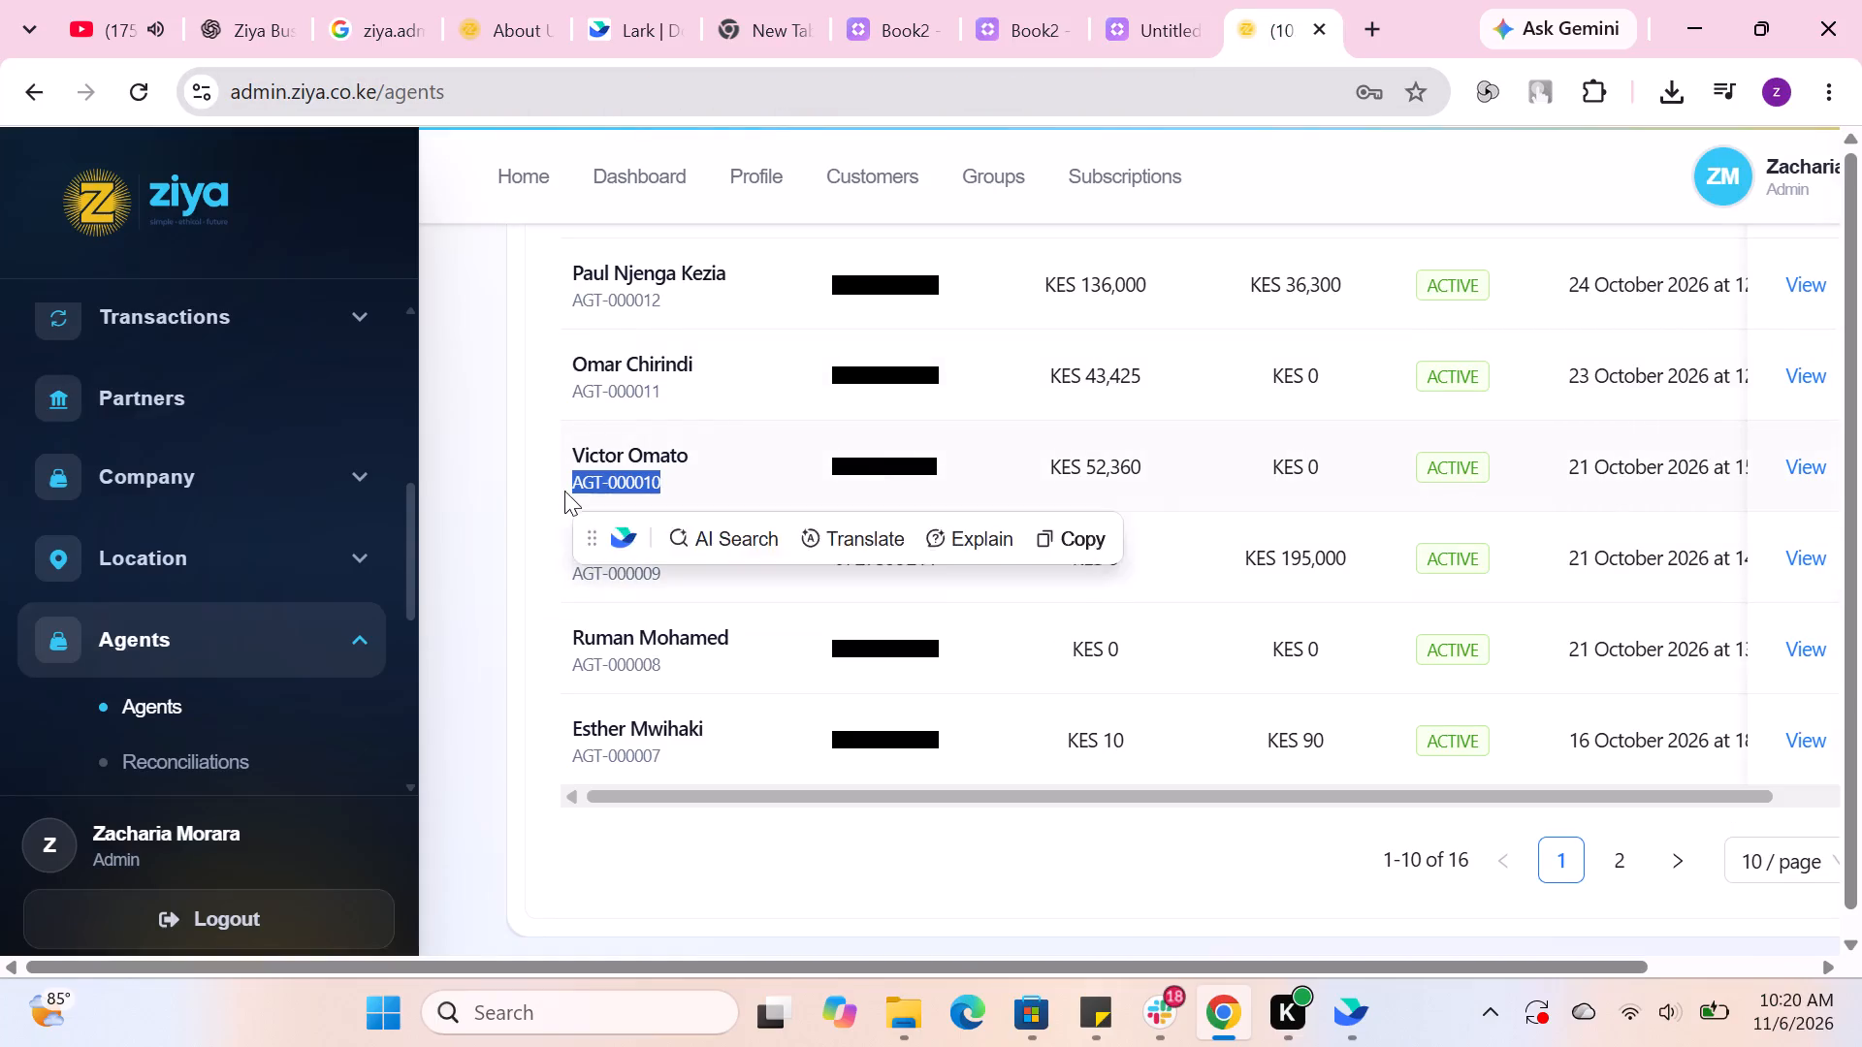
{"action": "right_click", "coordinate": [566, 491]}
{"action": "left_click", "coordinate": [646, 526]}
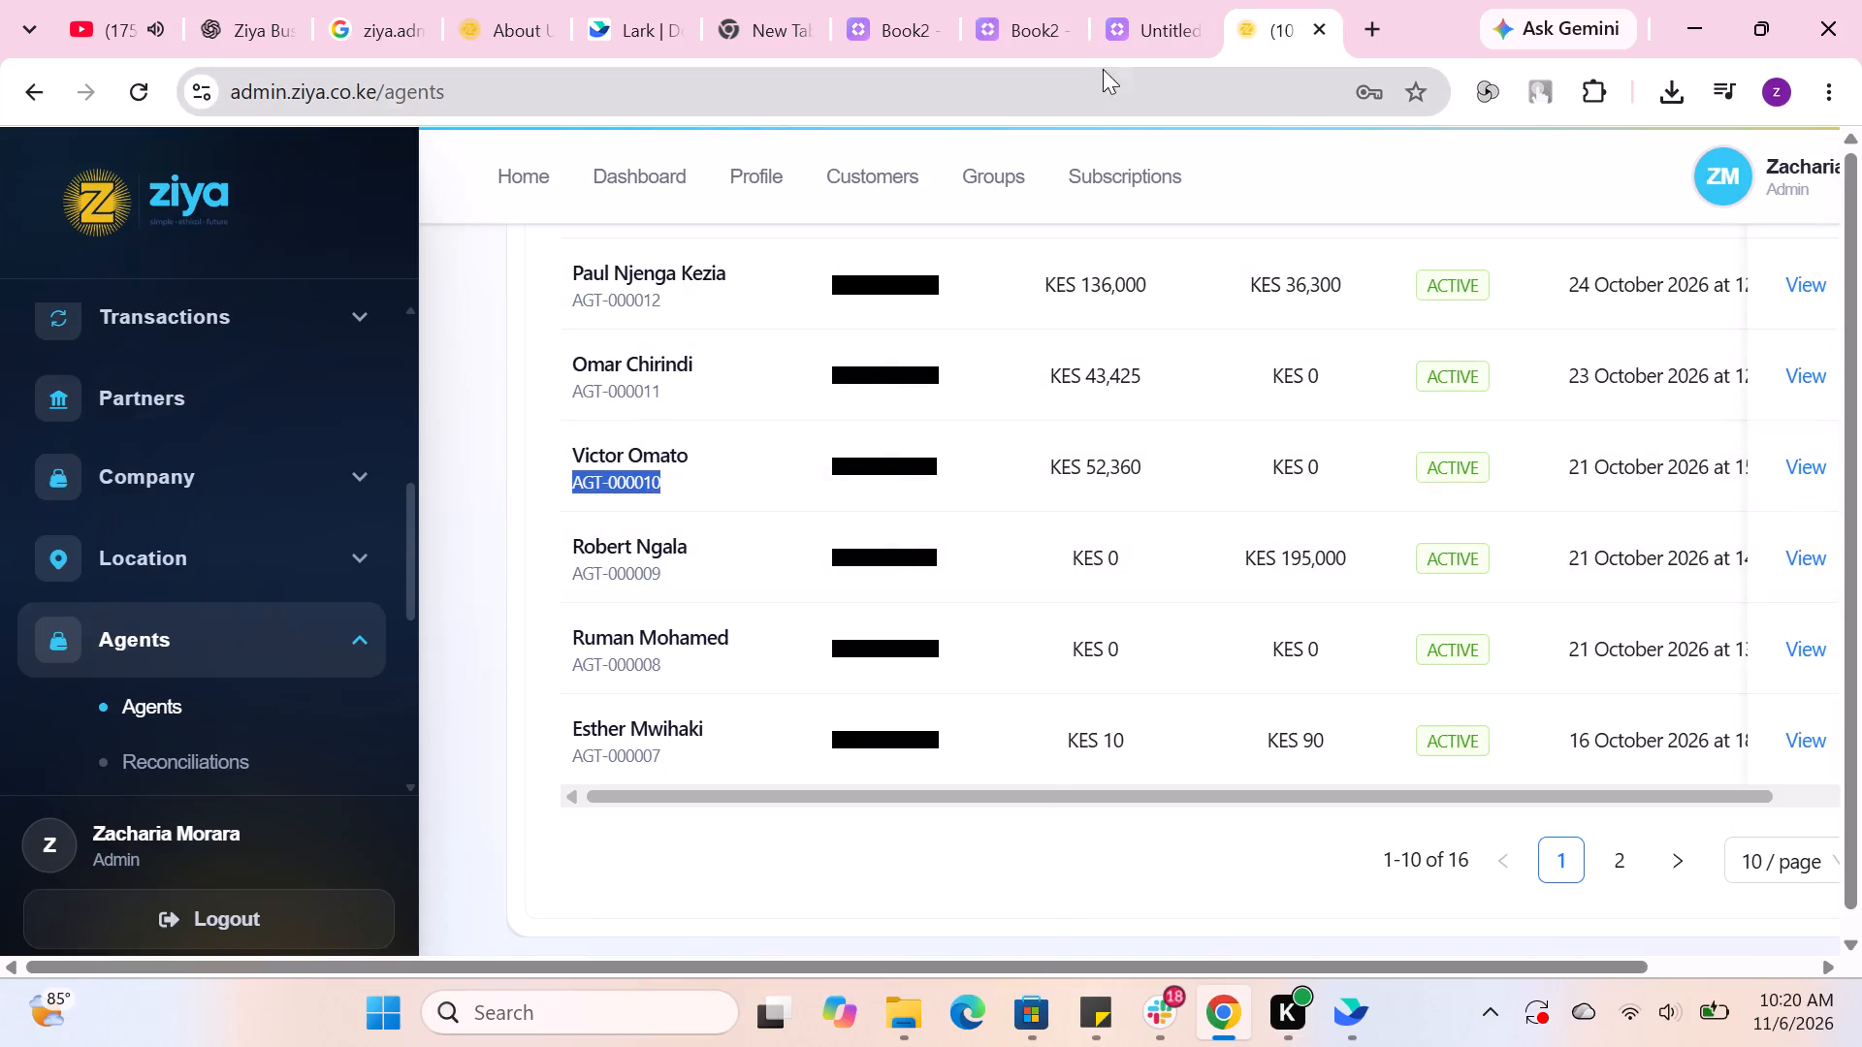
{"action": "left_click", "coordinate": [1163, 38]}
{"action": "right_click_drag", "start_coordinate": [545, 668], "coordinate": [540, 659]}
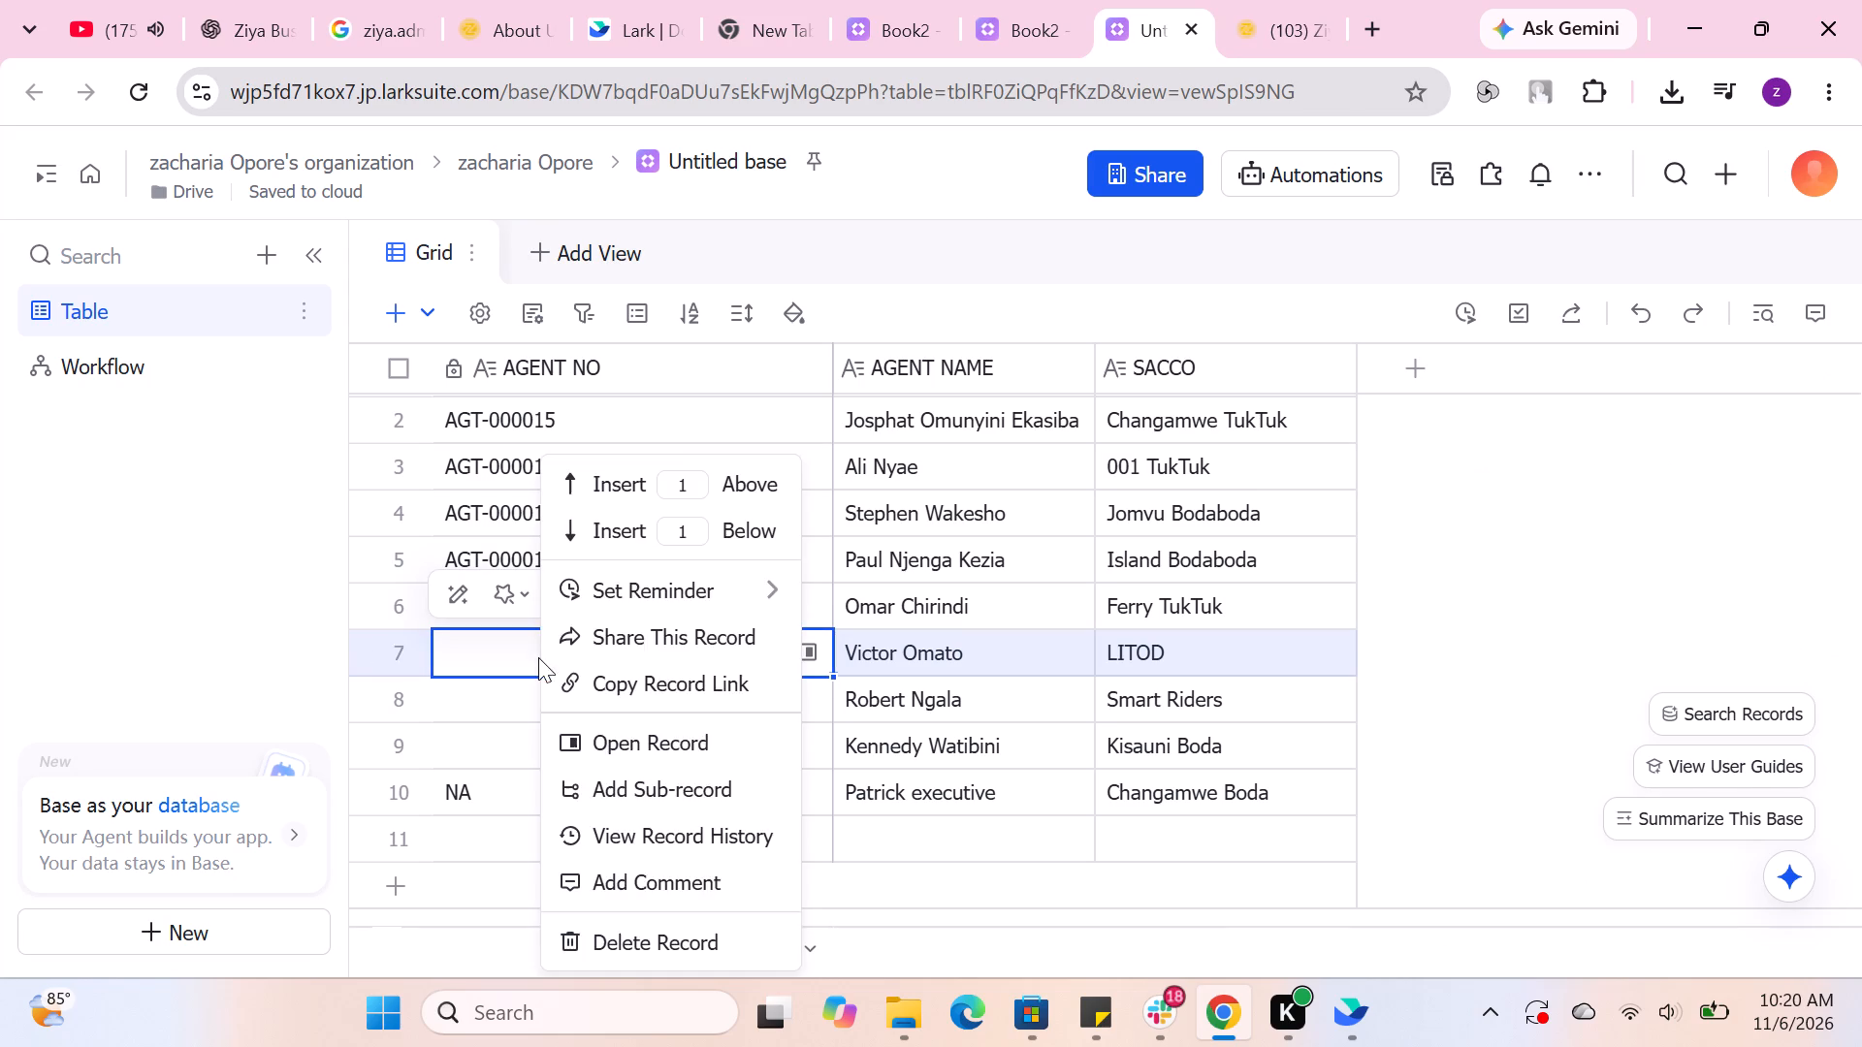
{"action": "double_click", "coordinate": [510, 653]}
{"action": "right_click", "coordinate": [509, 653]}
{"action": "left_click", "coordinate": [607, 581]}
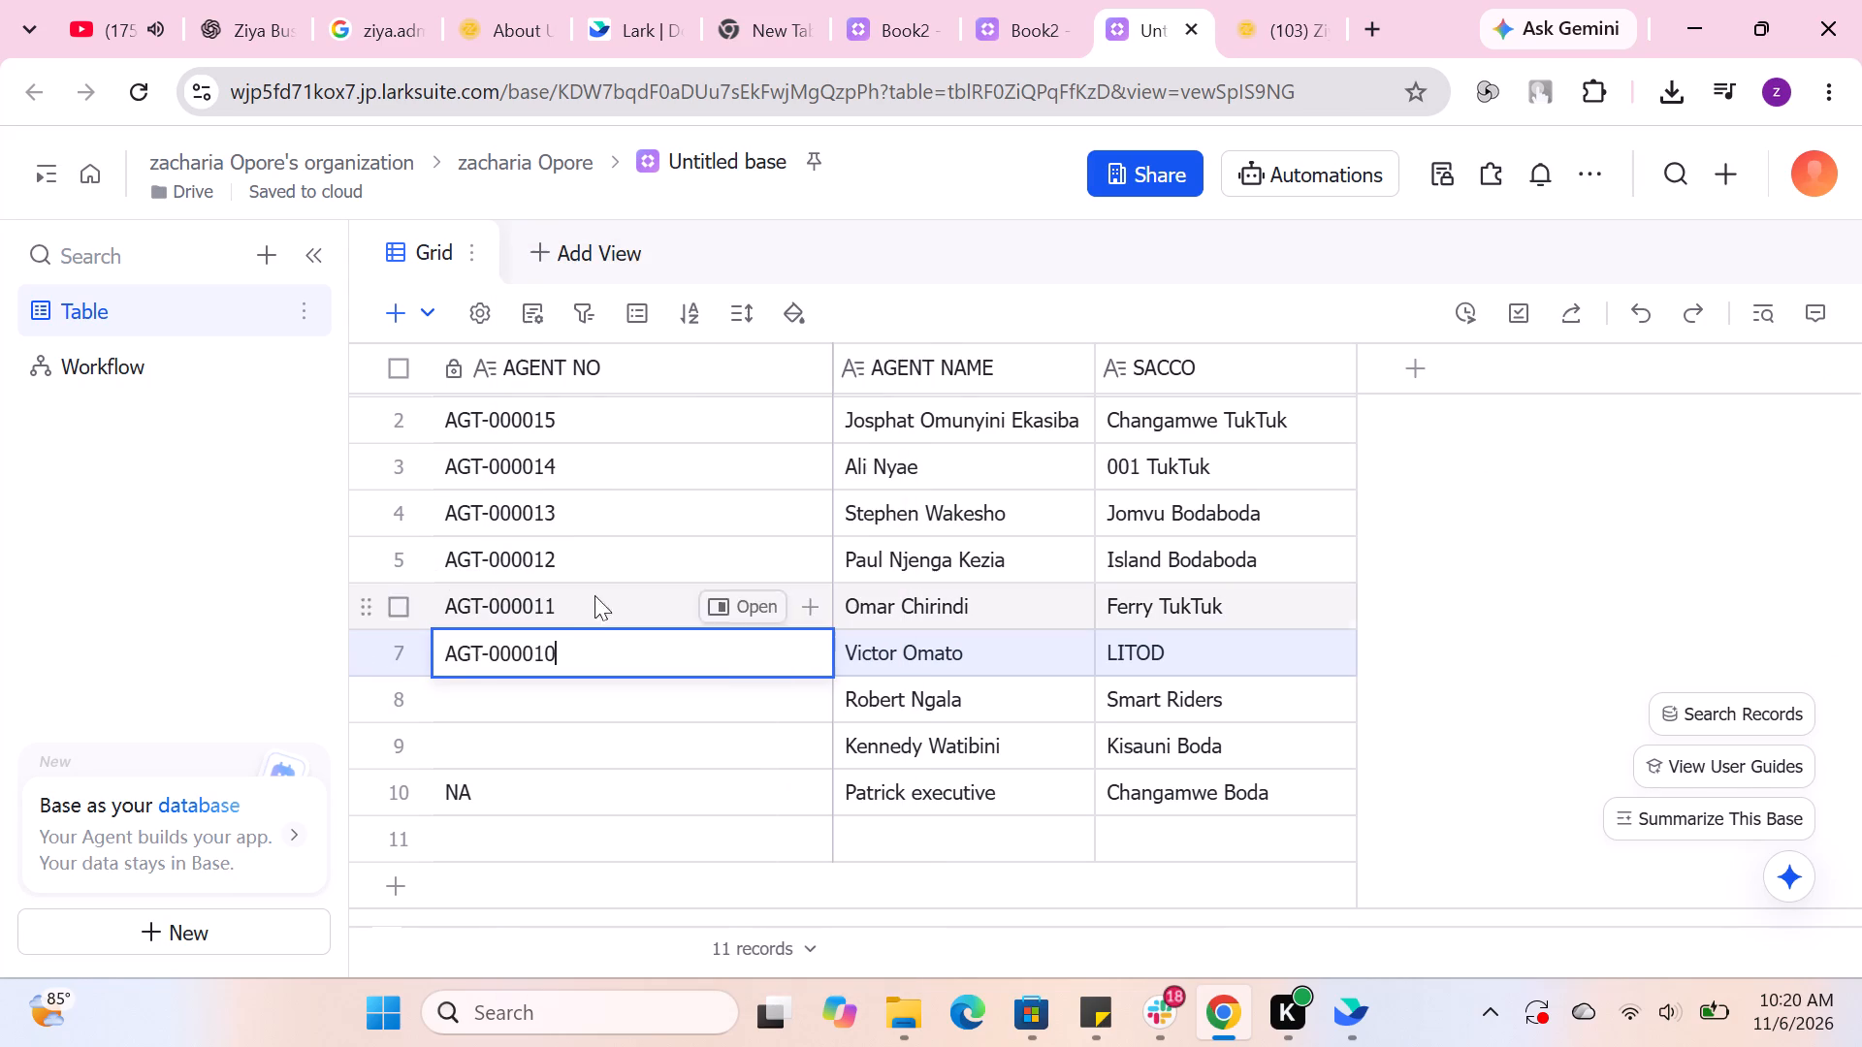
{"action": "double_click", "coordinate": [480, 706]}
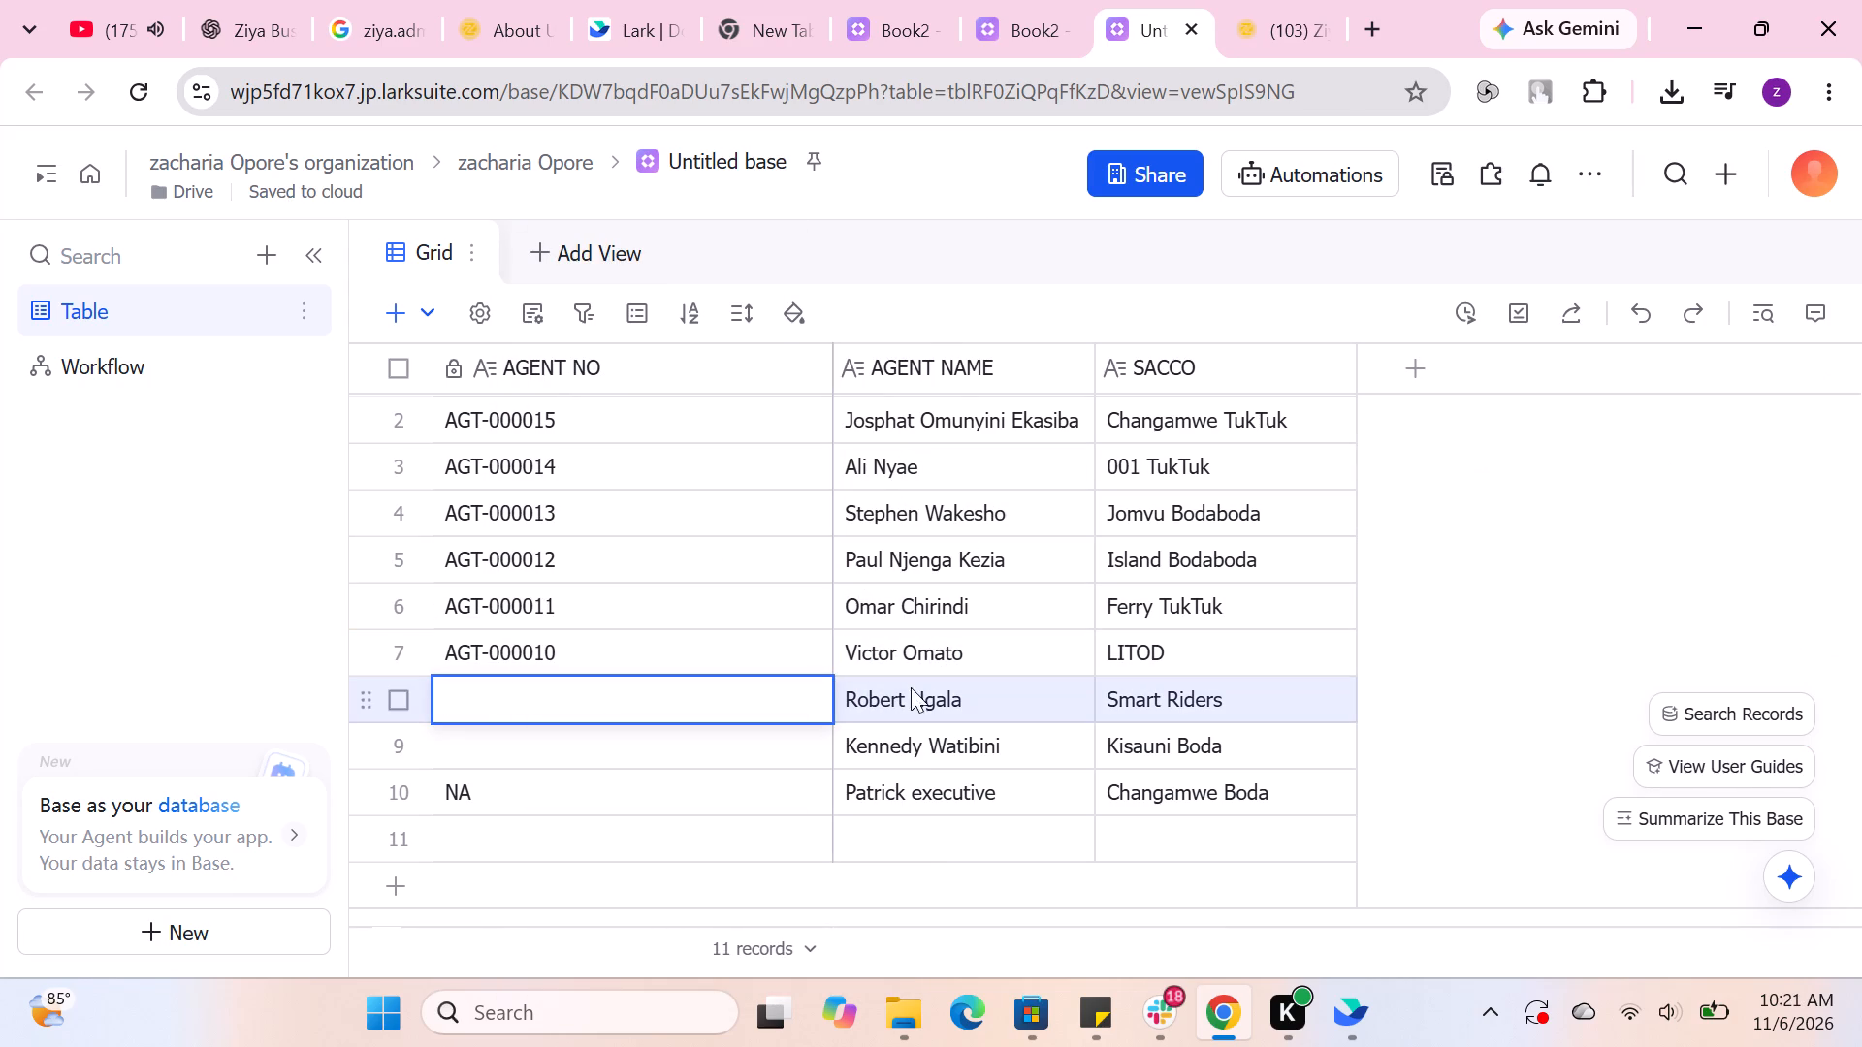
{"action": "left_click", "coordinate": [1250, 33]}
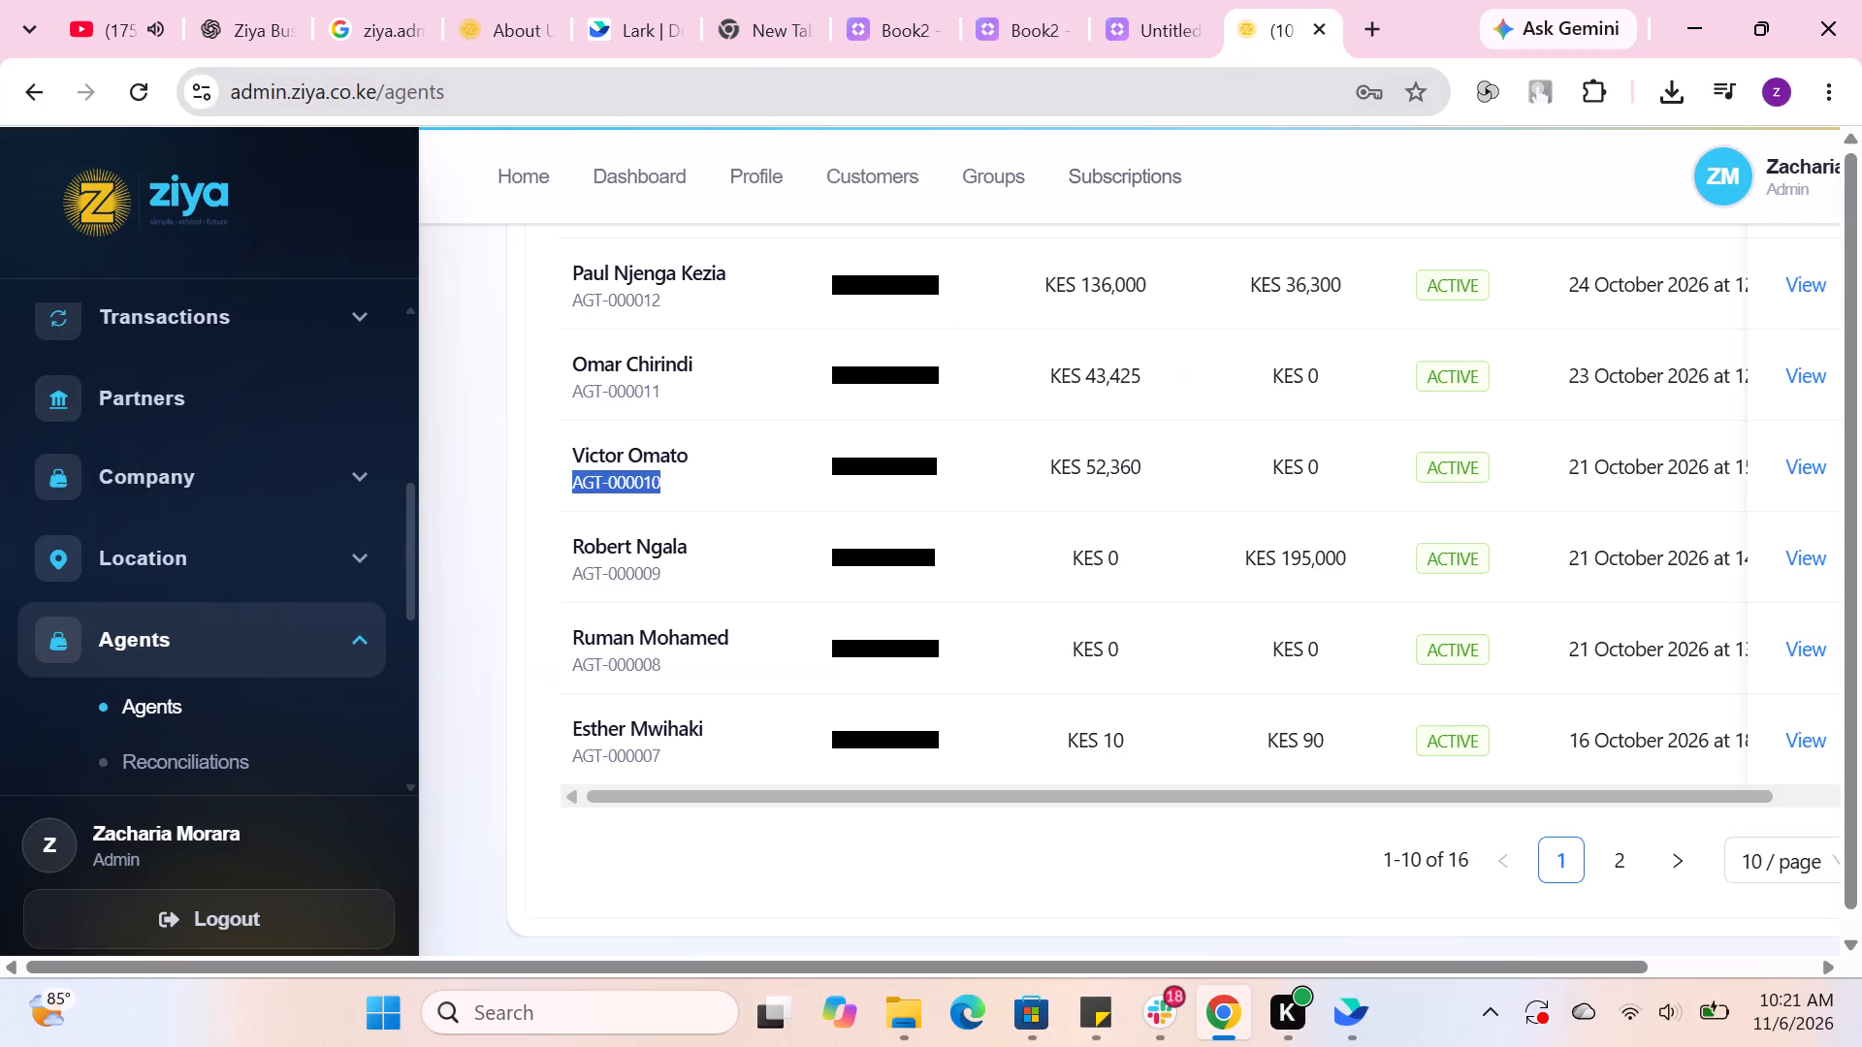
{"action": "left_click_drag", "start_coordinate": [663, 580], "coordinate": [564, 581]}
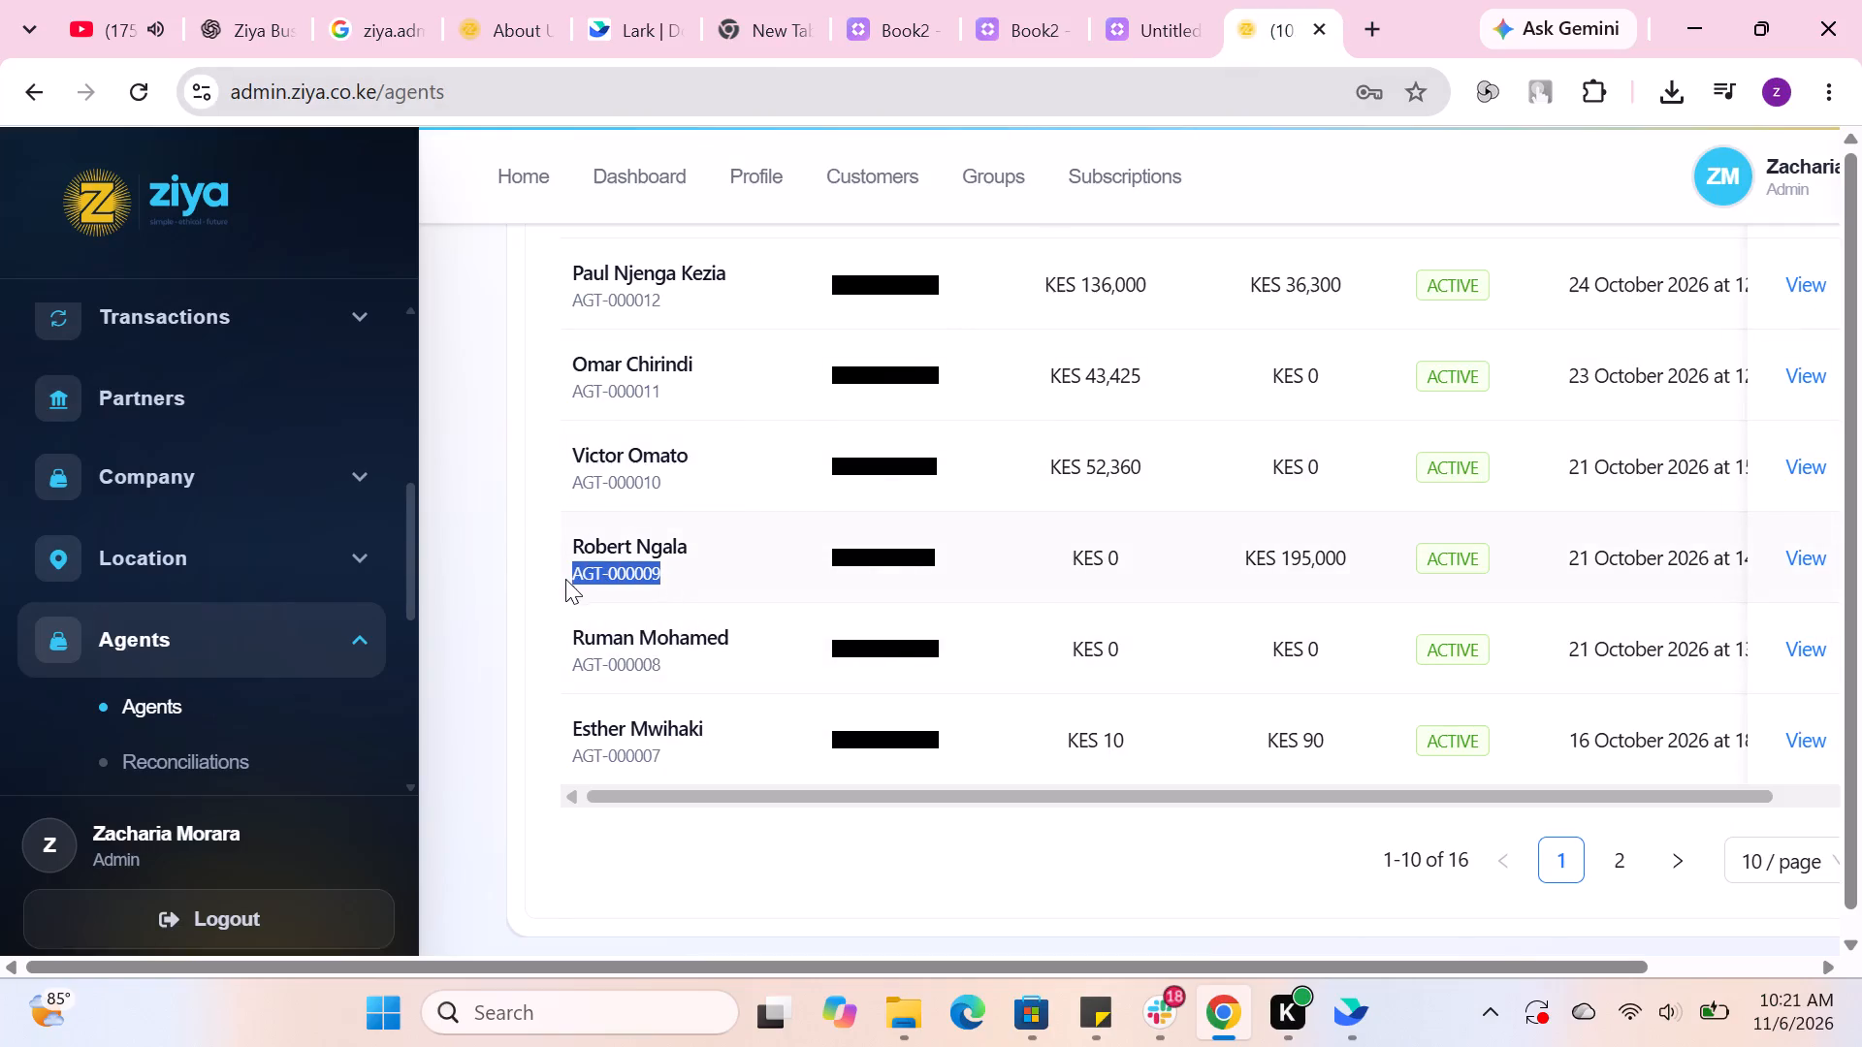
{"action": "right_click", "coordinate": [565, 580]}
{"action": "left_click", "coordinate": [666, 176]}
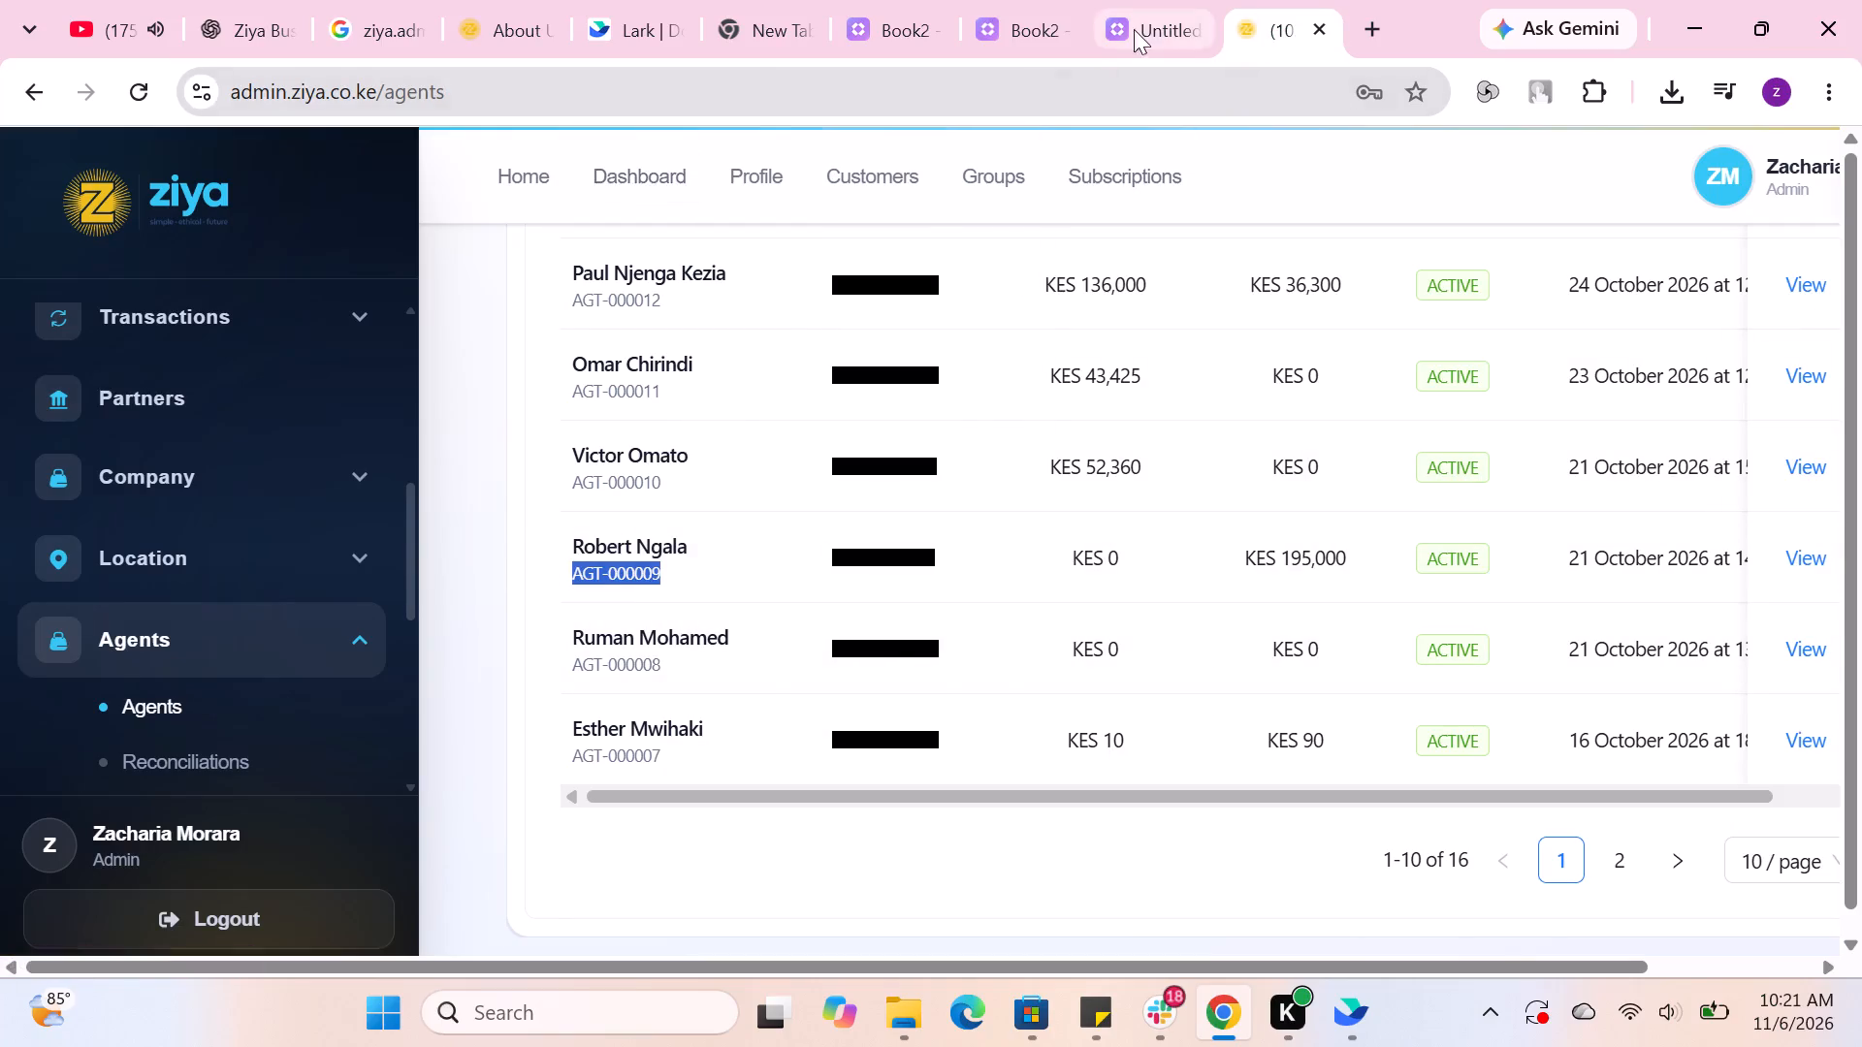
{"action": "left_click", "coordinate": [1138, 29]}
{"action": "right_click", "coordinate": [542, 691]}
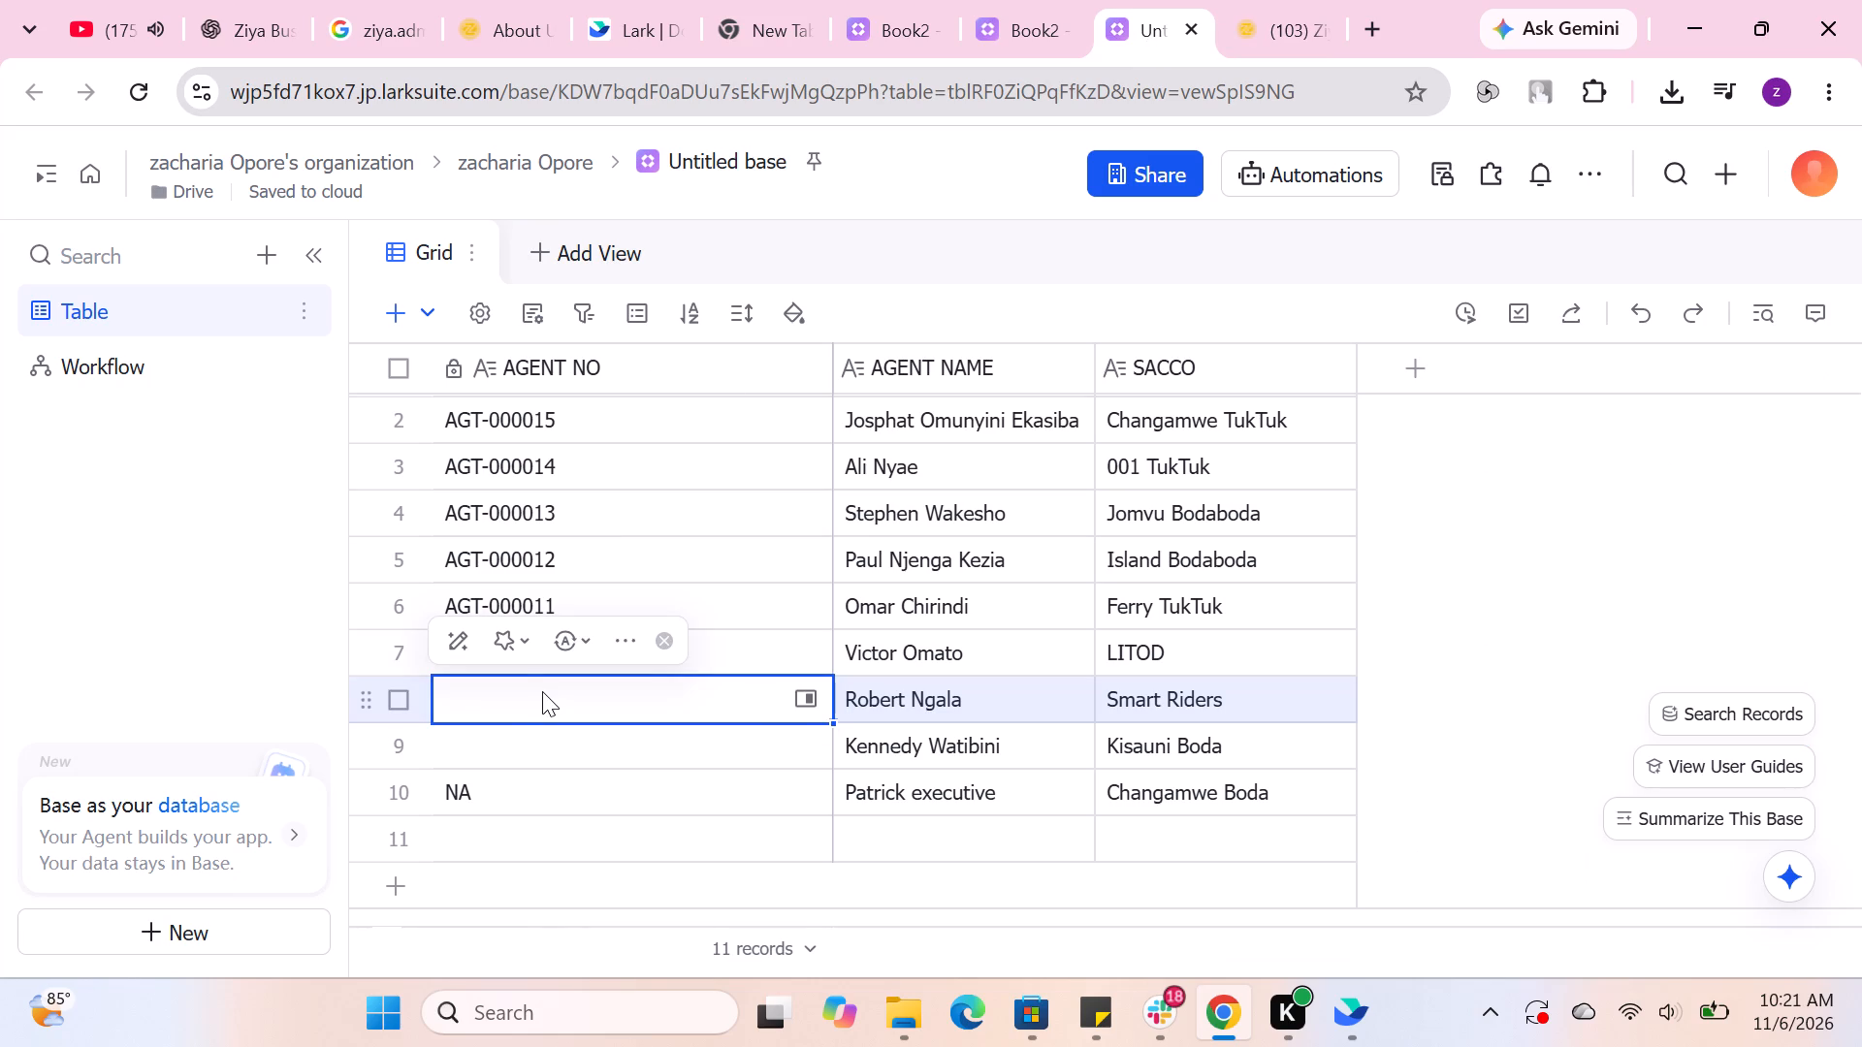
{"action": "right_click", "coordinate": [540, 692]}
{"action": "double_click", "coordinate": [503, 695]}
{"action": "right_click", "coordinate": [503, 695]}
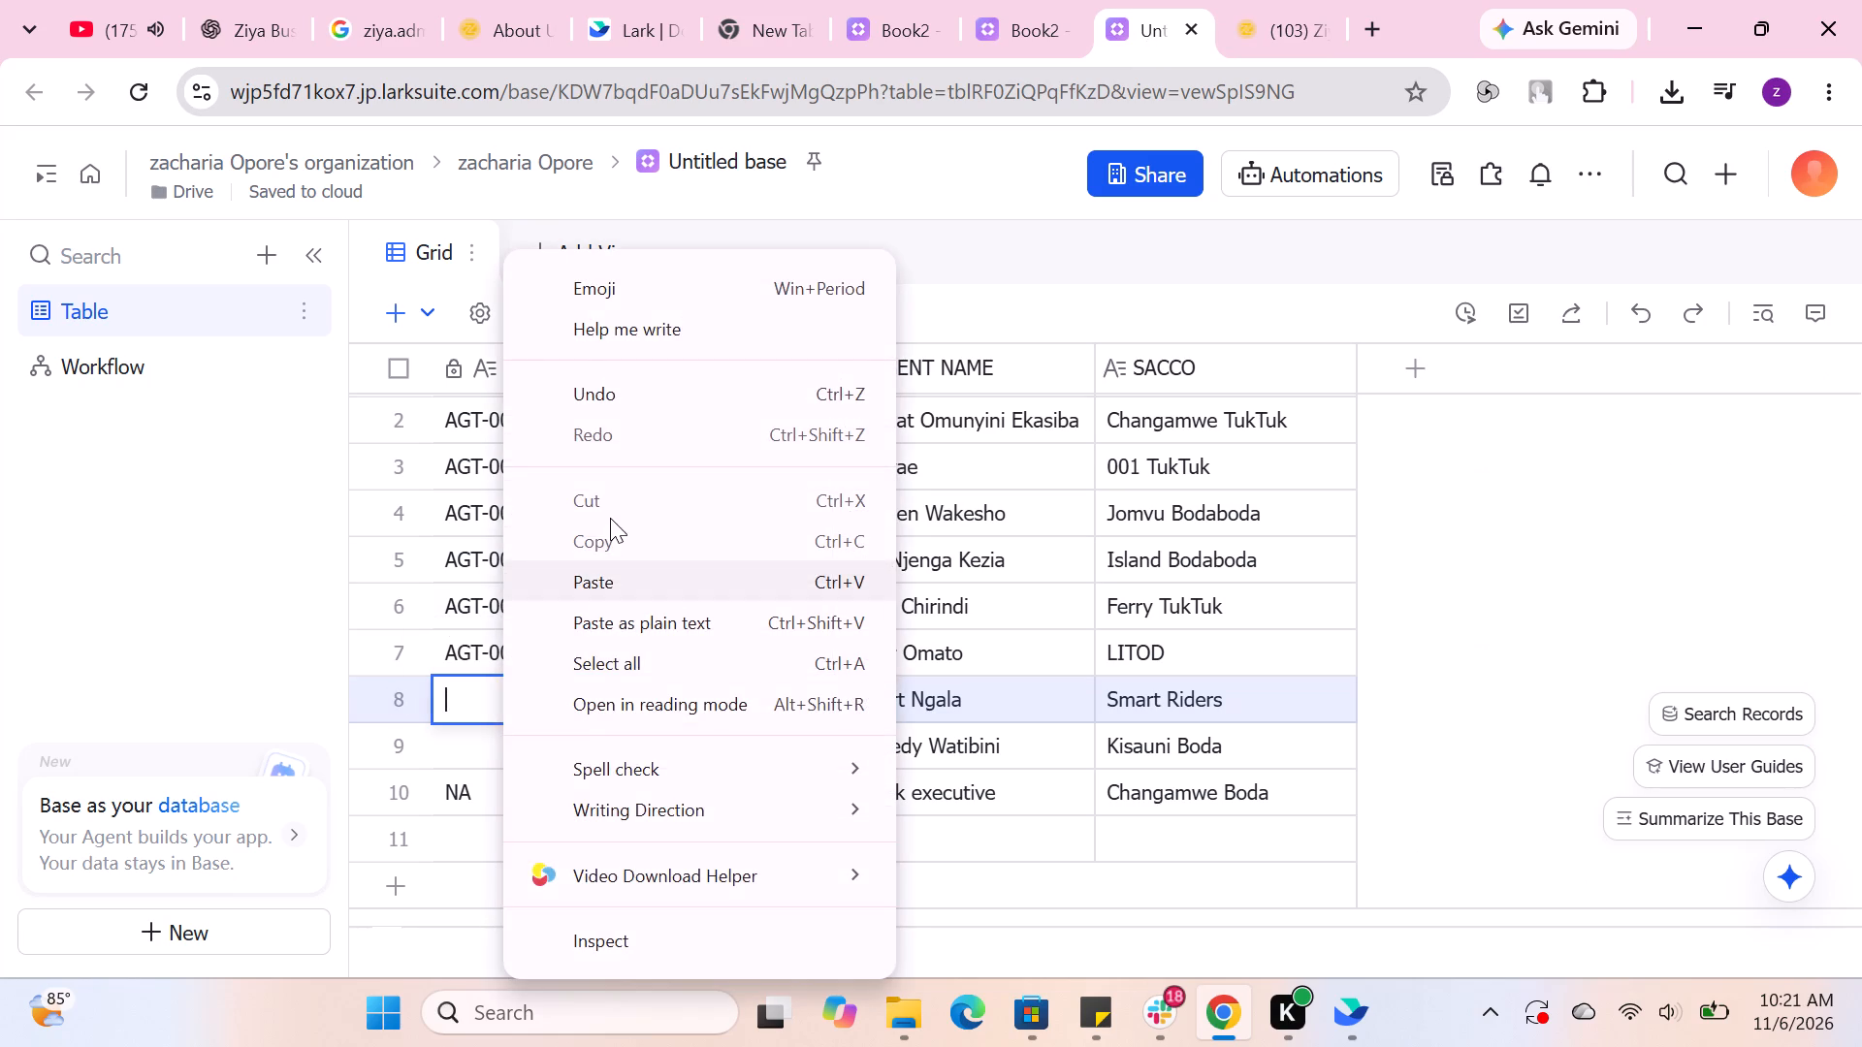
{"action": "left_click", "coordinate": [597, 588]}
{"action": "left_click", "coordinate": [494, 742]}
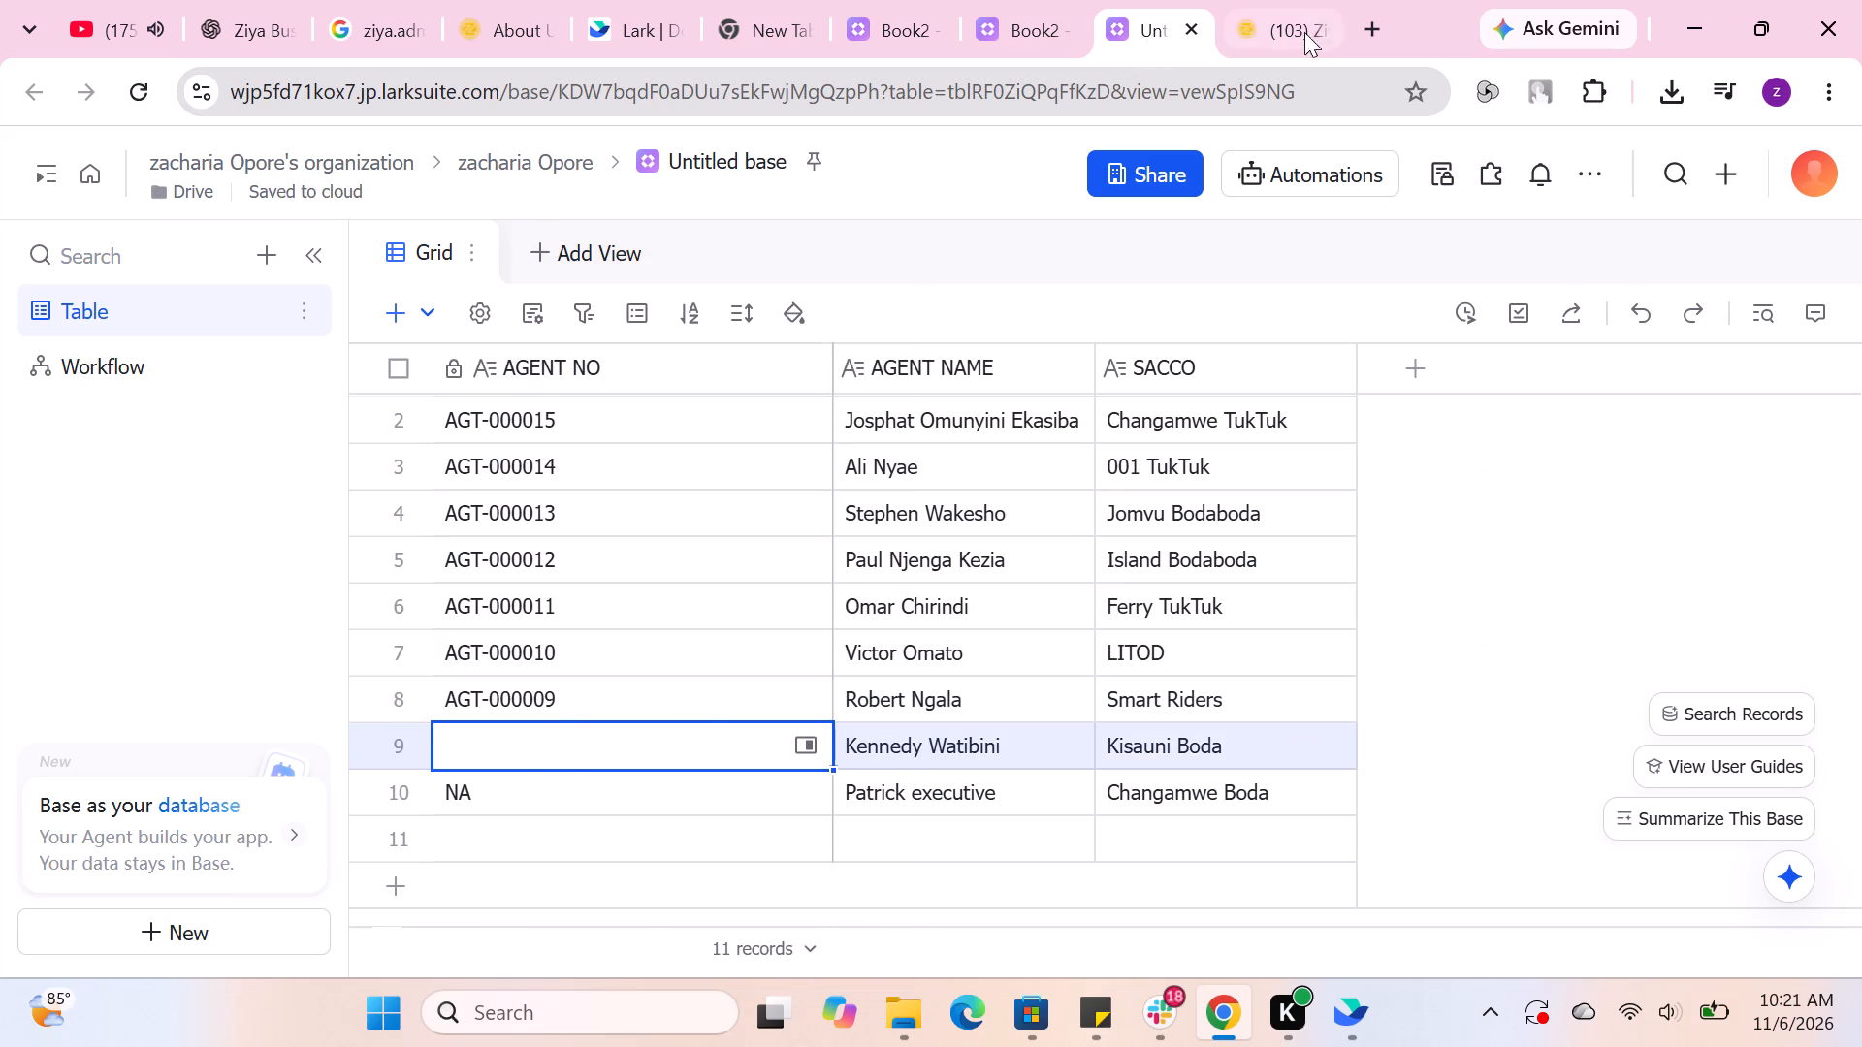
{"action": "left_click", "coordinate": [1307, 28]}
{"action": "left_click", "coordinate": [1619, 854]}
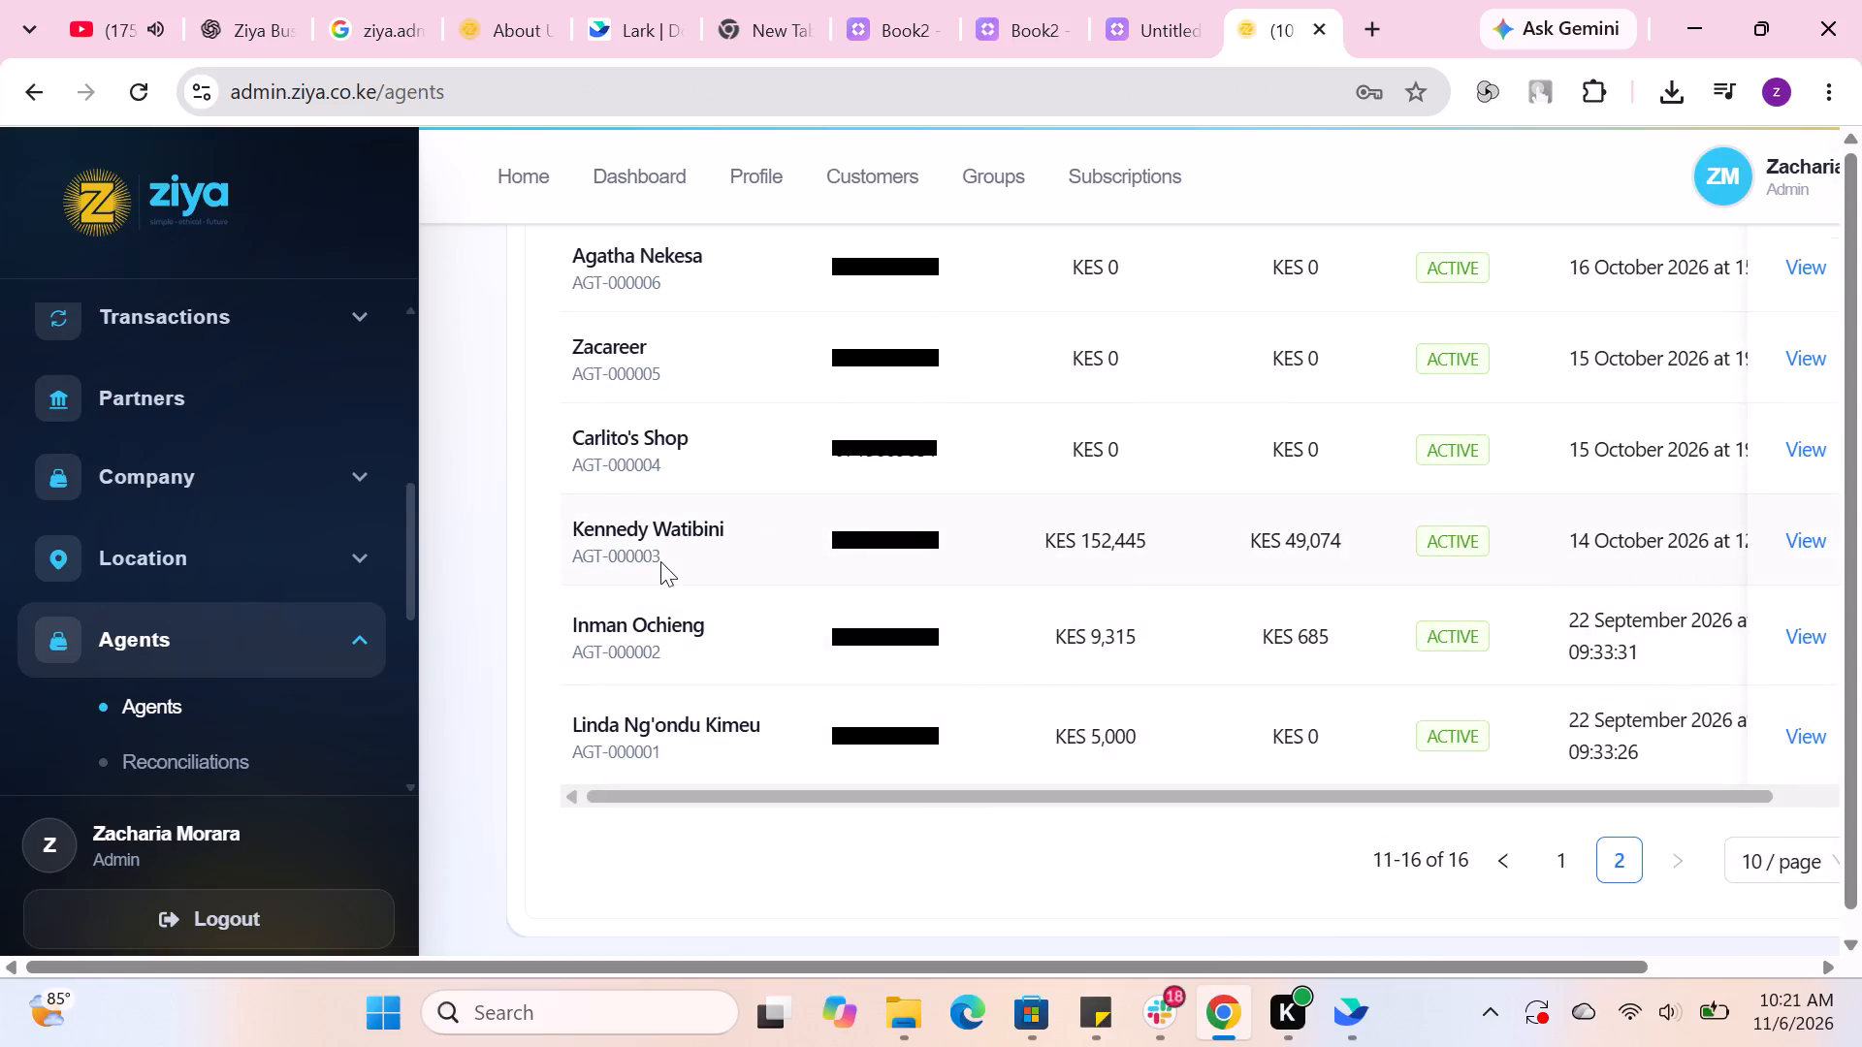
{"action": "left_click_drag", "start_coordinate": [660, 552], "coordinate": [583, 562]}
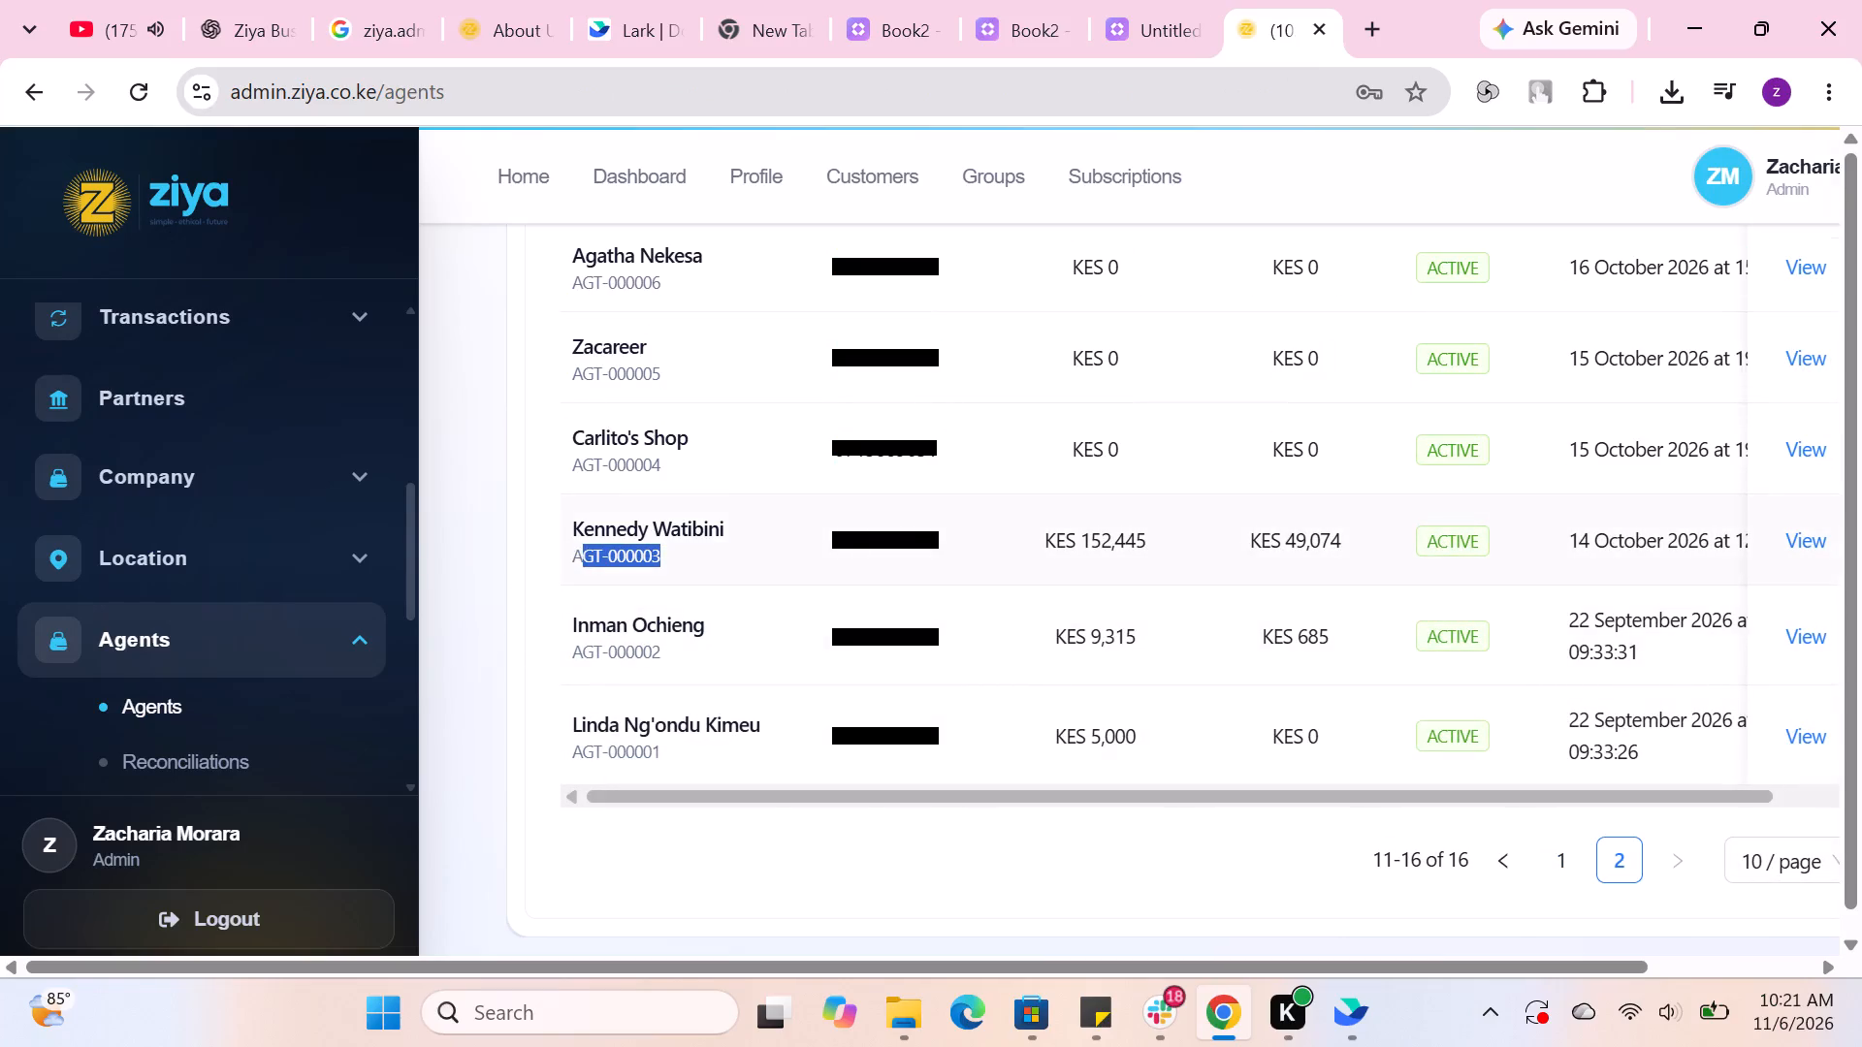
{"action": "left_click_drag", "start_coordinate": [583, 562], "coordinate": [576, 563]}
{"action": "right_click", "coordinate": [576, 563]}
{"action": "left_click", "coordinate": [660, 158]}
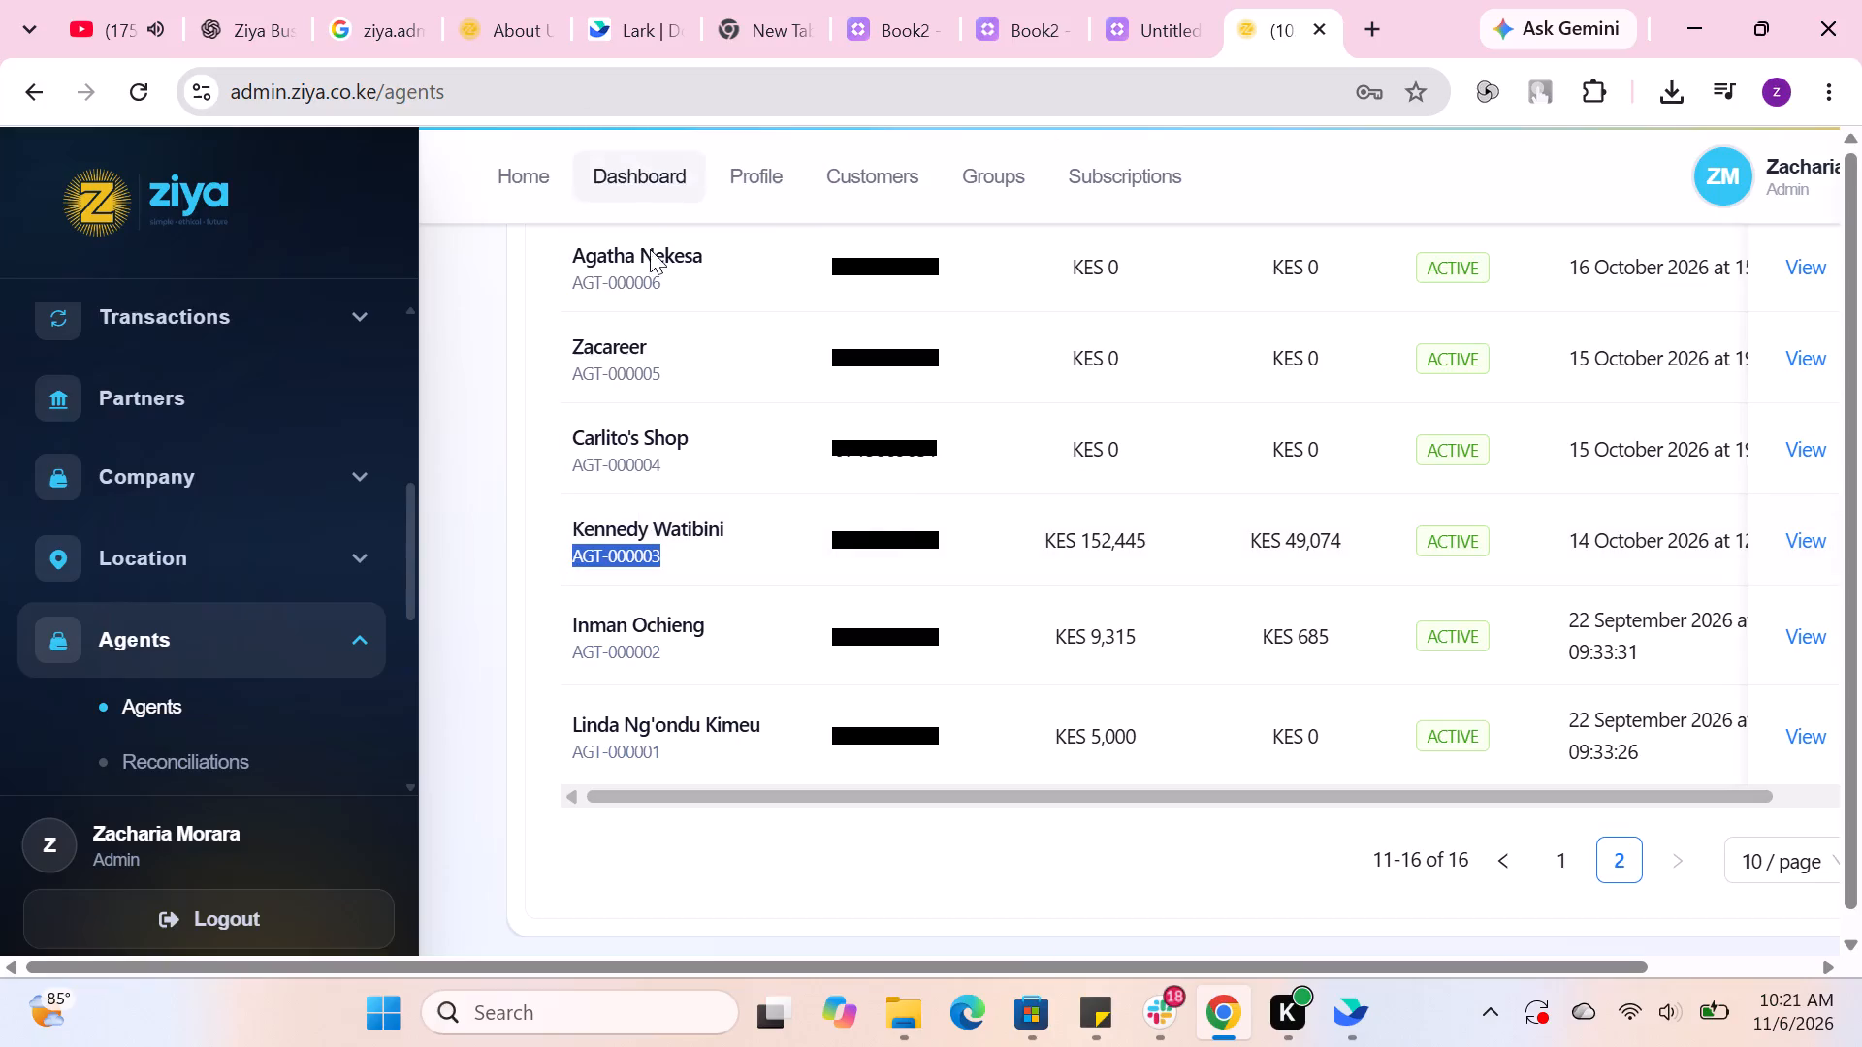
{"action": "left_click", "coordinate": [1137, 48]}
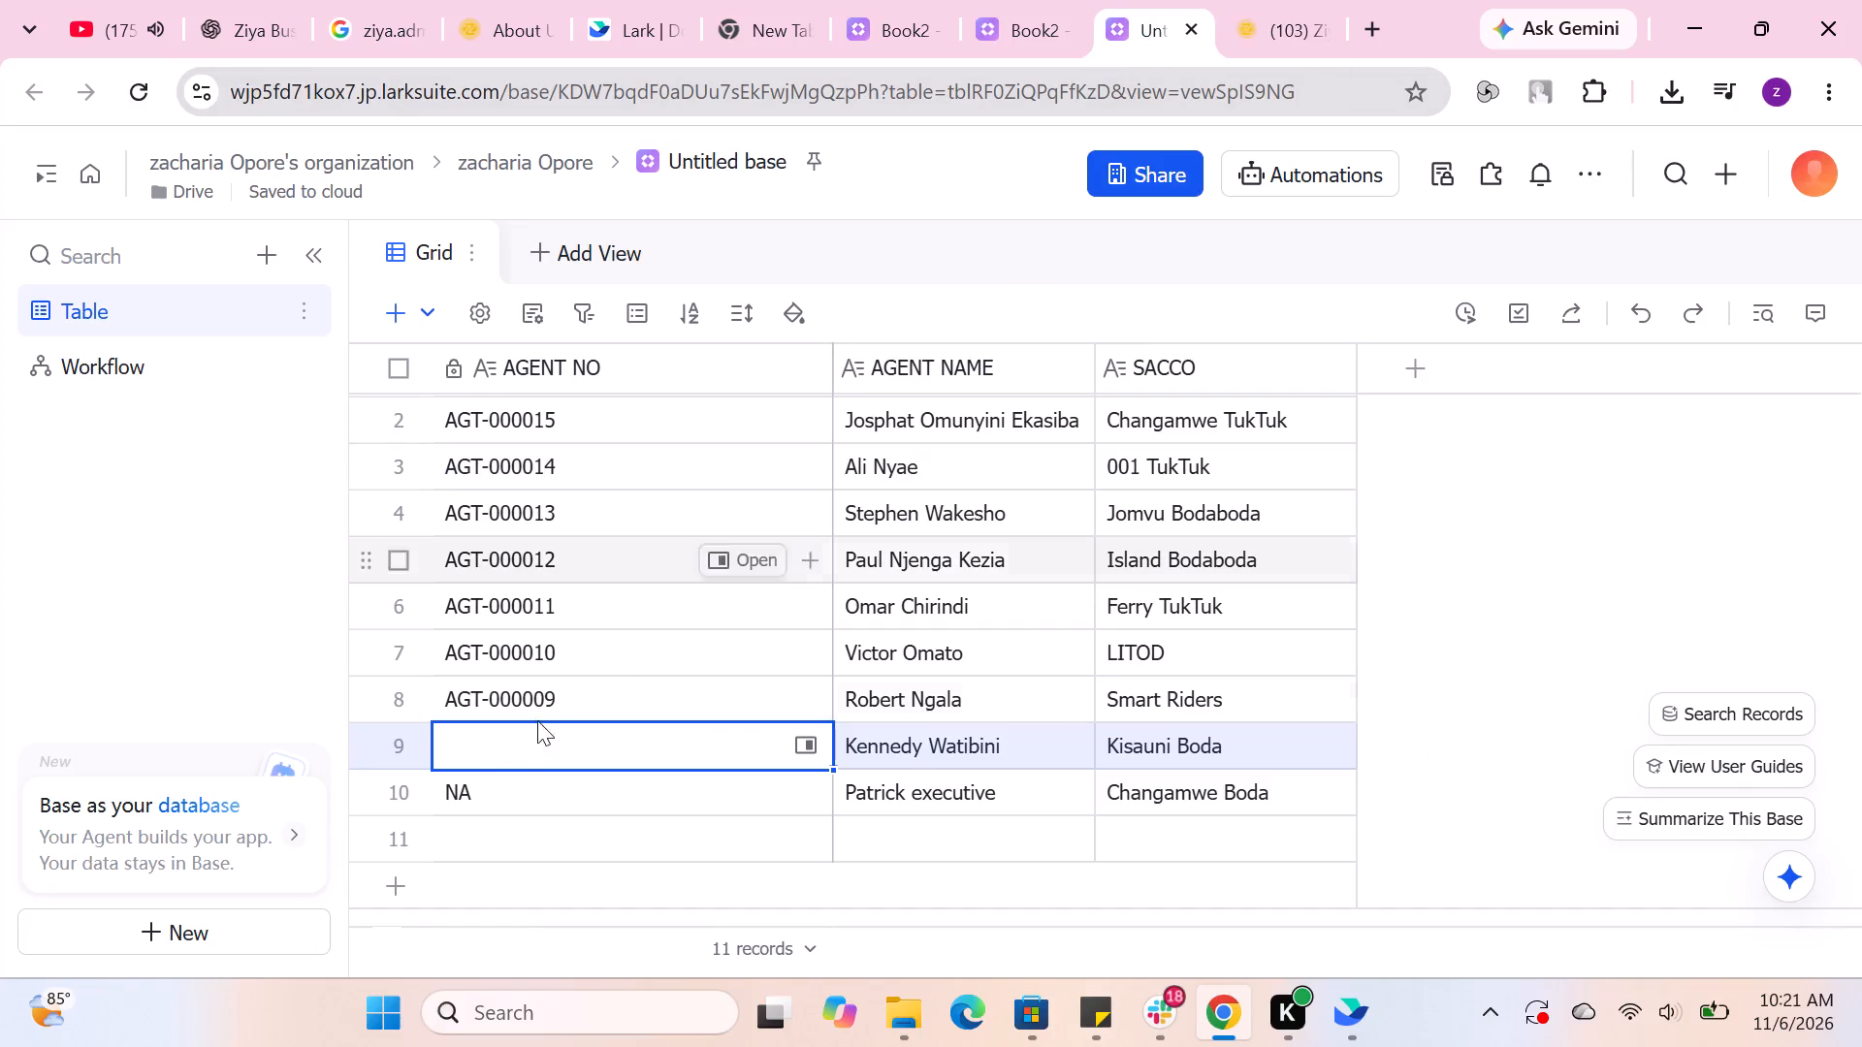
{"action": "double_click", "coordinate": [508, 749]}
{"action": "right_click", "coordinate": [508, 744]}
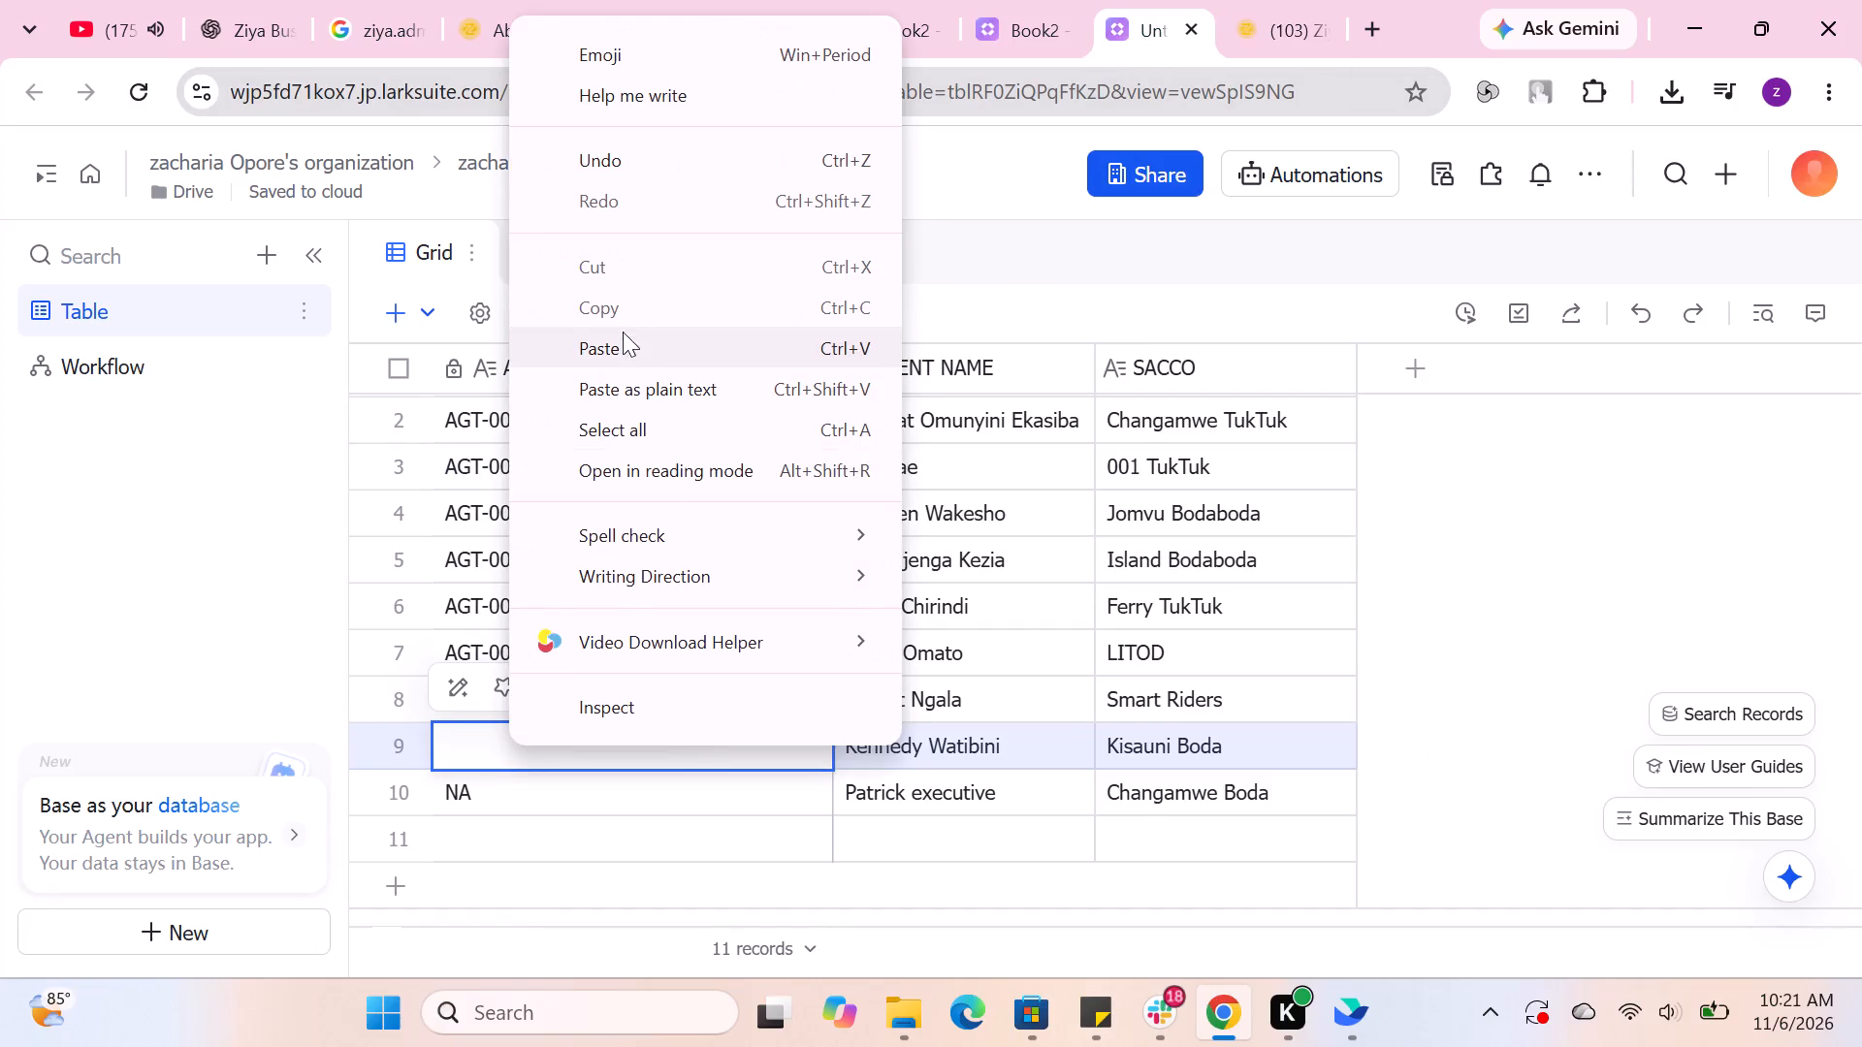
{"action": "left_click", "coordinate": [628, 352]}
{"action": "left_click", "coordinate": [1486, 628]}
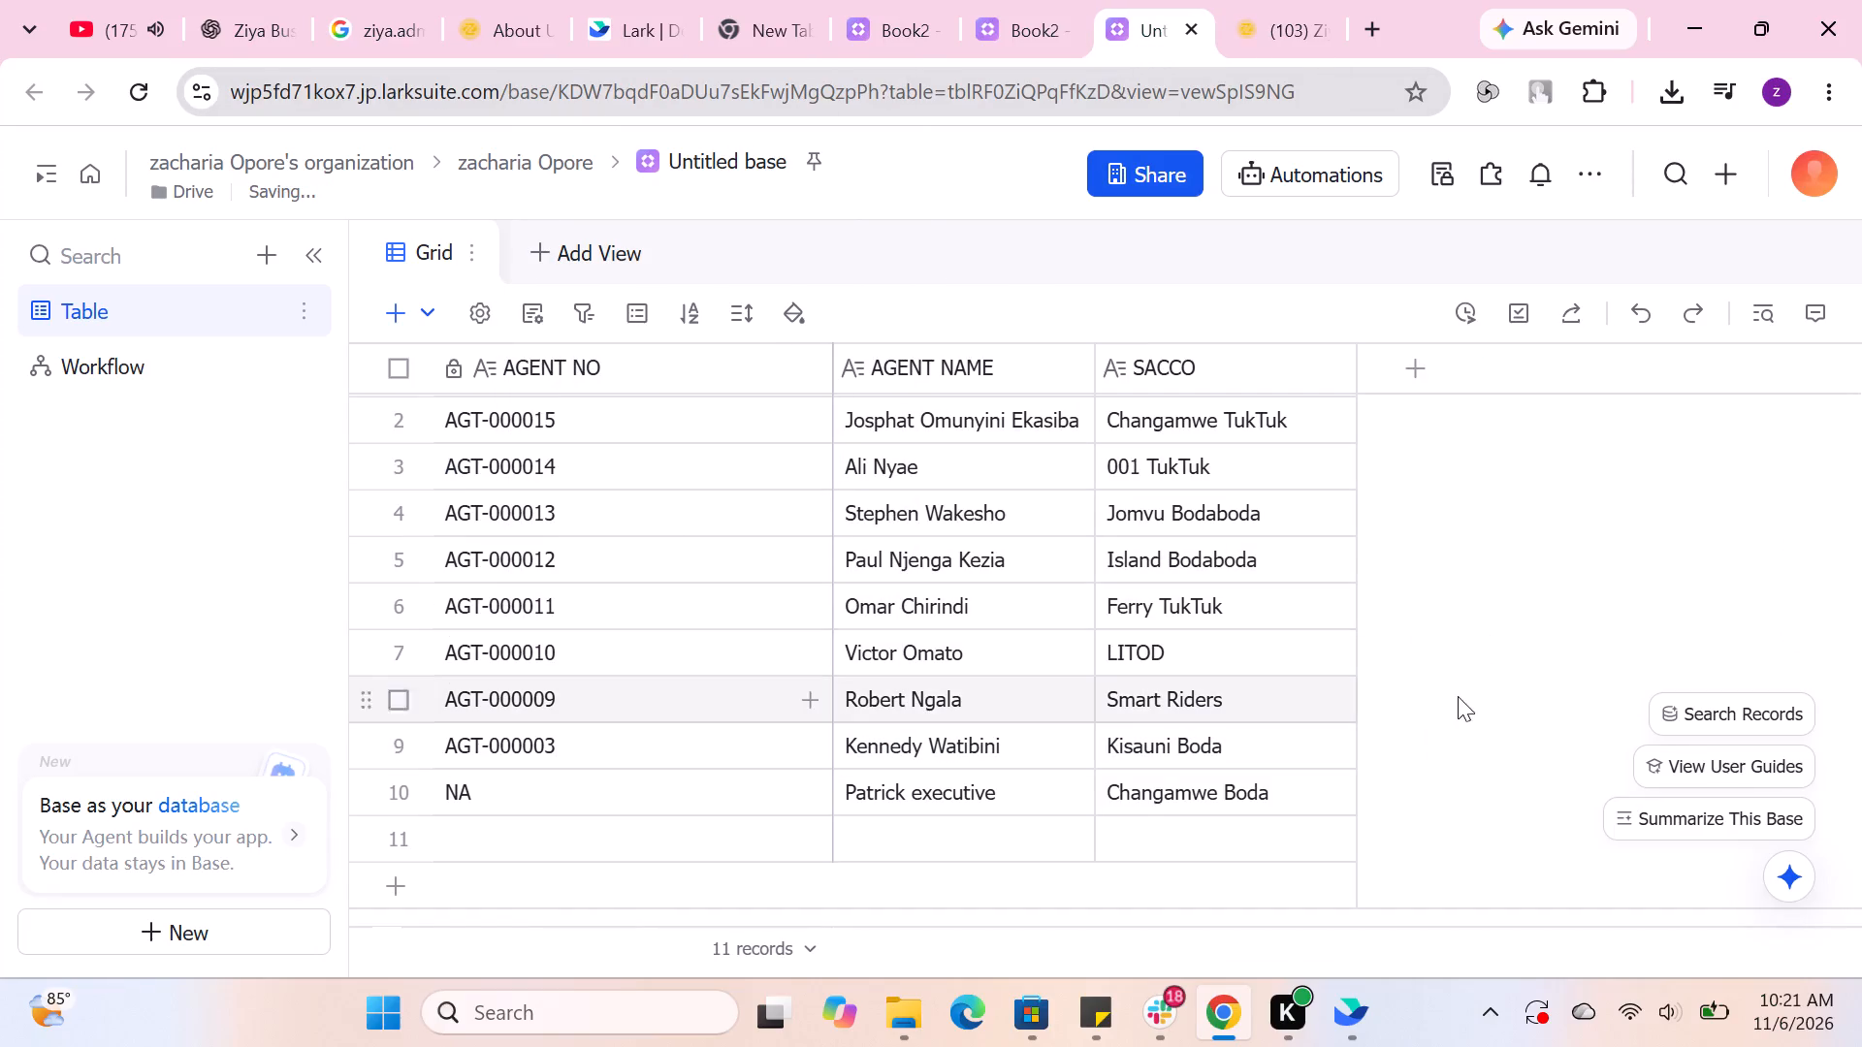
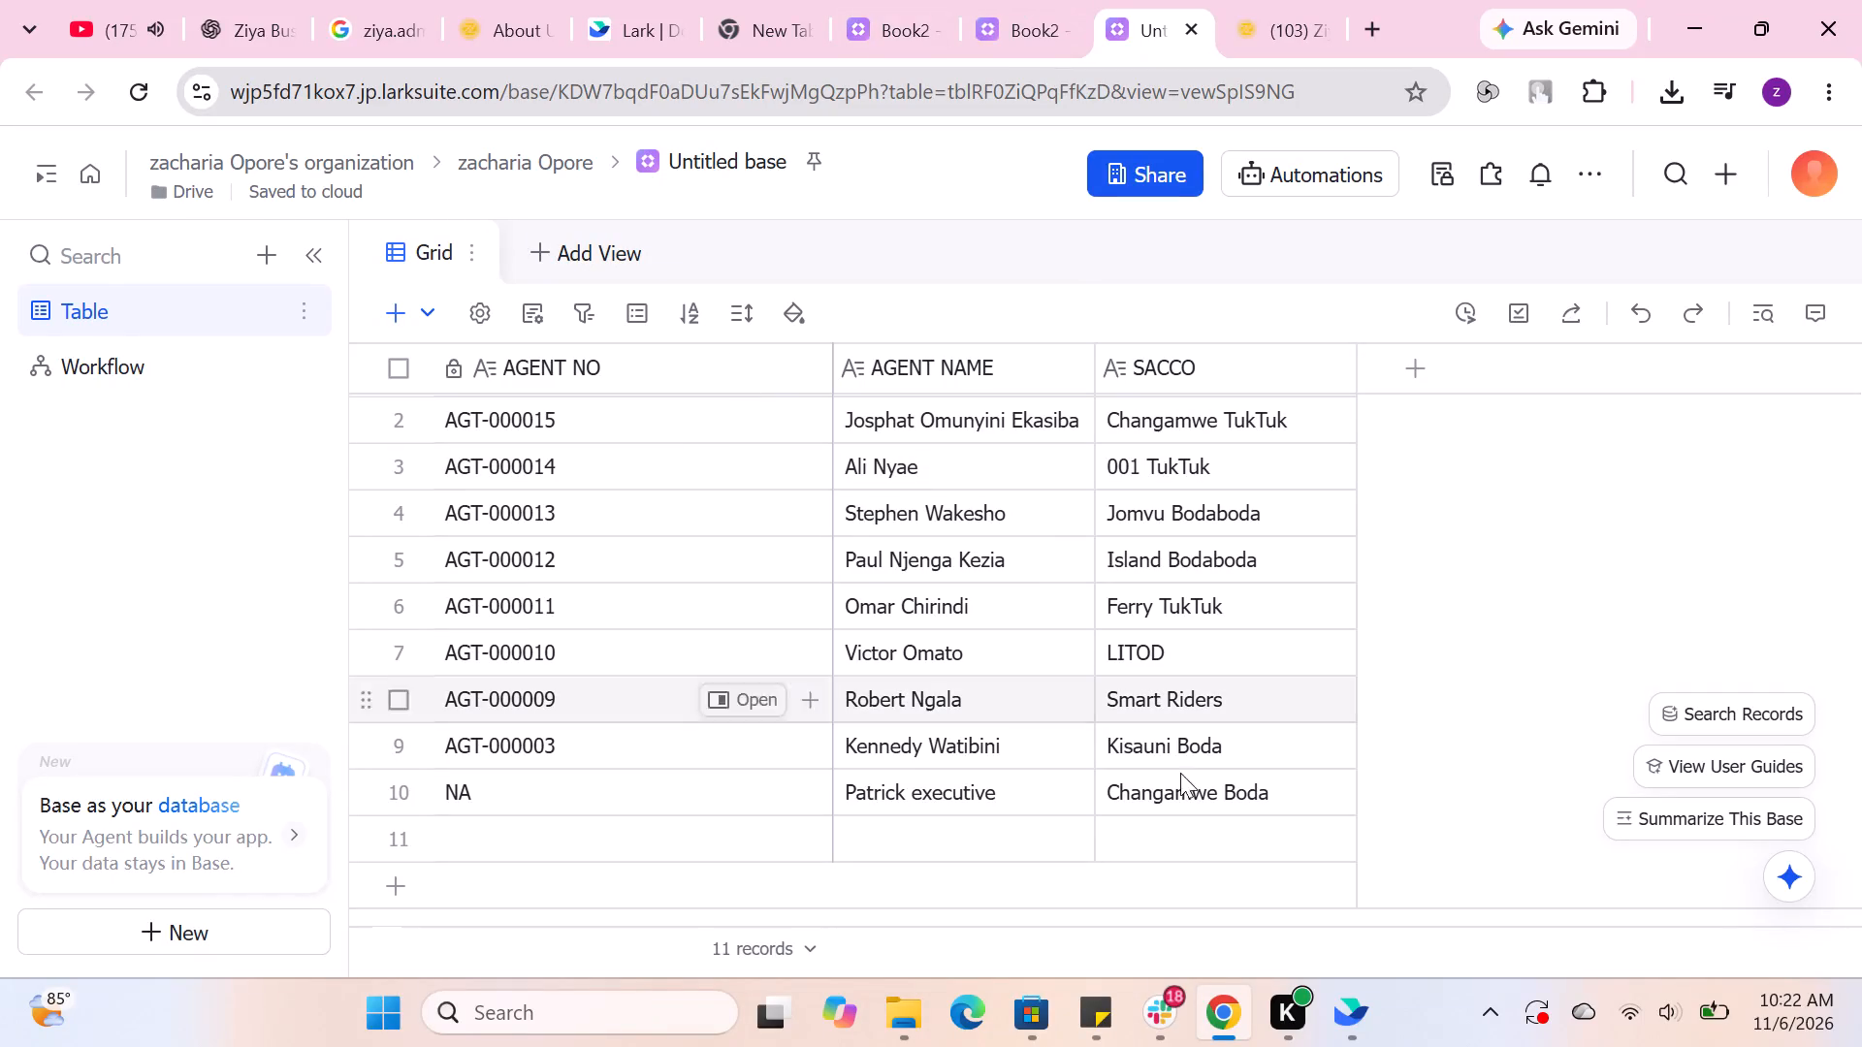
Add a Multiple Options field after the SACCO column in the Lark base table.
{"action": "left_click", "coordinate": [1533, 661]}
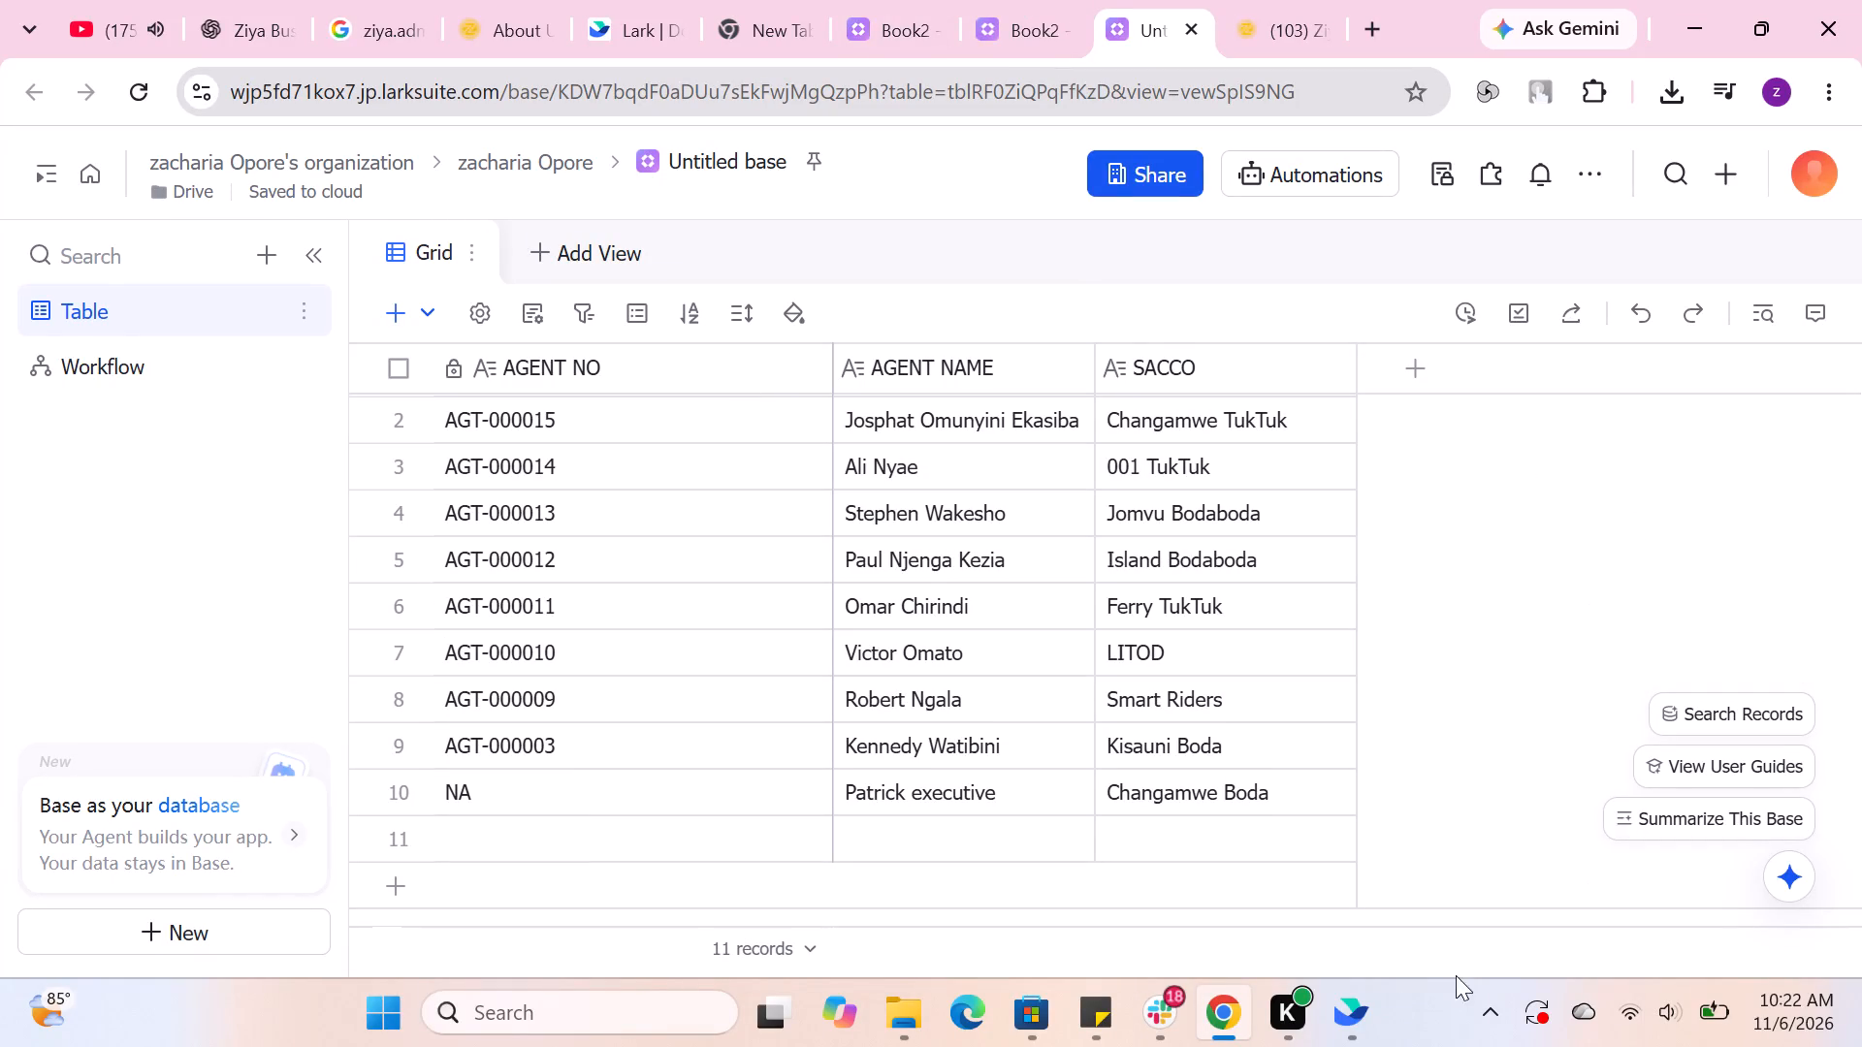
{"action": "left_click", "coordinate": [1396, 377]}
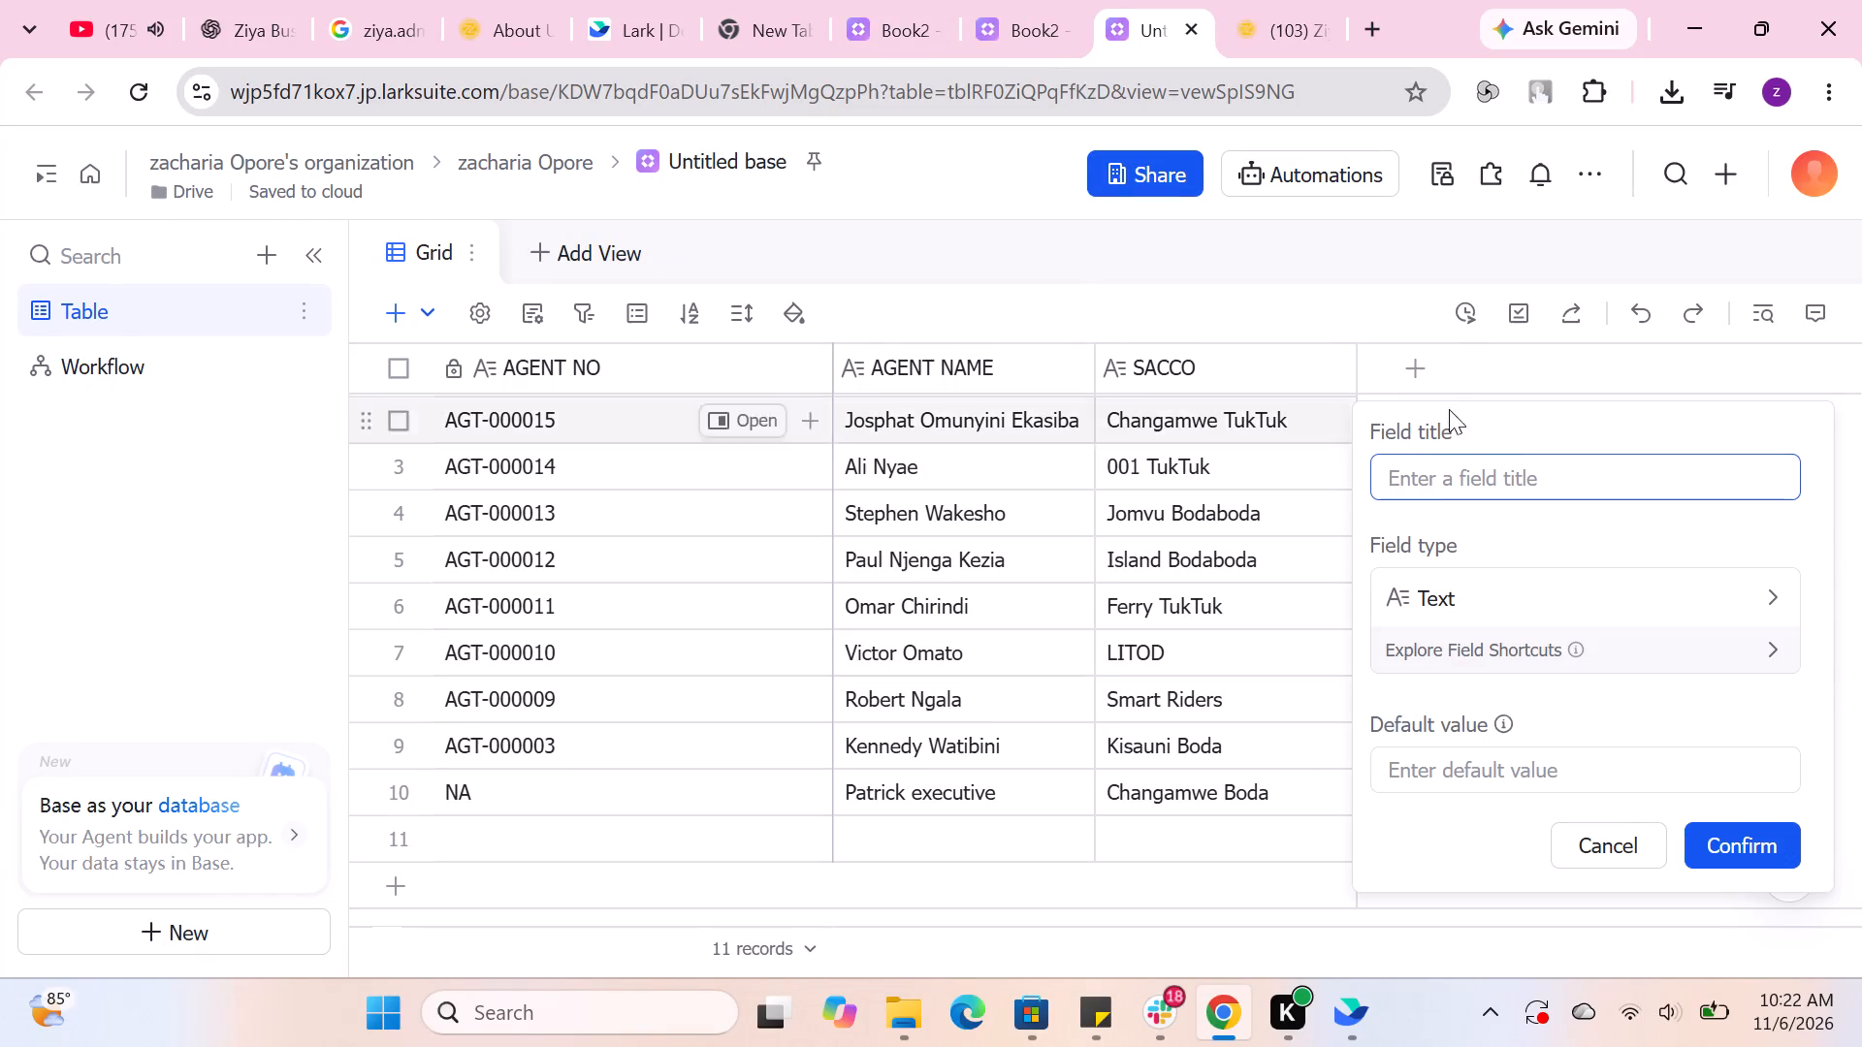
{"action": "double_click", "coordinate": [1436, 476]}
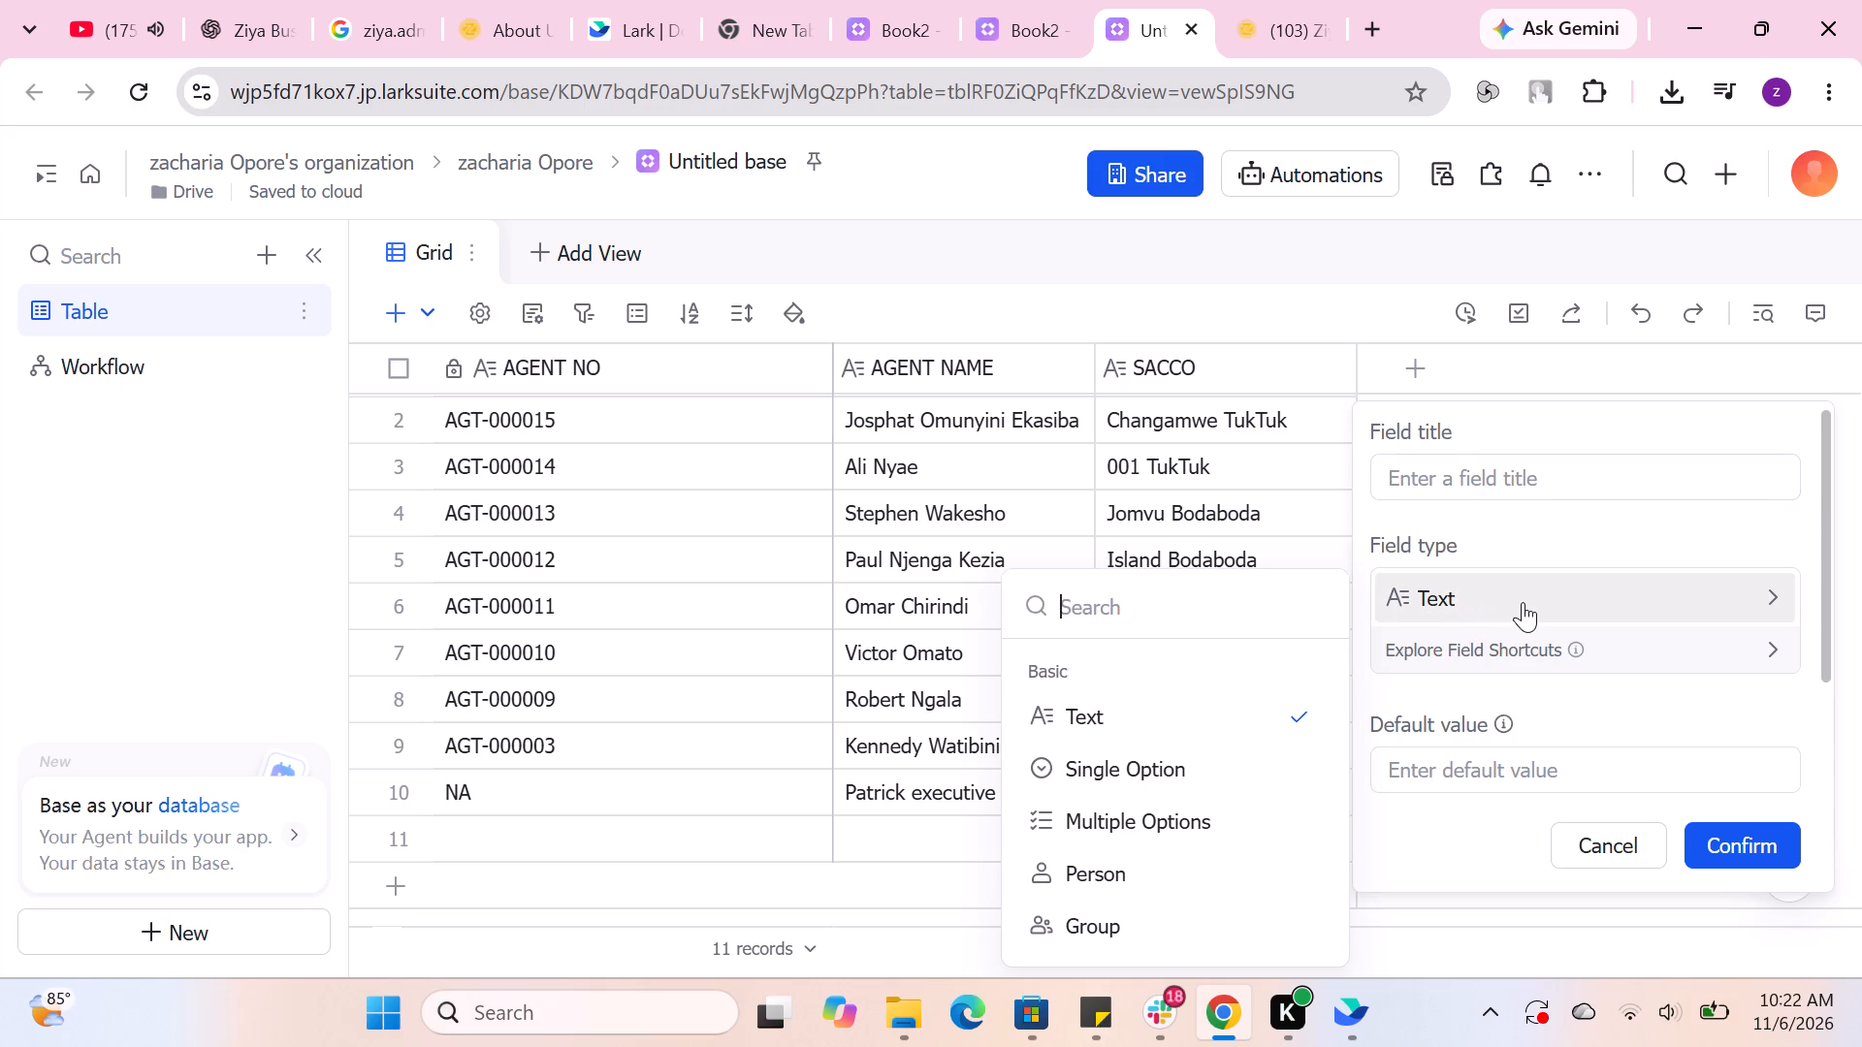
{"action": "left_click", "coordinate": [1170, 828]}
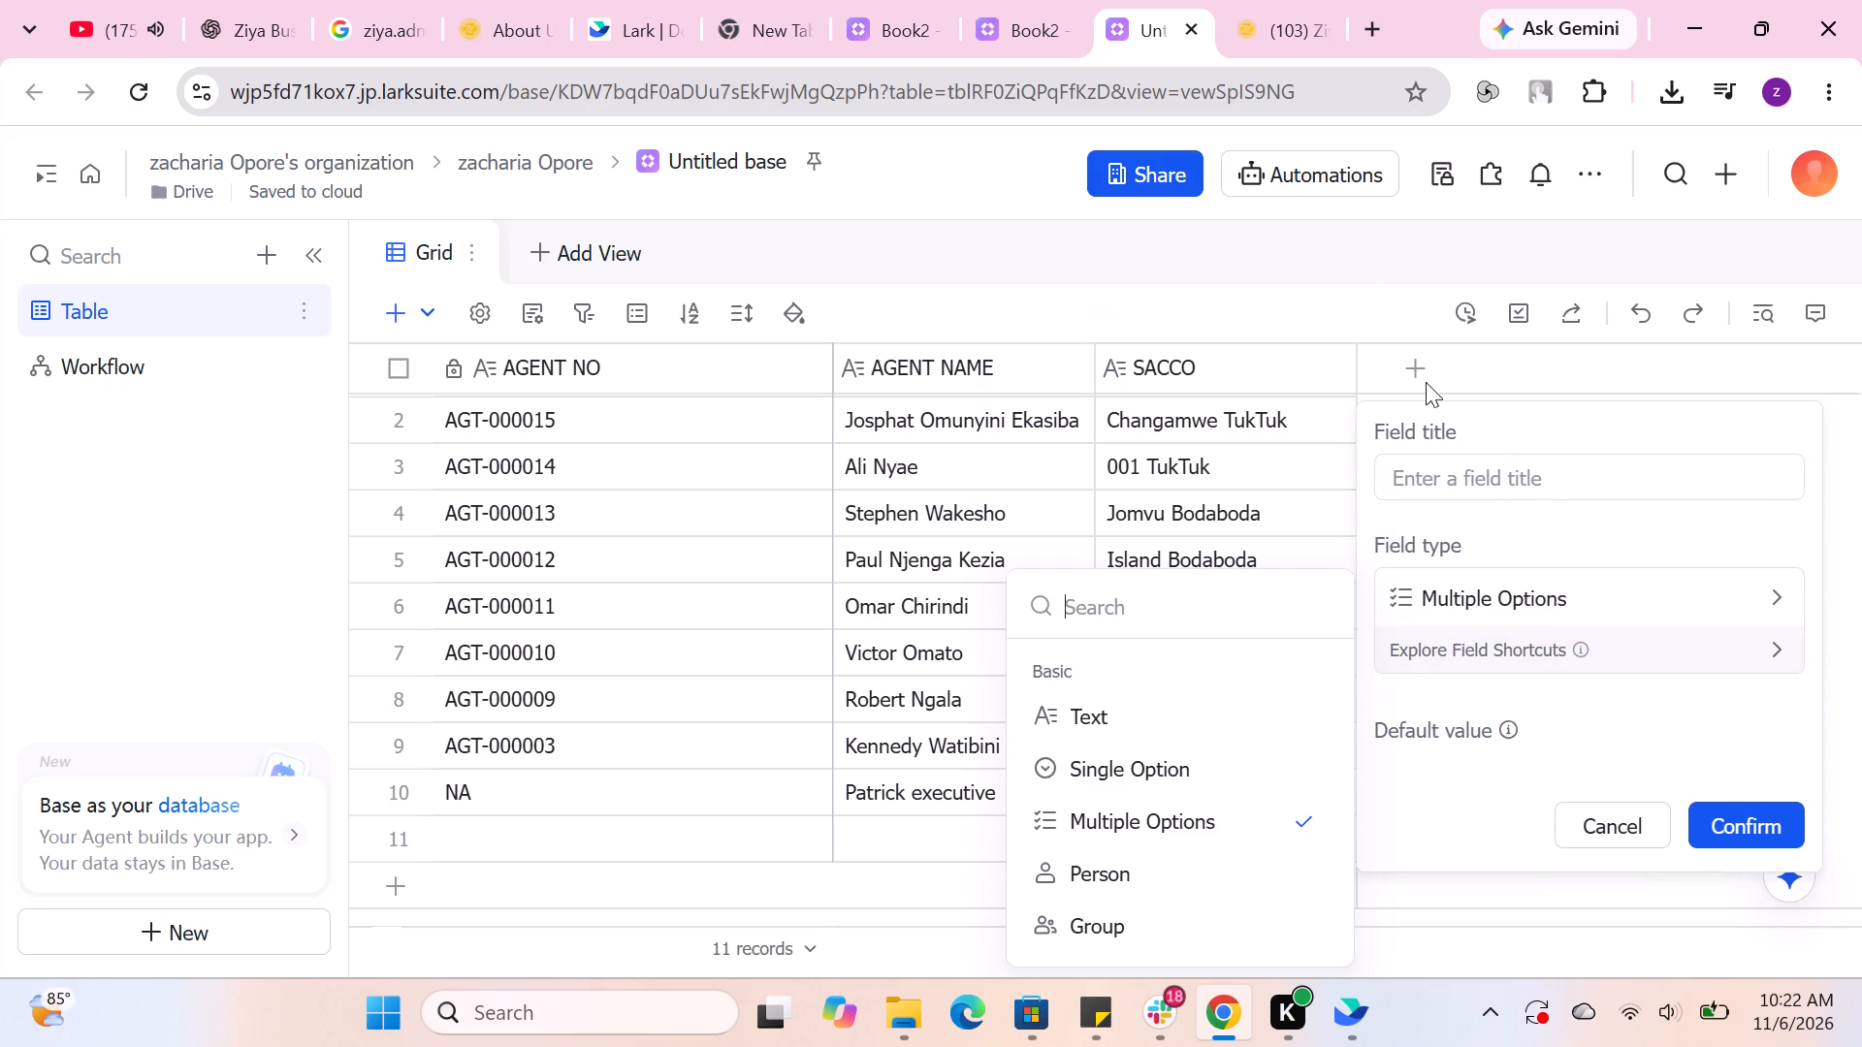
{"action": "left_click", "coordinate": [1416, 365]}
{"action": "left_click", "coordinate": [1419, 366]}
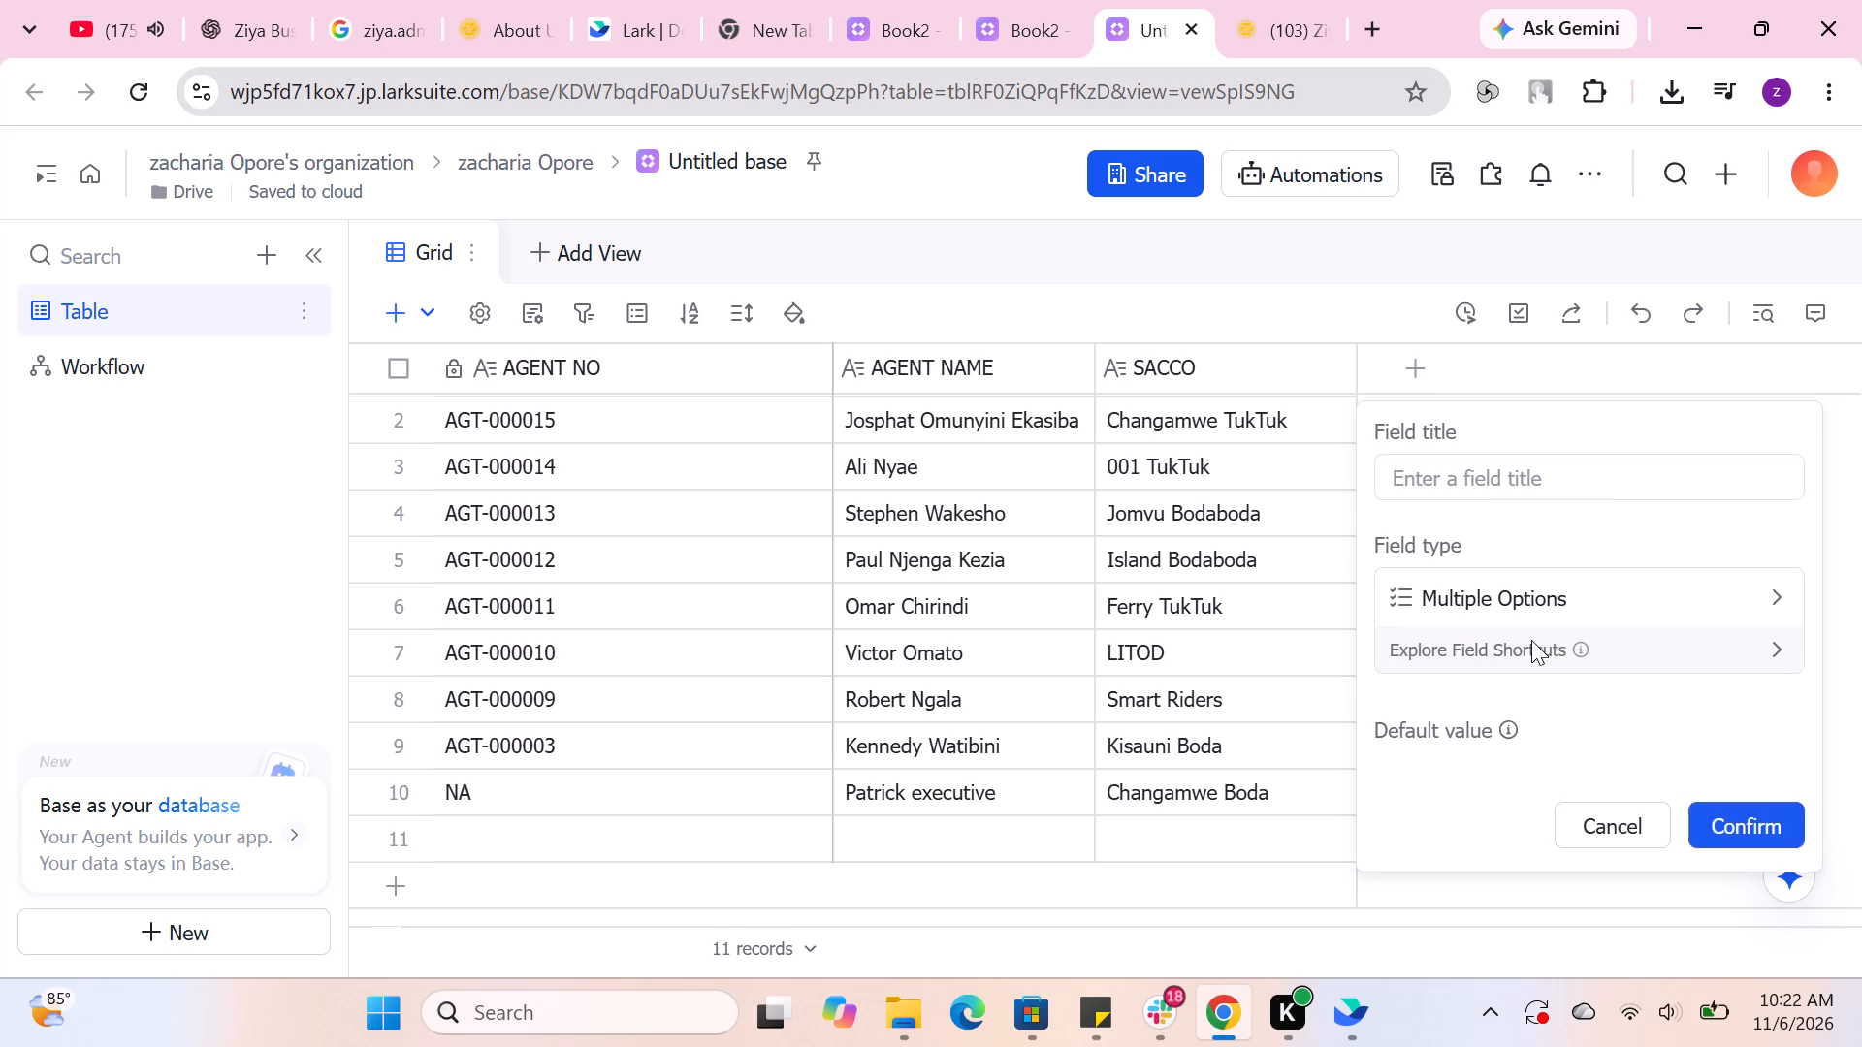
{"action": "left_click", "coordinate": [1734, 828]}
{"action": "left_click", "coordinate": [1728, 819]}
{"action": "left_click", "coordinate": [1415, 366]}
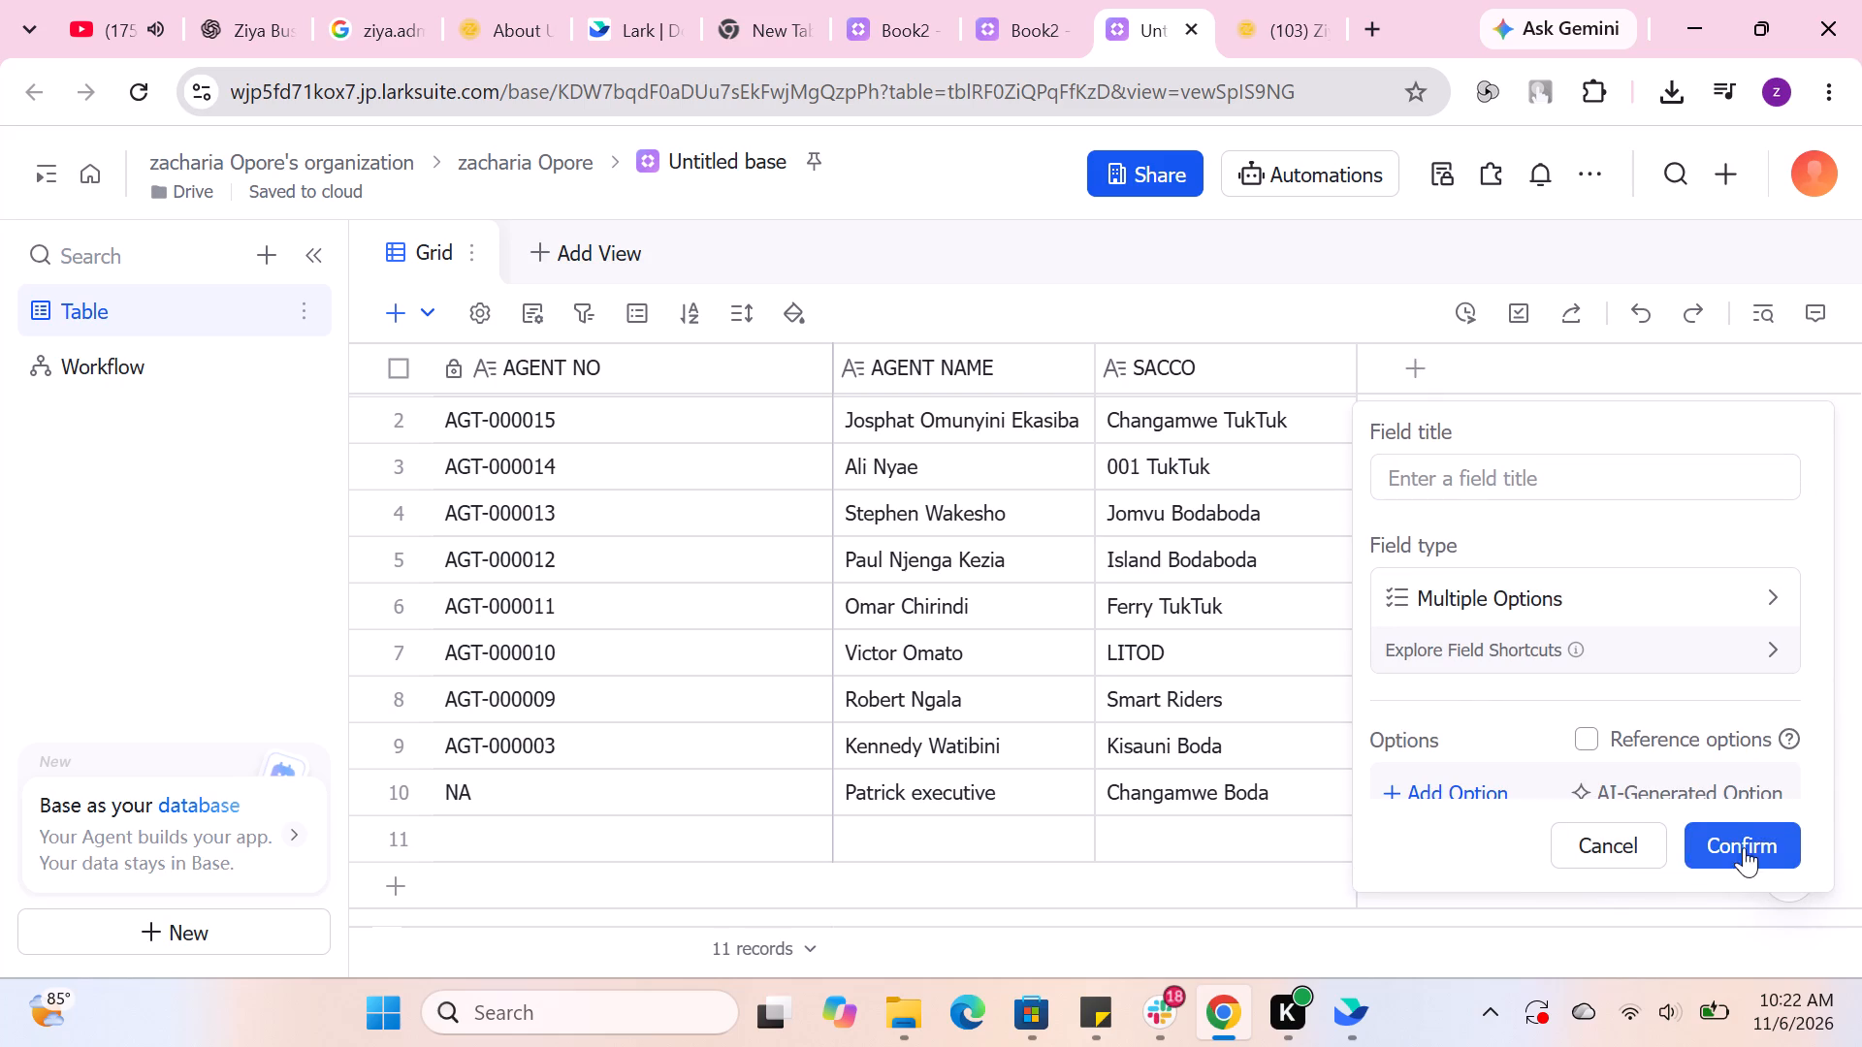
{"action": "left_click", "coordinate": [1759, 847]}
Rename the Multiple Options field as ACTIVE.
{"action": "double_click", "coordinate": [1465, 397]}
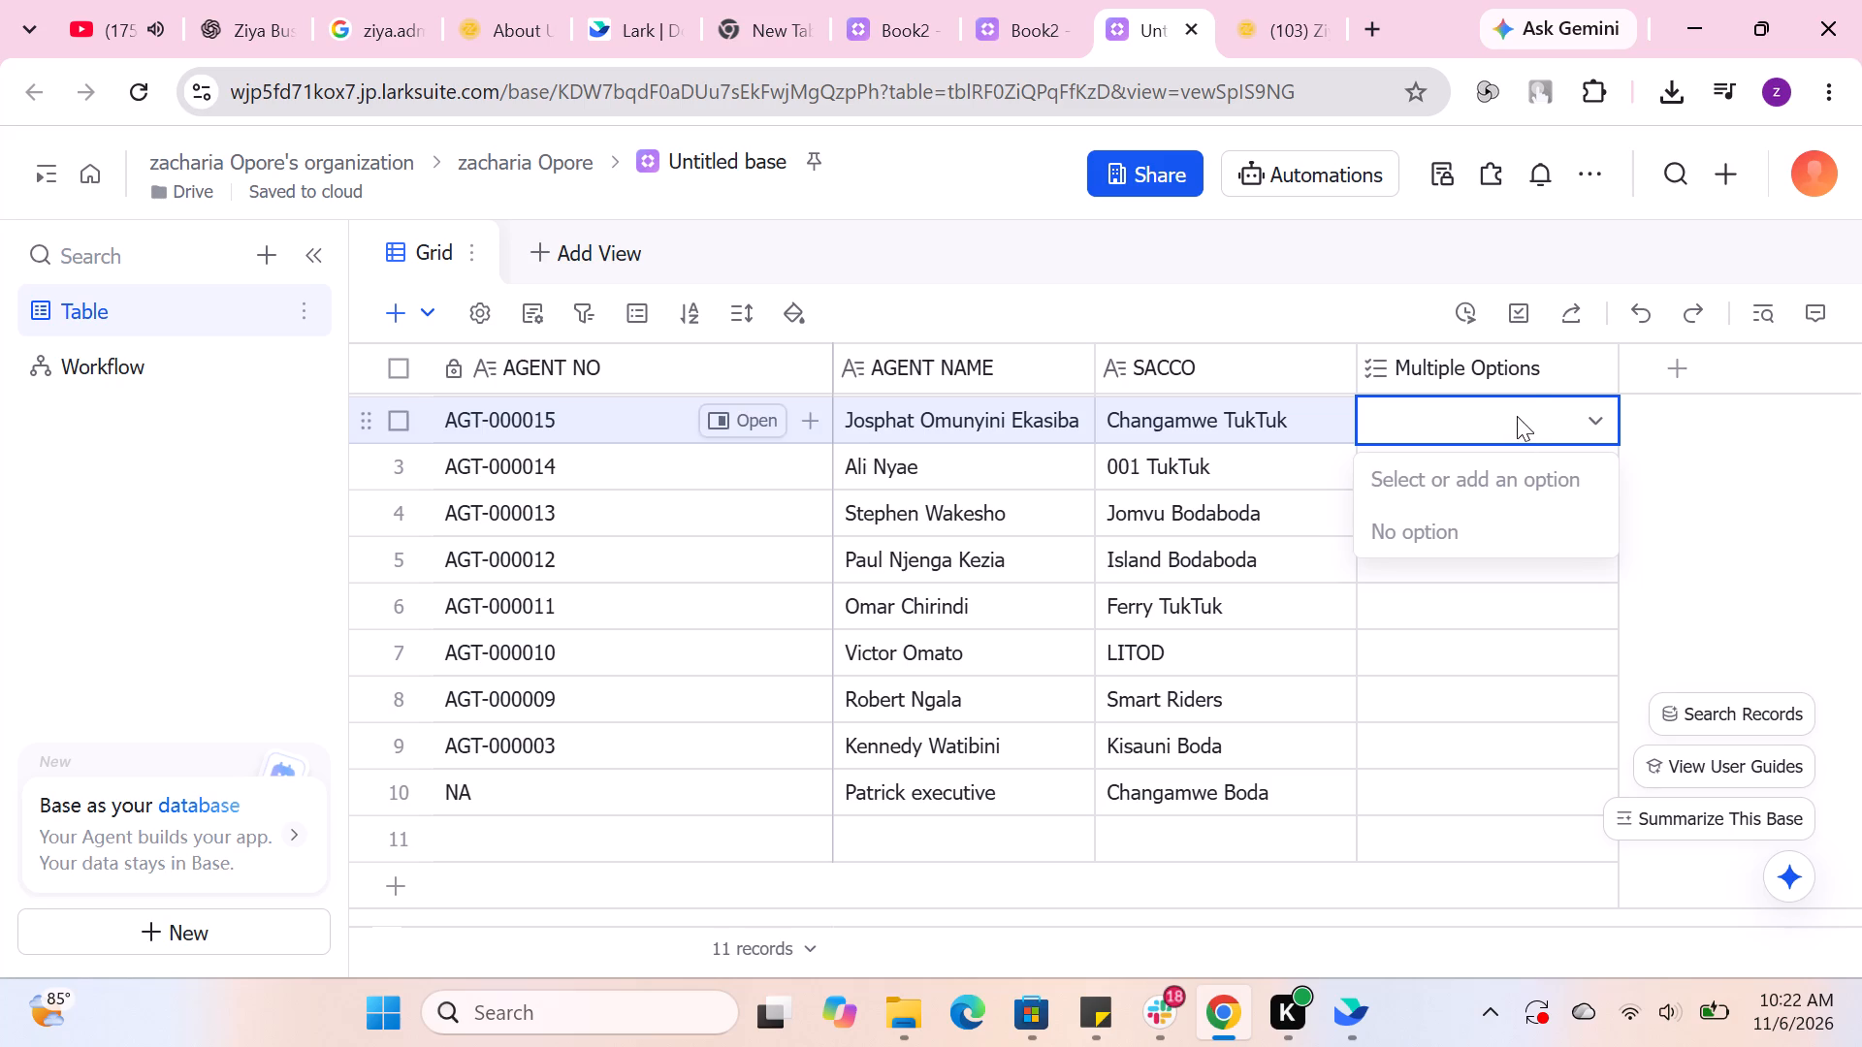
{"action": "left_click", "coordinate": [1612, 354]}
{"action": "left_click", "coordinate": [1589, 362]}
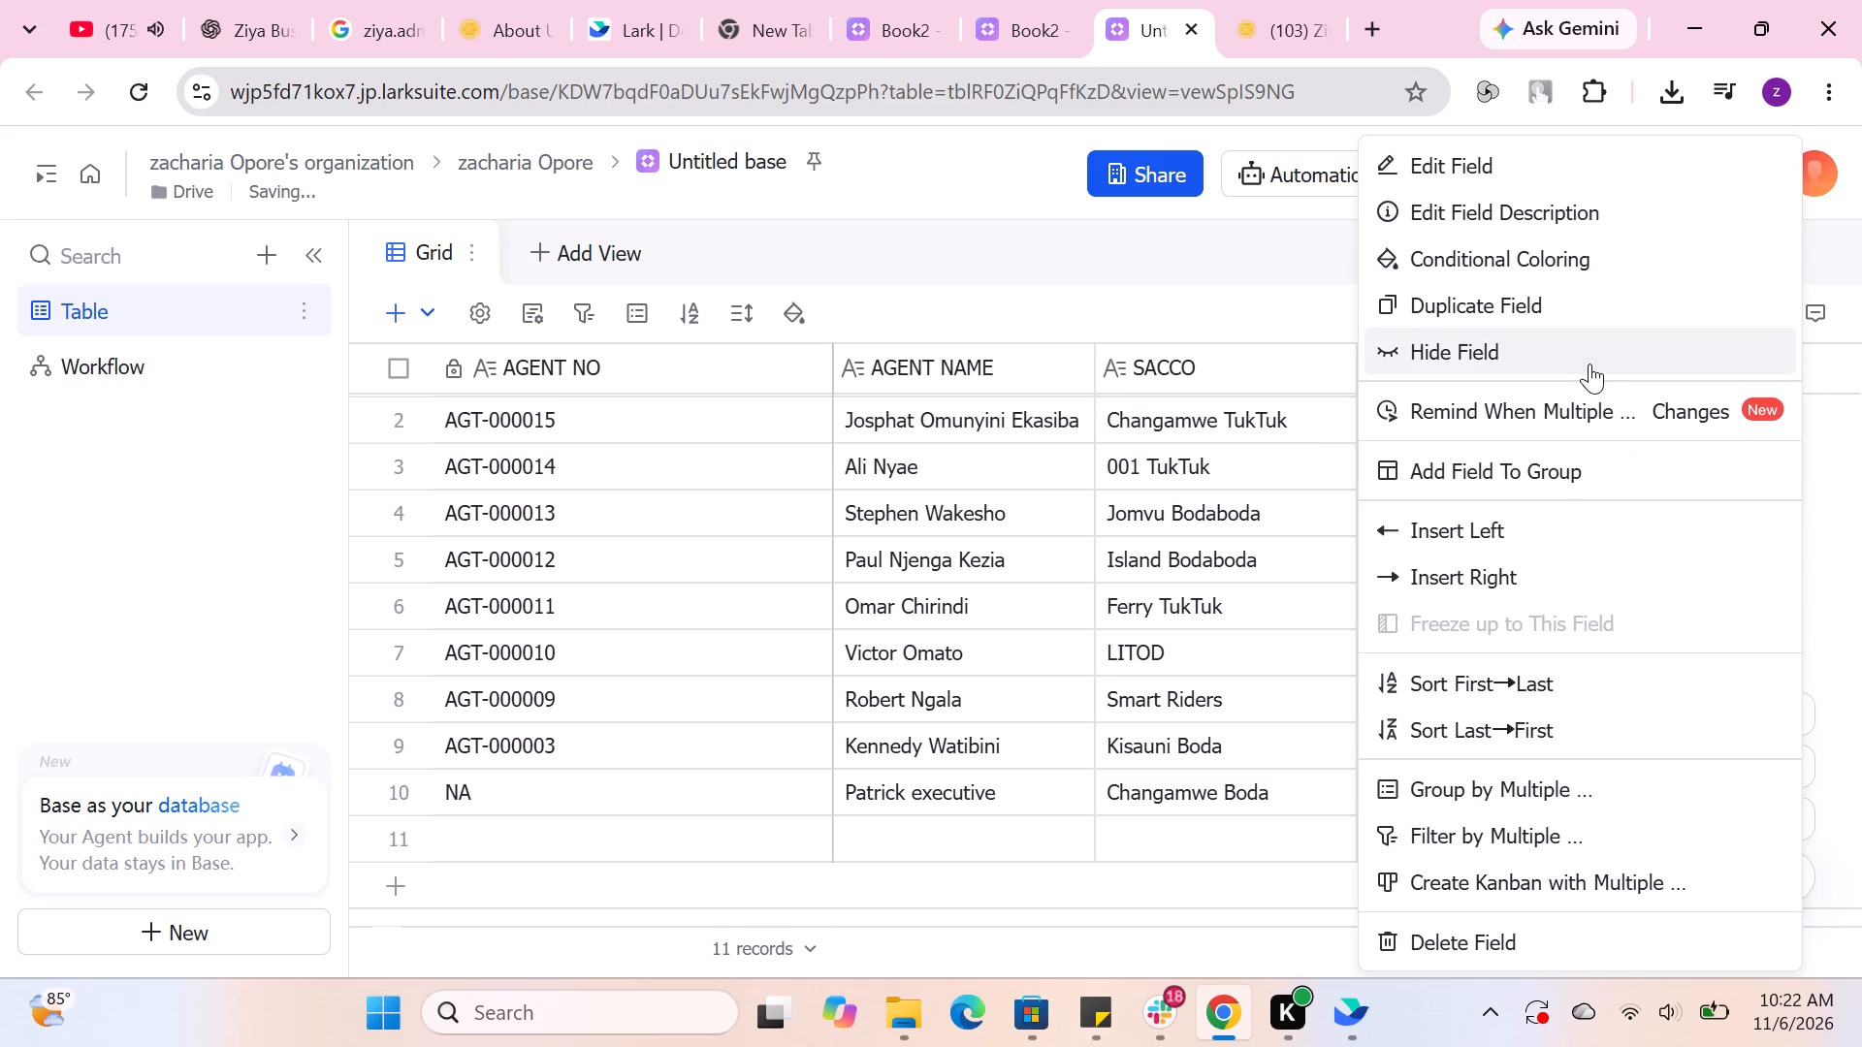
{"action": "left_click", "coordinate": [1487, 162]}
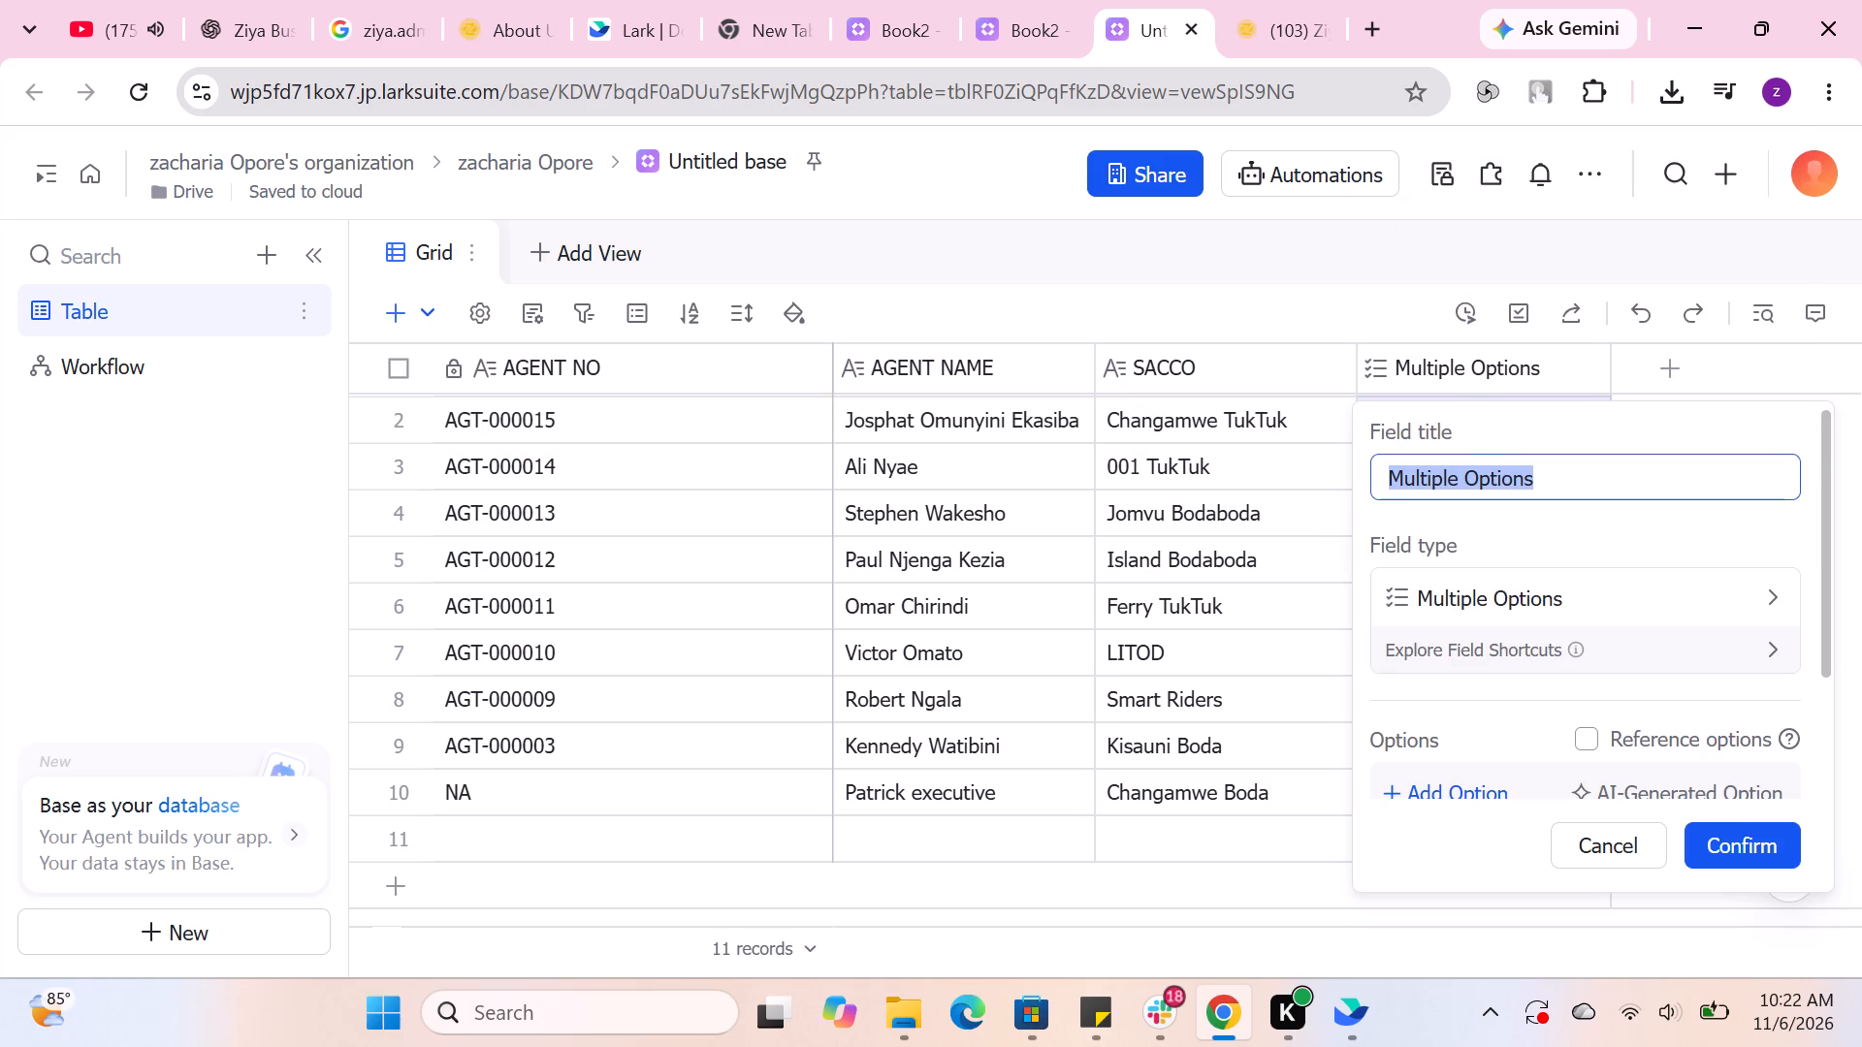
{"action": "left_click_drag", "start_coordinate": [1525, 474], "coordinate": [1413, 479]}
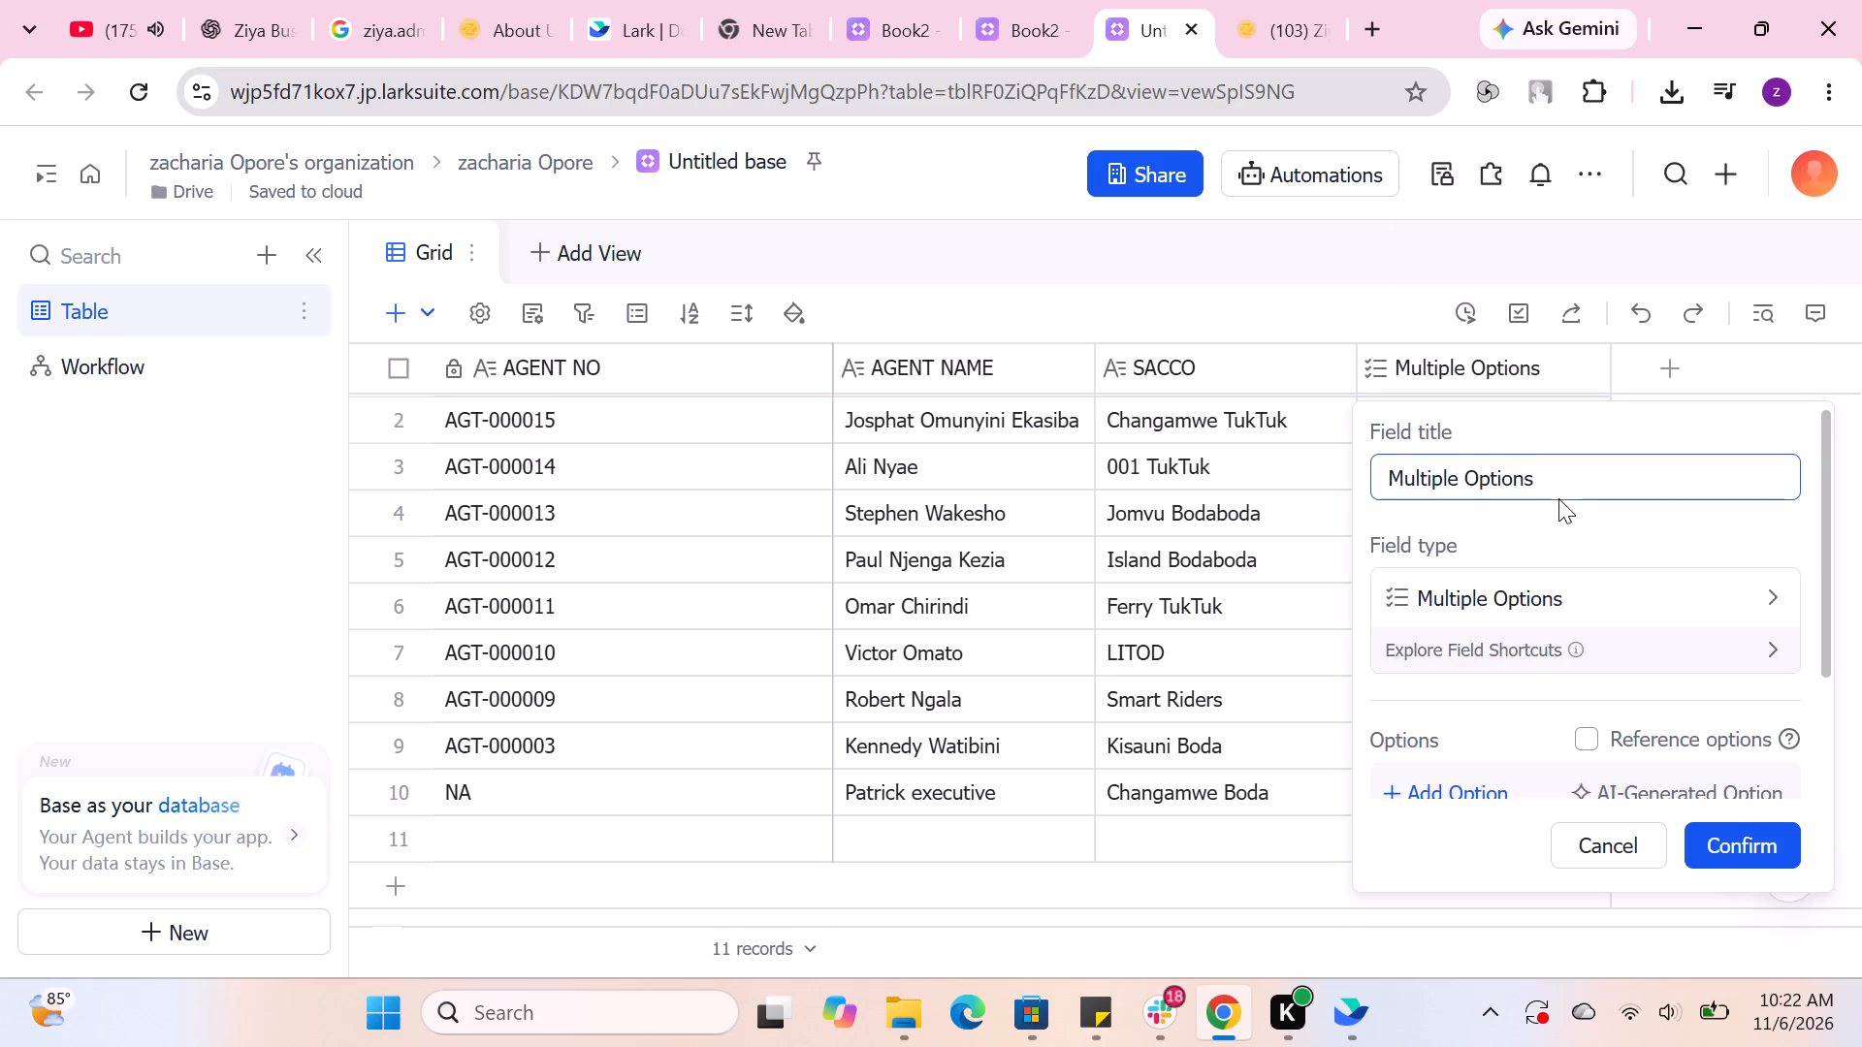
{"action": "left_click_drag", "start_coordinate": [1550, 485], "coordinate": [1378, 477]}
{"action": "key", "text": "BackSpace"}
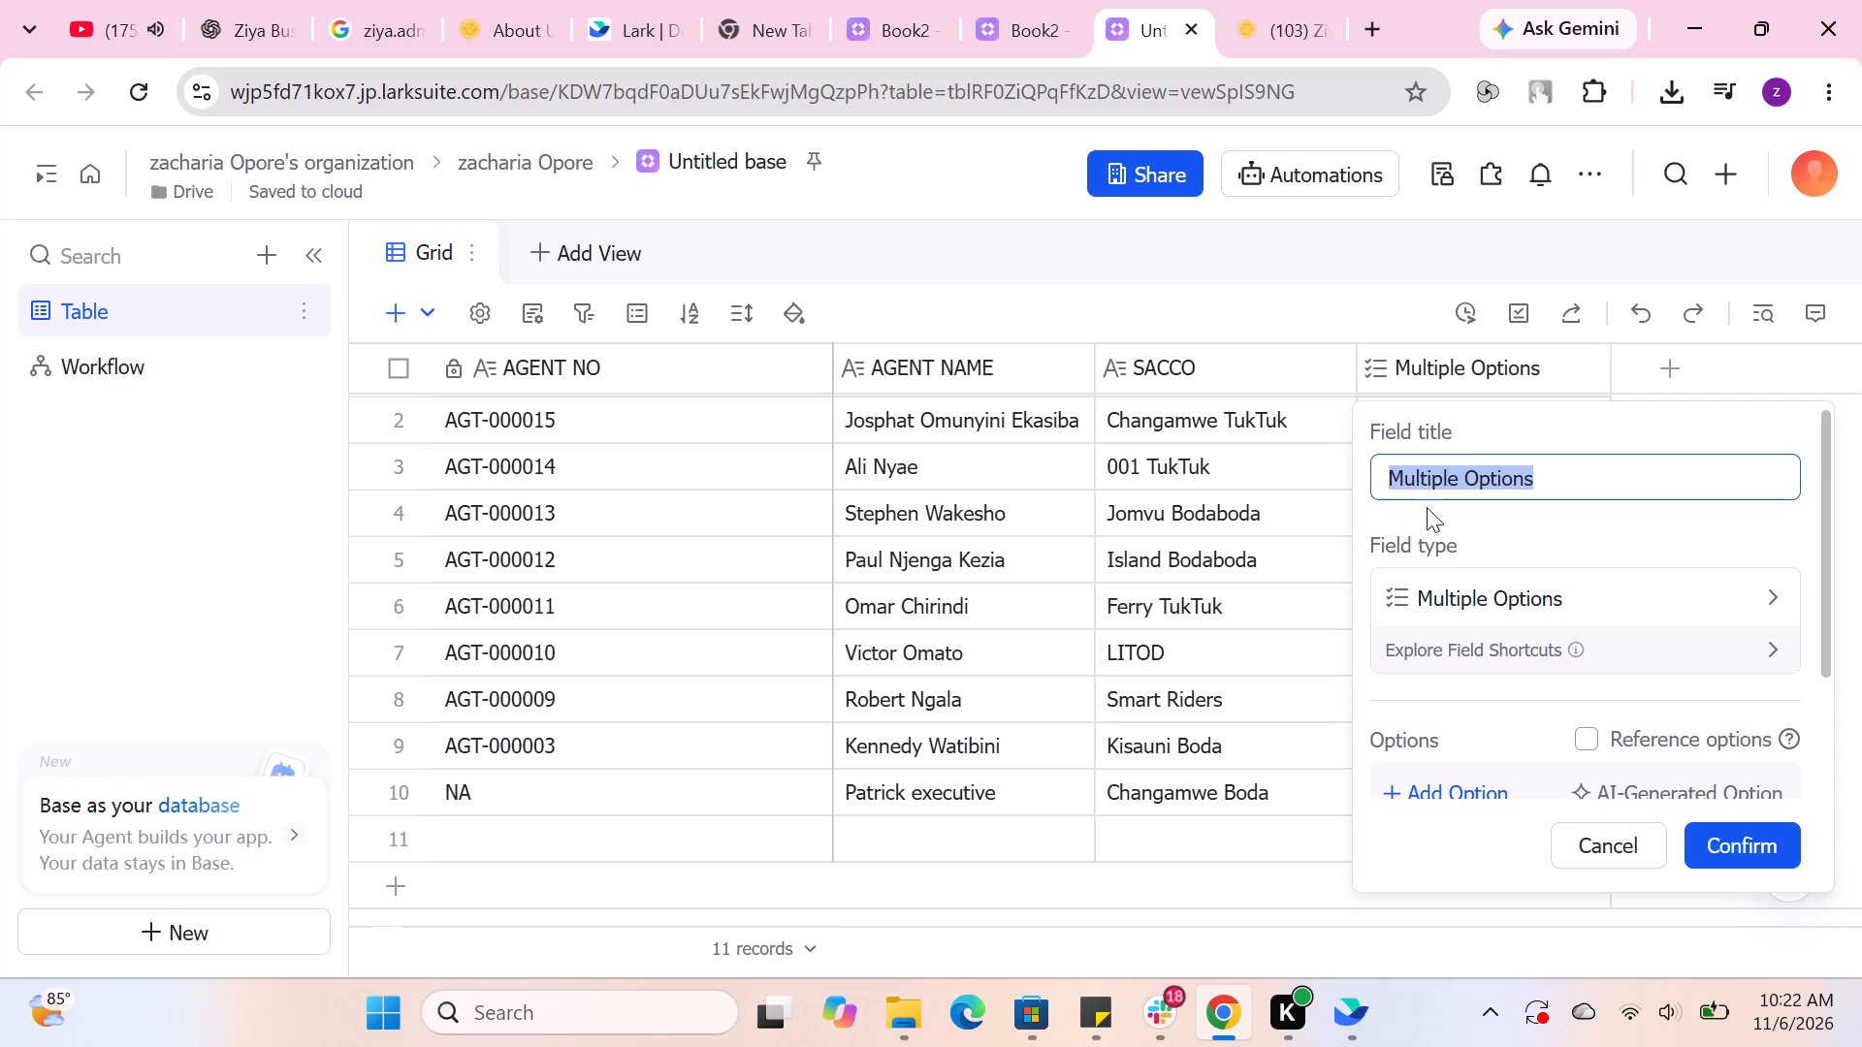
{"action": "left_click", "coordinate": [1465, 478]}
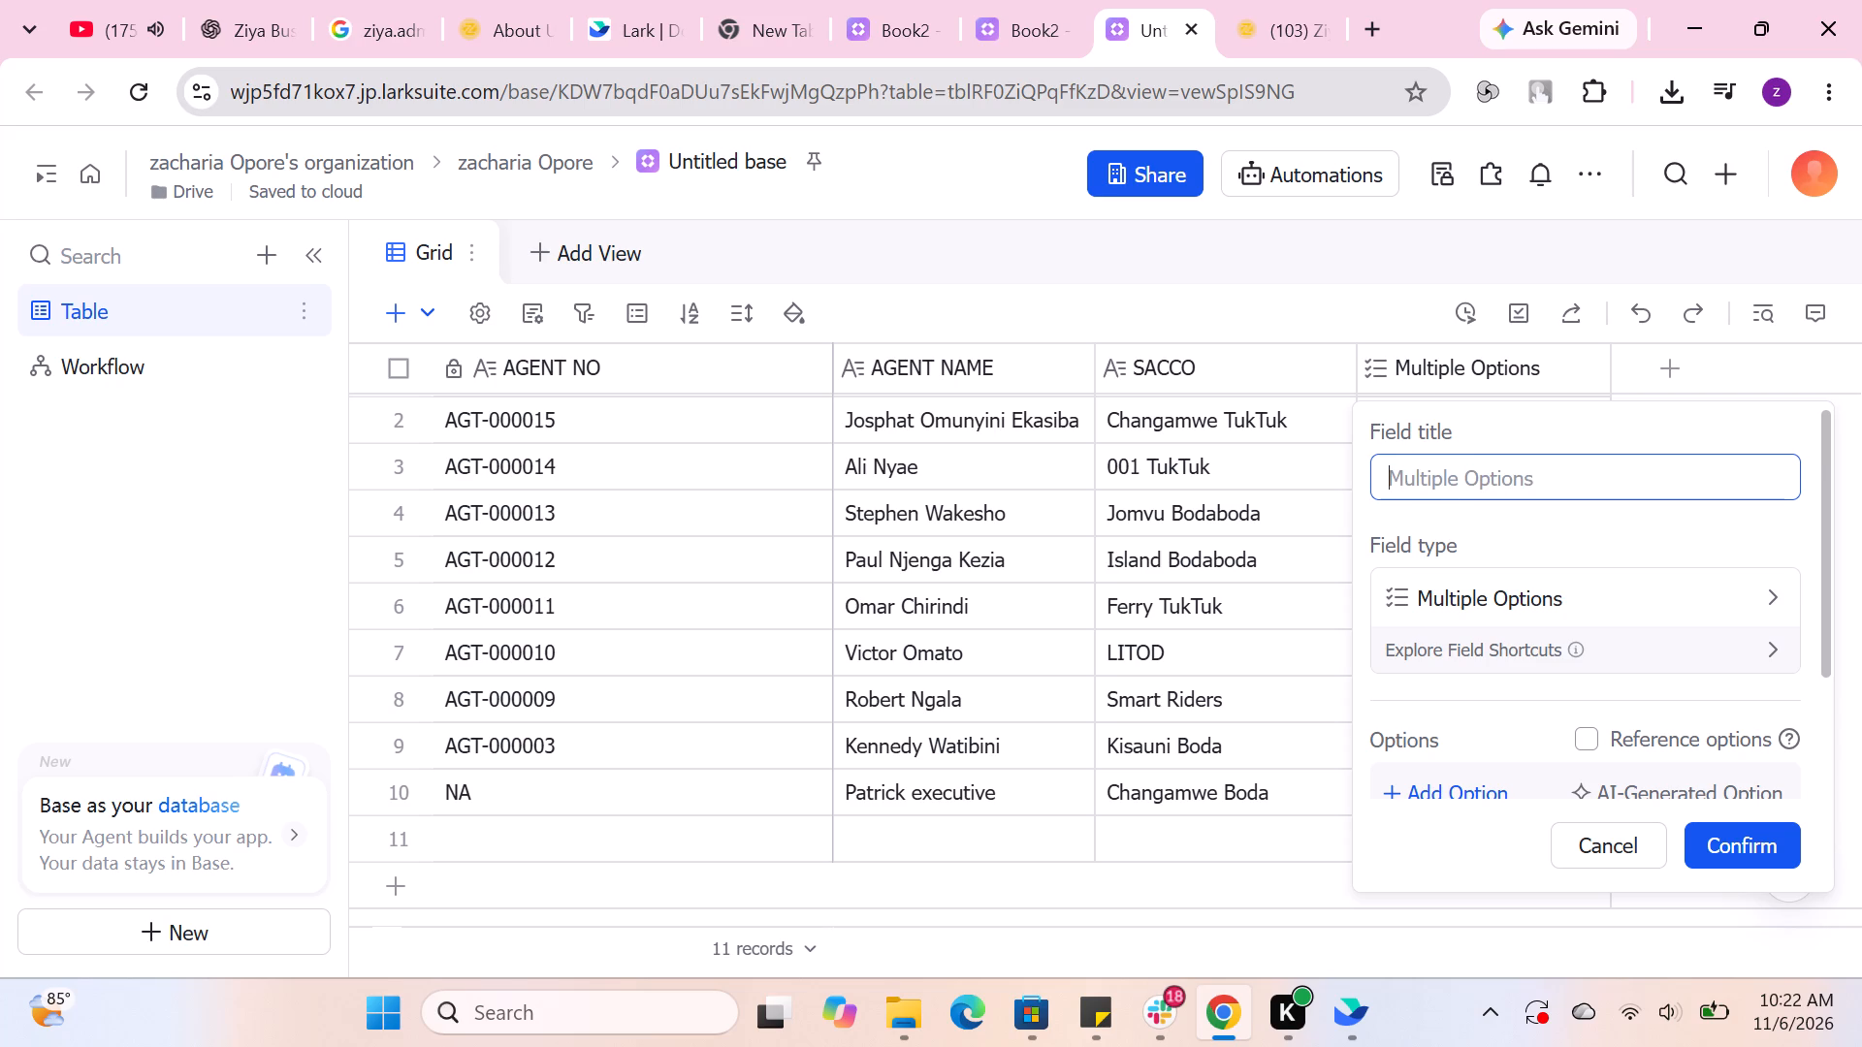
{"action": "type", "text": "AC"}
{"action": "type", "text": "TIVE"}
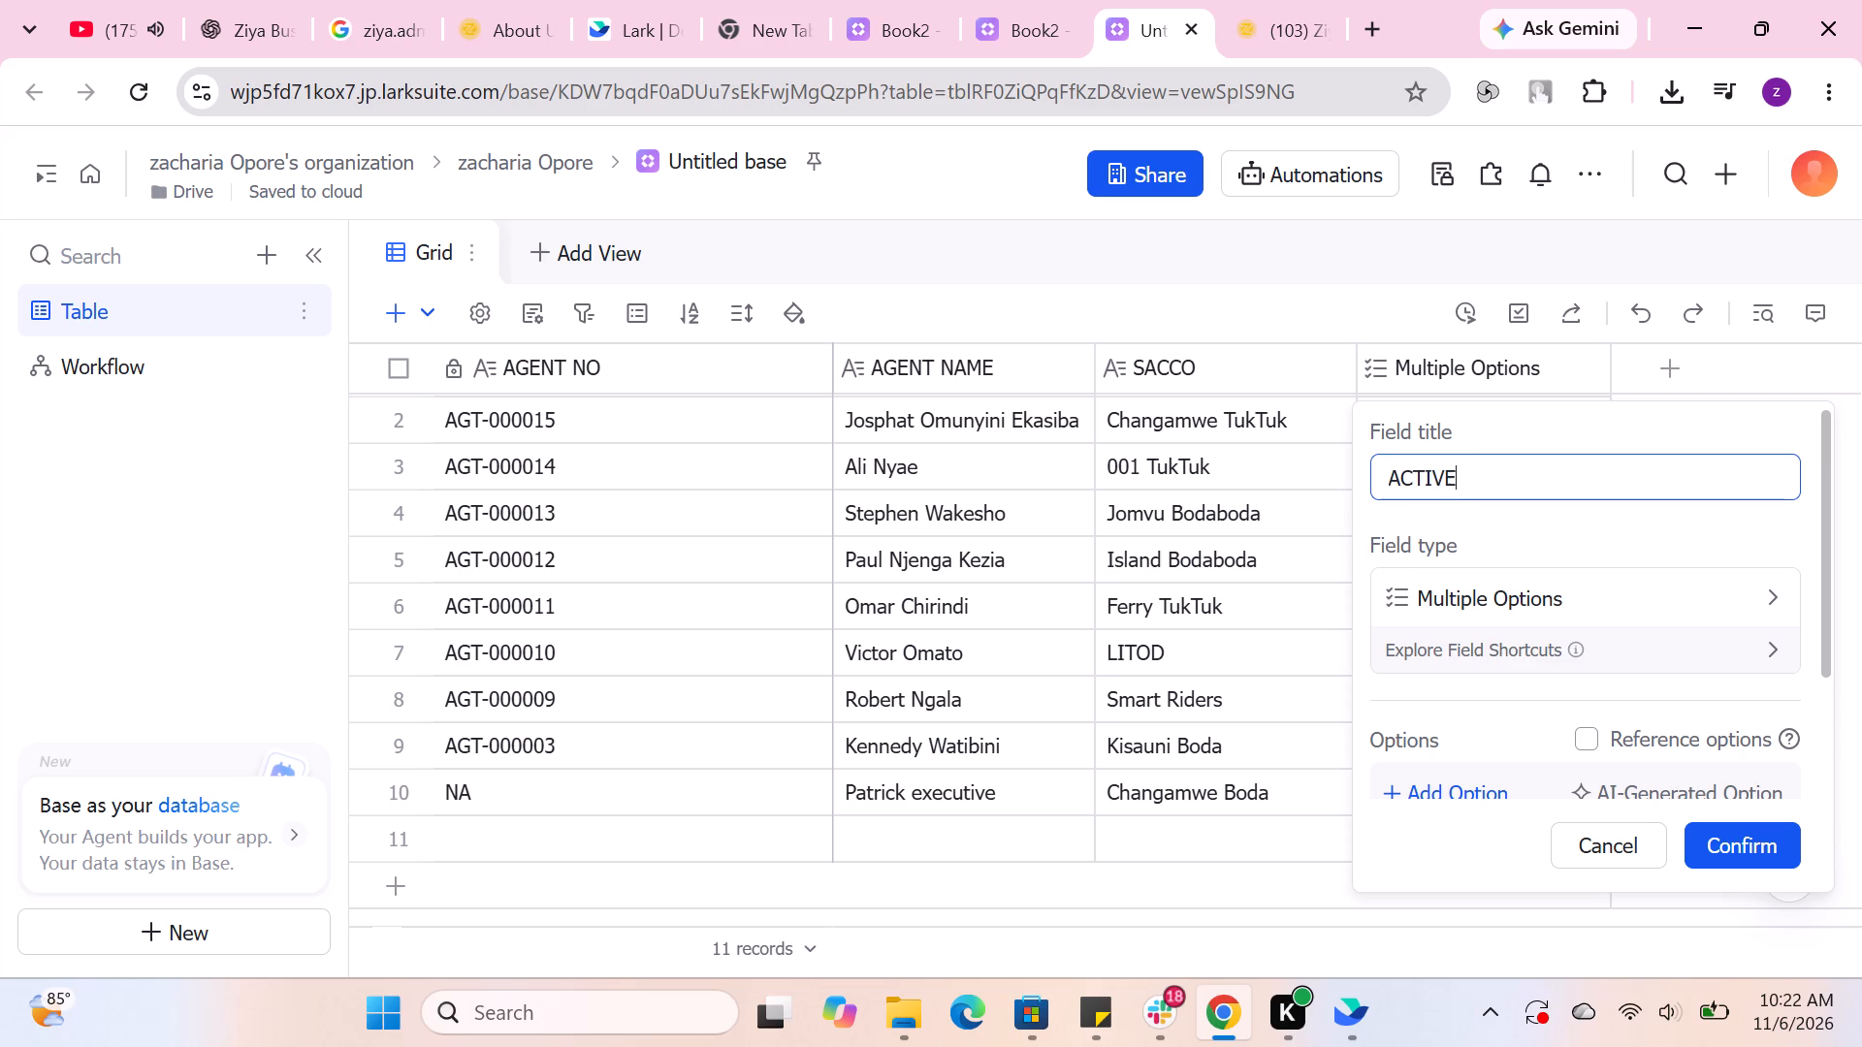
{"action": "left_click", "coordinate": [1766, 851]}
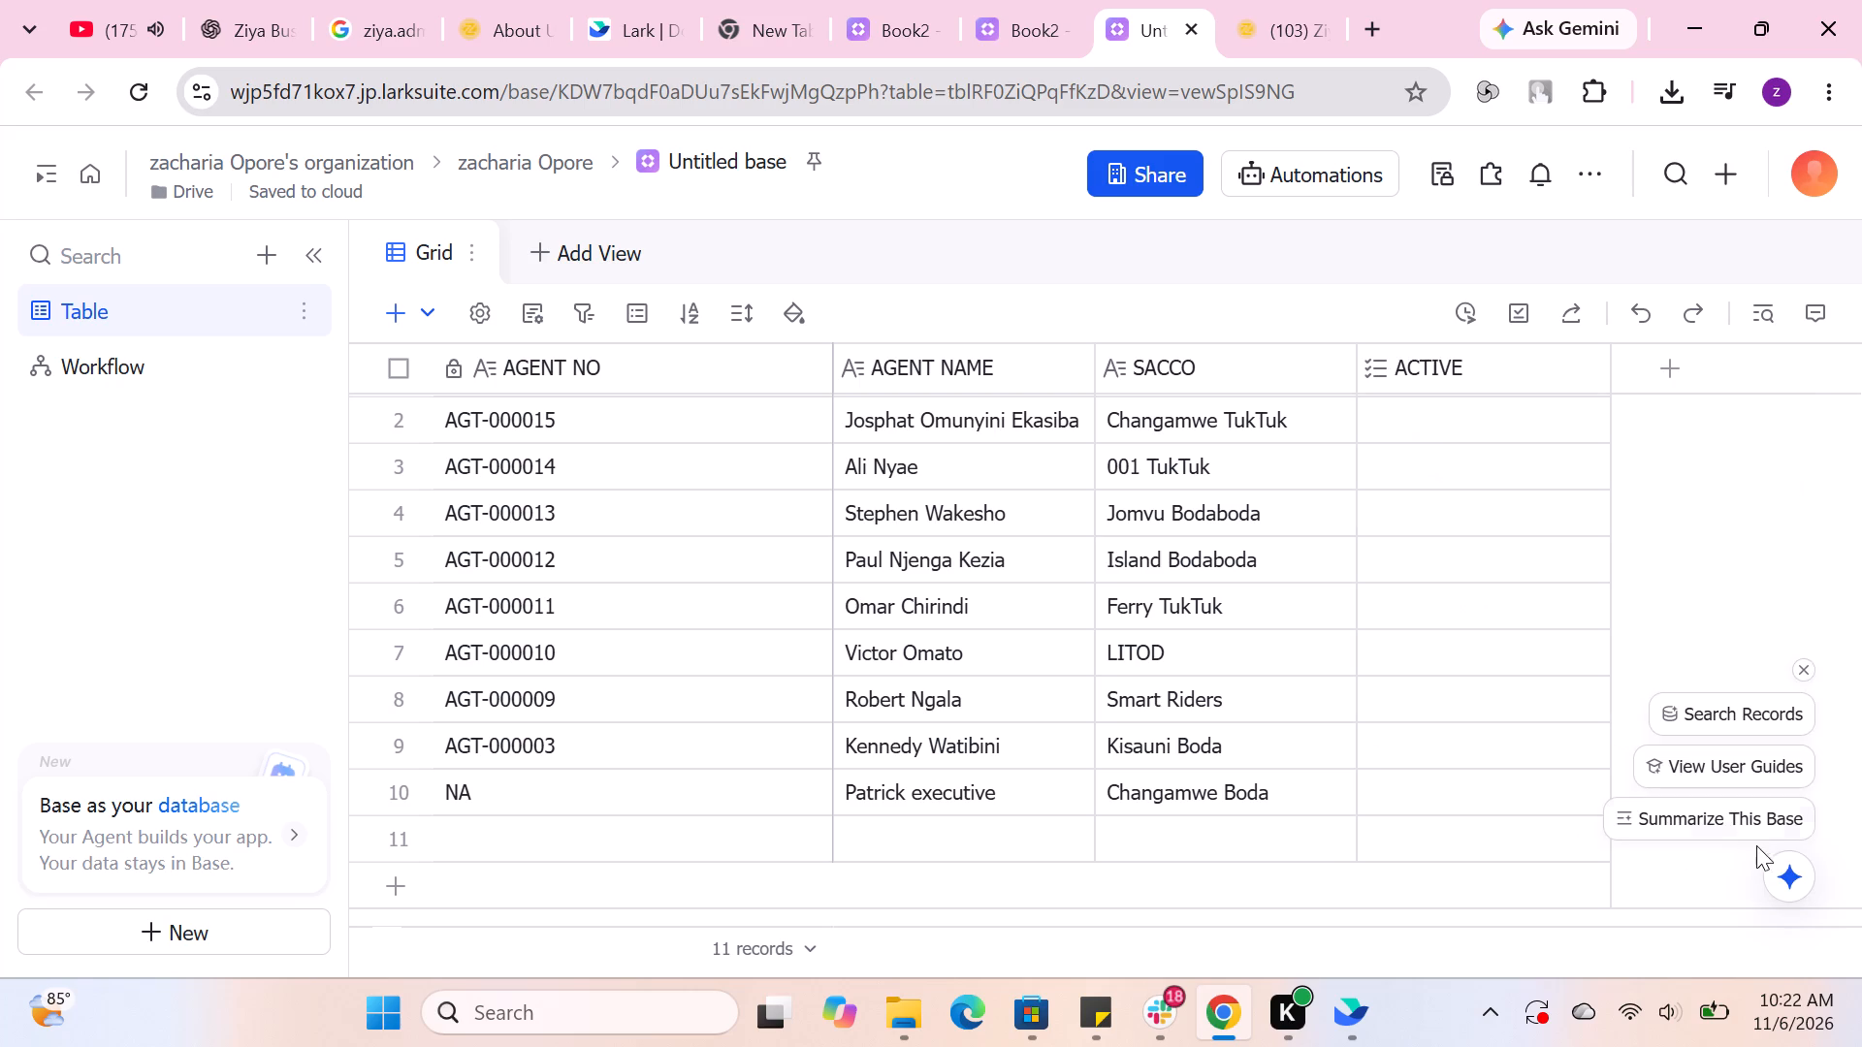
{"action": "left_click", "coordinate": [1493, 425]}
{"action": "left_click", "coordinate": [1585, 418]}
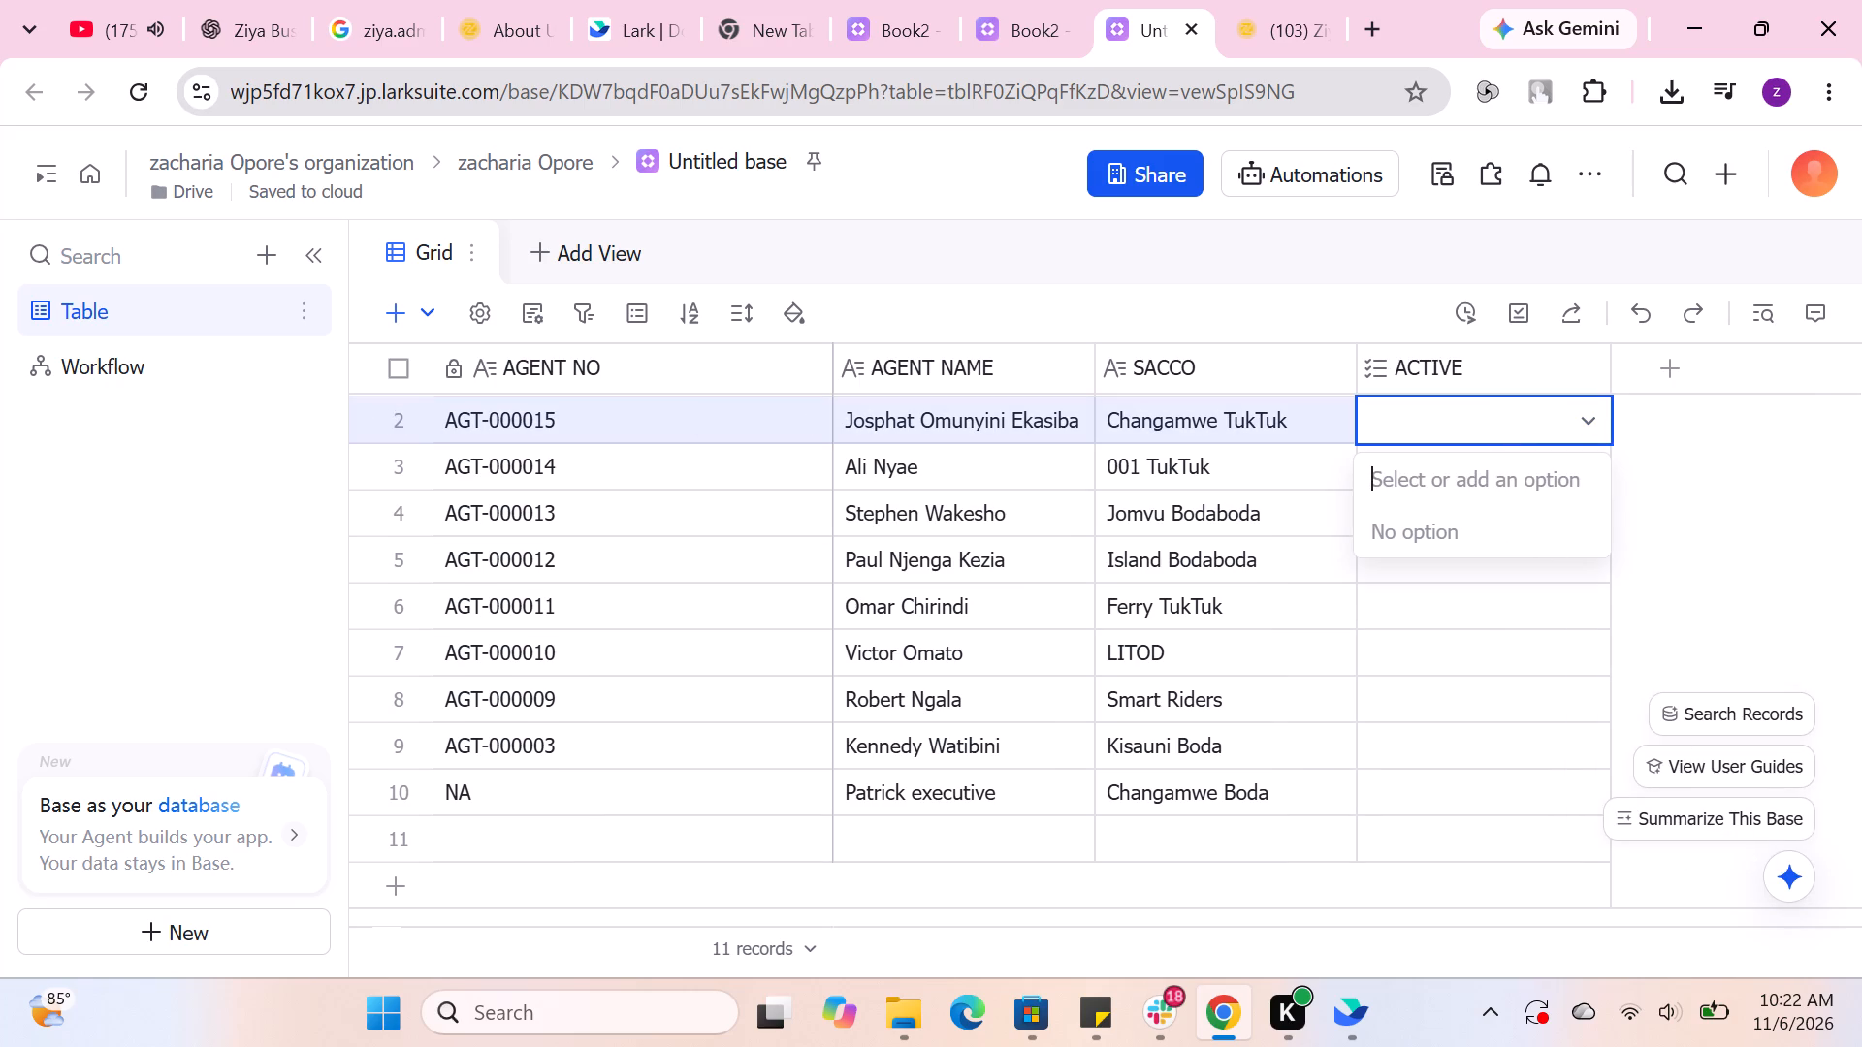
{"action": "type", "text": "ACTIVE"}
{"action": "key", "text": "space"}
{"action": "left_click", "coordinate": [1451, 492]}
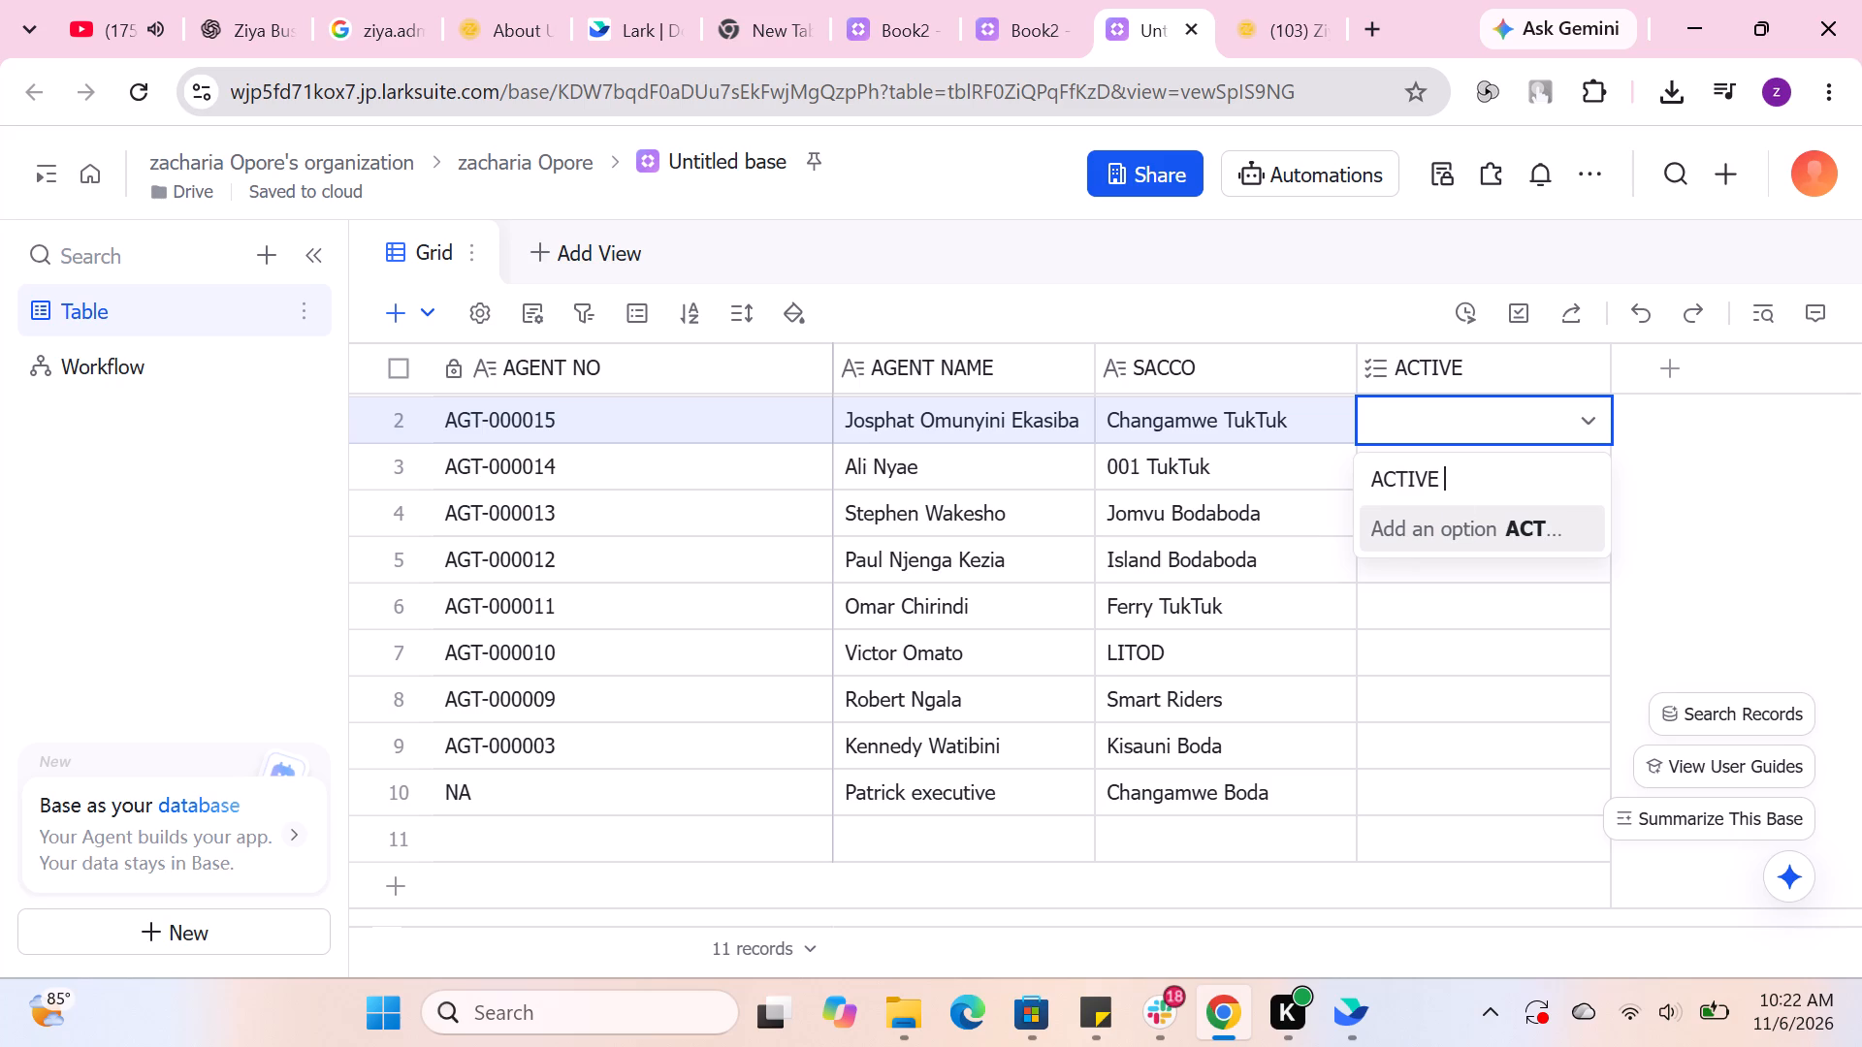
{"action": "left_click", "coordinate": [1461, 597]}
Create the option active in the ACTIVE cell of row 2.
{"action": "left_click", "coordinate": [1451, 411]}
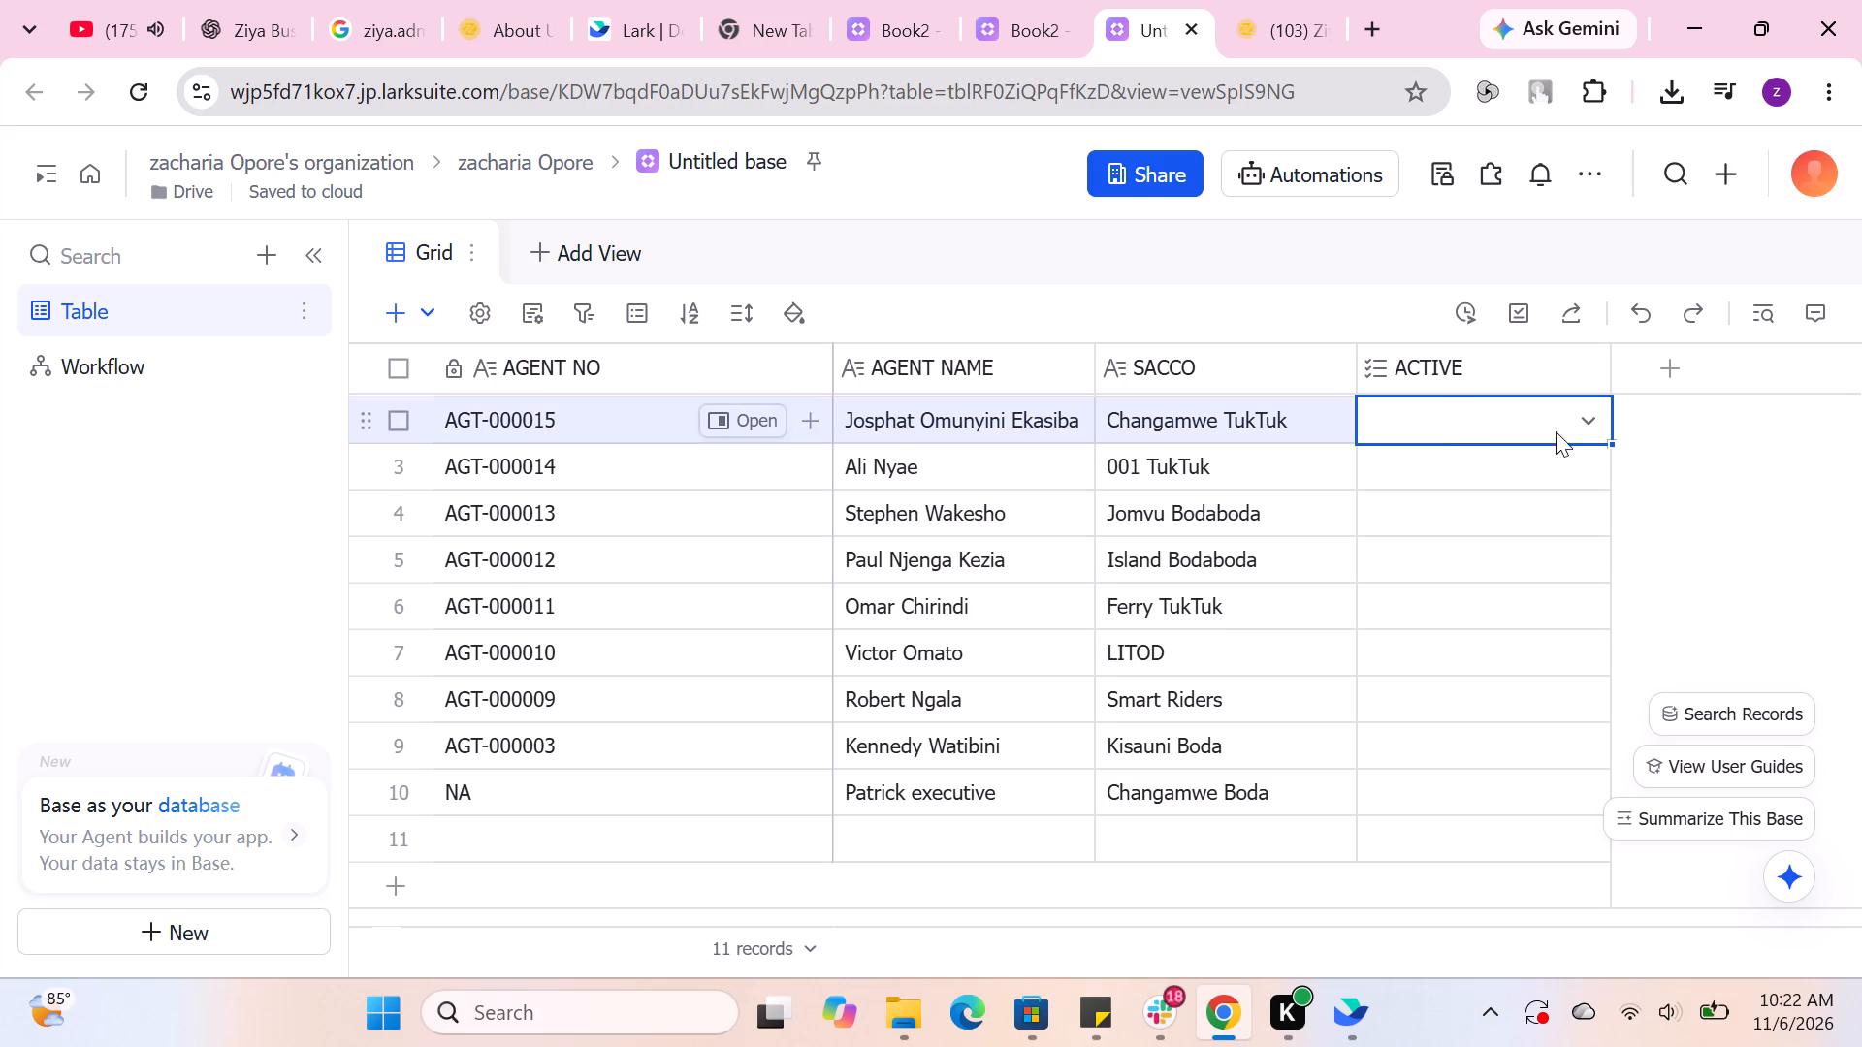
{"action": "left_click", "coordinate": [1585, 415]}
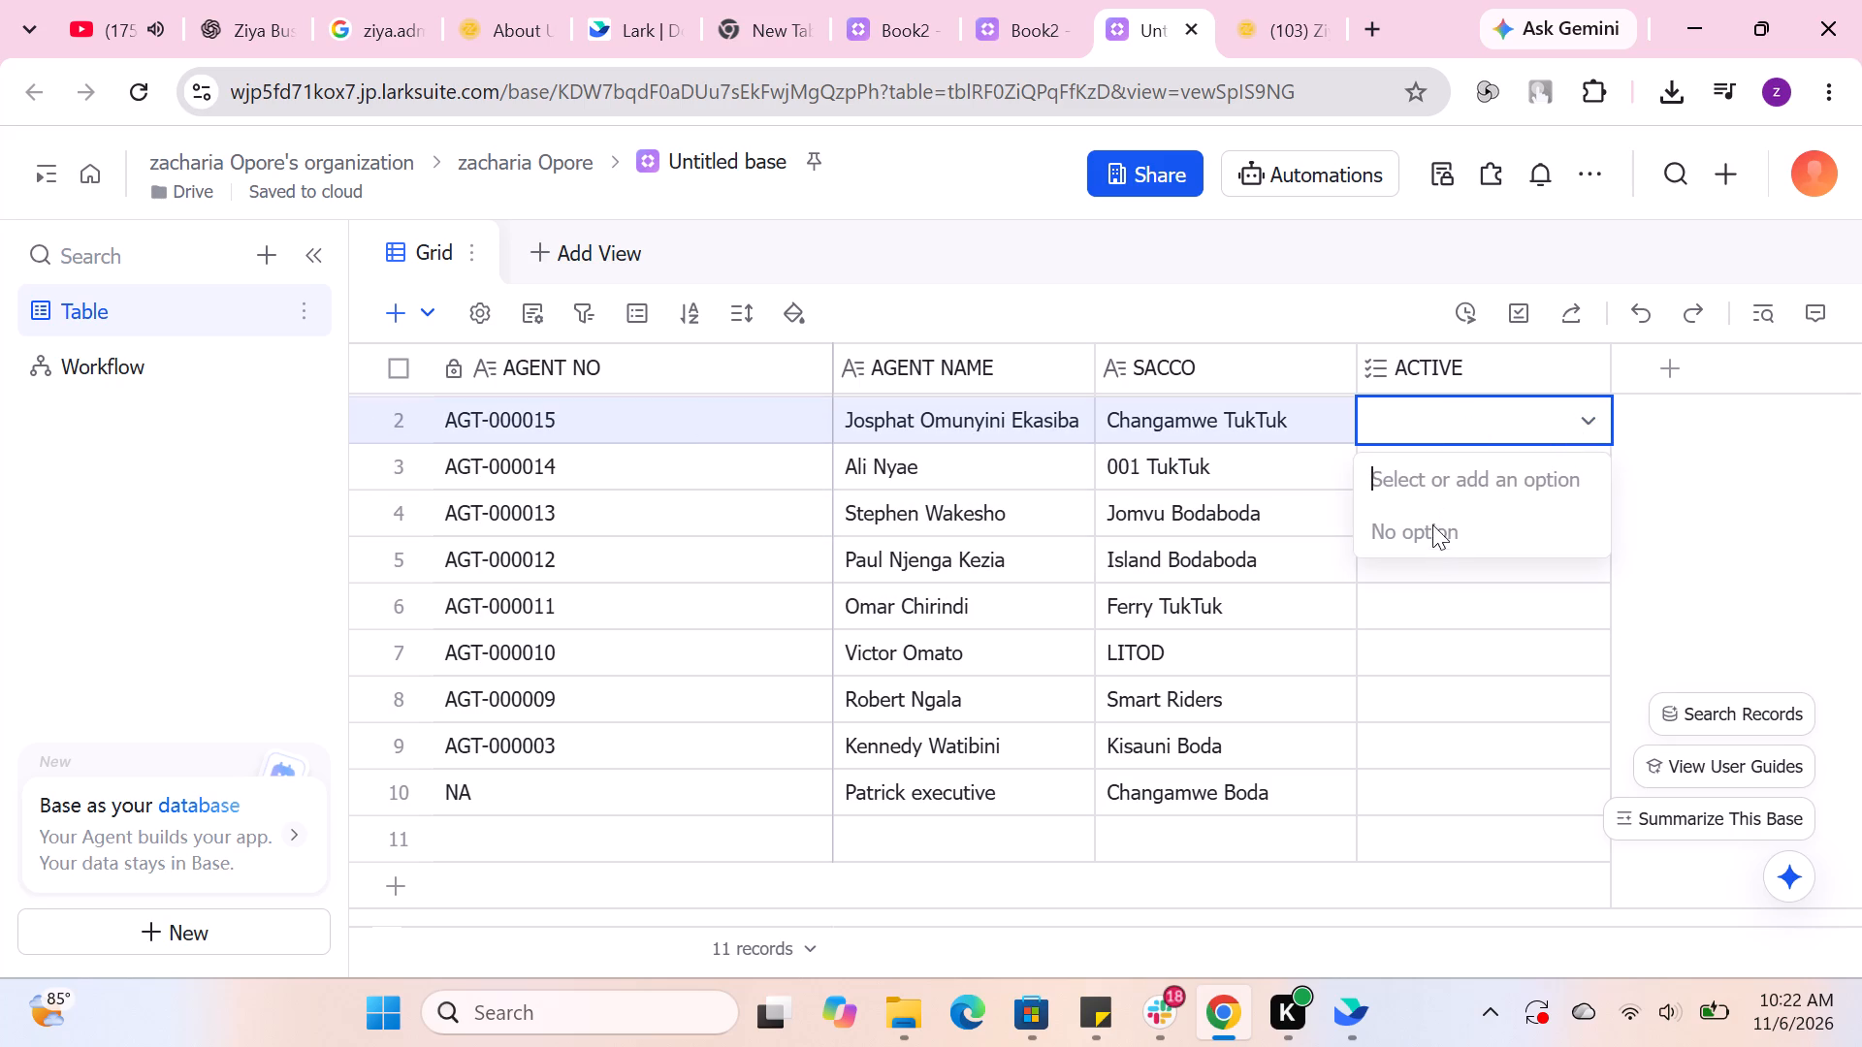
{"action": "left_click", "coordinate": [1474, 483]}
{"action": "double_click", "coordinate": [1514, 488]}
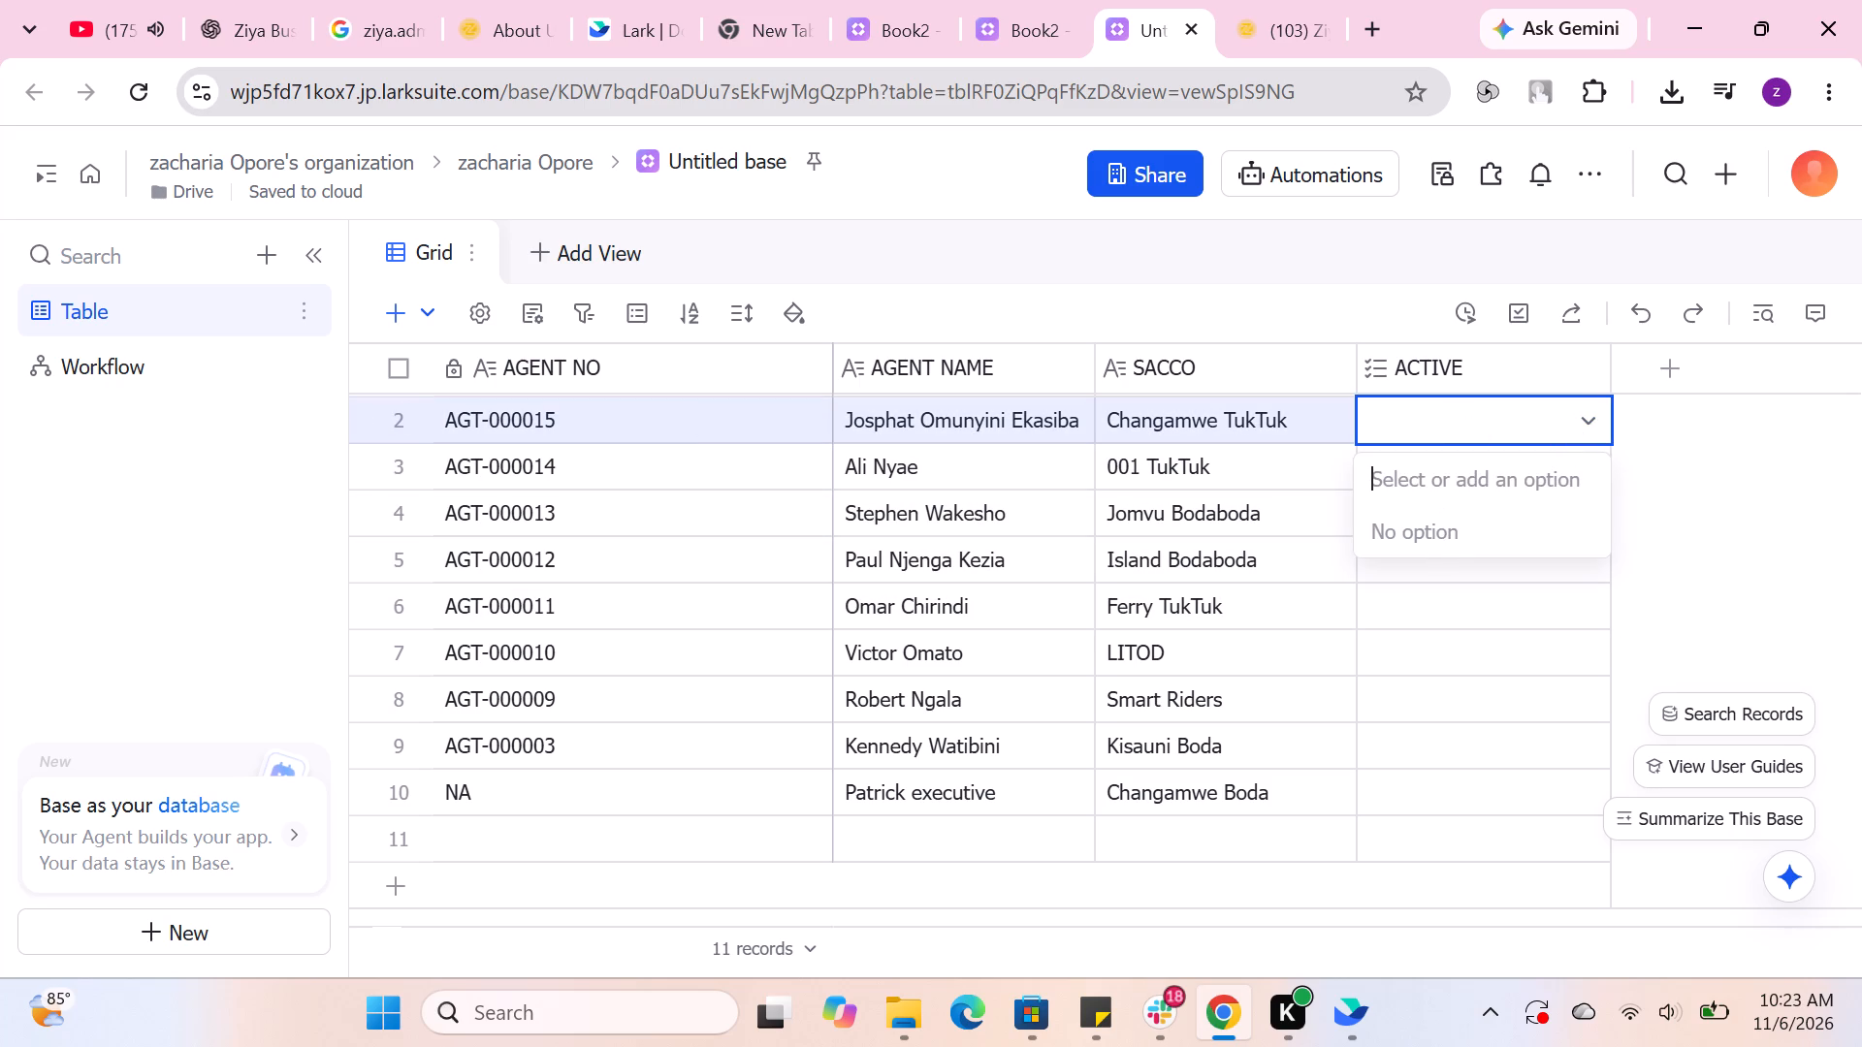
{"action": "double_click", "coordinate": [1514, 487]}
{"action": "triple_click", "coordinate": [1535, 474]}
{"action": "type", "text": "ACT"}
{"action": "key", "text": "BackSpace"}
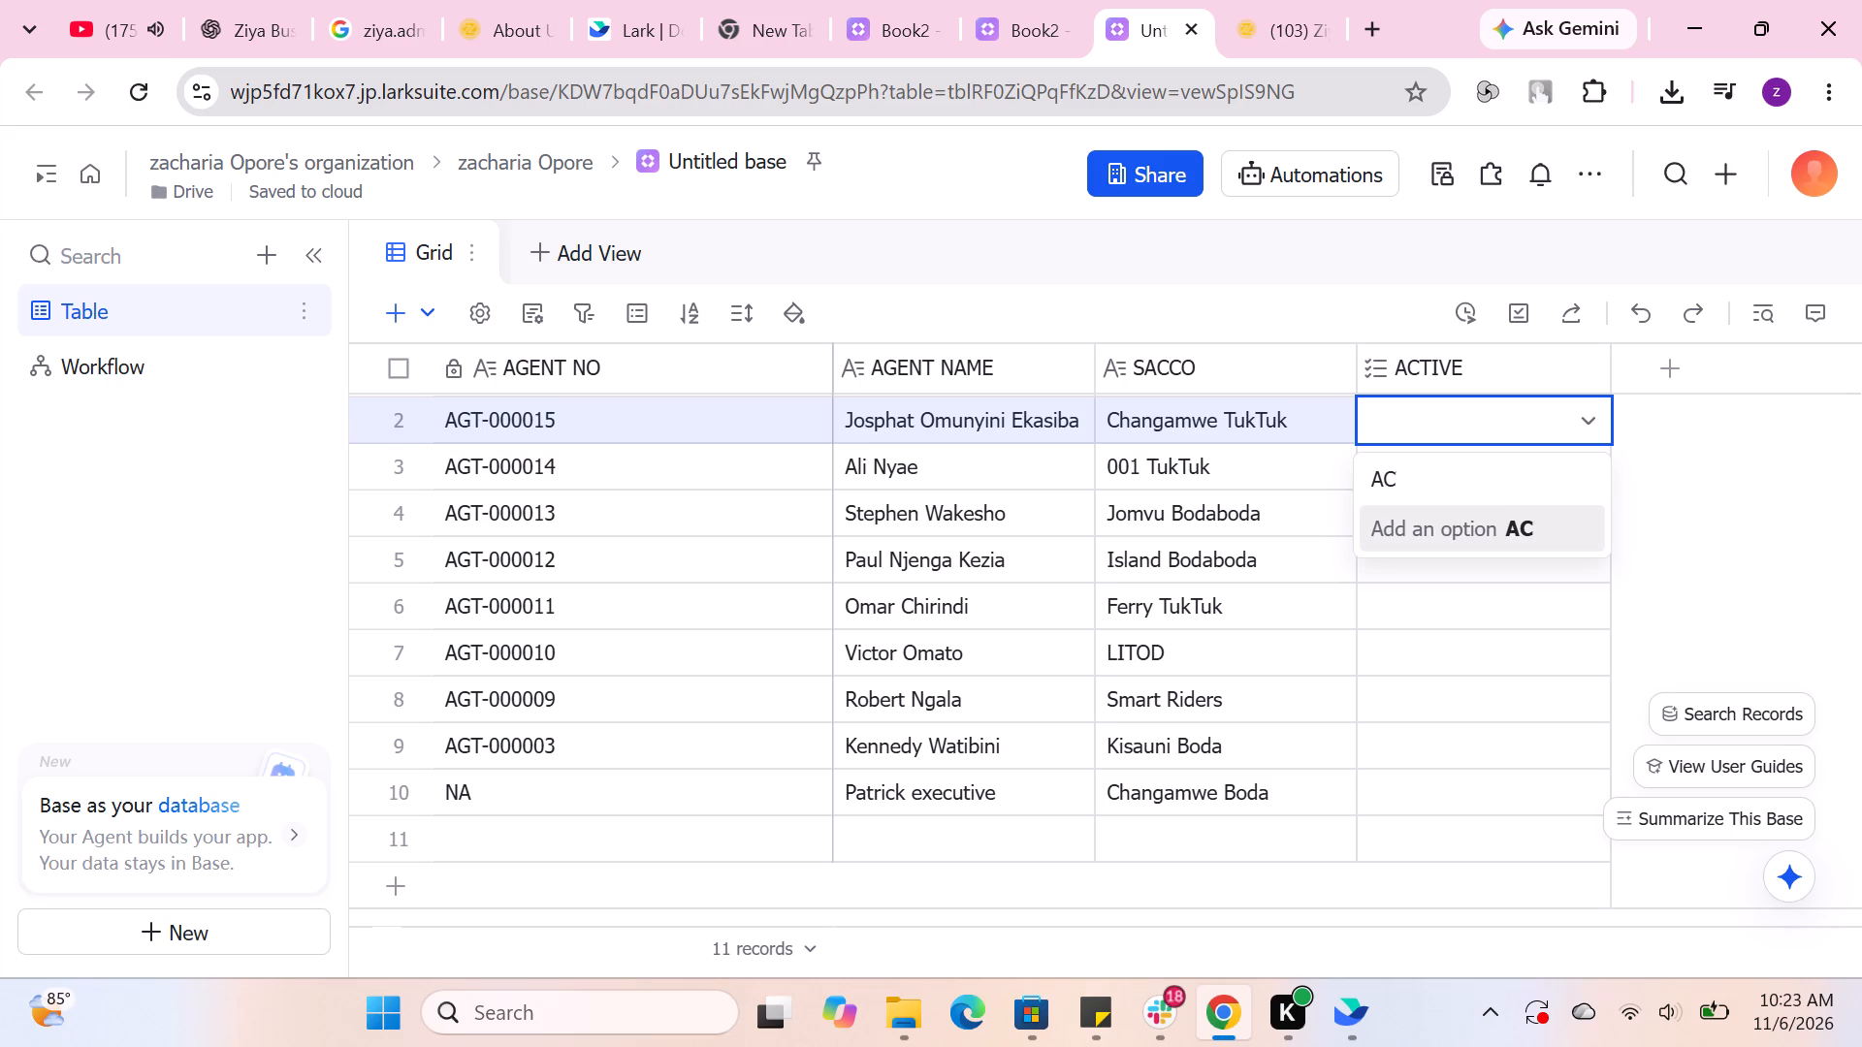
{"action": "key", "text": "BackSpace"}
{"action": "key", "text": "BackSpace"}
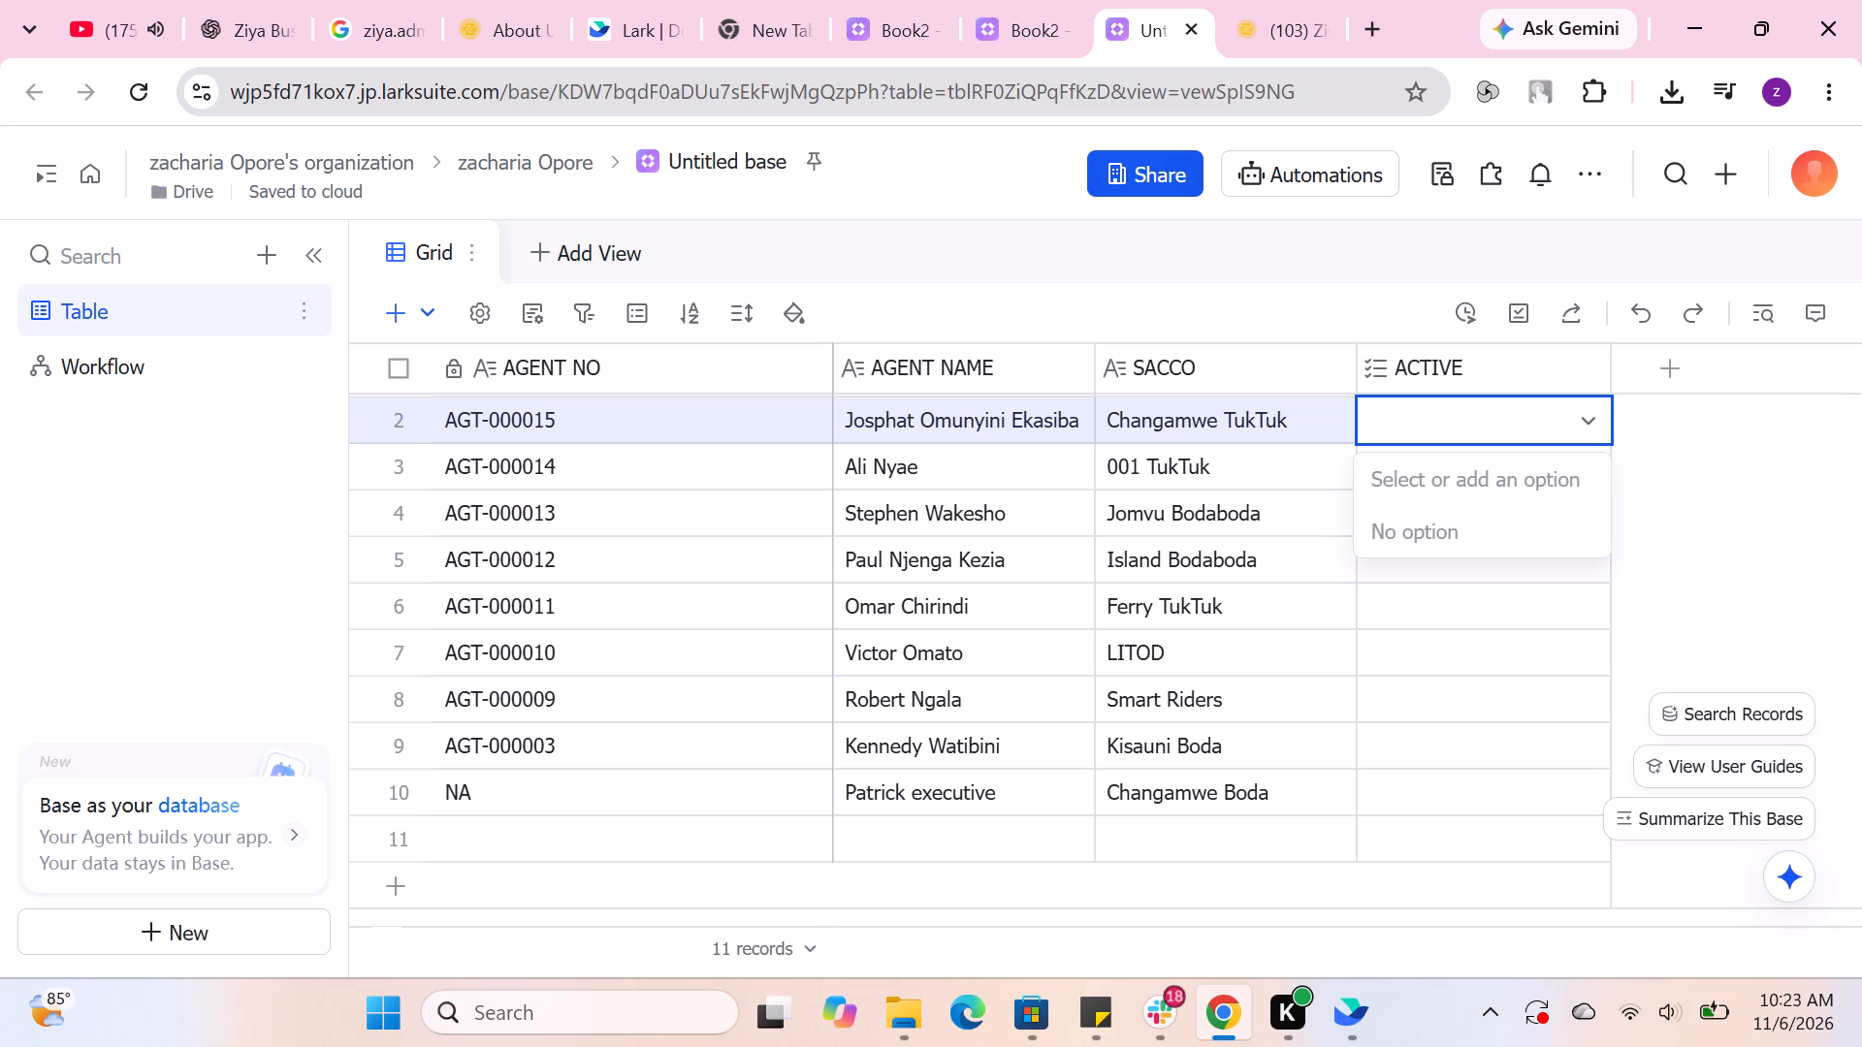
{"action": "type", "text": "tiv"}
{"action": "key", "text": "e"}
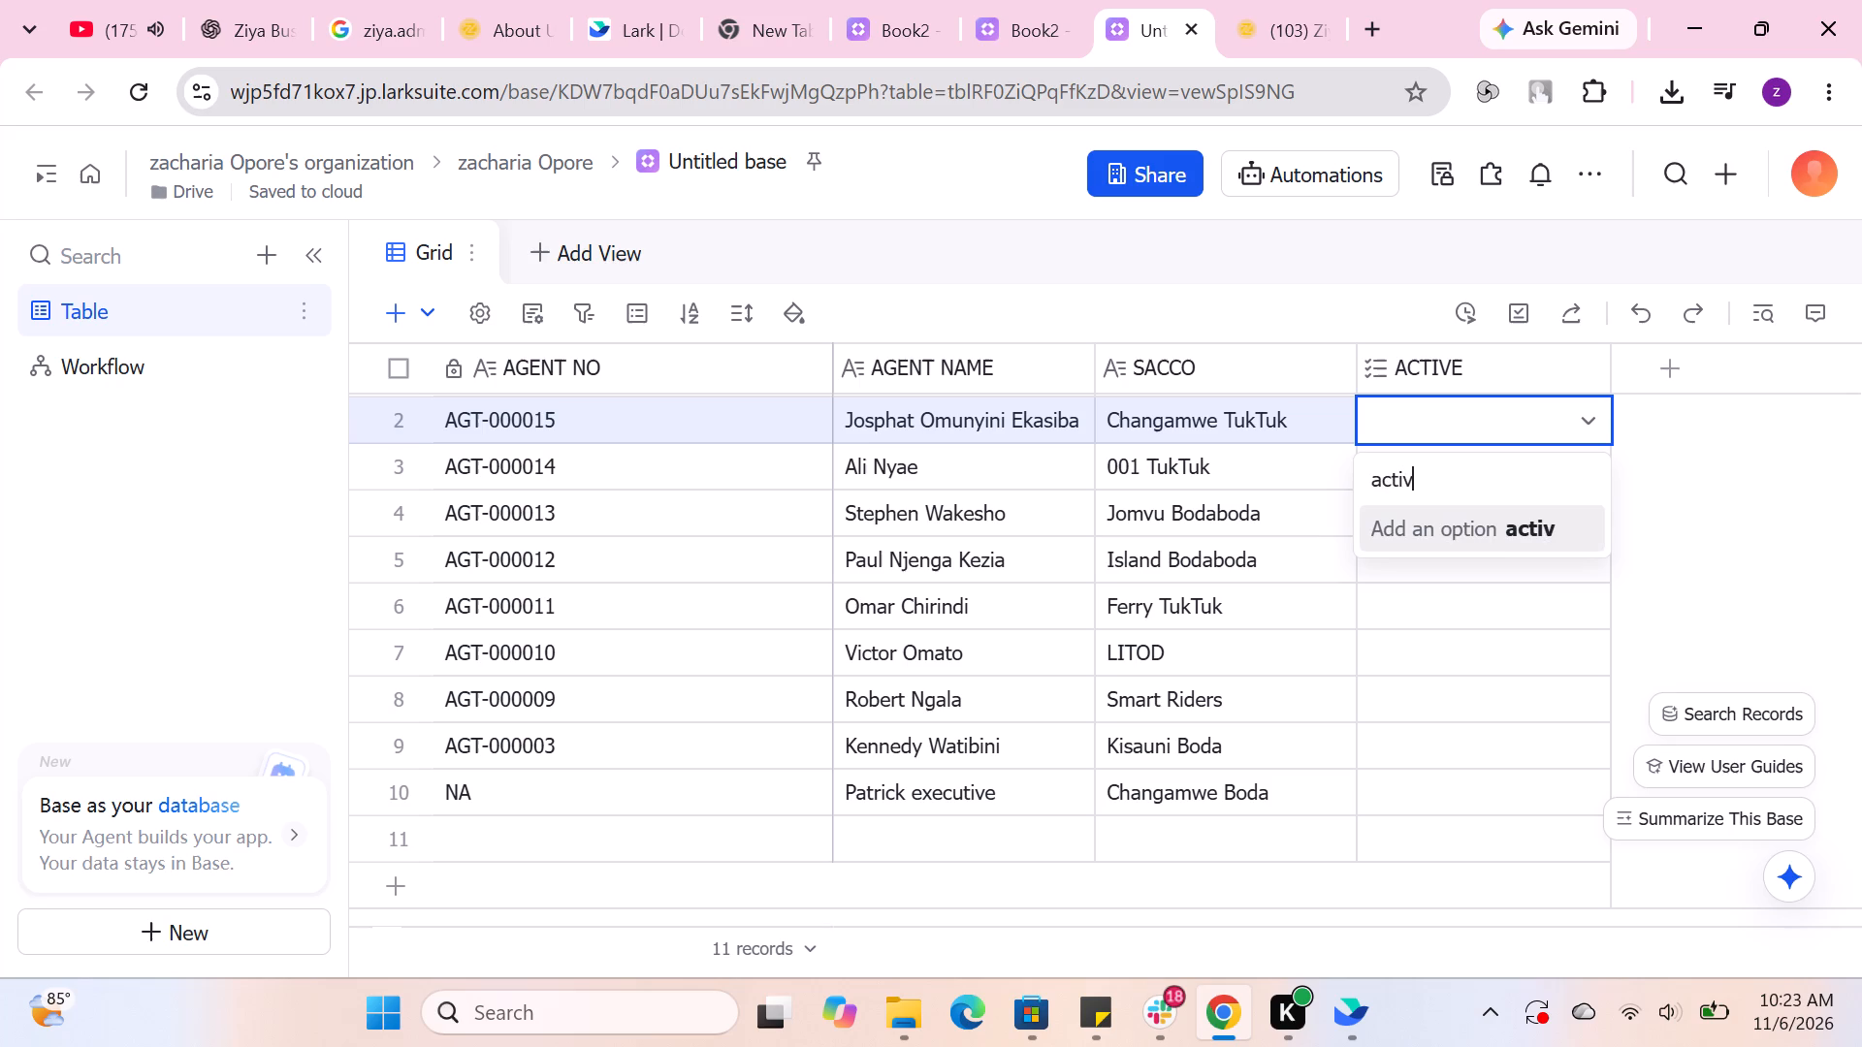
{"action": "key", "text": "Return"}
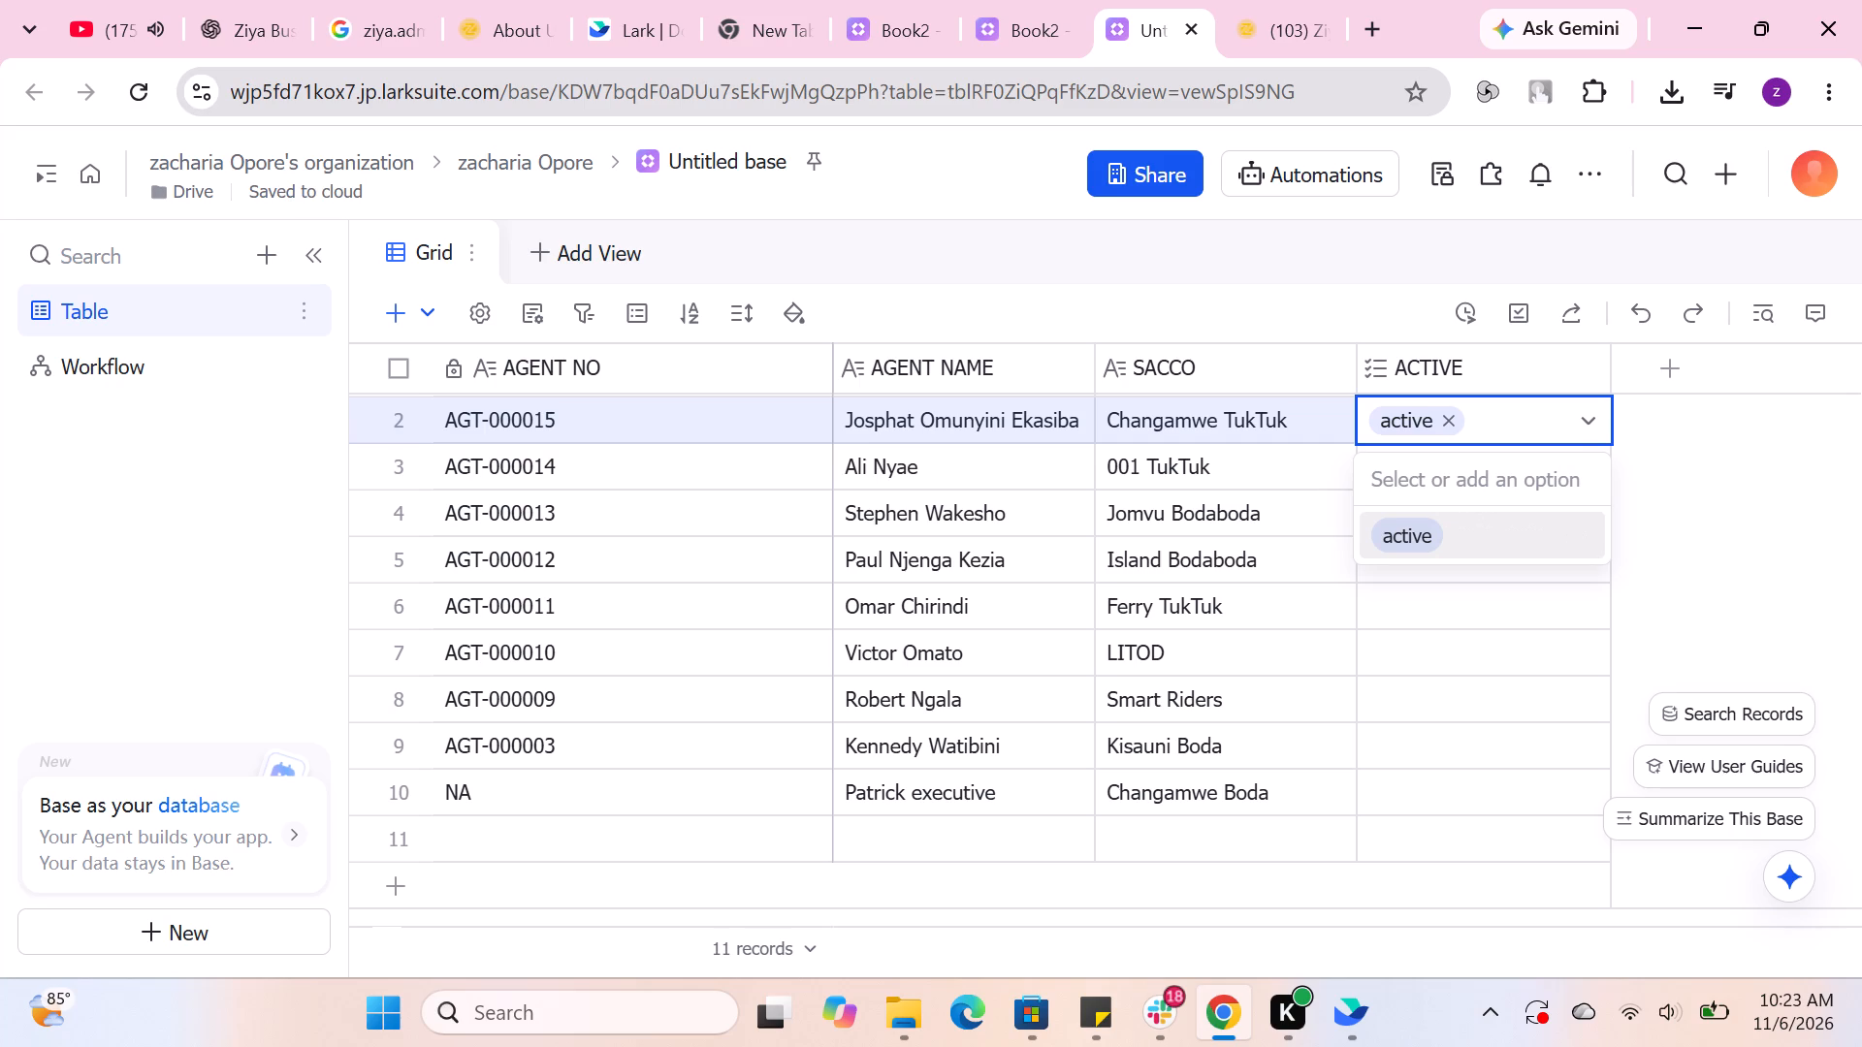
Add a second option, inactive, in the ACTIVE cell of row 2.
{"action": "type", "text": "inactive"}
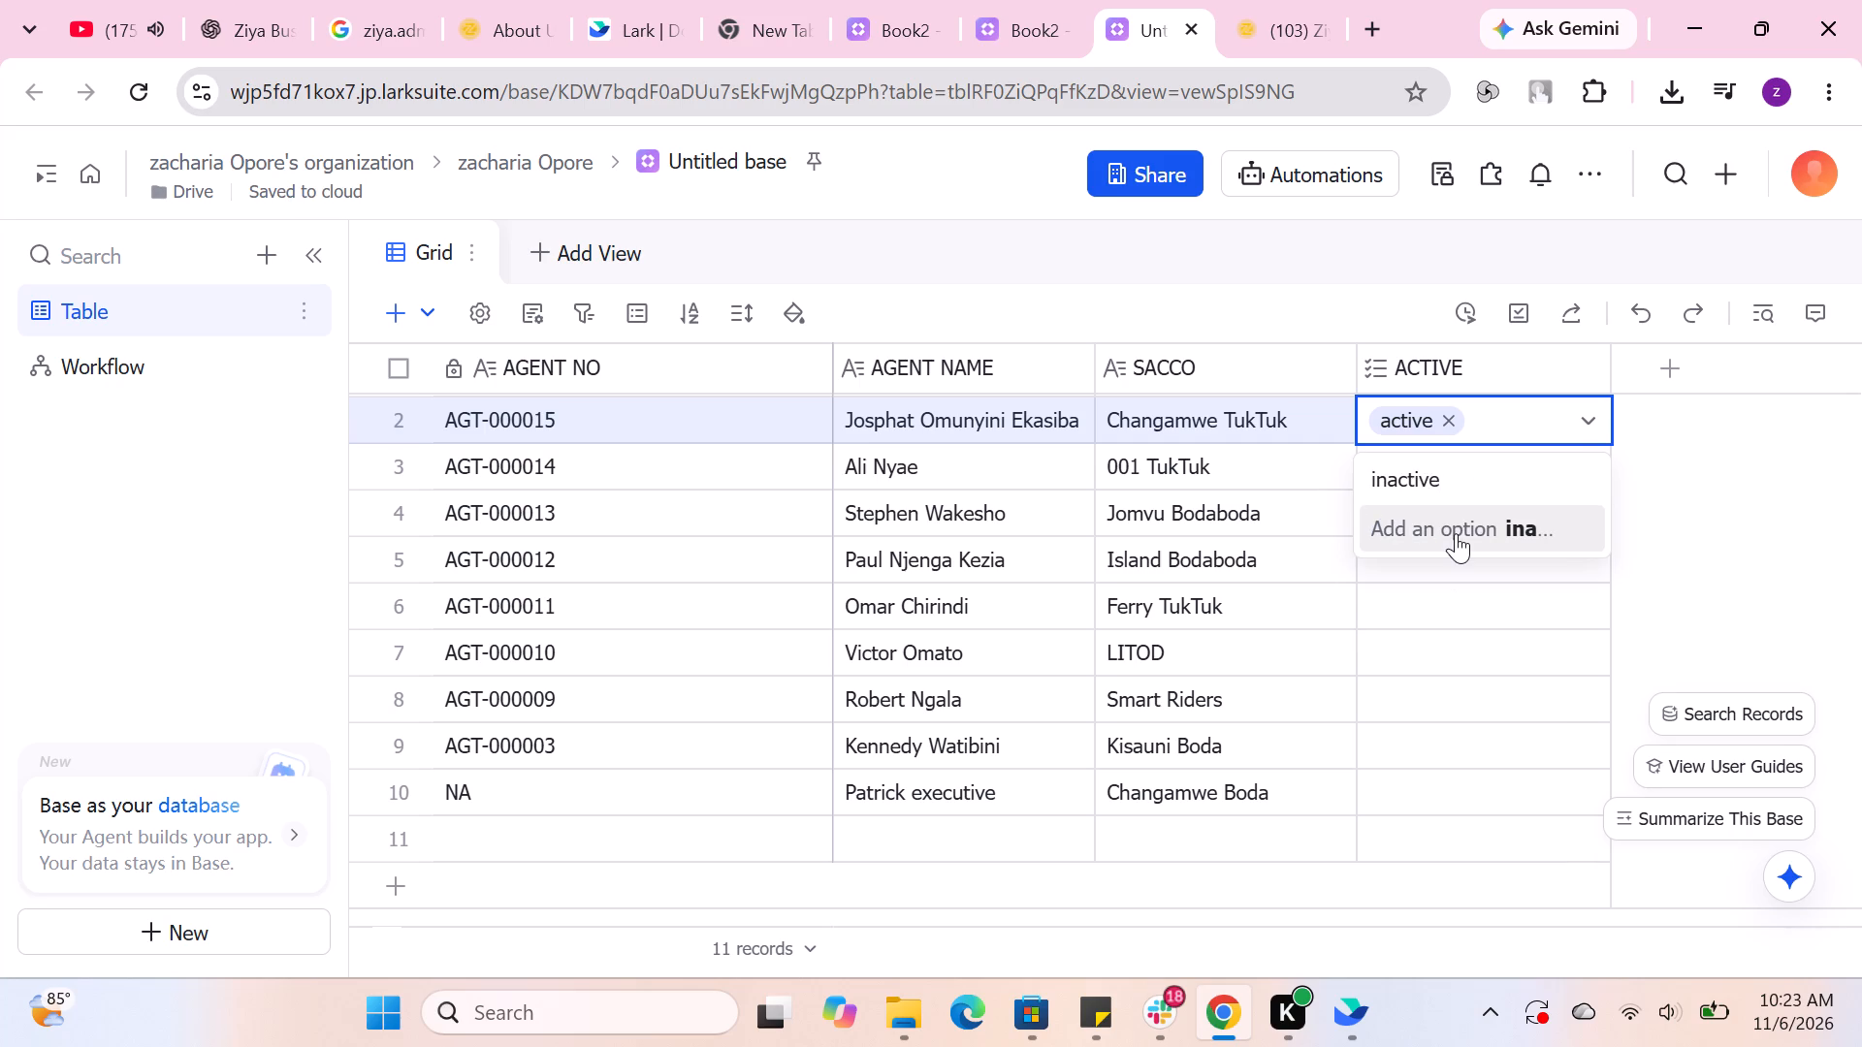
{"action": "left_click", "coordinate": [1530, 522]}
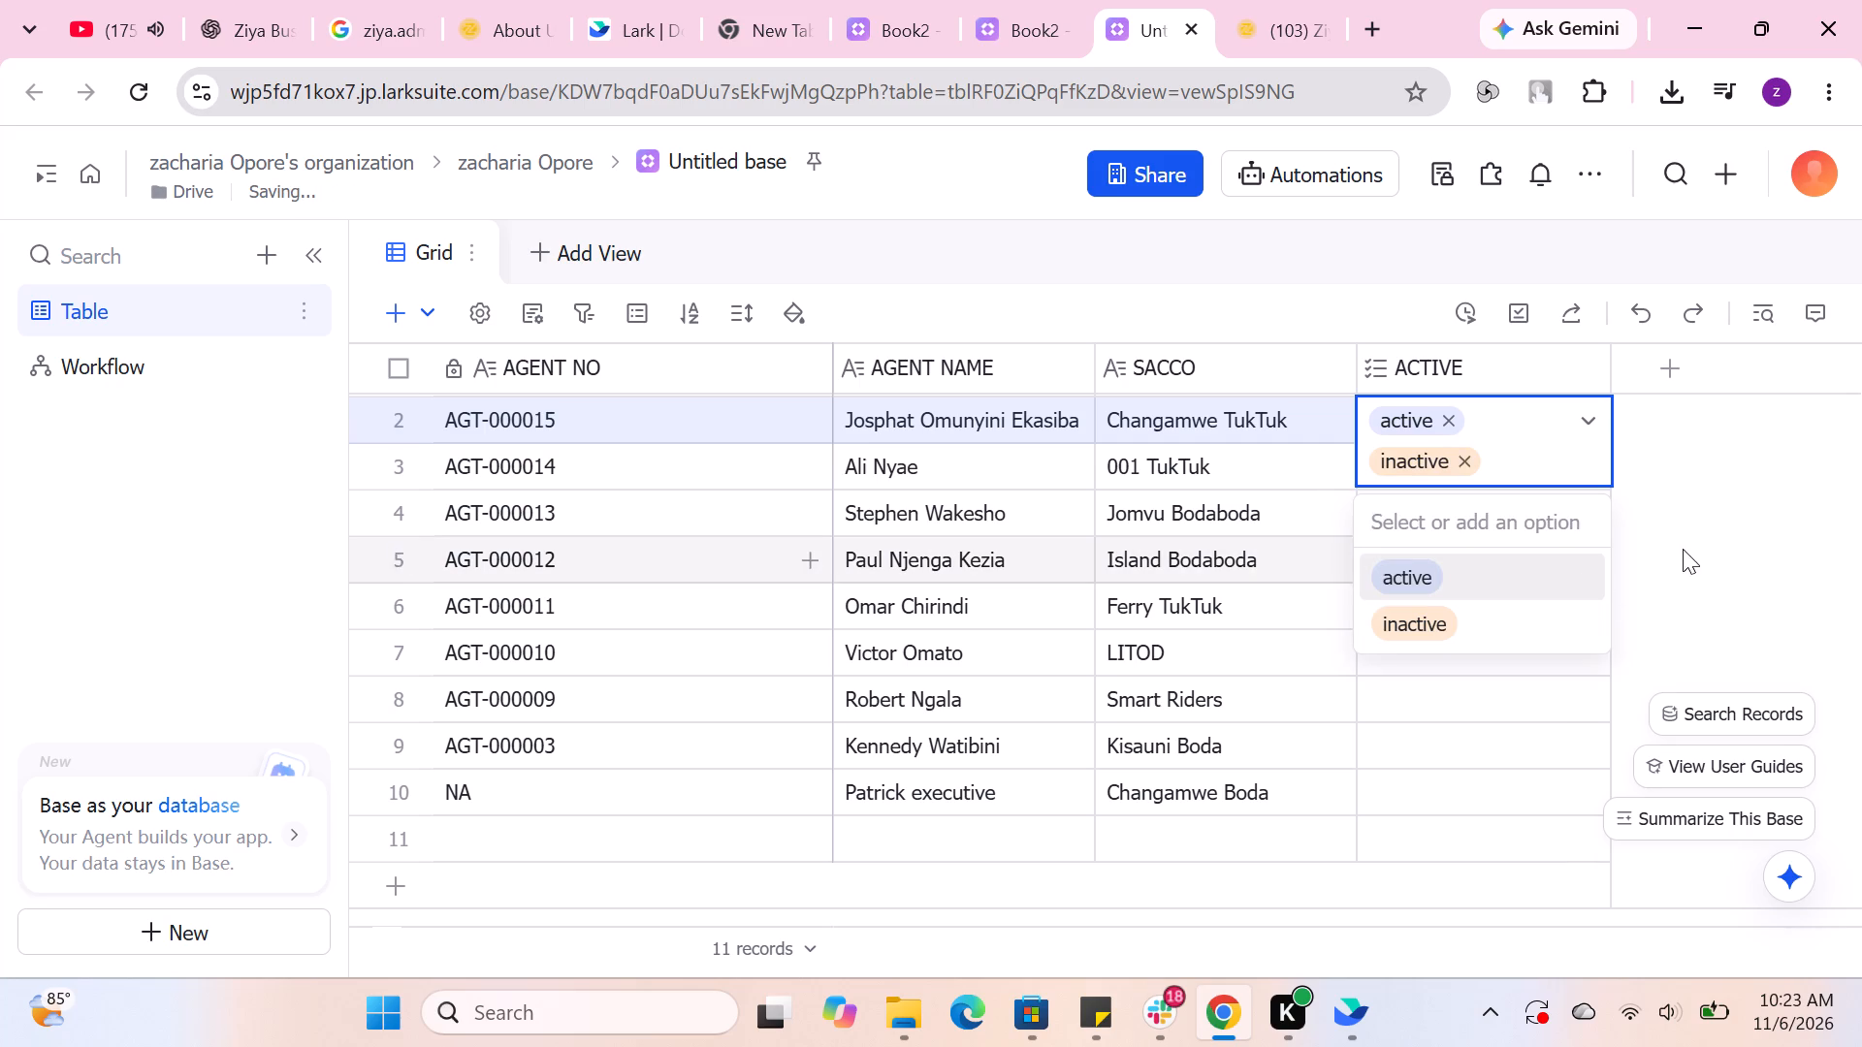
{"action": "left_click", "coordinate": [1685, 549]}
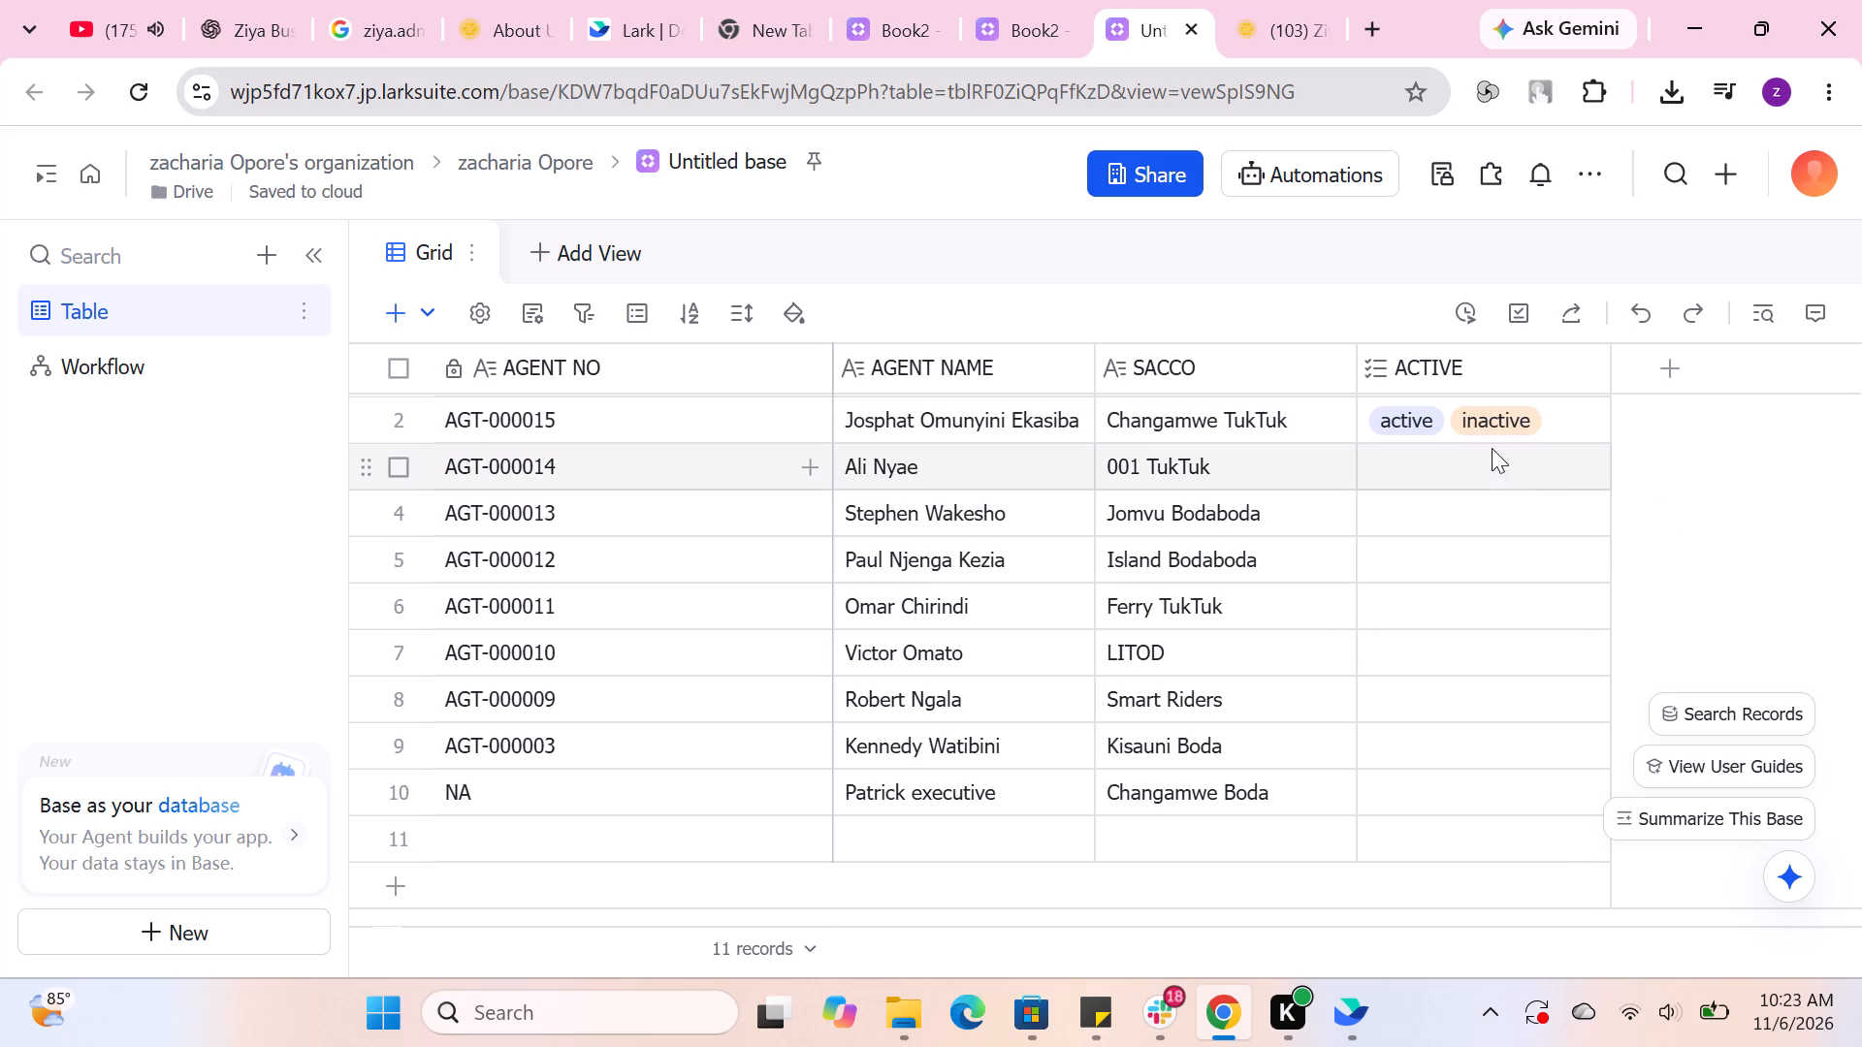
Set the ACTIVE cell of row 3 to inactive.
{"action": "double_click", "coordinate": [1445, 464]}
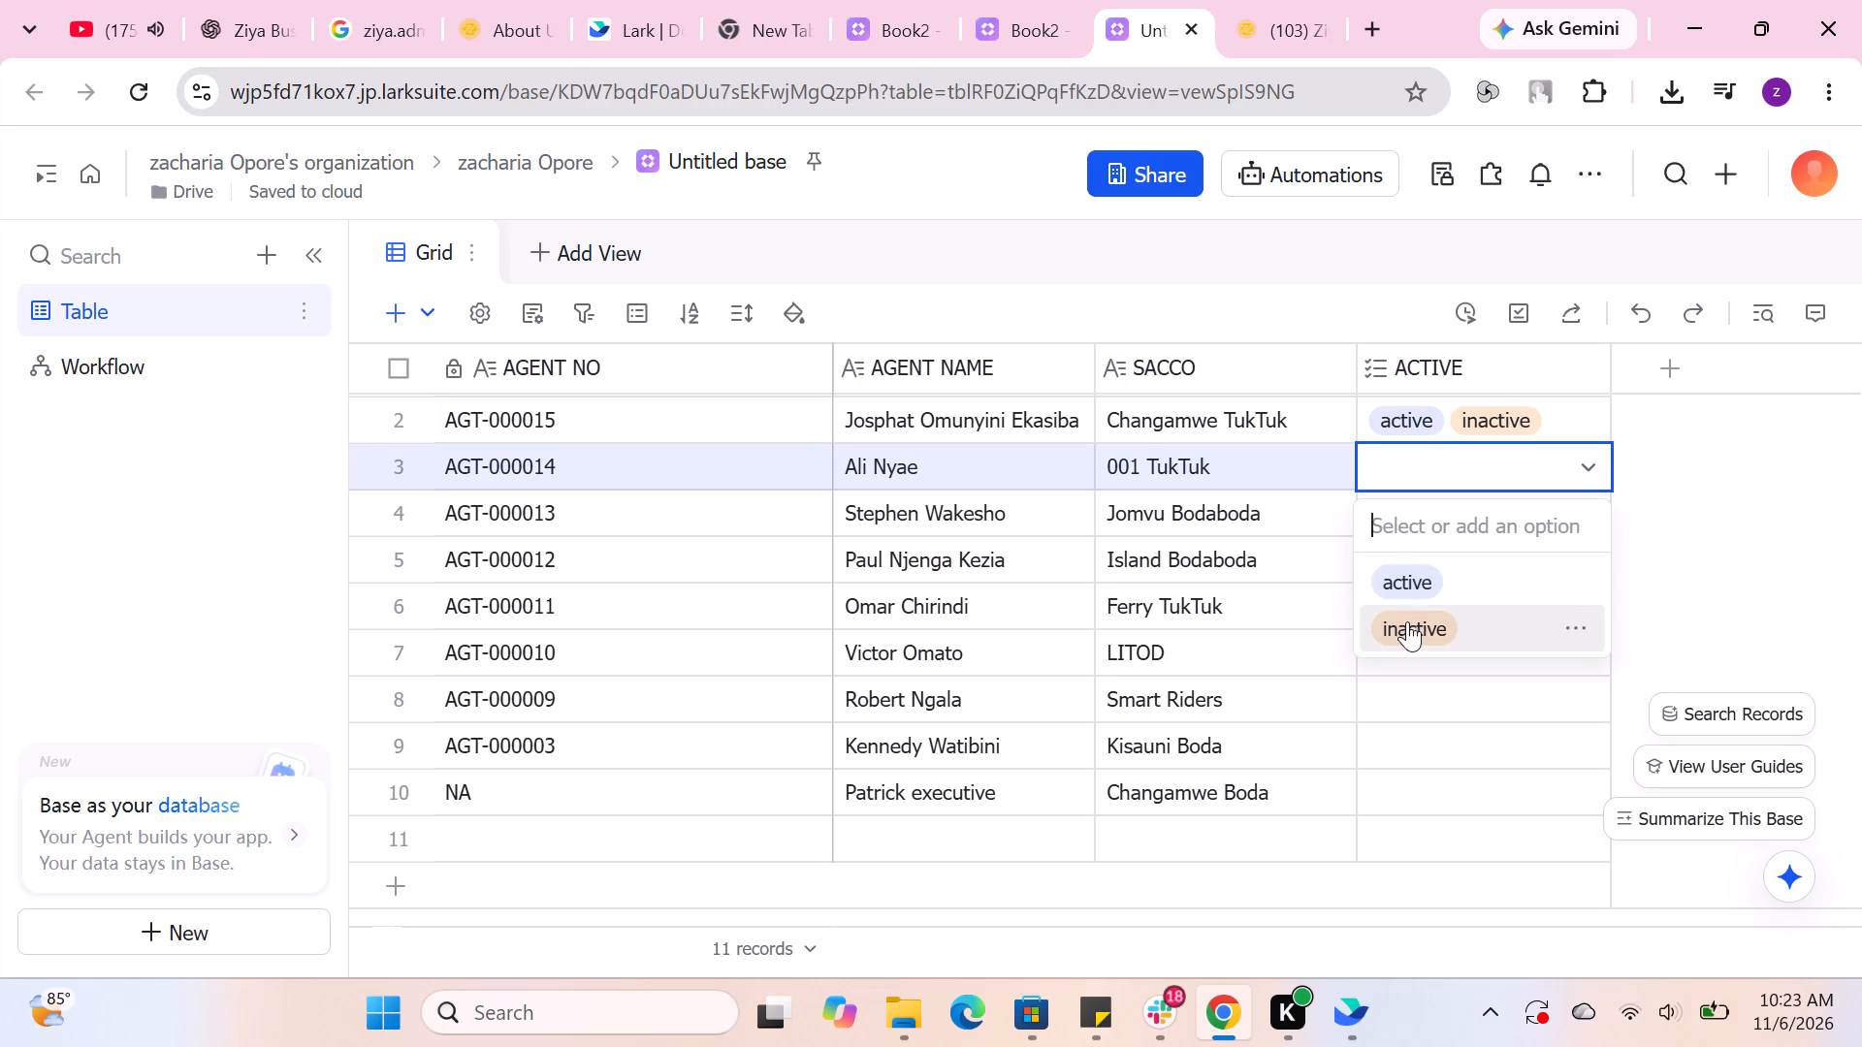
{"action": "left_click", "coordinate": [1410, 626]}
{"action": "left_click", "coordinate": [1594, 422]}
{"action": "left_click", "coordinate": [1594, 420]}
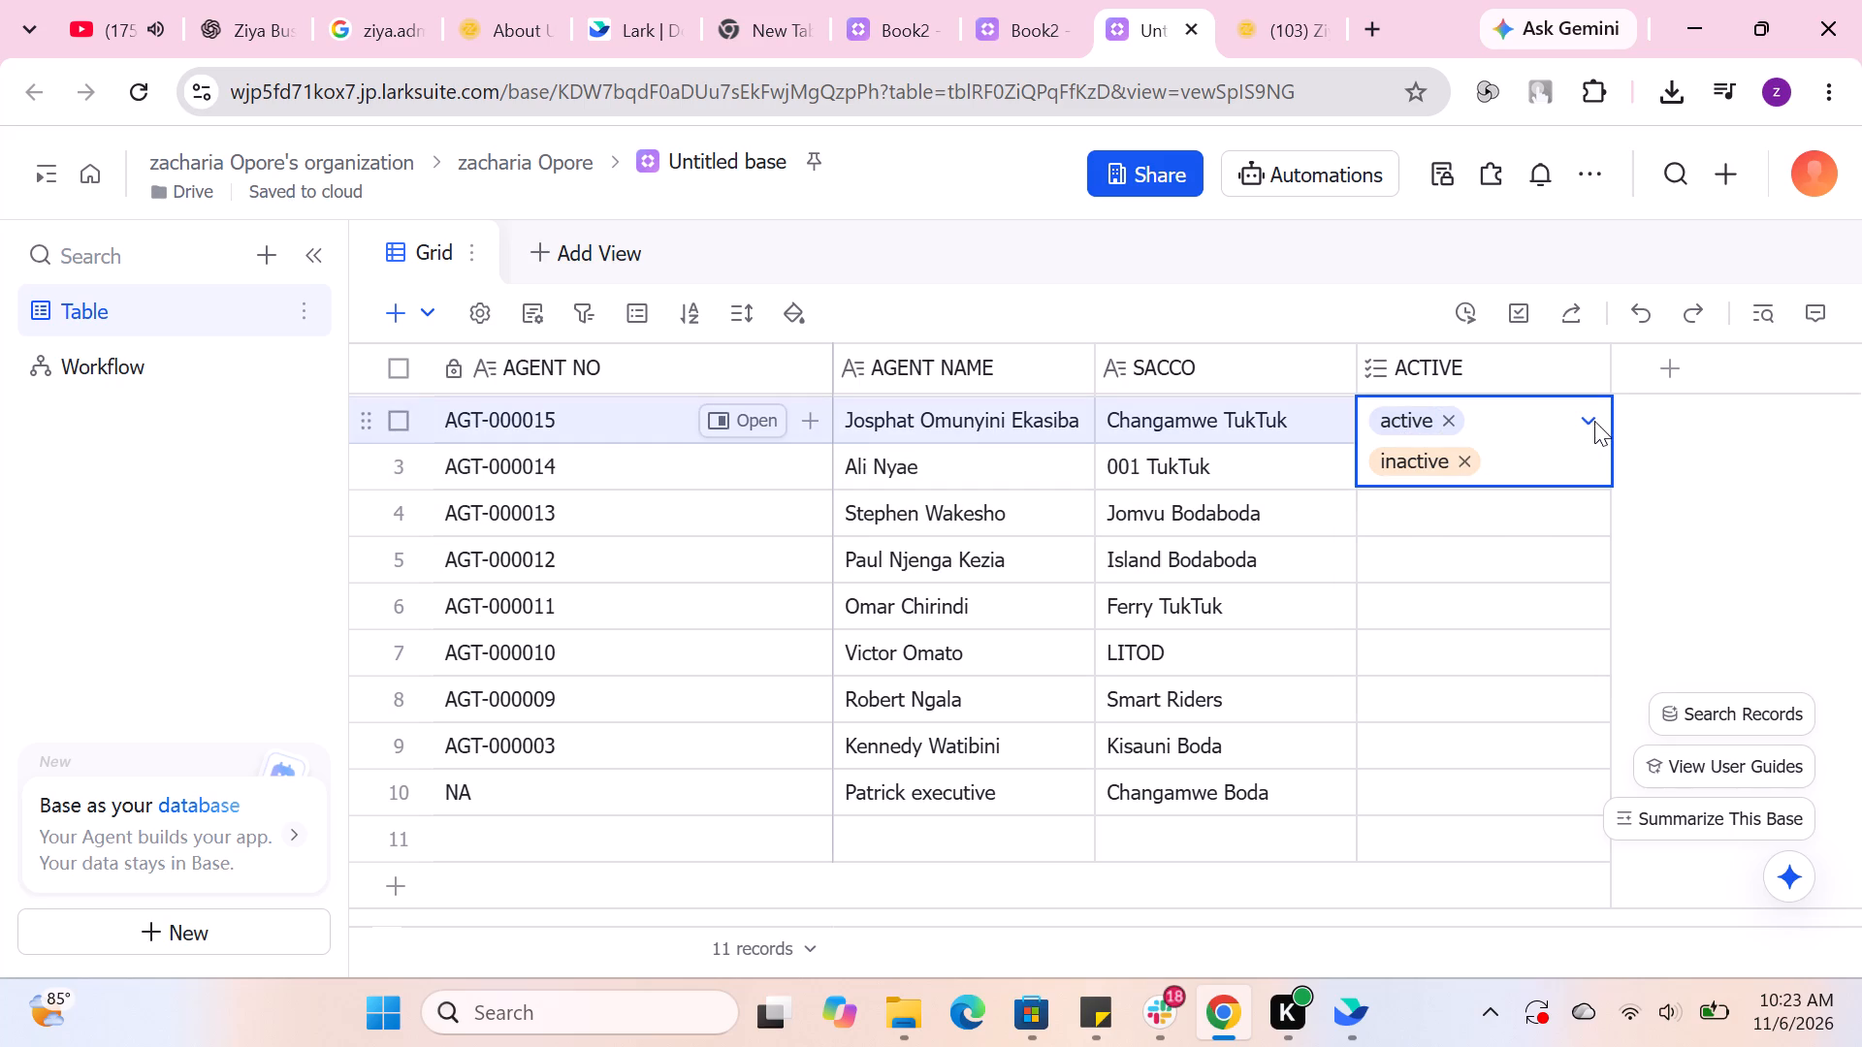
{"action": "left_click", "coordinate": [1410, 416]}
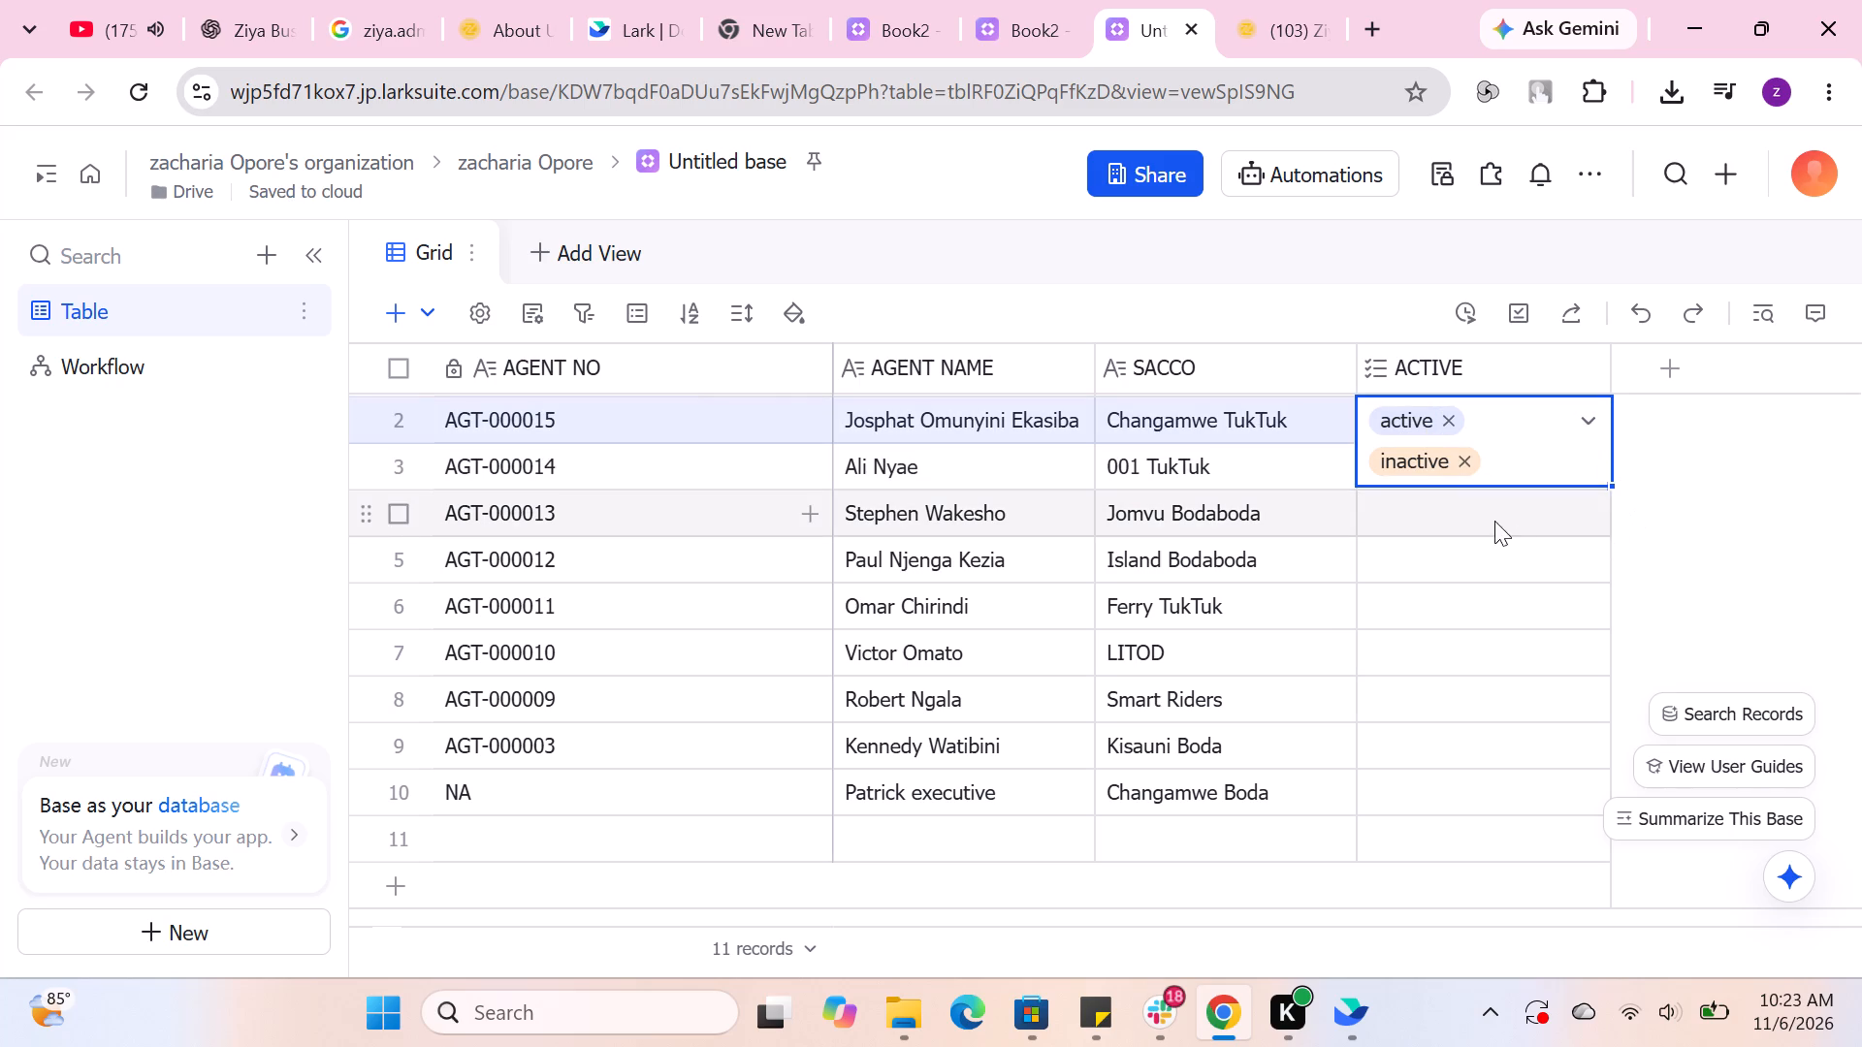
Set the ACTIVE cell of row 4 to active.
{"action": "left_click", "coordinate": [1466, 512]}
{"action": "left_click", "coordinate": [1600, 514]}
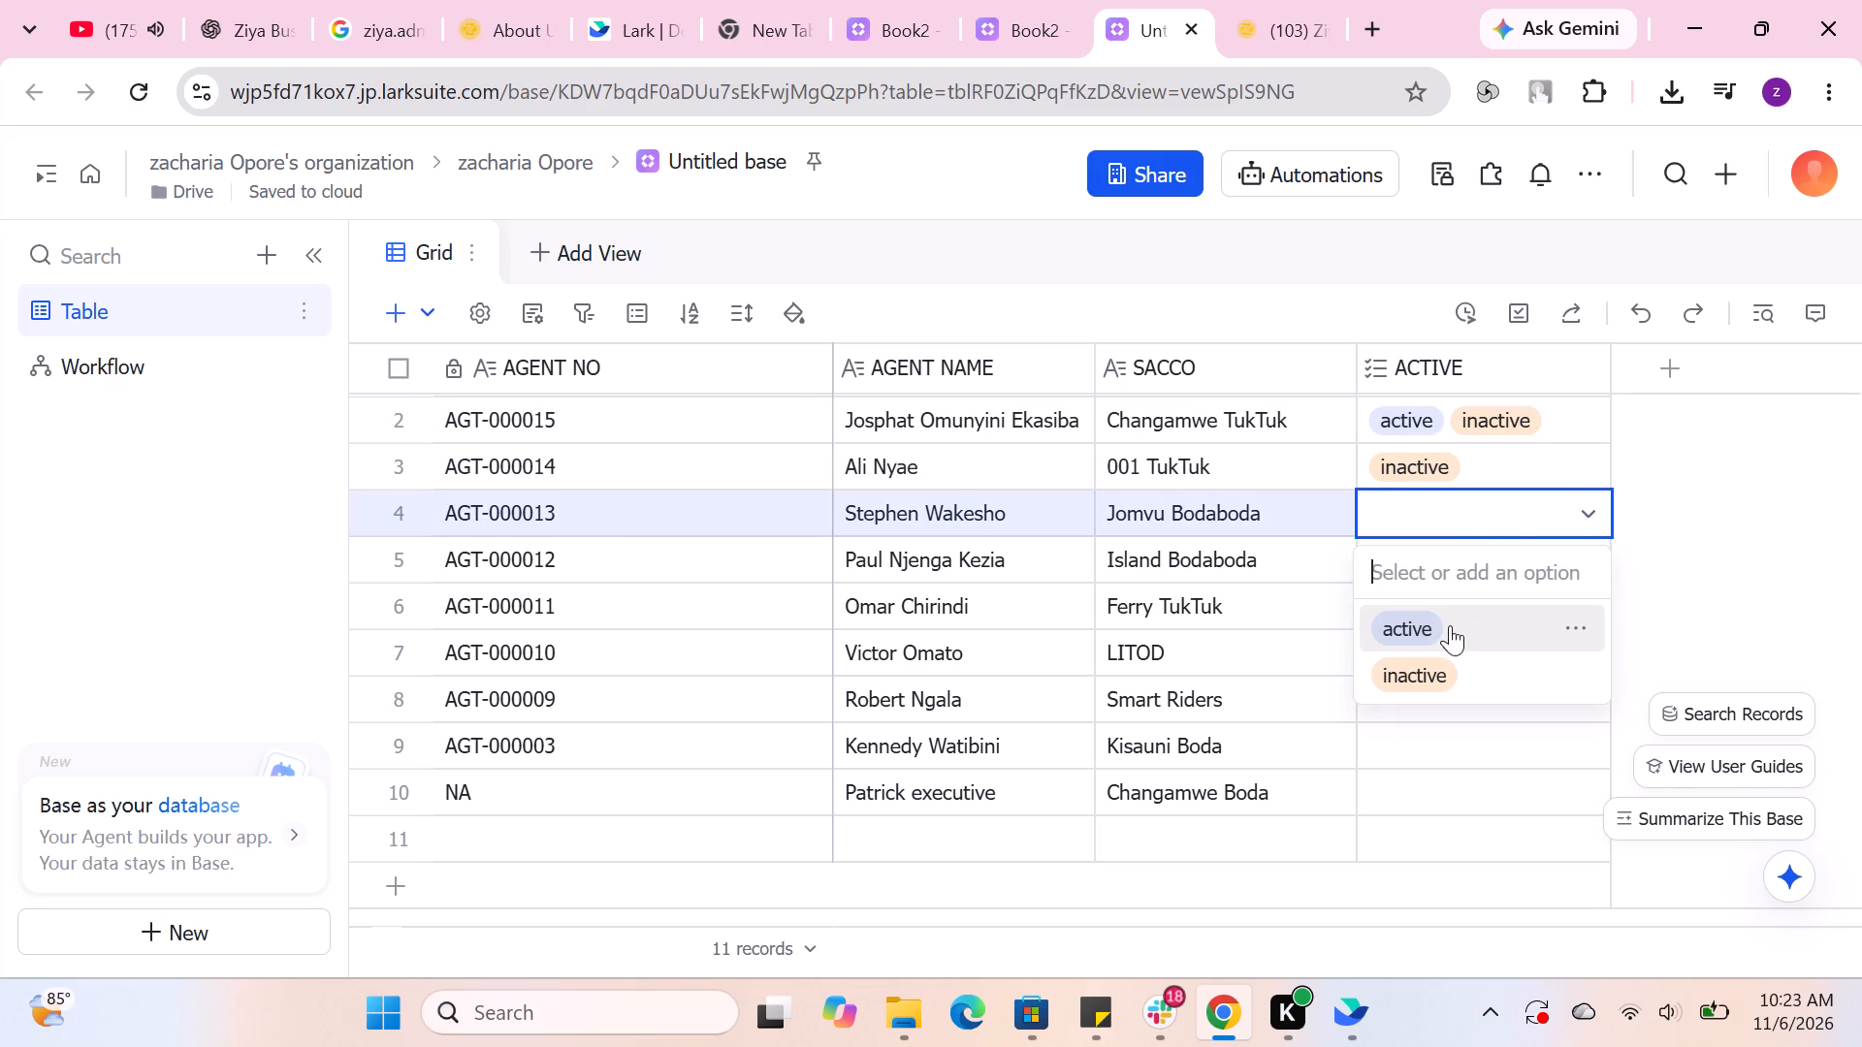
{"action": "left_click", "coordinate": [1412, 635]}
{"action": "left_click", "coordinate": [1413, 619]}
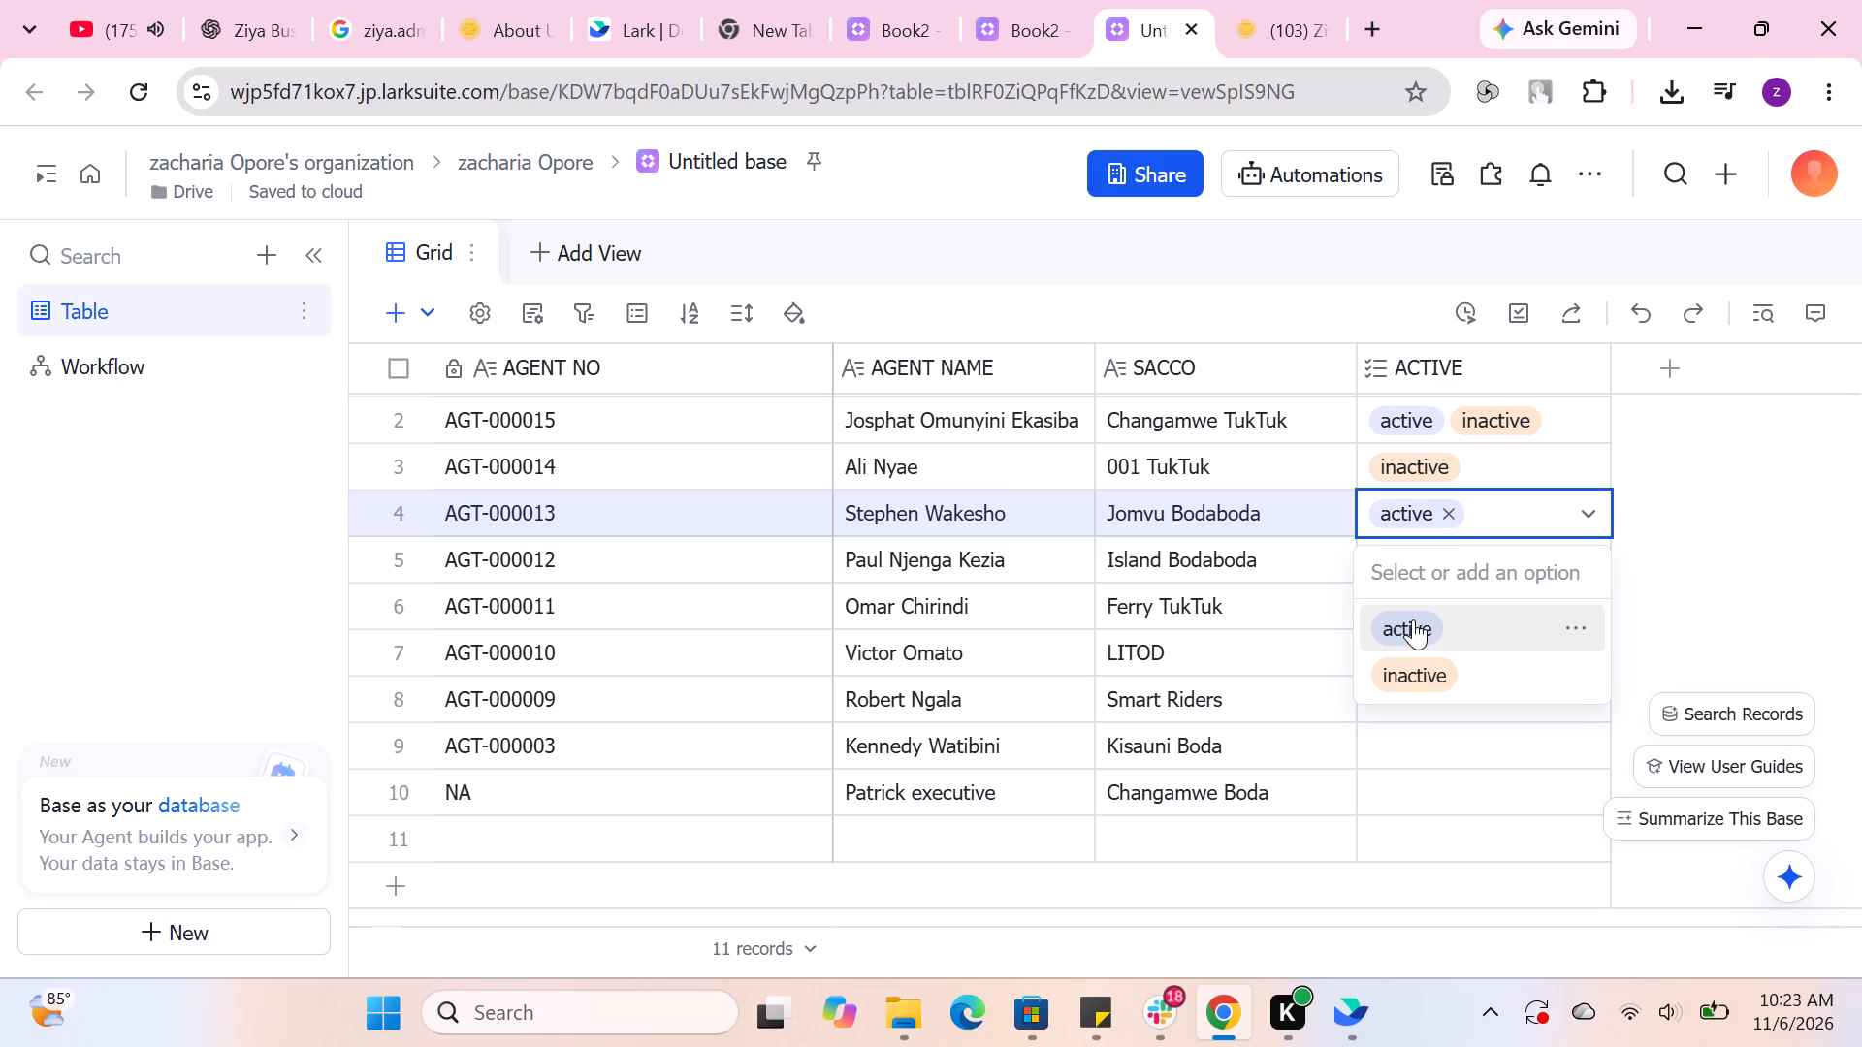
{"action": "left_click", "coordinate": [1404, 626]}
{"action": "left_click", "coordinate": [1696, 571]}
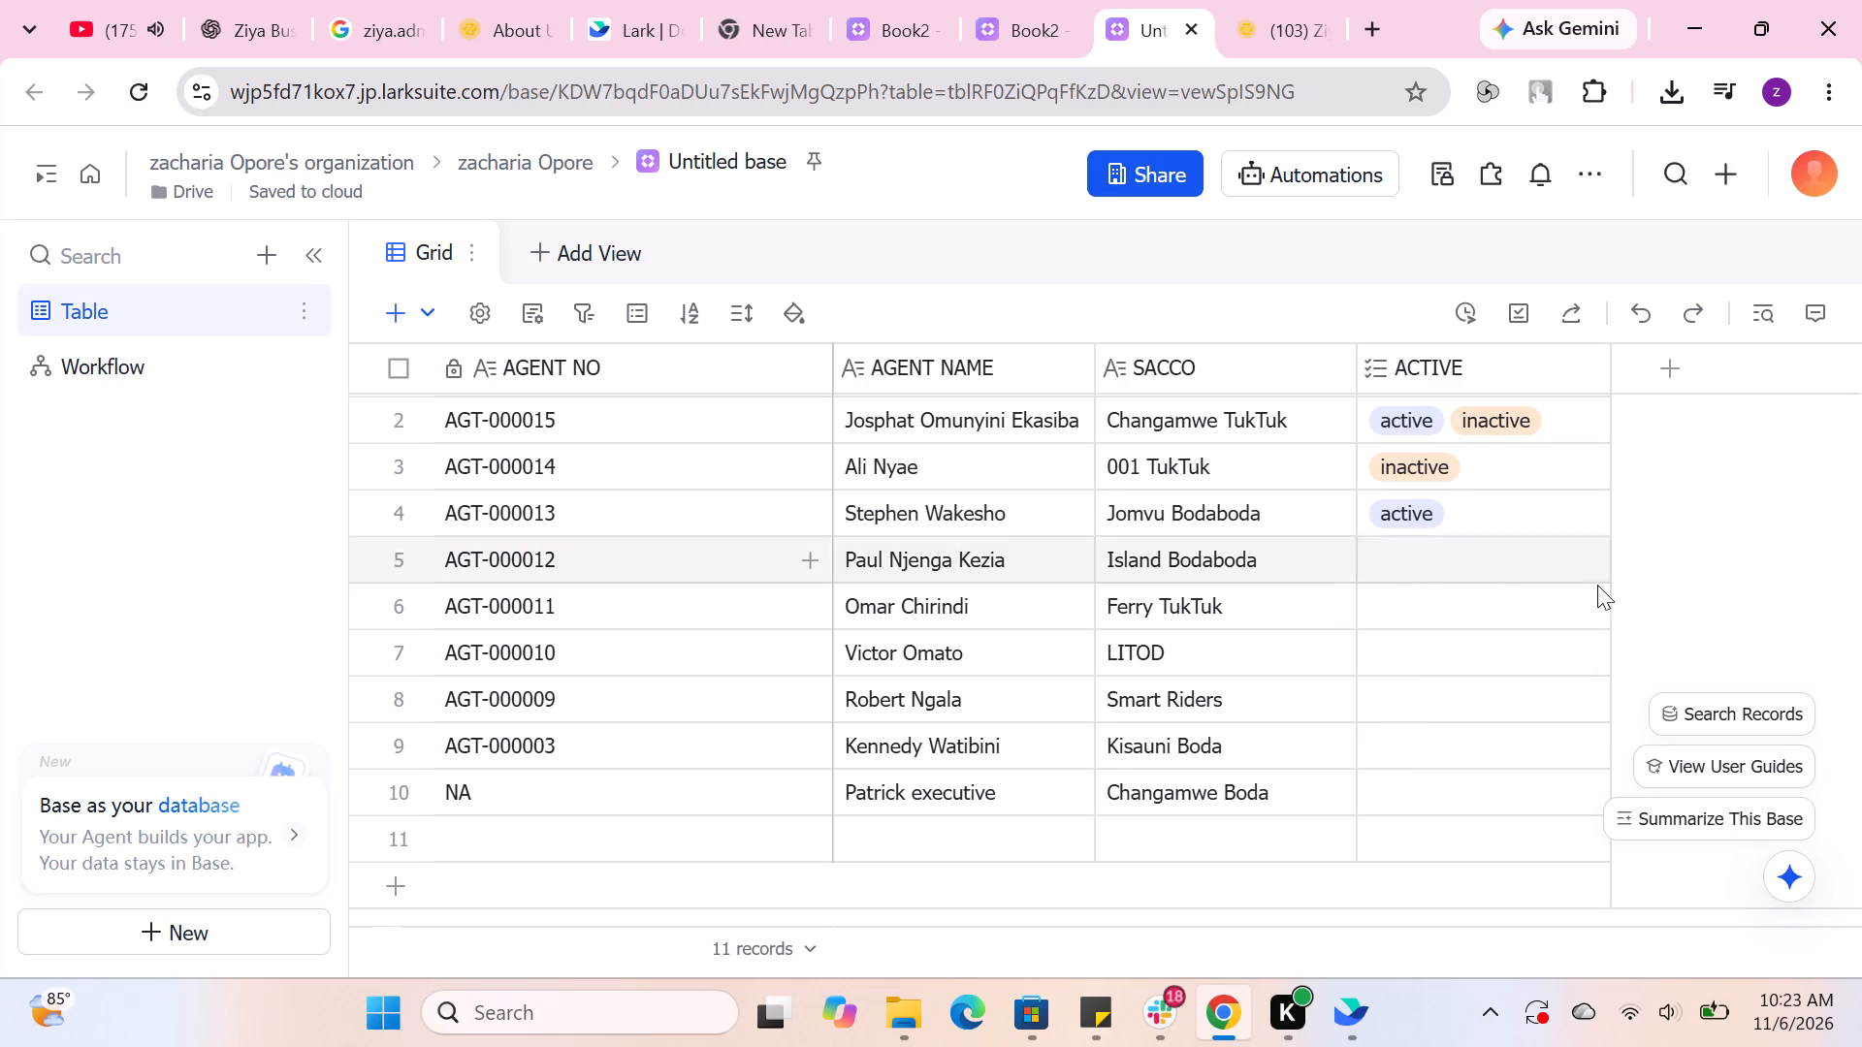
Set the ACTIVE cell of row 5 to active.
{"action": "left_click", "coordinate": [1497, 564]}
{"action": "left_click", "coordinate": [1601, 562]}
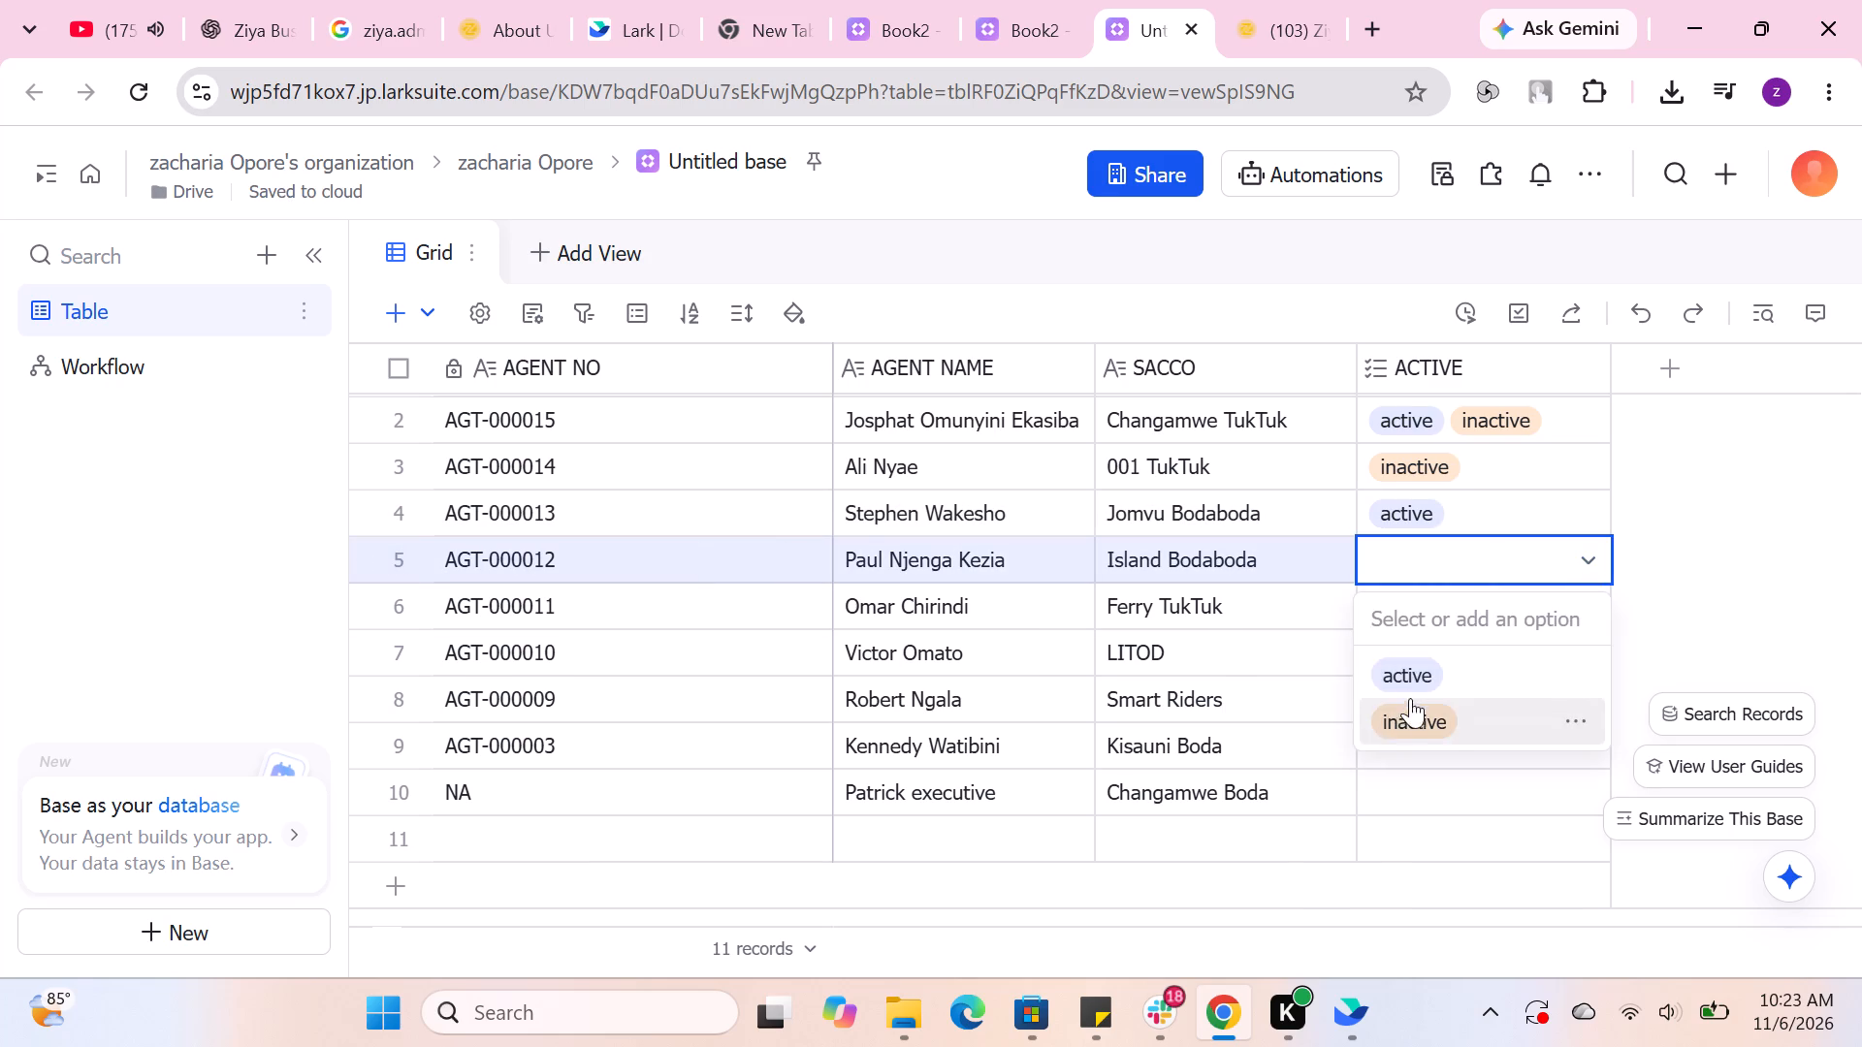
{"action": "left_click", "coordinate": [1414, 668]}
Remove the inactive option from the ACTIVE cell of row 2.
{"action": "left_click", "coordinate": [1521, 414]}
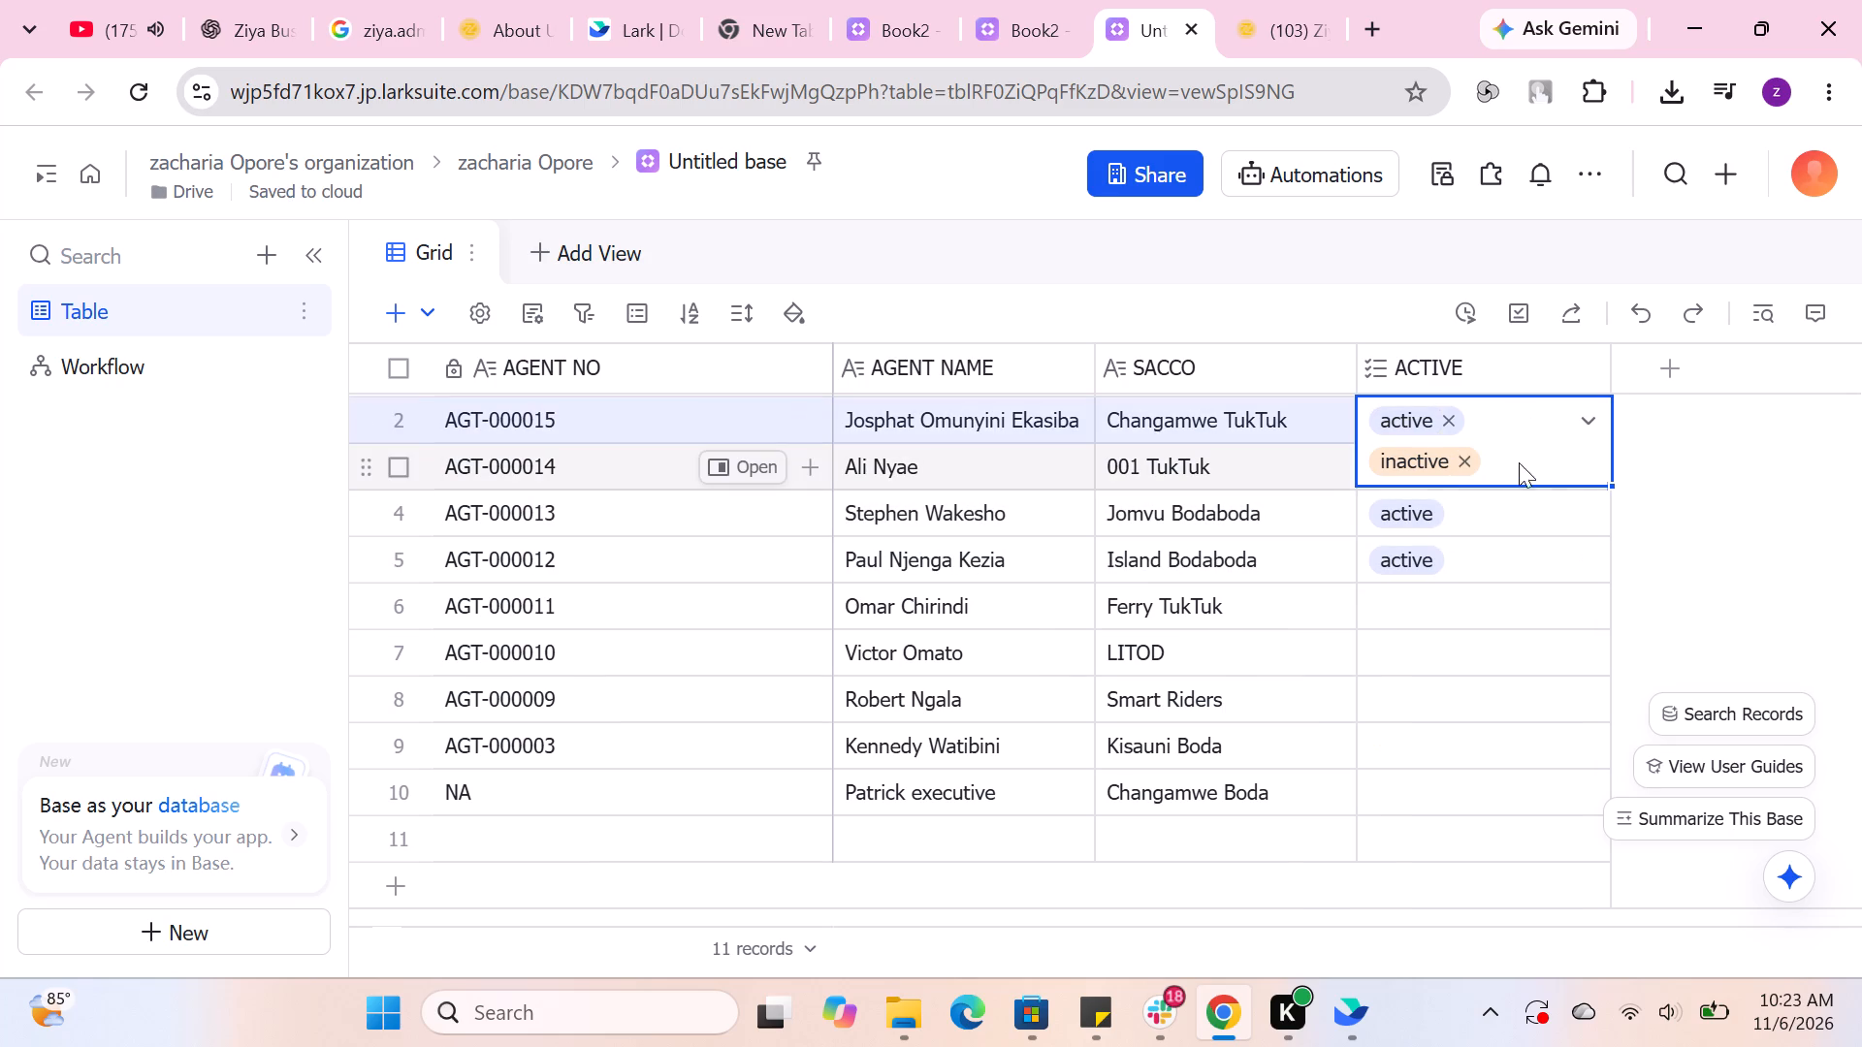
{"action": "left_click", "coordinate": [1460, 469]}
{"action": "left_click", "coordinate": [1667, 504]}
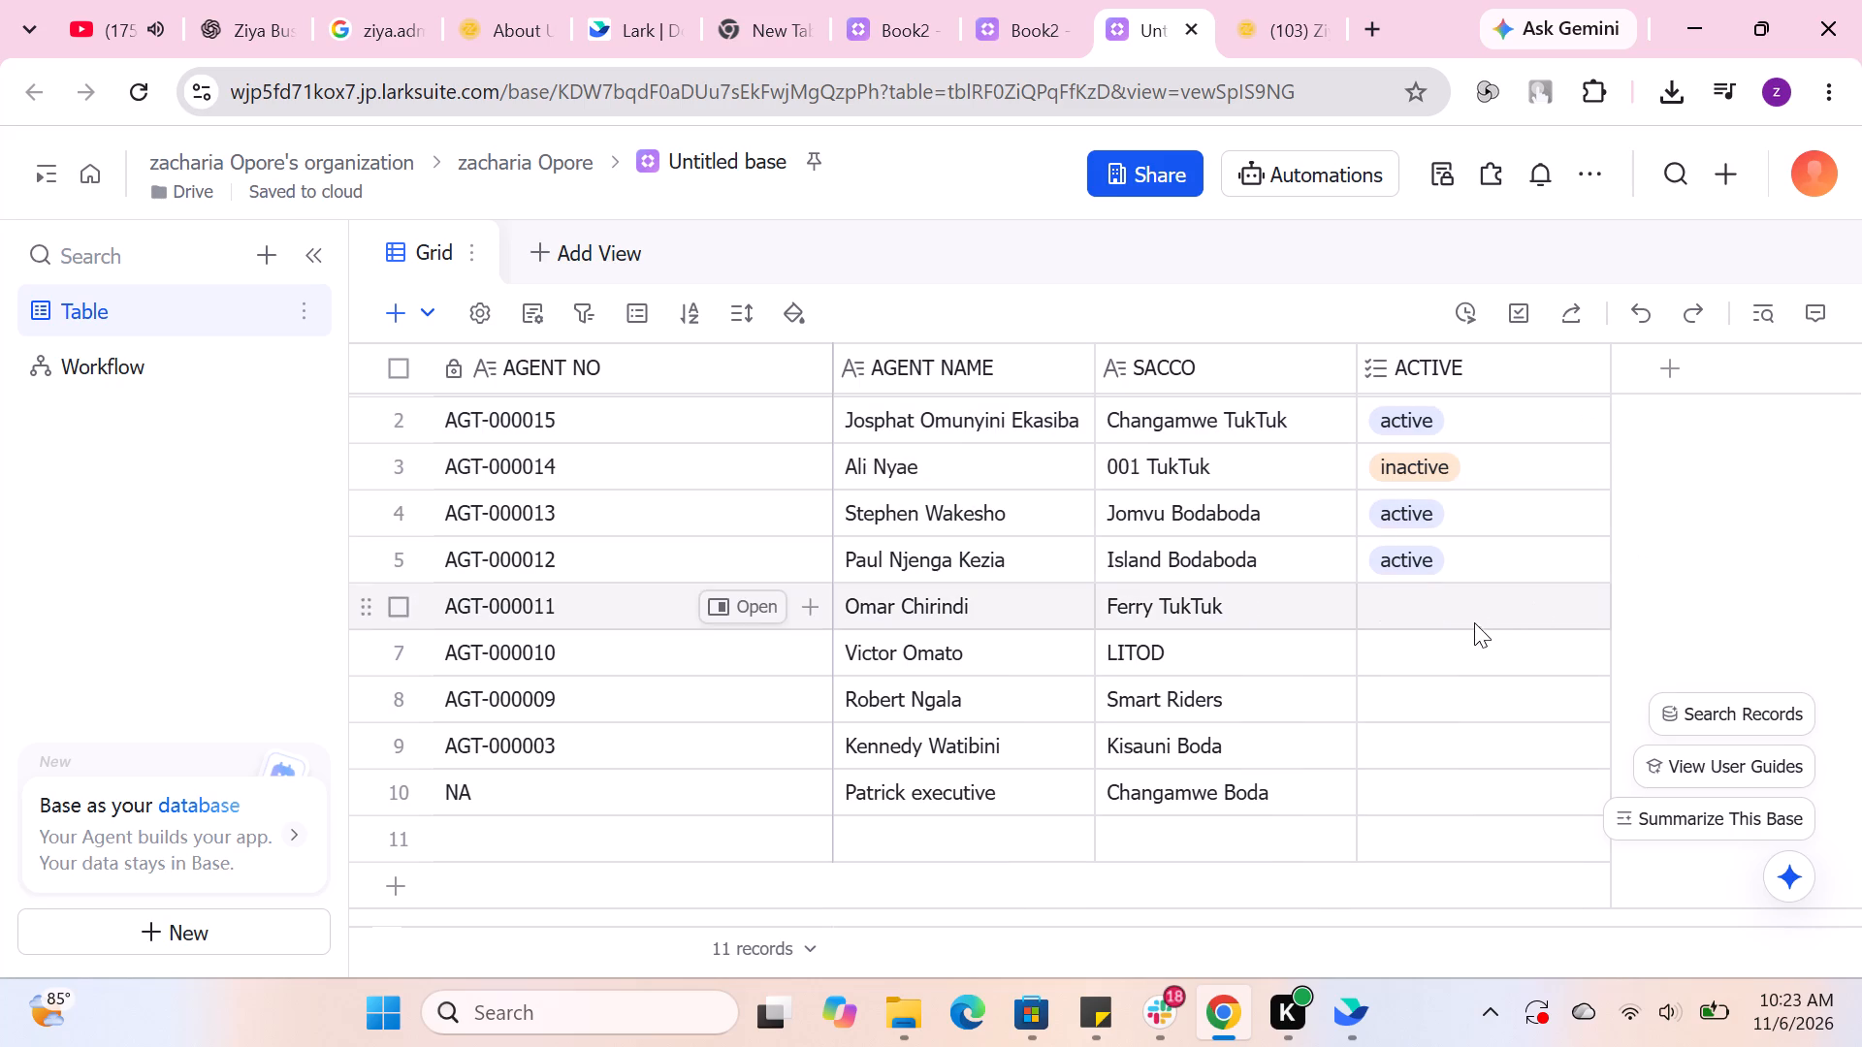
Set the ACTIVE cell of row 6 to active.
{"action": "left_click", "coordinate": [1474, 622]}
{"action": "left_click", "coordinate": [1588, 601]}
{"action": "left_click", "coordinate": [1421, 723]}
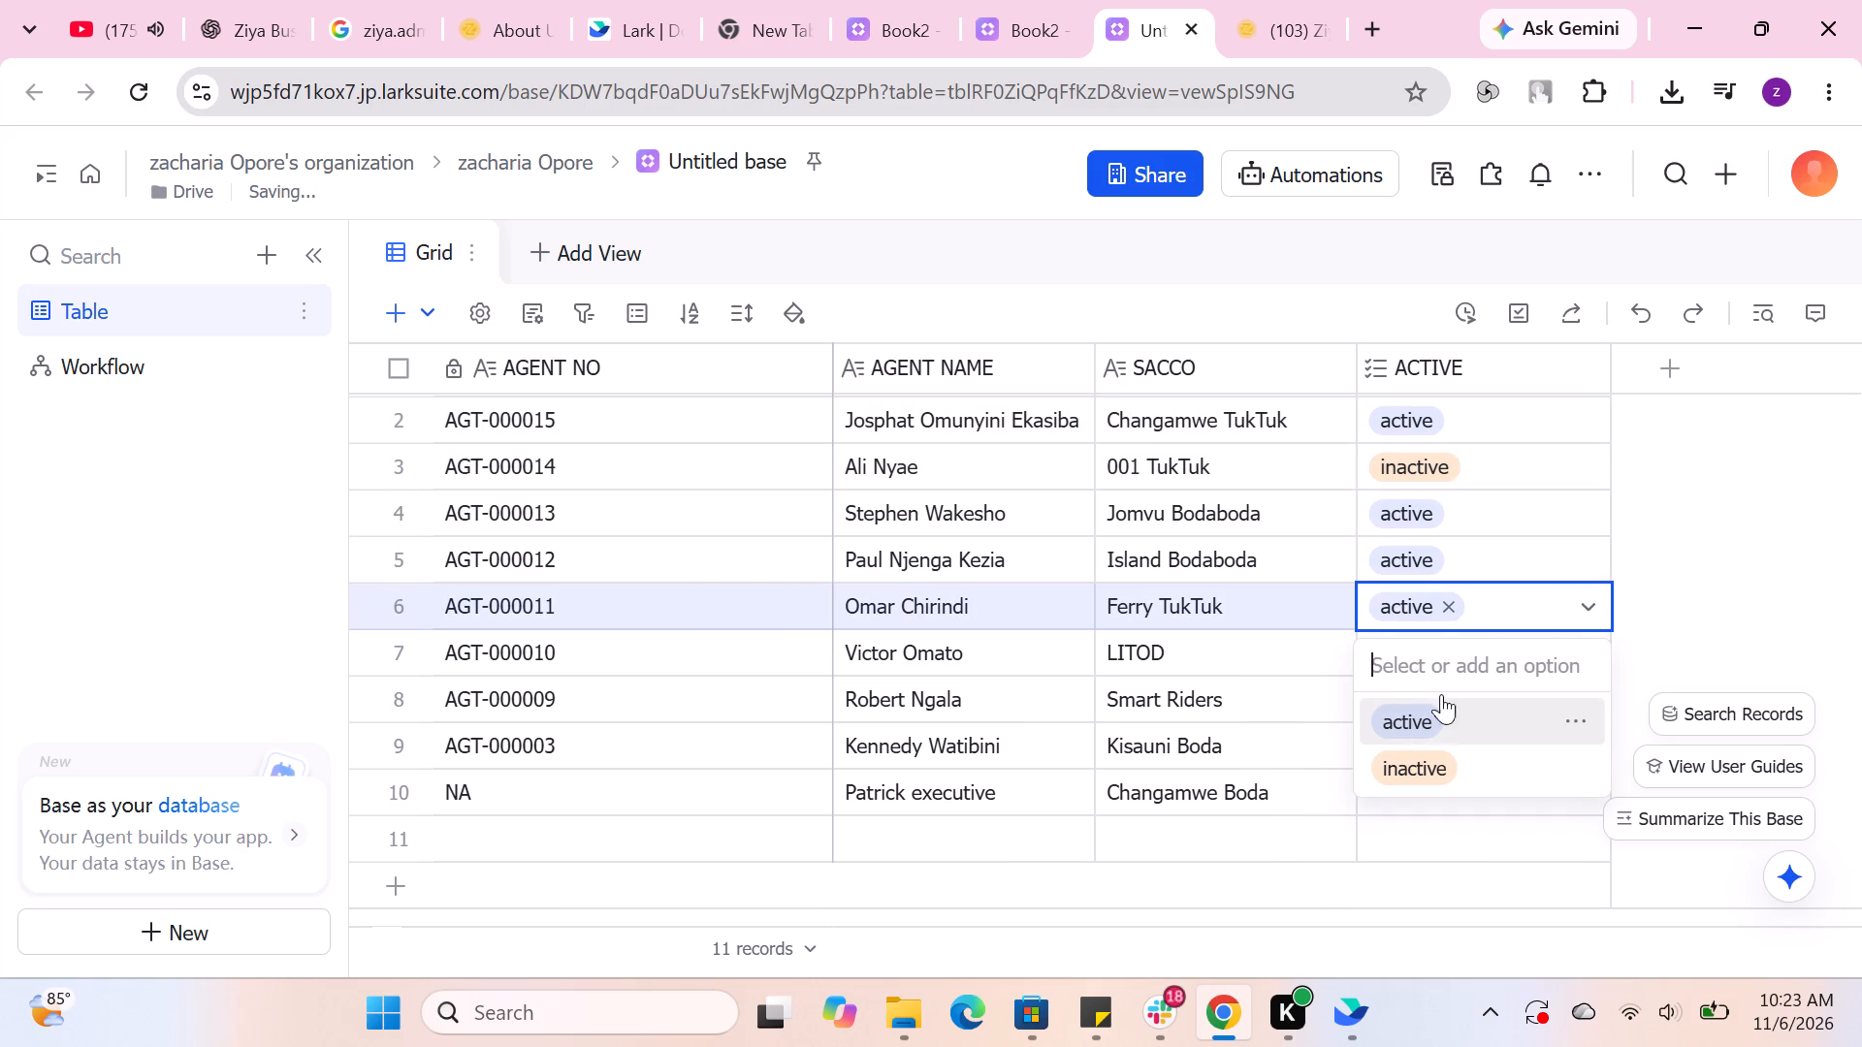
{"action": "left_click", "coordinate": [1814, 532]}
Set the ACTIVE cell of row 7 to active.
{"action": "left_click", "coordinate": [1502, 665]}
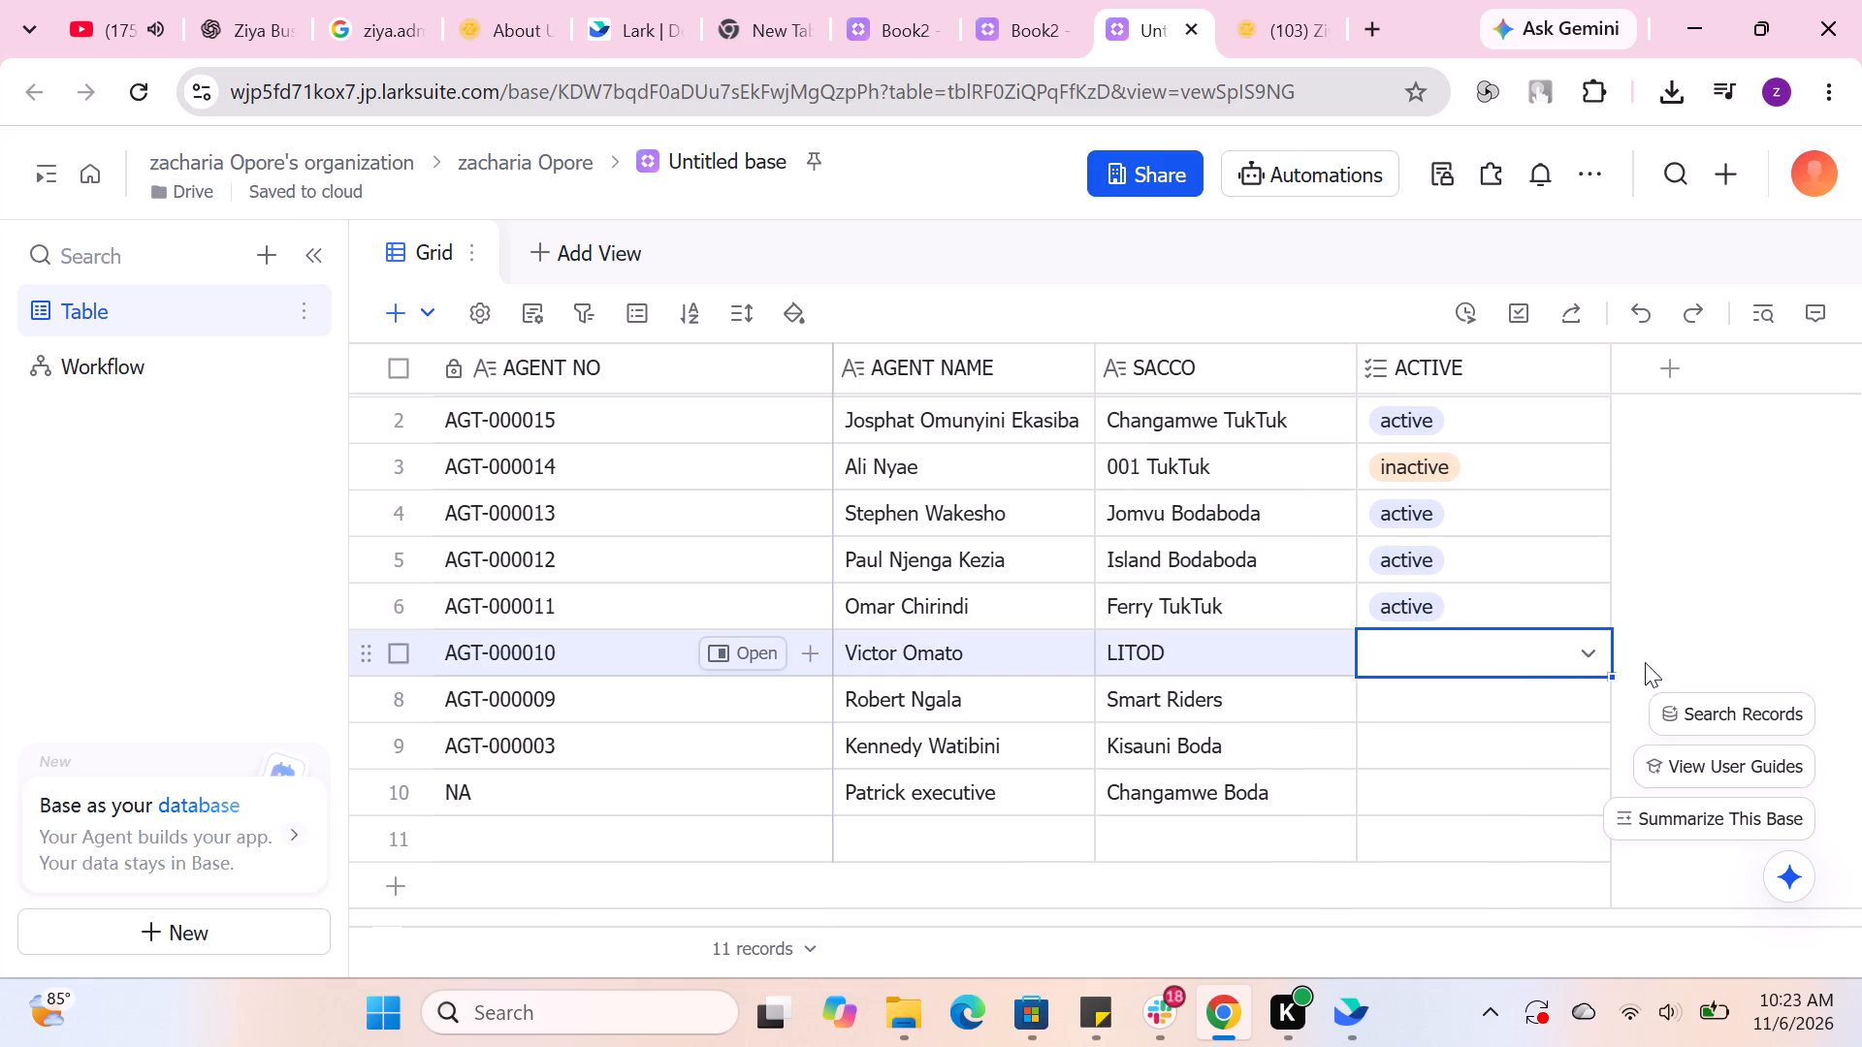
{"action": "left_click", "coordinate": [1595, 647]}
{"action": "left_click", "coordinate": [1594, 654]}
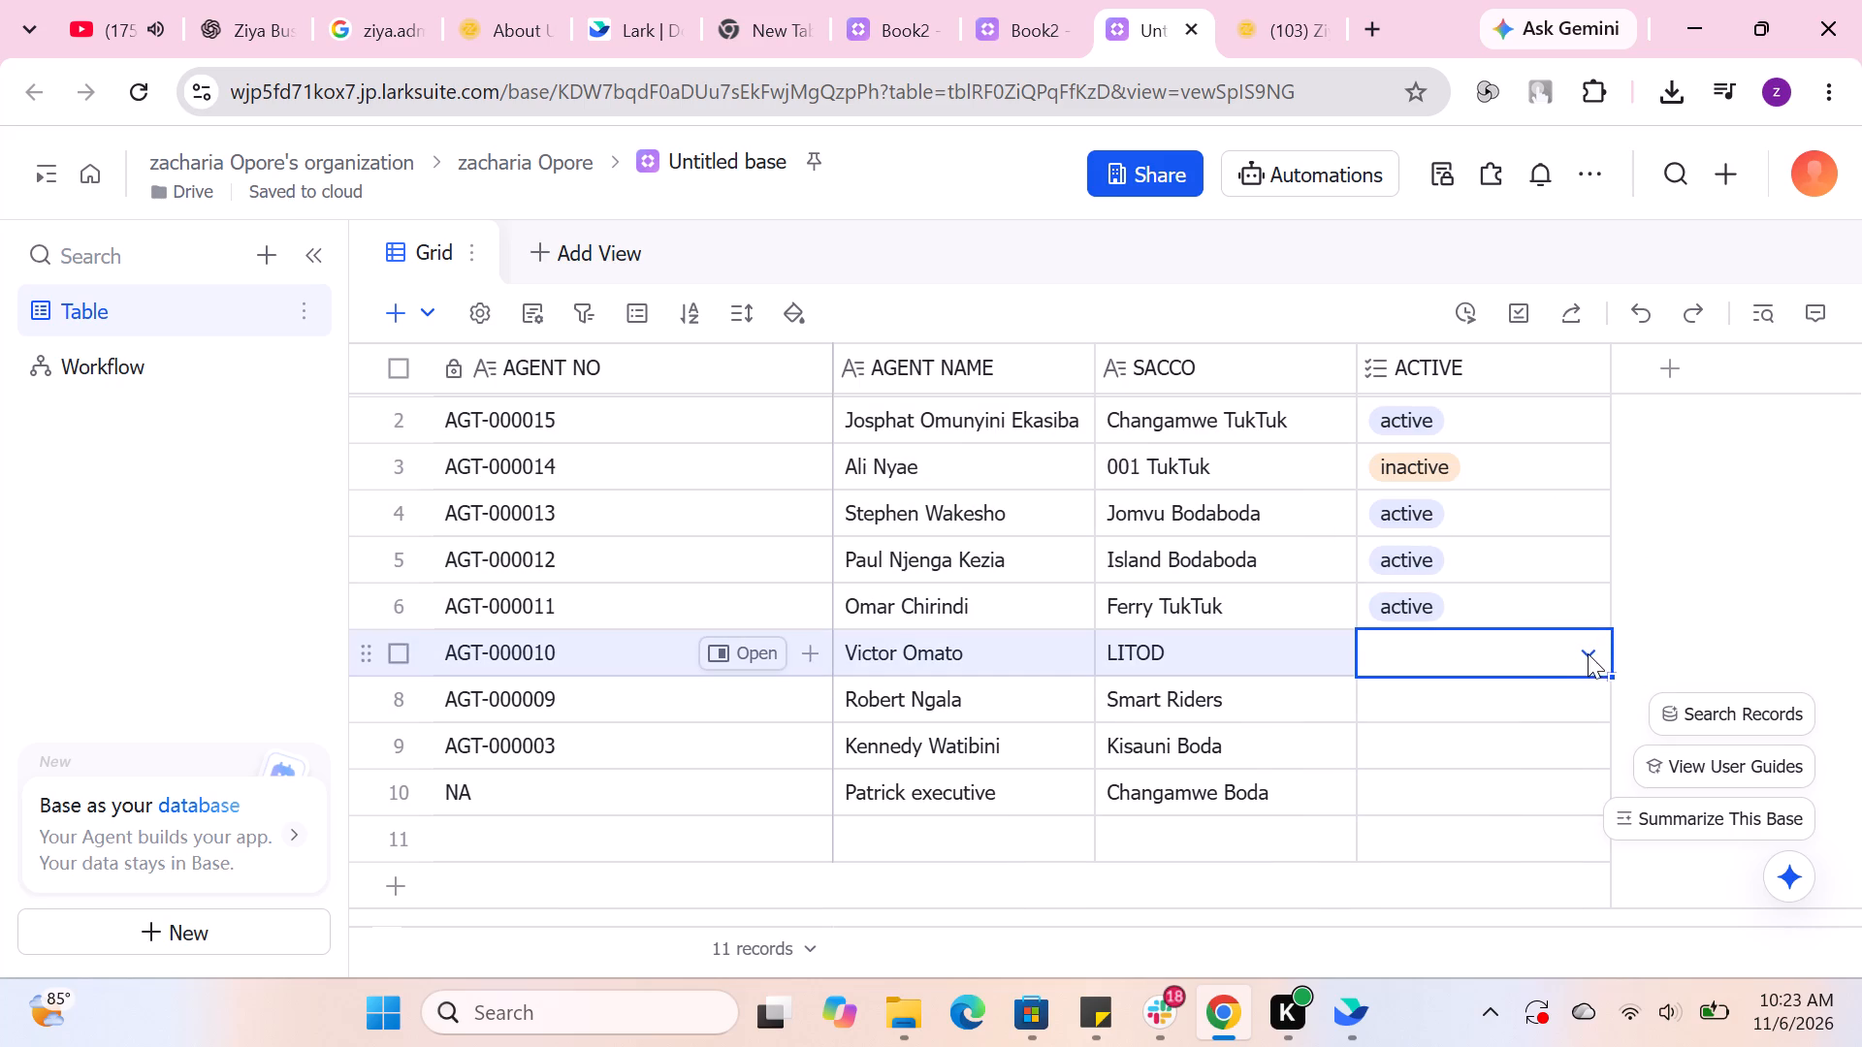
{"action": "left_click", "coordinate": [1588, 653]}
{"action": "left_click", "coordinate": [1574, 647]}
{"action": "left_click", "coordinate": [1581, 644]}
{"action": "left_click", "coordinate": [1587, 647]}
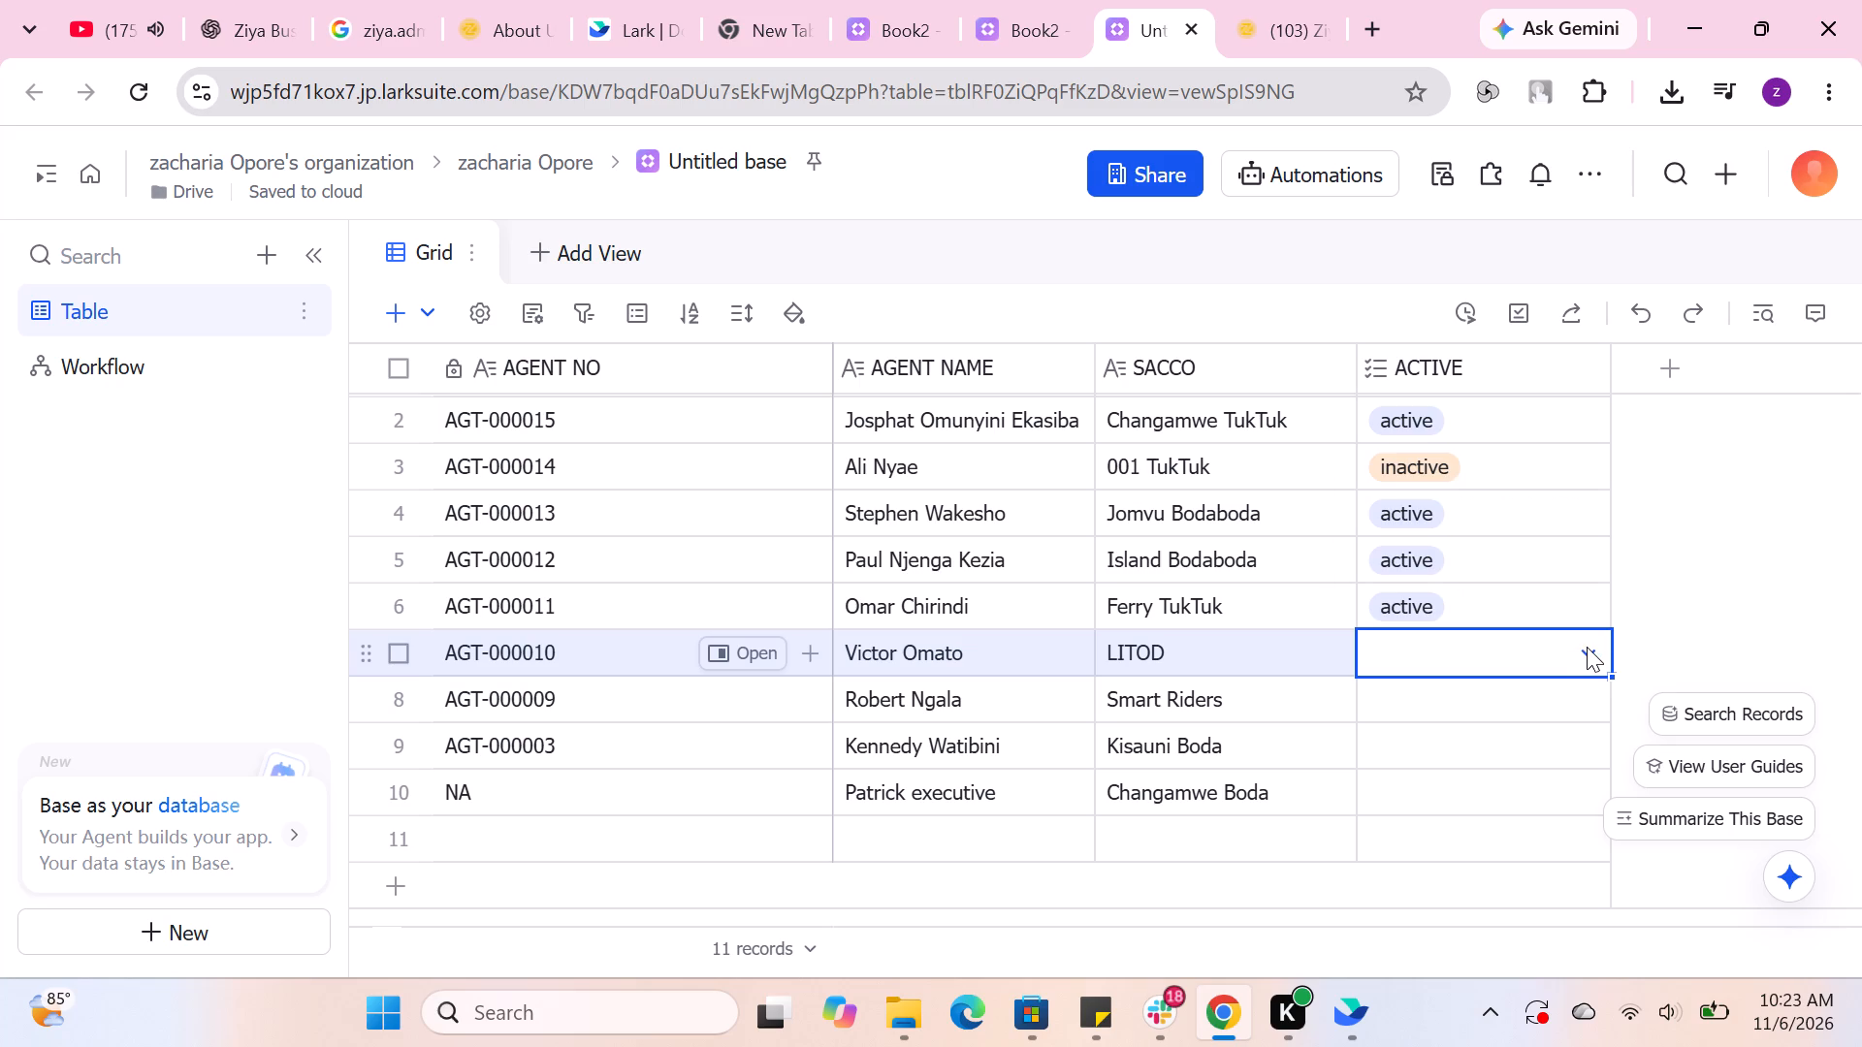
{"action": "left_click", "coordinate": [1585, 651]}
{"action": "left_click", "coordinate": [1447, 639]}
{"action": "left_click", "coordinate": [1586, 644]}
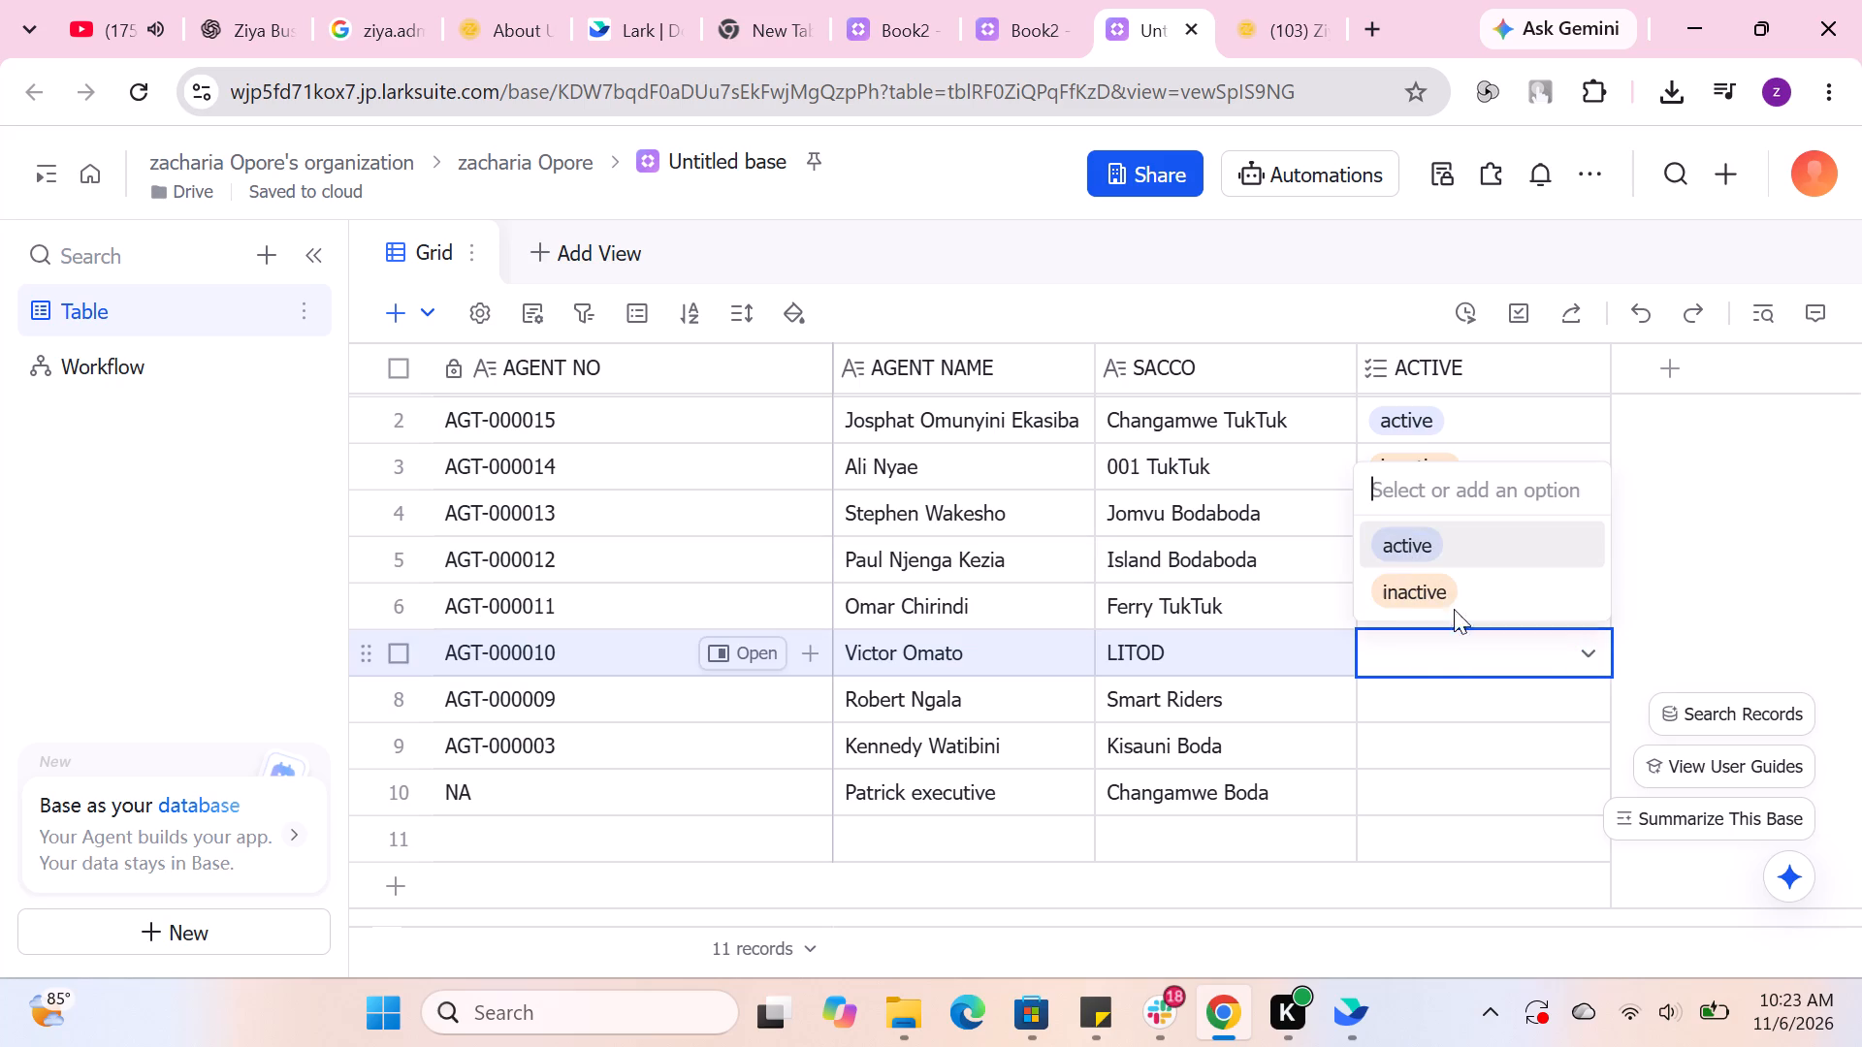
{"action": "left_click", "coordinate": [1400, 538]}
Set the ACTIVE cell of row 8 to active.
{"action": "left_click", "coordinate": [1423, 698]}
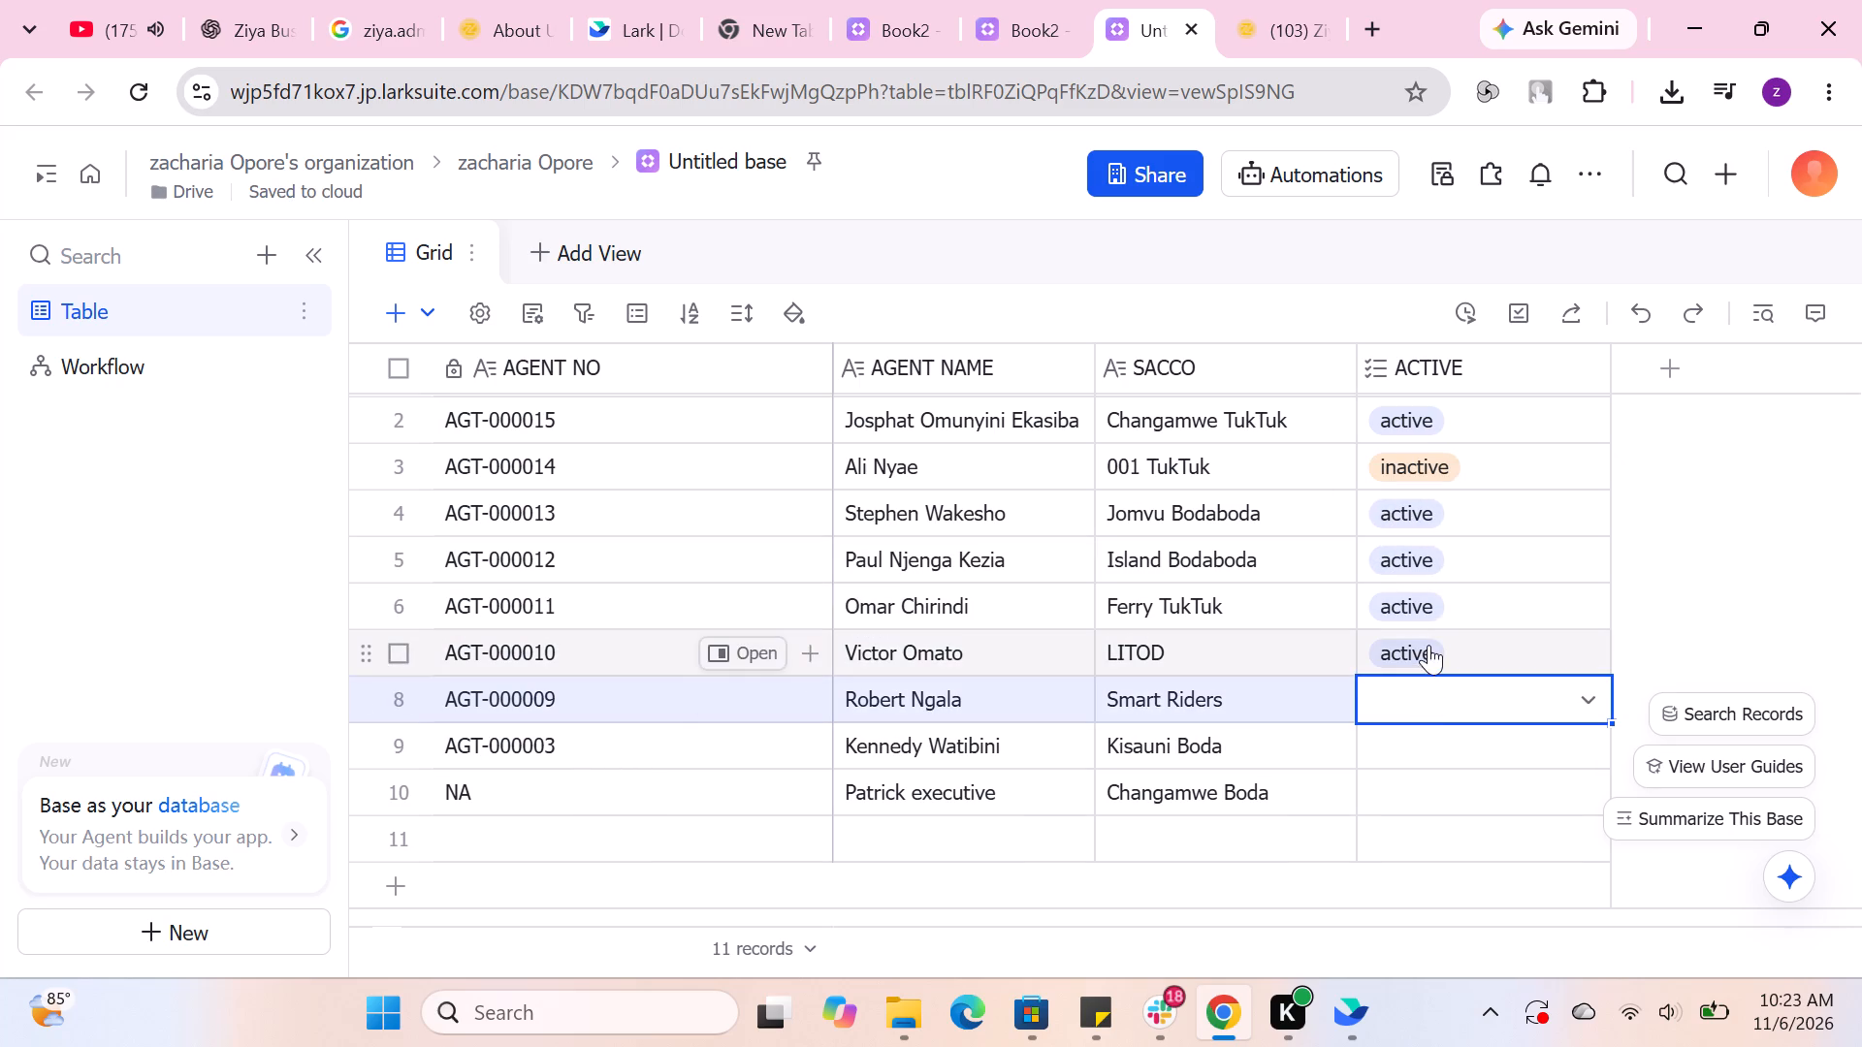
{"action": "left_click", "coordinate": [1586, 697]}
{"action": "left_click", "coordinate": [1433, 591]}
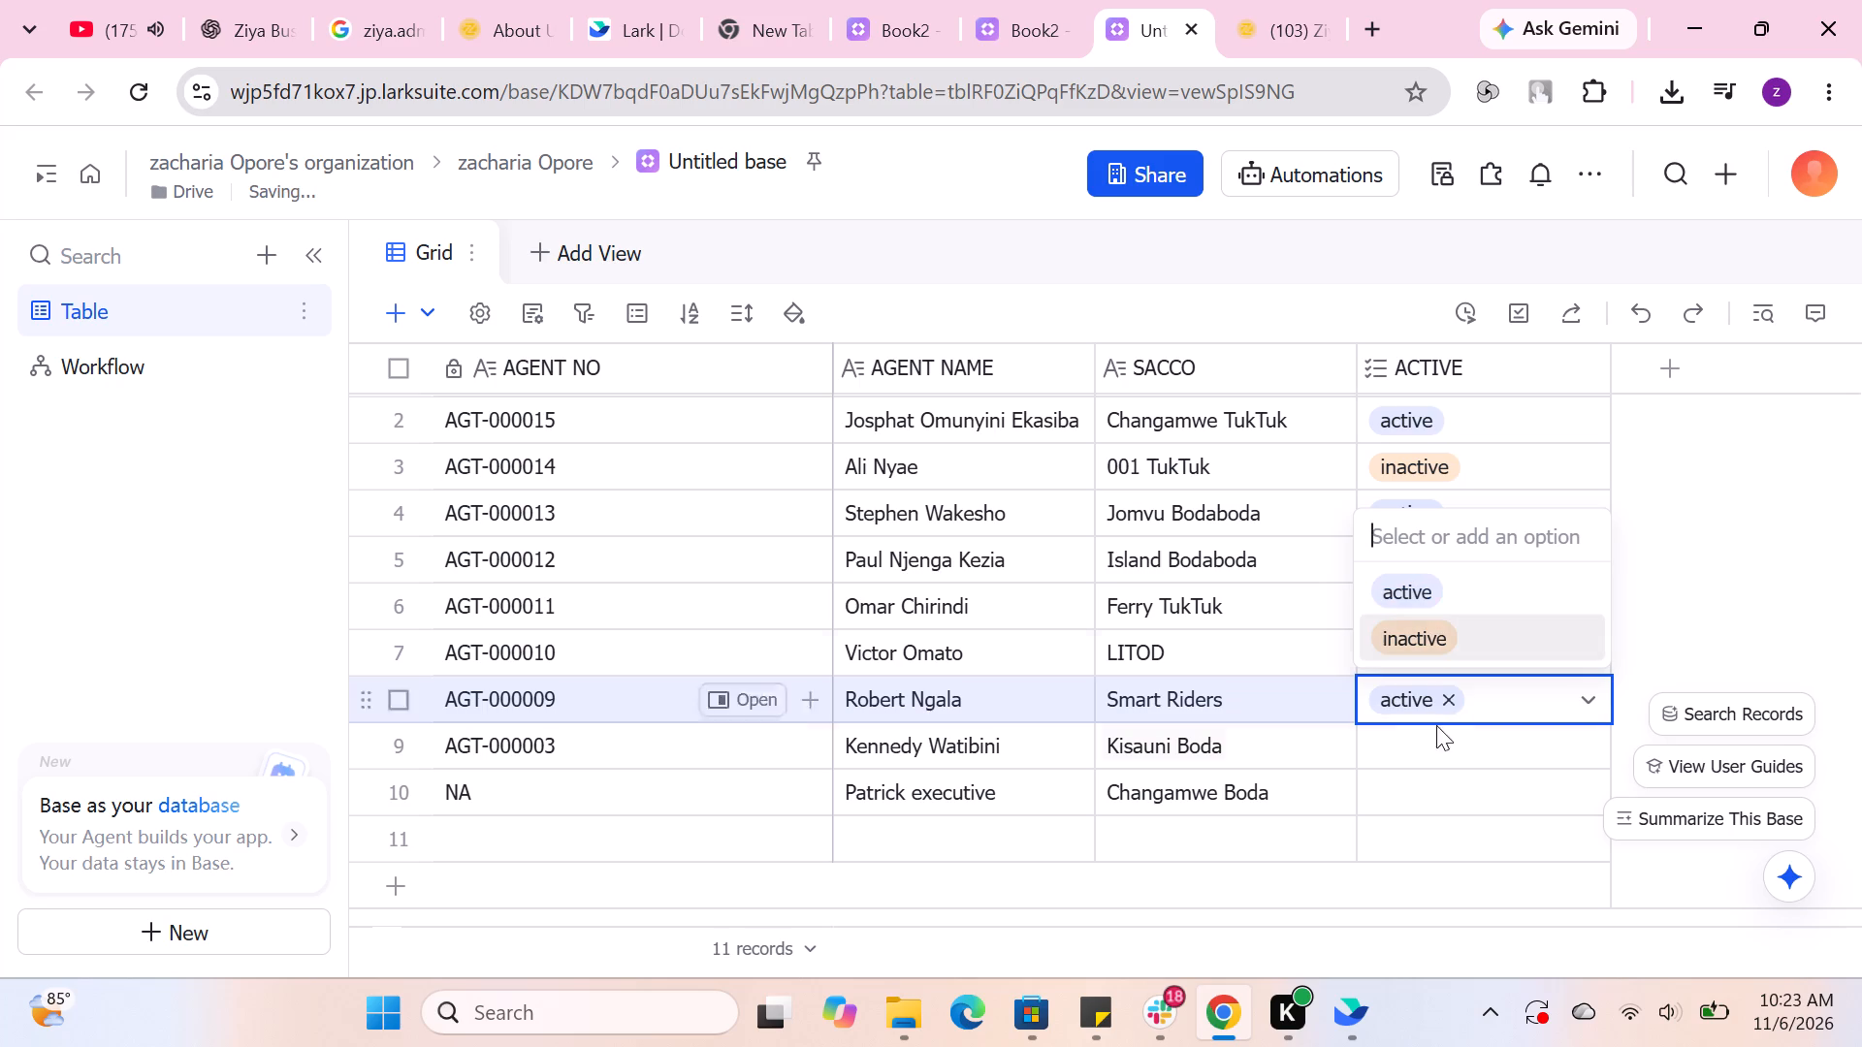
Set the ACTIVE cell of row 9 to active.
{"action": "left_click", "coordinate": [1429, 748]}
{"action": "left_click", "coordinate": [1597, 748]}
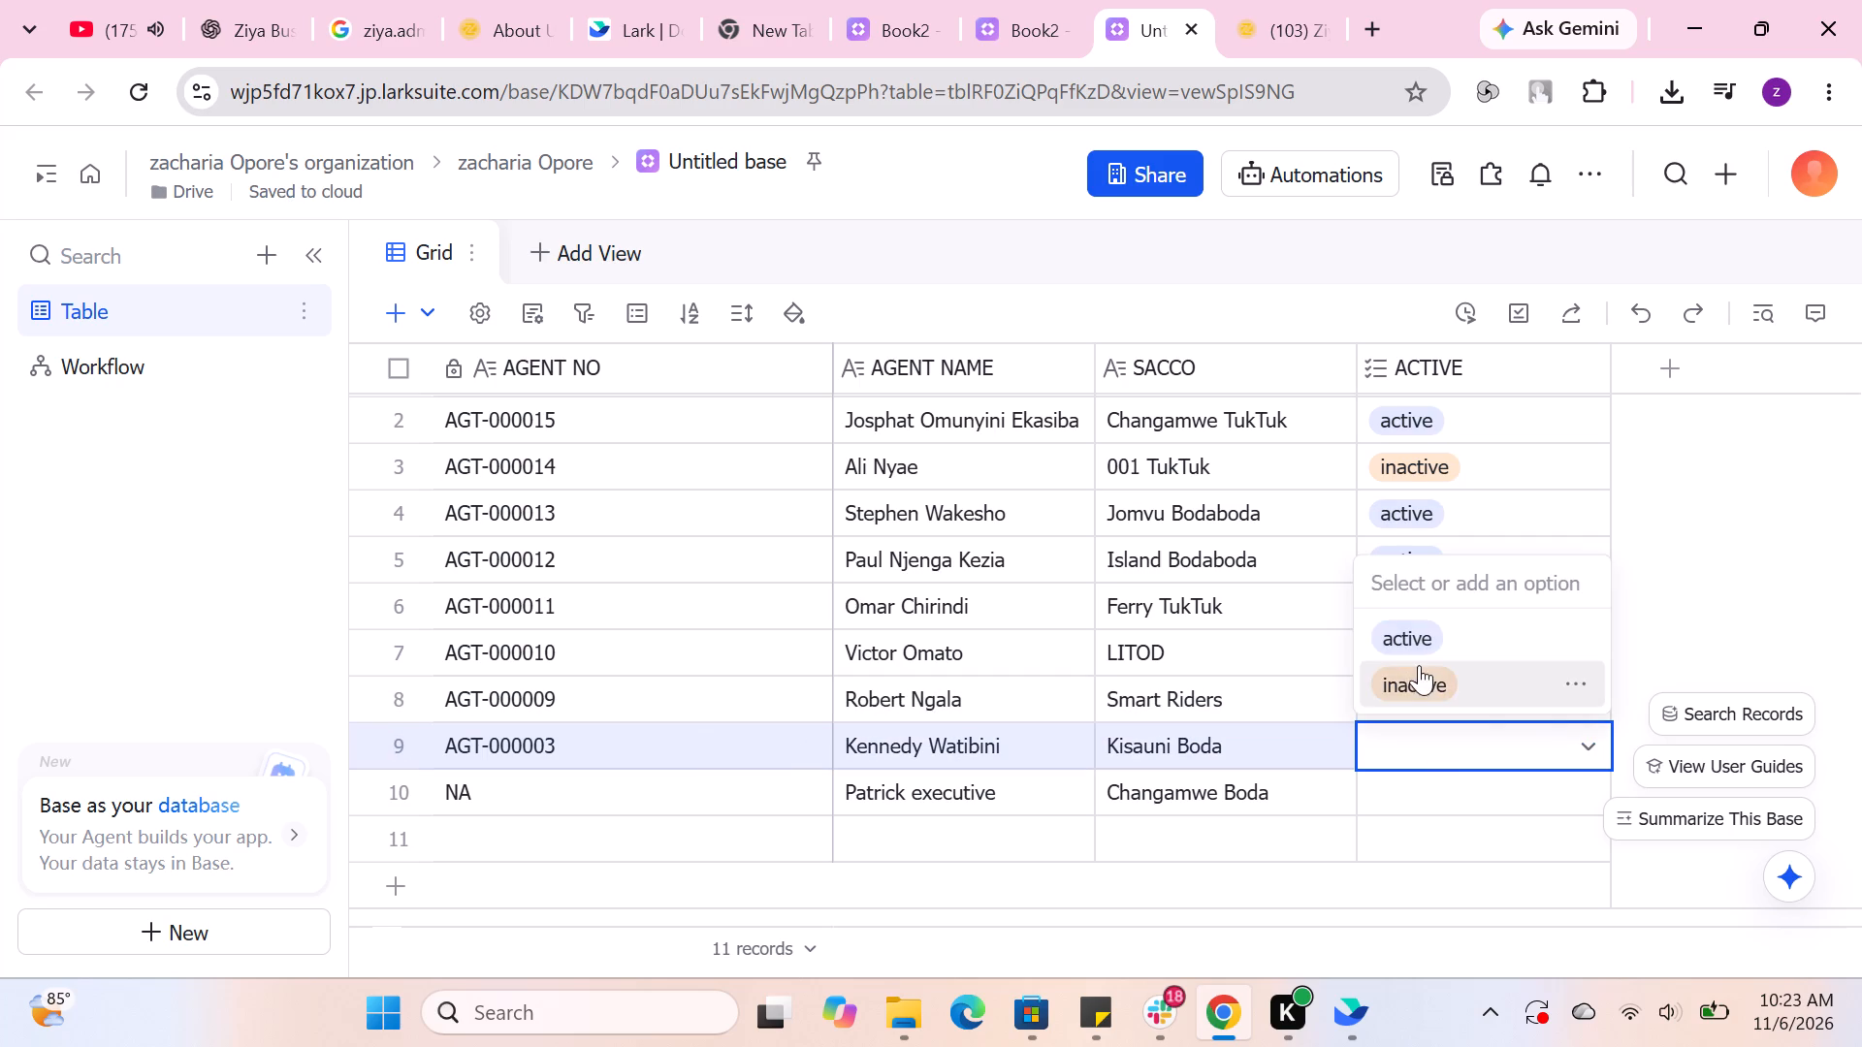
{"action": "left_click", "coordinate": [1419, 636]}
Set the ACTIVE cell of row 10 to active.
{"action": "double_click", "coordinate": [1425, 789]}
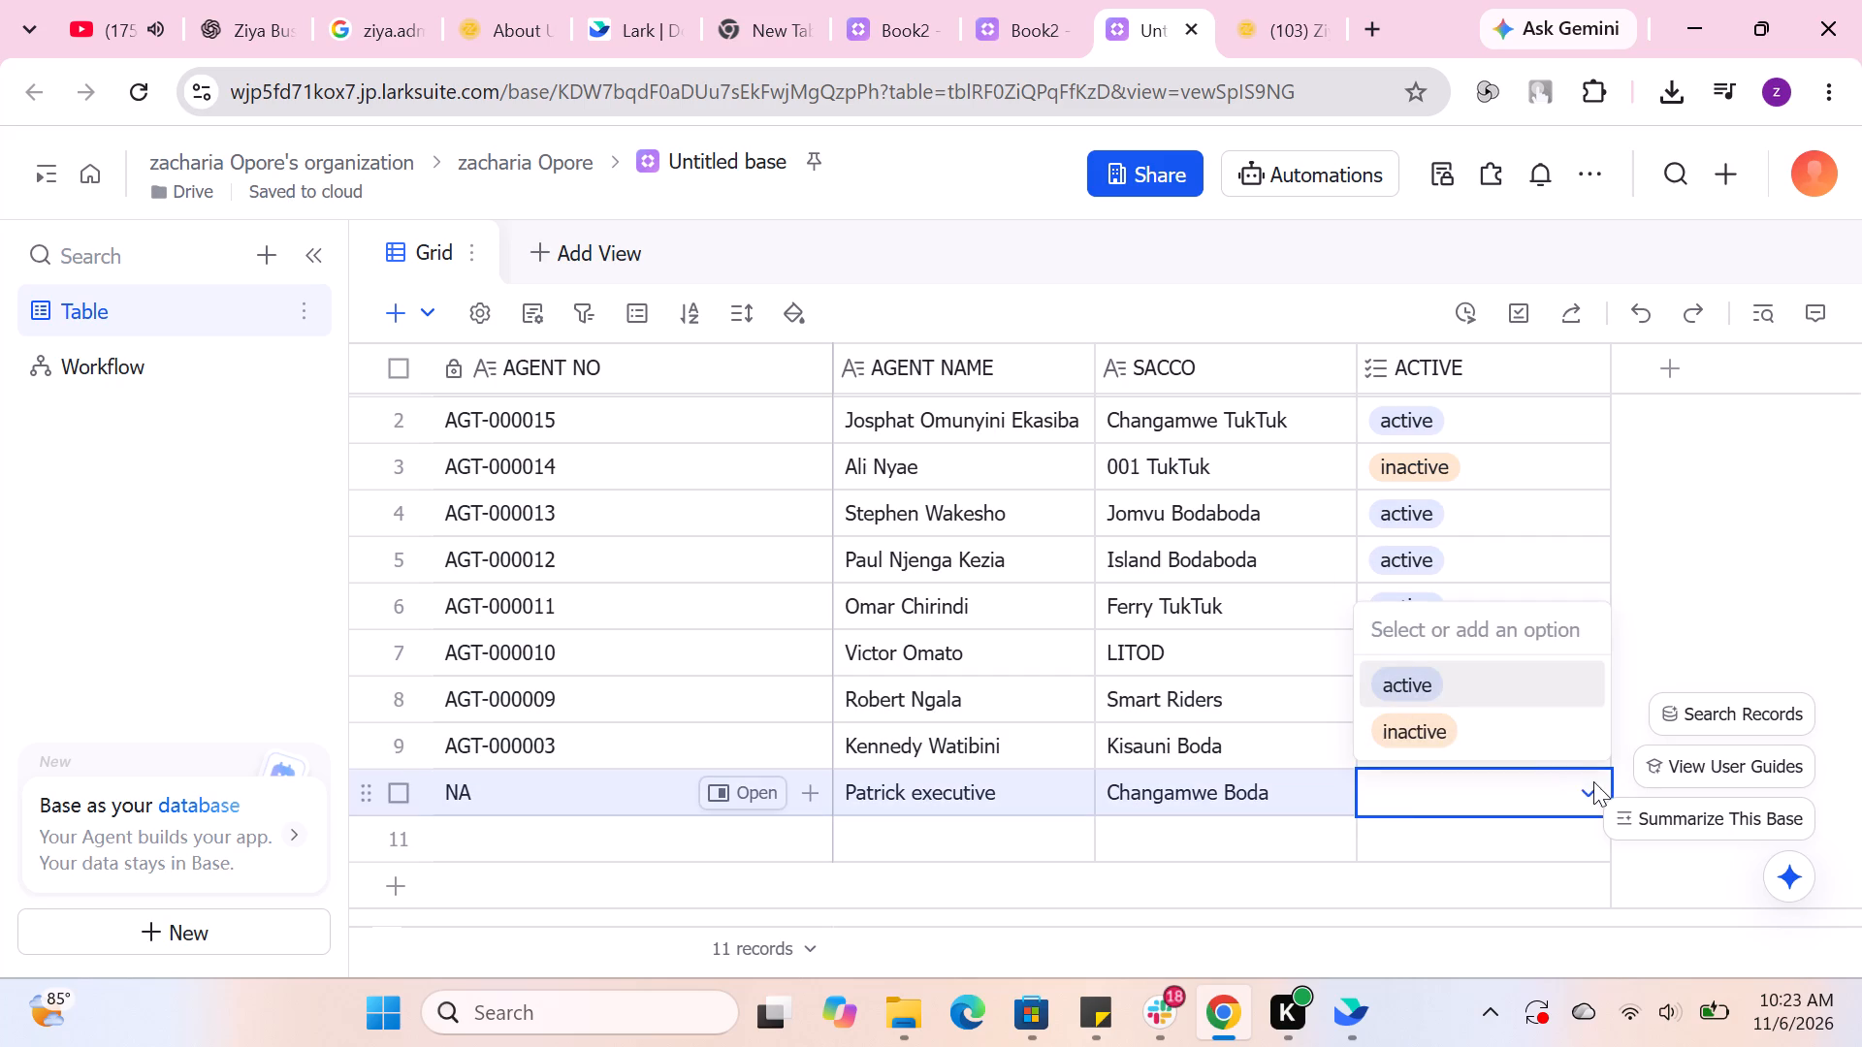
{"action": "left_click", "coordinate": [1593, 781]}
{"action": "left_click", "coordinate": [1589, 790]}
{"action": "left_click", "coordinate": [1387, 689]}
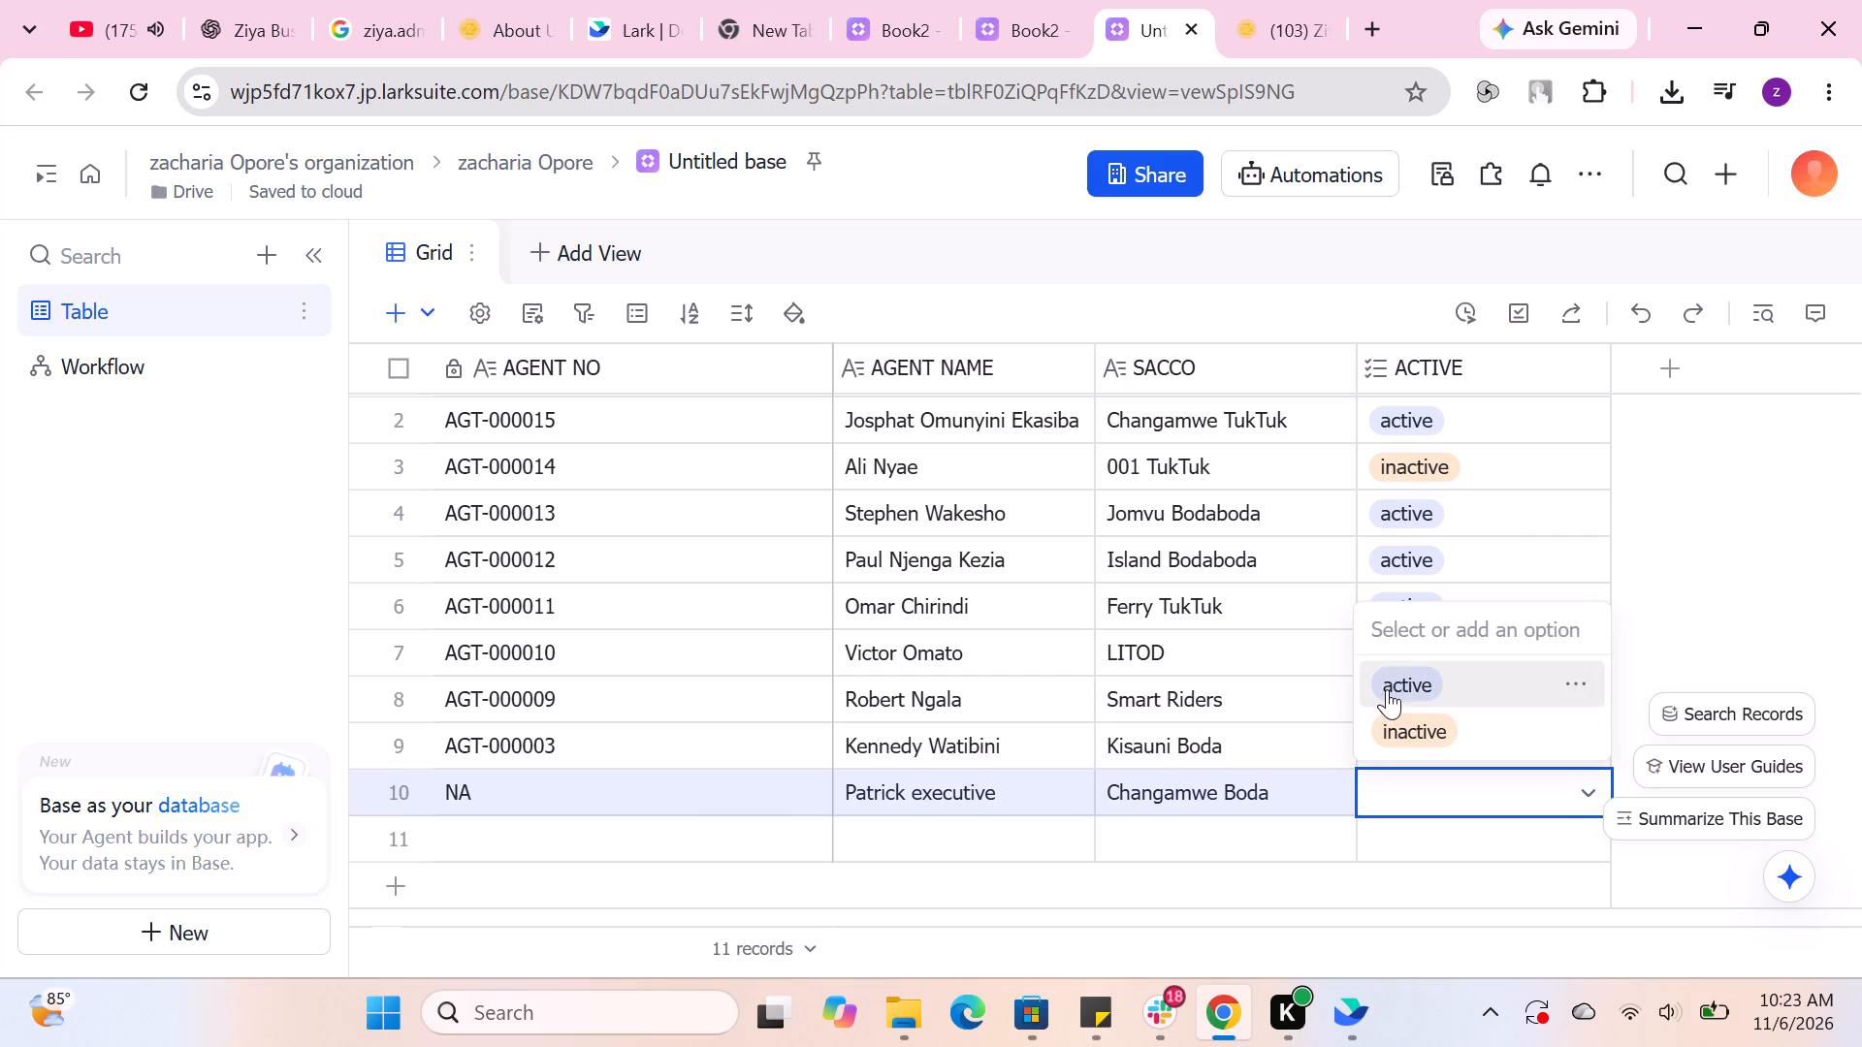
{"action": "left_click", "coordinate": [1640, 615]}
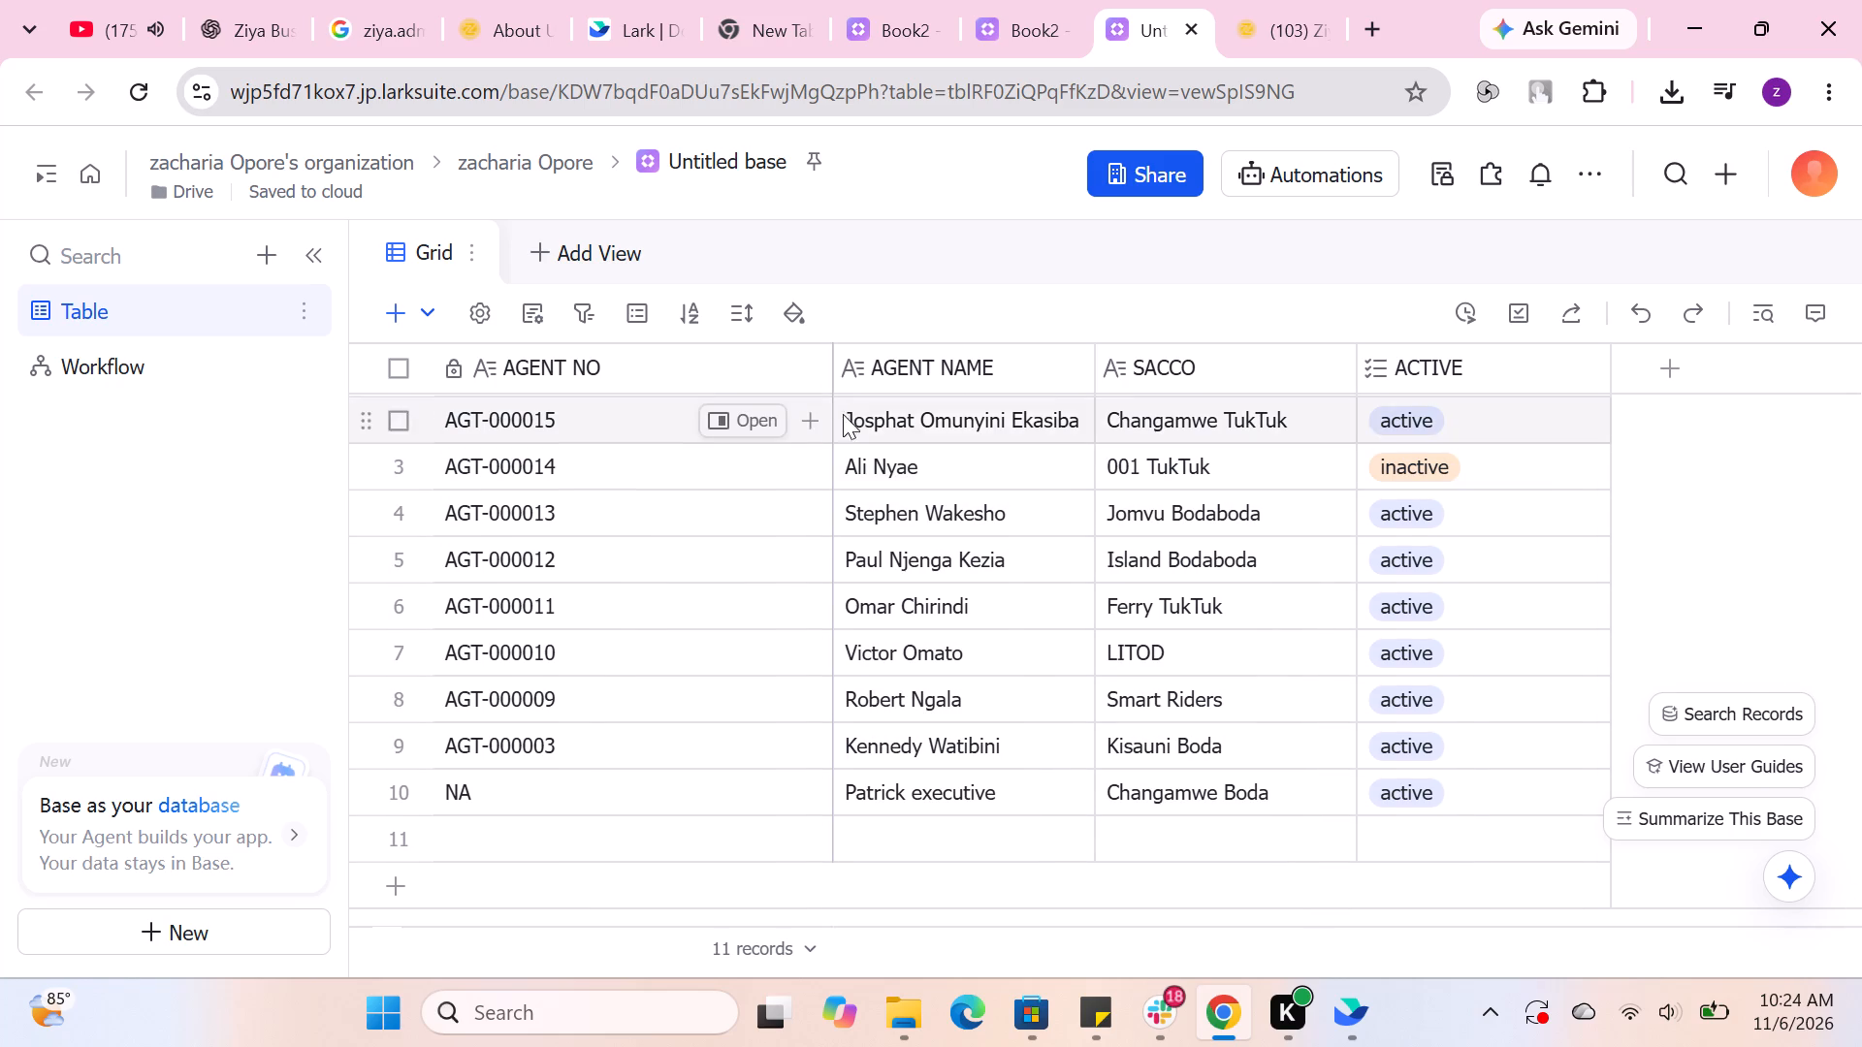
Rename the table's Grid view as ZIYA SACCO.
{"action": "double_click", "coordinate": [663, 245]}
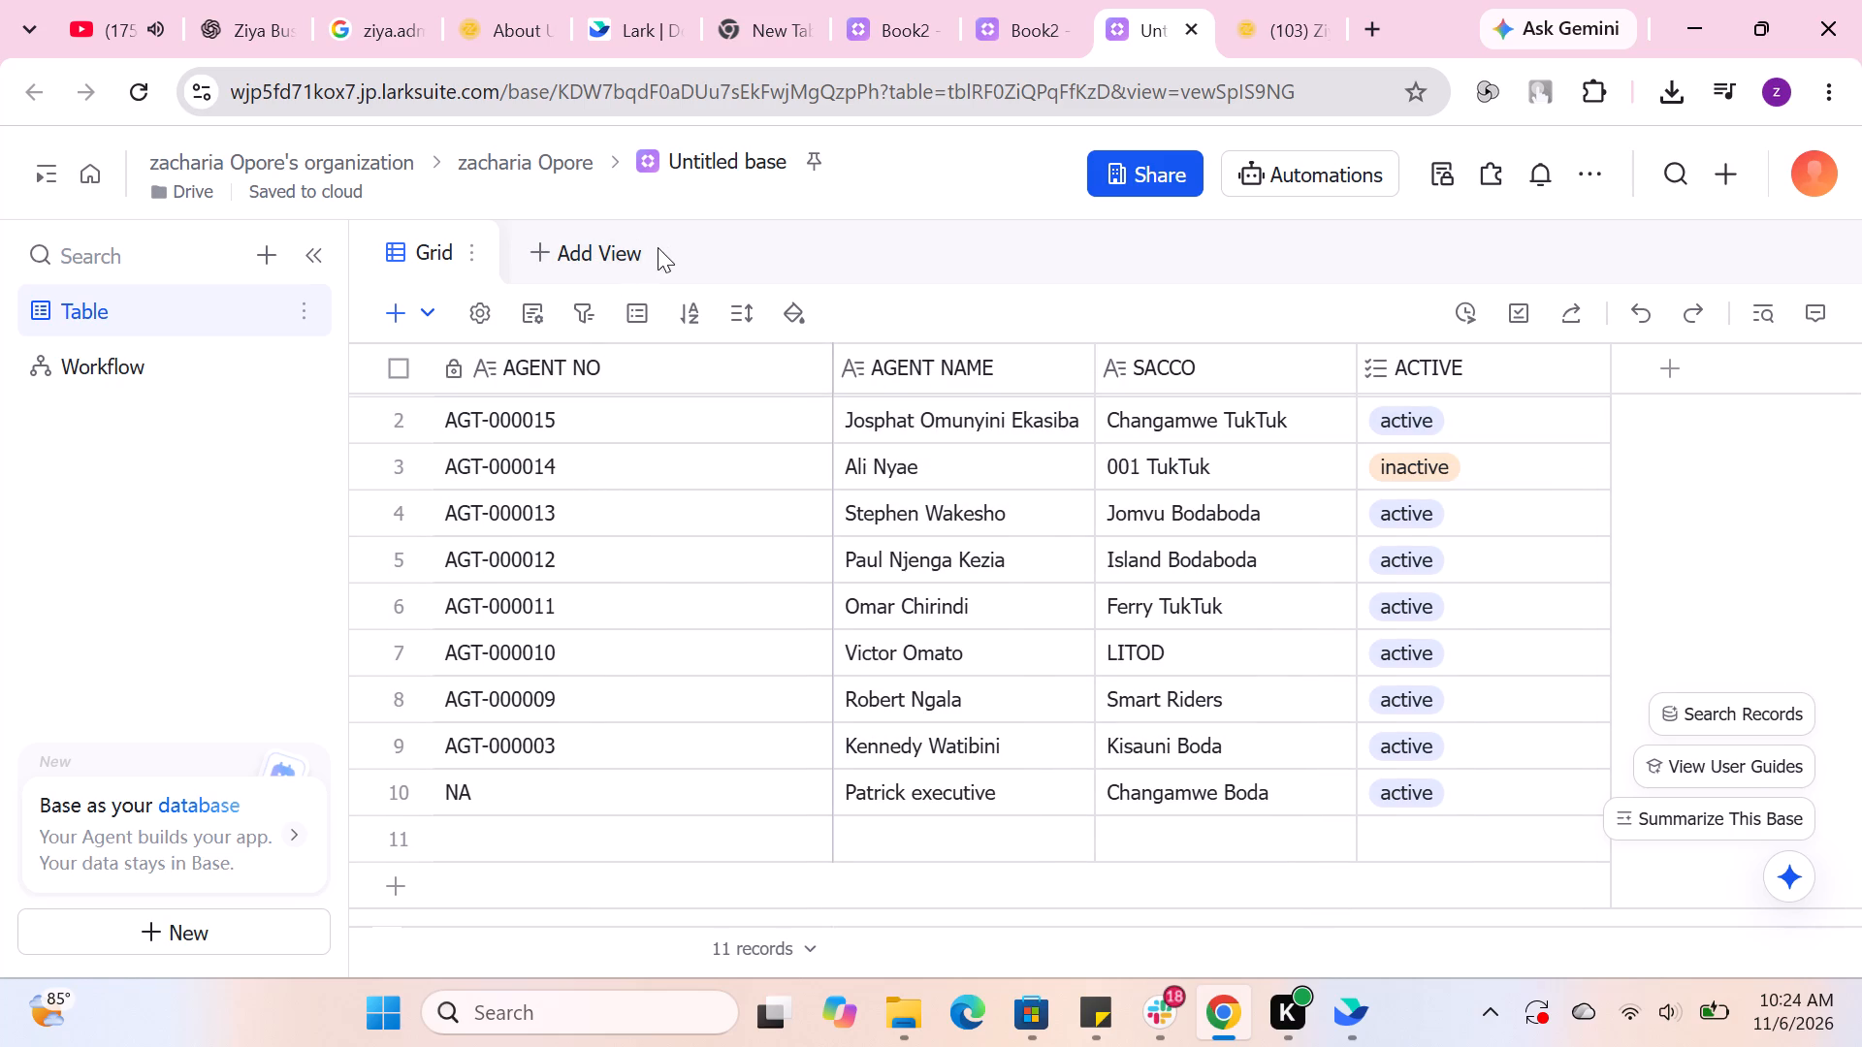
{"action": "left_click_drag", "start_coordinate": [634, 247], "coordinate": [603, 248]}
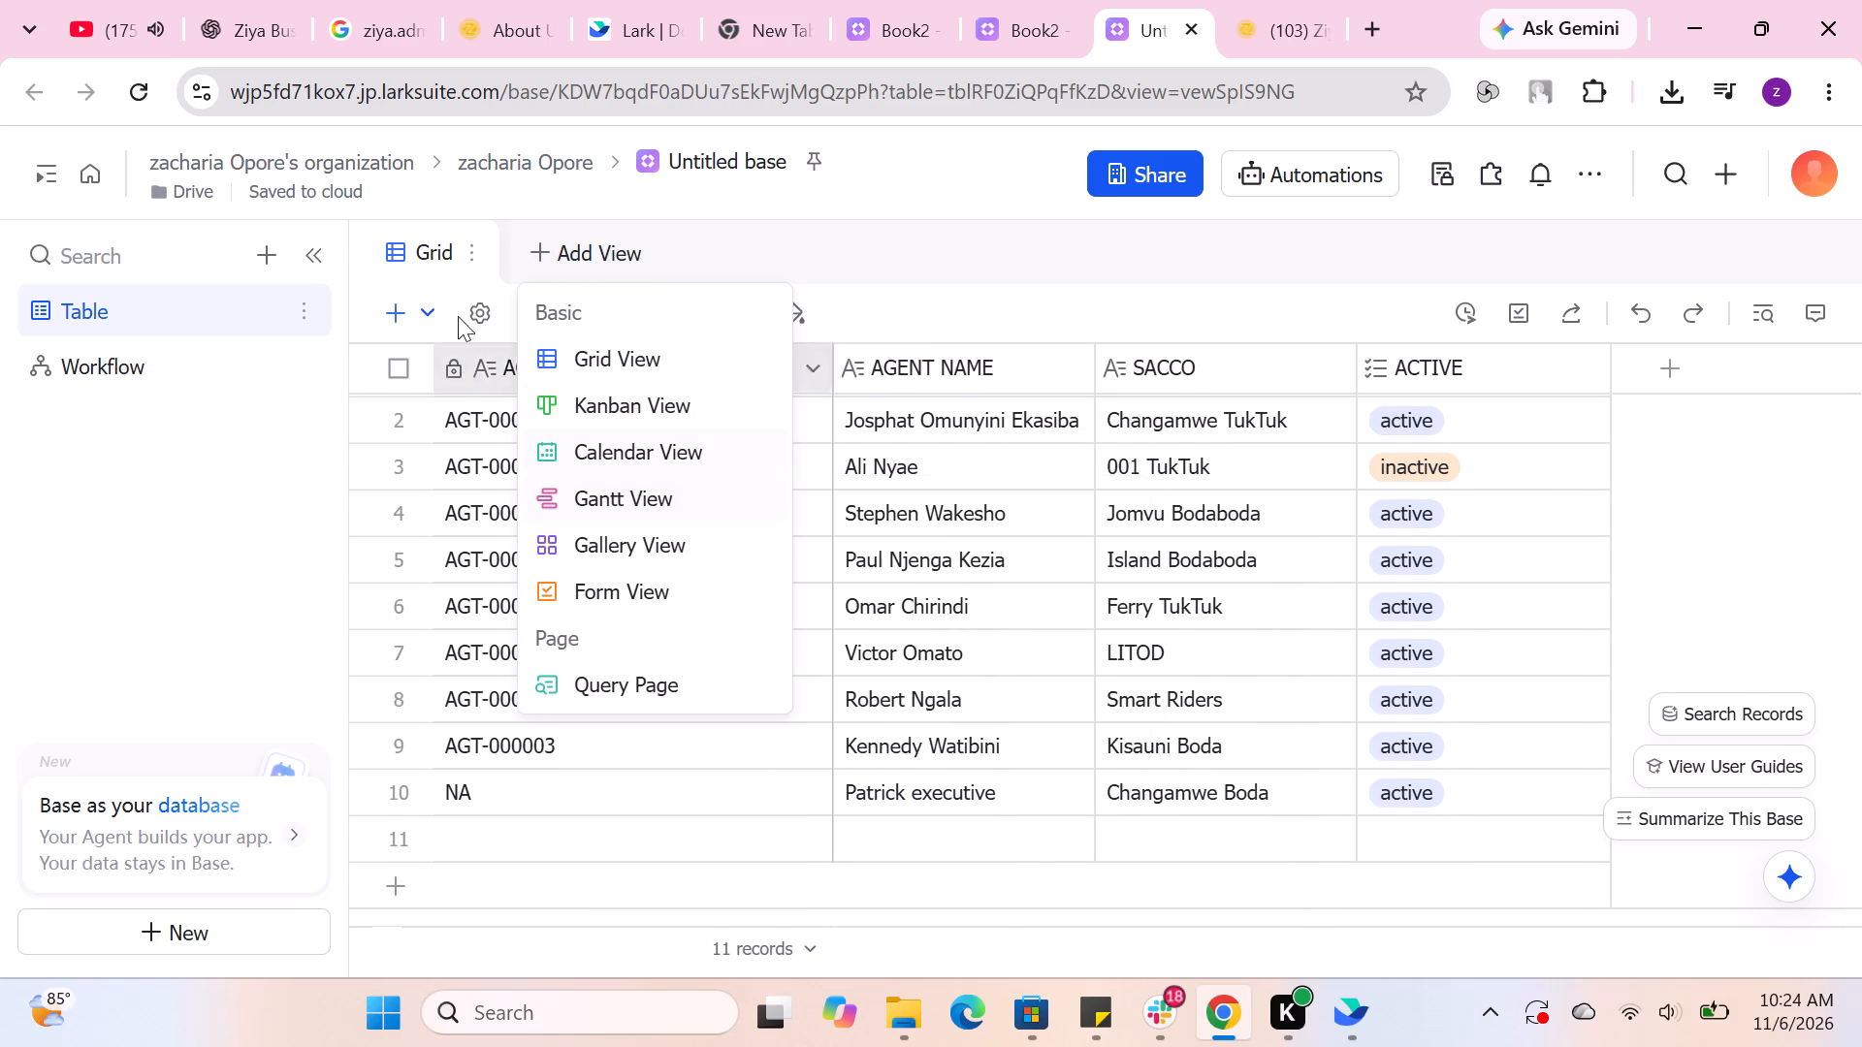
{"action": "left_click", "coordinate": [465, 249]}
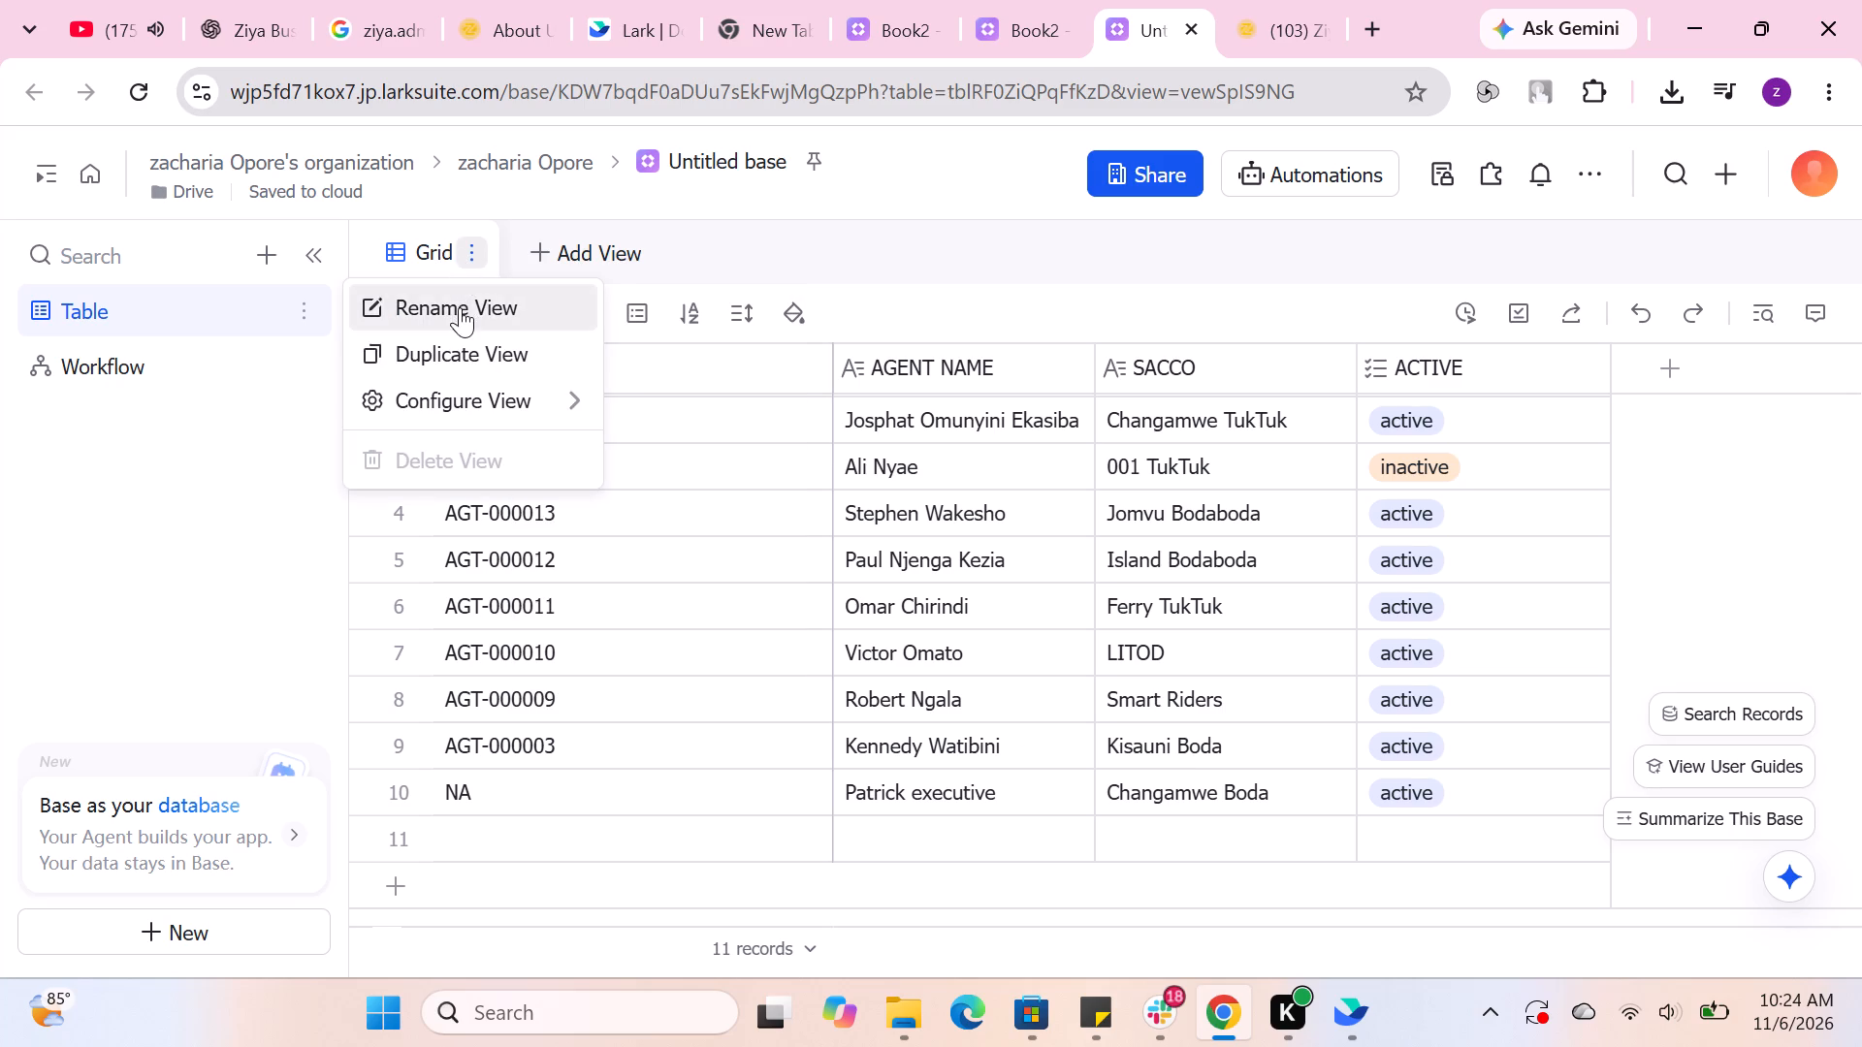
{"action": "left_click", "coordinate": [460, 307]}
{"action": "left_click", "coordinate": [496, 255]}
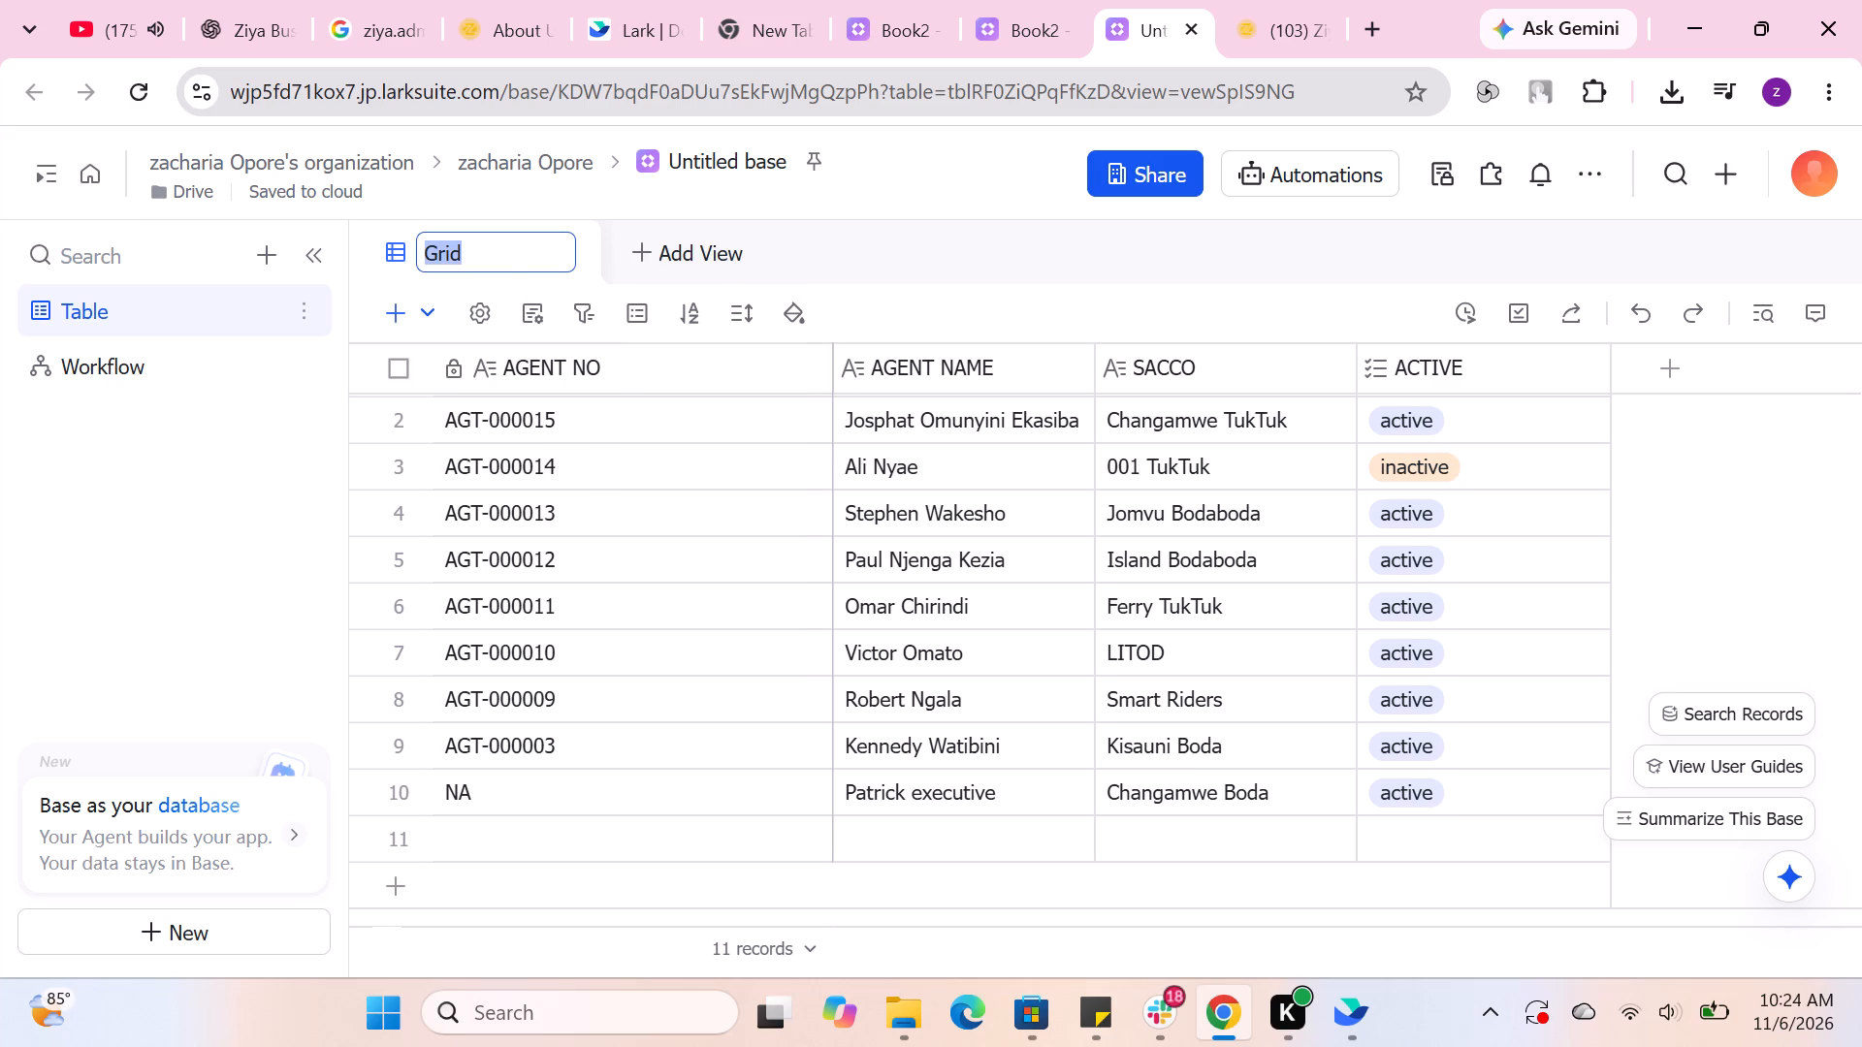
{"action": "key", "text": "BackSpace"}
{"action": "key", "text": "BackSpace"}
{"action": "key", "text": "BackSpace"}
{"action": "type", "text": "ziya"}
{"action": "key", "text": "space"}
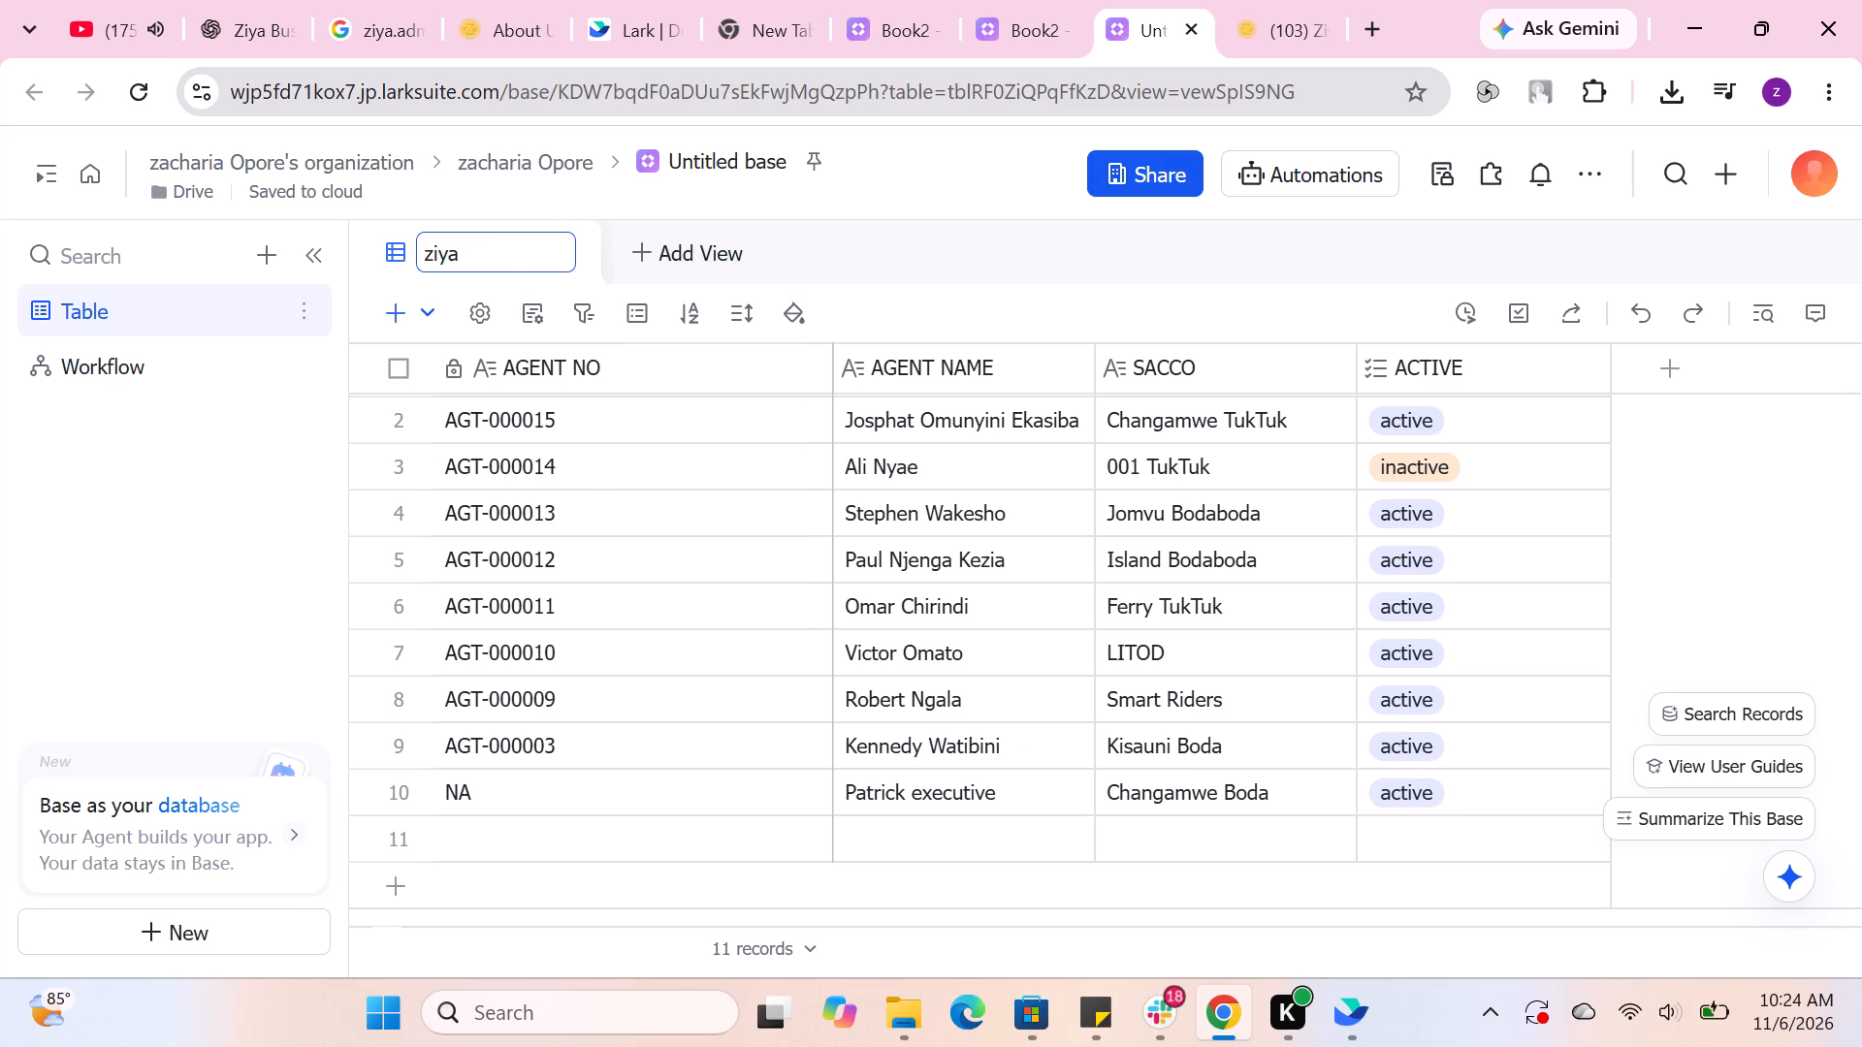
{"action": "key", "text": "BackSpace"}
{"action": "key", "text": "BackSpace"}
{"action": "key", "text": "BackSpace"}
{"action": "key", "text": "BackSpace"}
{"action": "key", "text": "BackSpace"}
{"action": "type", "text": "ZIYA SACCO"}
{"action": "left_click", "coordinate": [882, 230]}
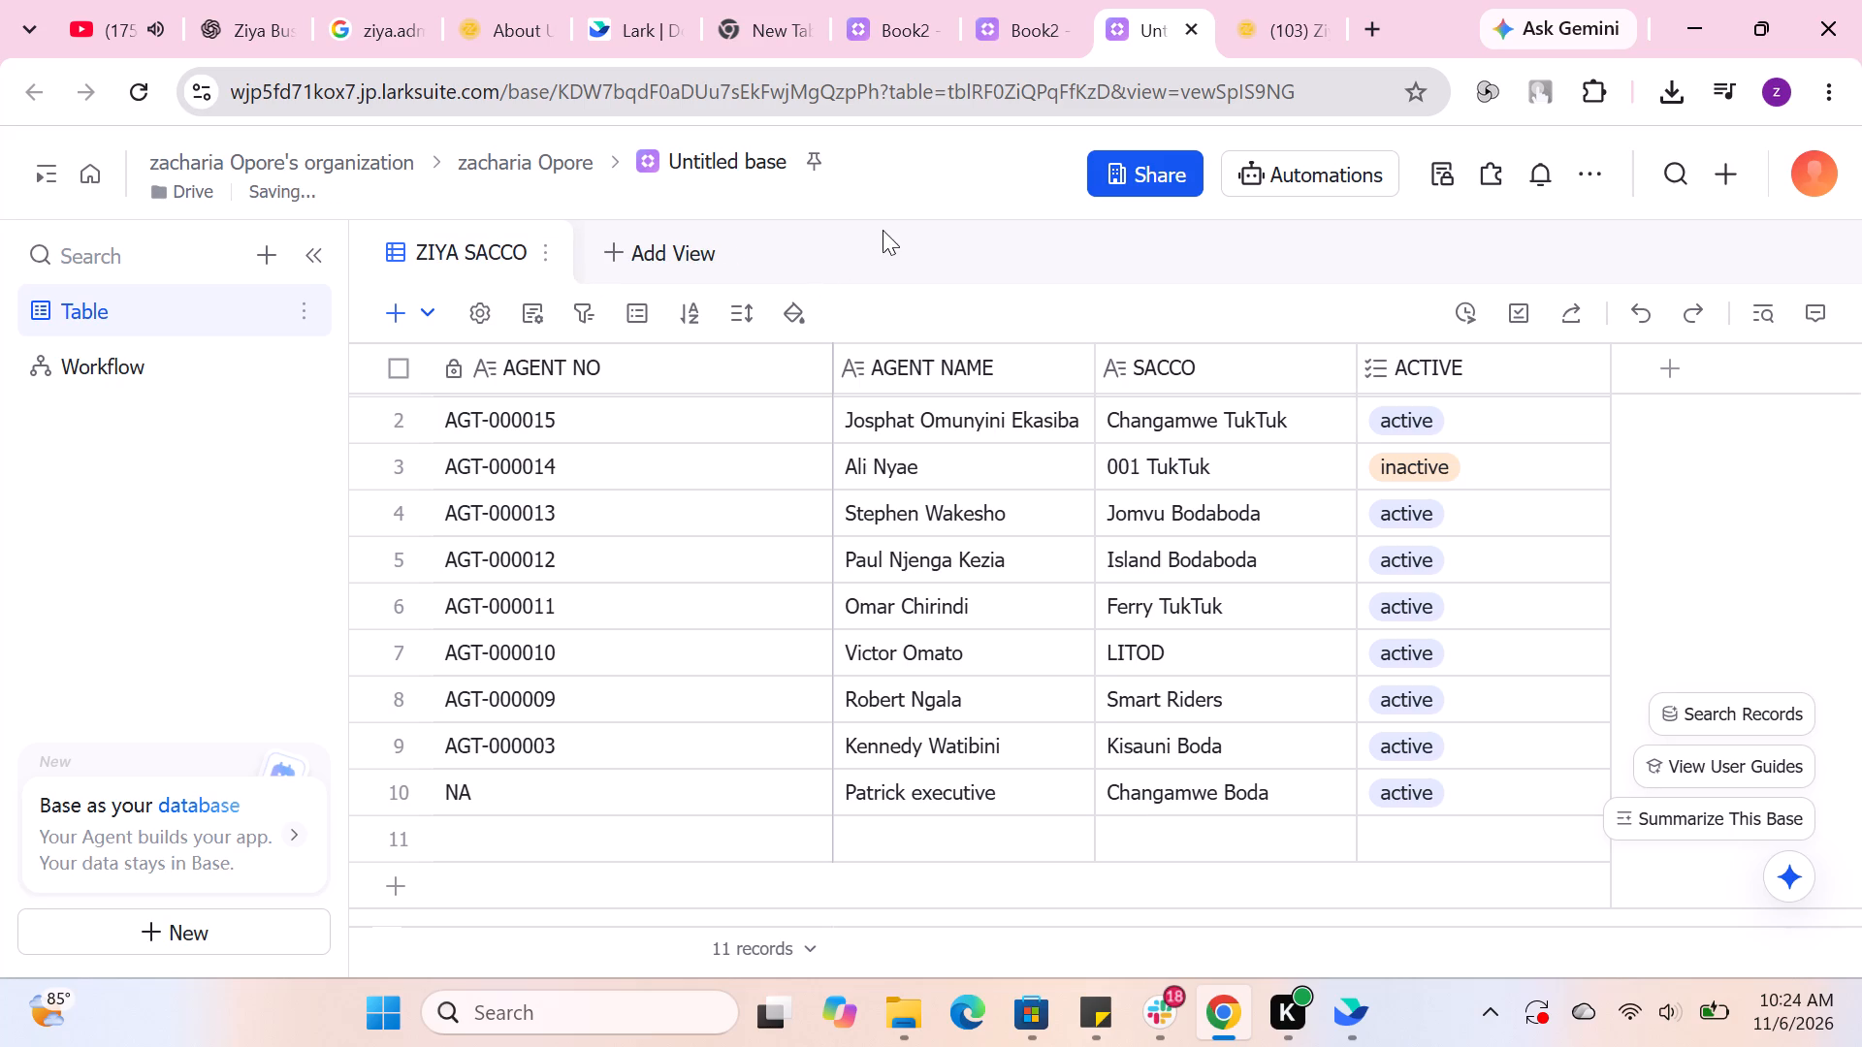
Replace the inactive option with active in the ACTIVE cell of row 3.
{"action": "left_click", "coordinate": [1487, 484]}
{"action": "left_click", "coordinate": [1589, 462]}
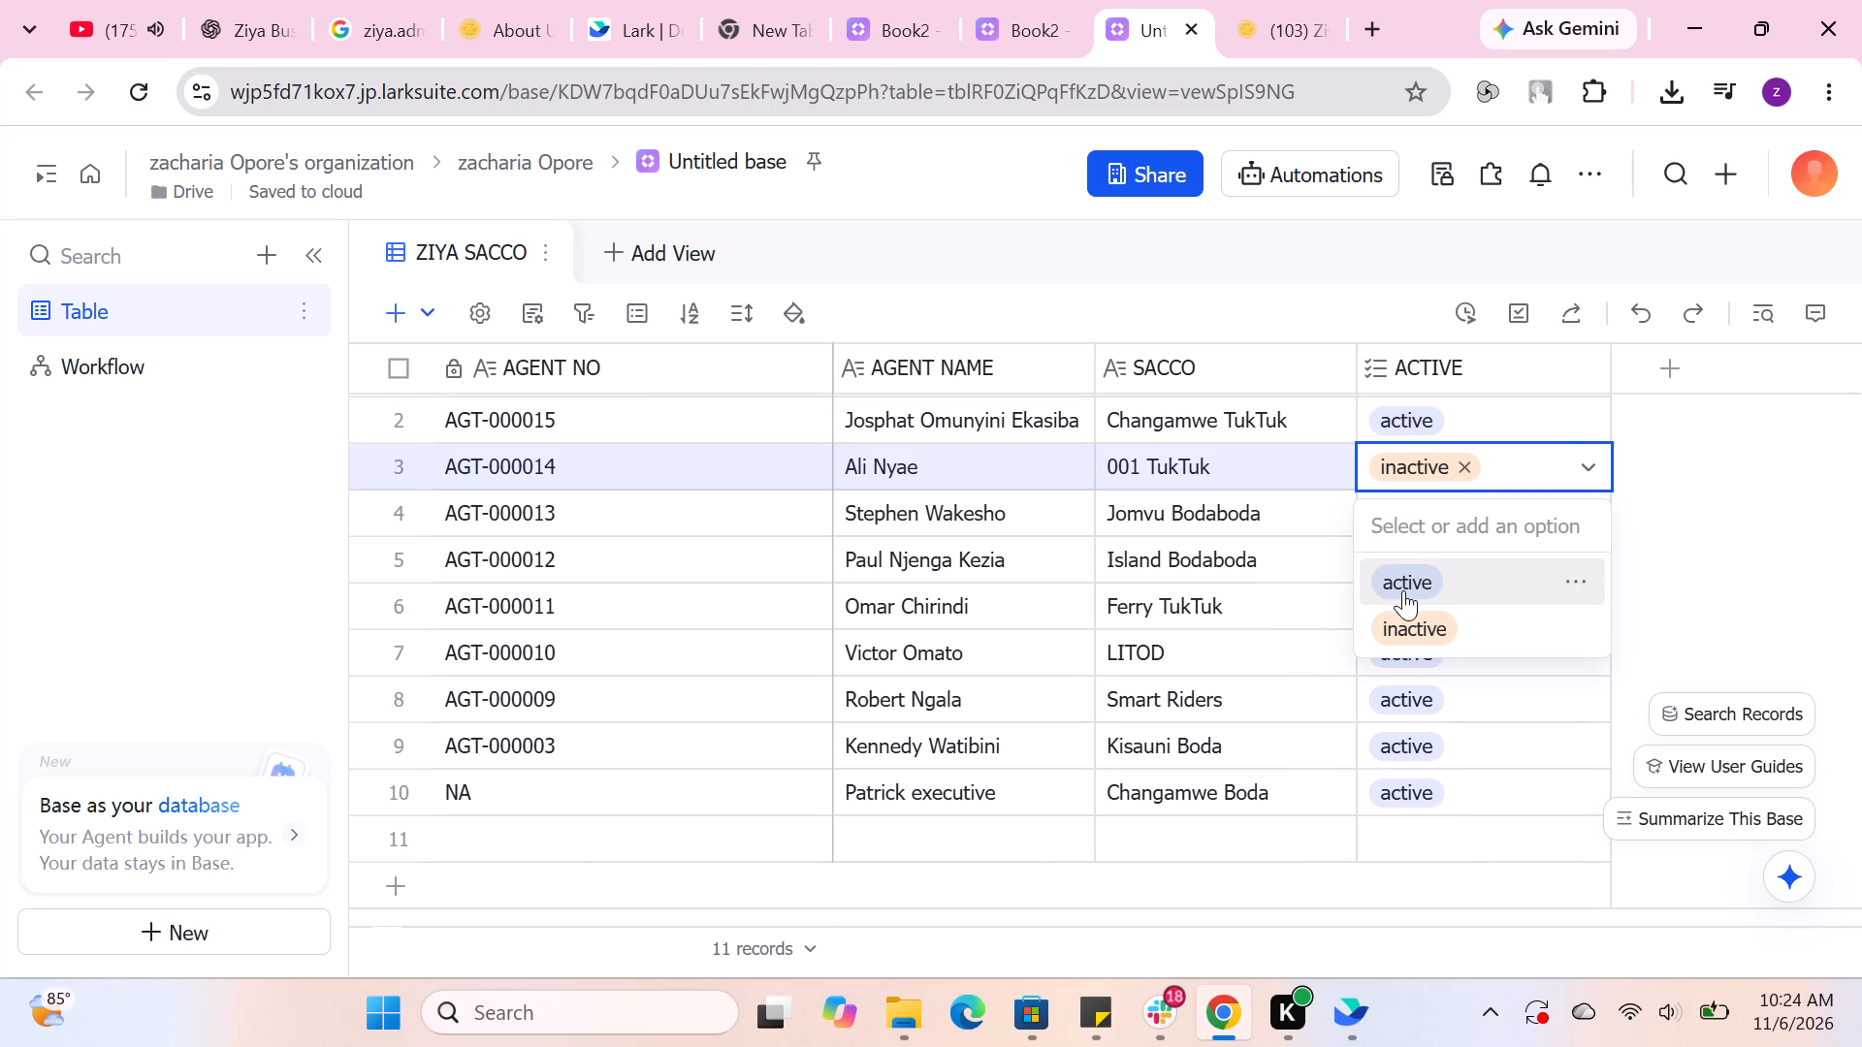
{"action": "left_click", "coordinate": [1405, 581]}
{"action": "left_click", "coordinate": [1451, 470]}
{"action": "left_click", "coordinate": [1695, 527]}
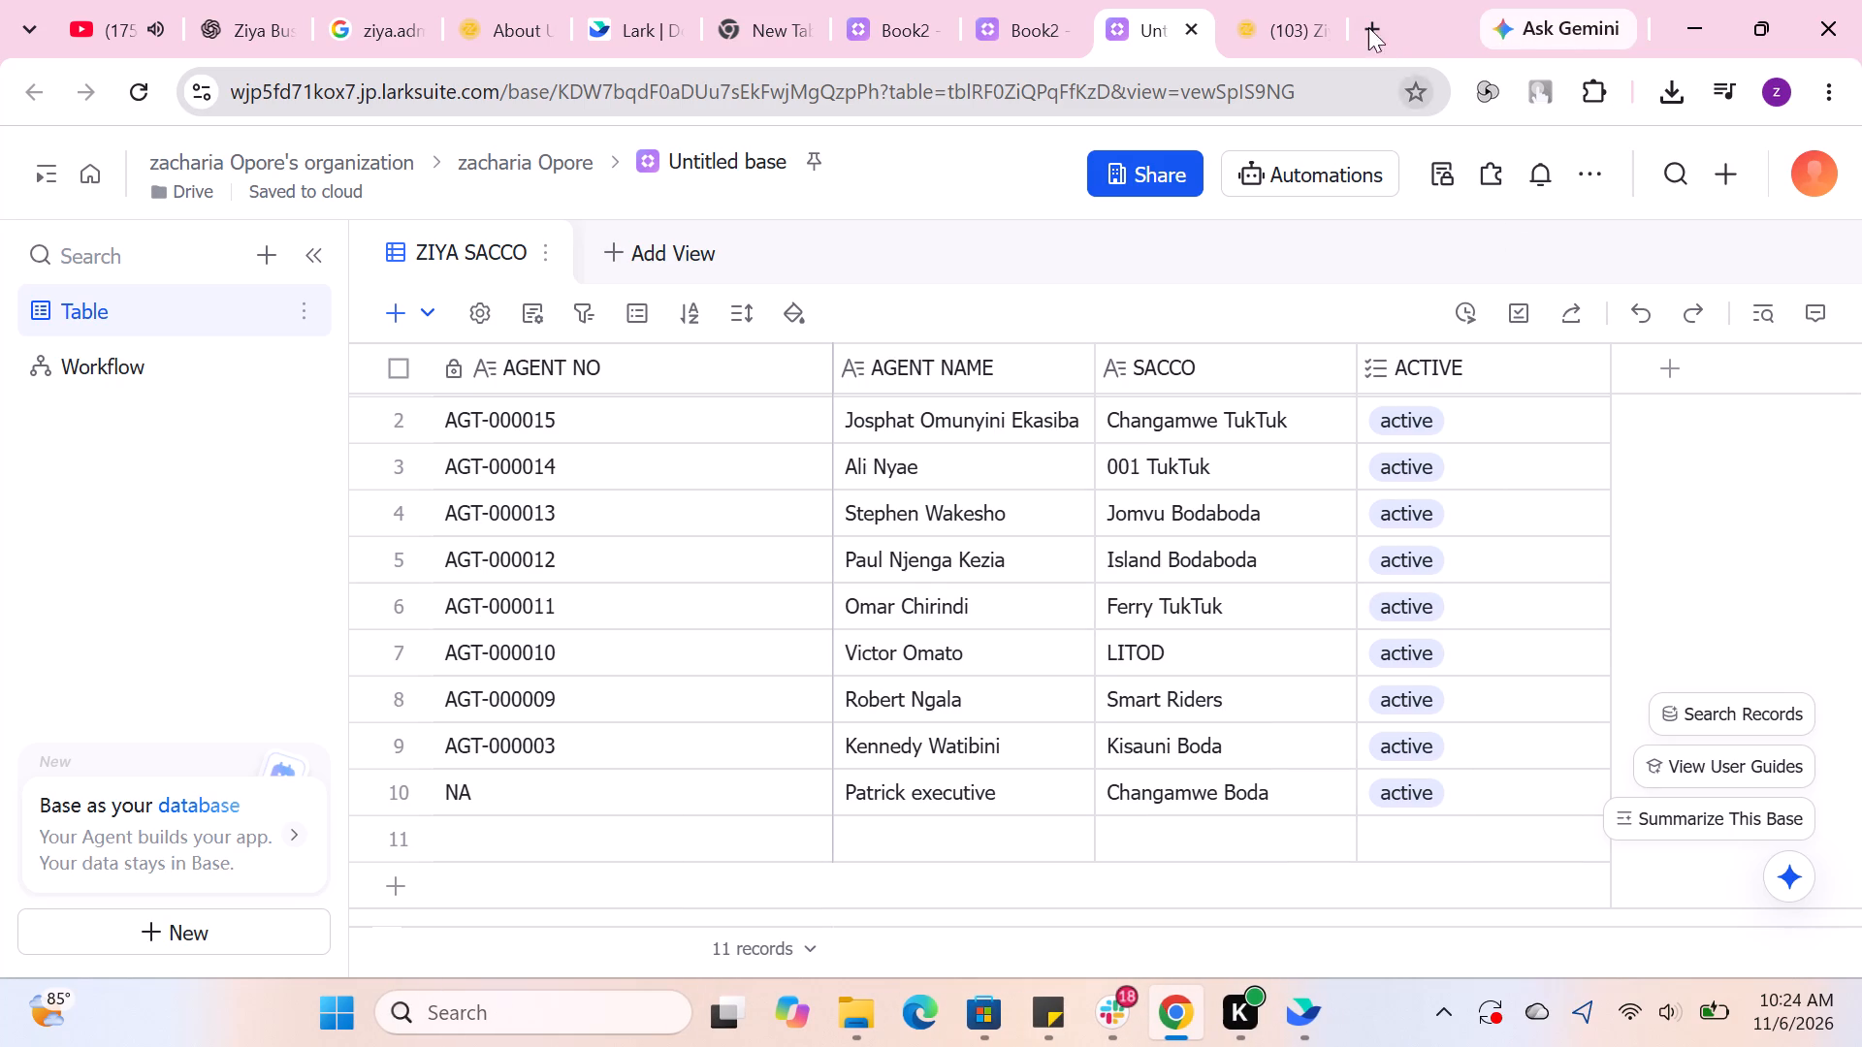
Enter MOCOTUO in the SACCO cell of the empty row 11.
{"action": "scroll", "coordinate": [1232, 612], "scroll_direction": "down", "scroll_amount": 1}
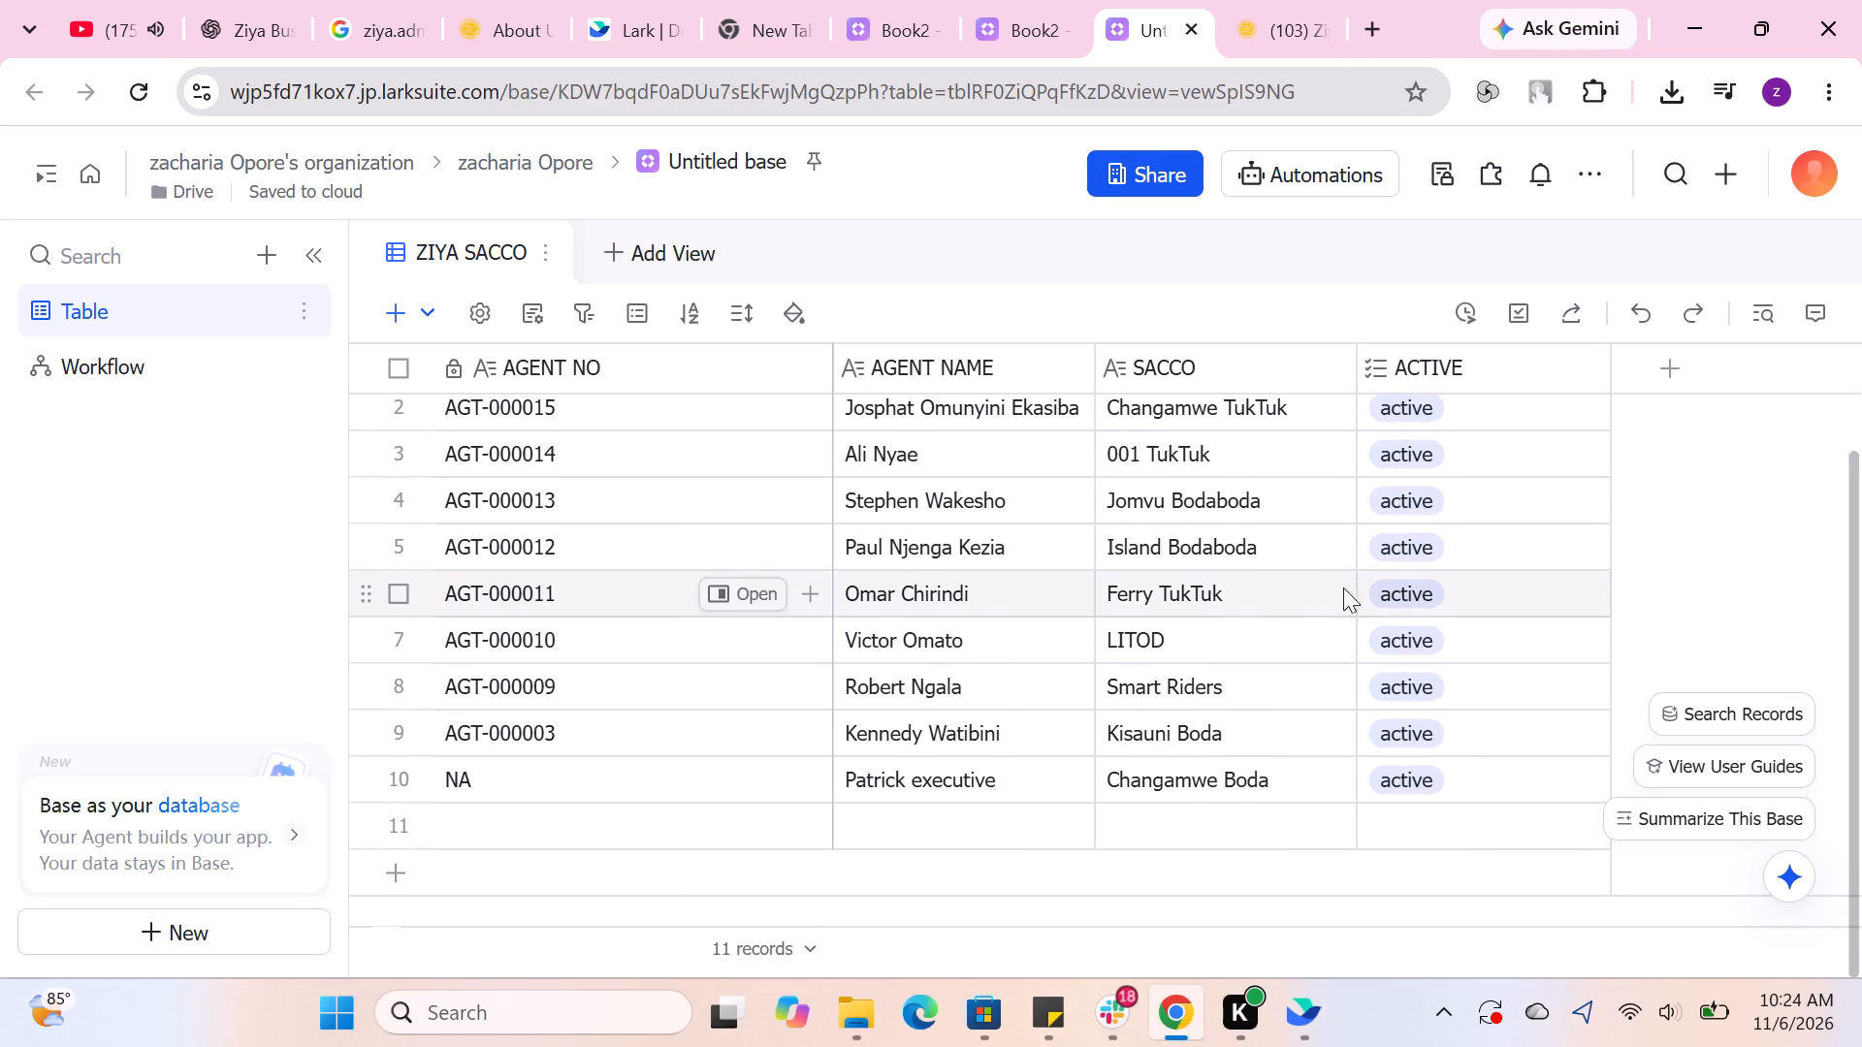
{"action": "scroll", "coordinate": [966, 438], "scroll_direction": "up", "scroll_amount": 1}
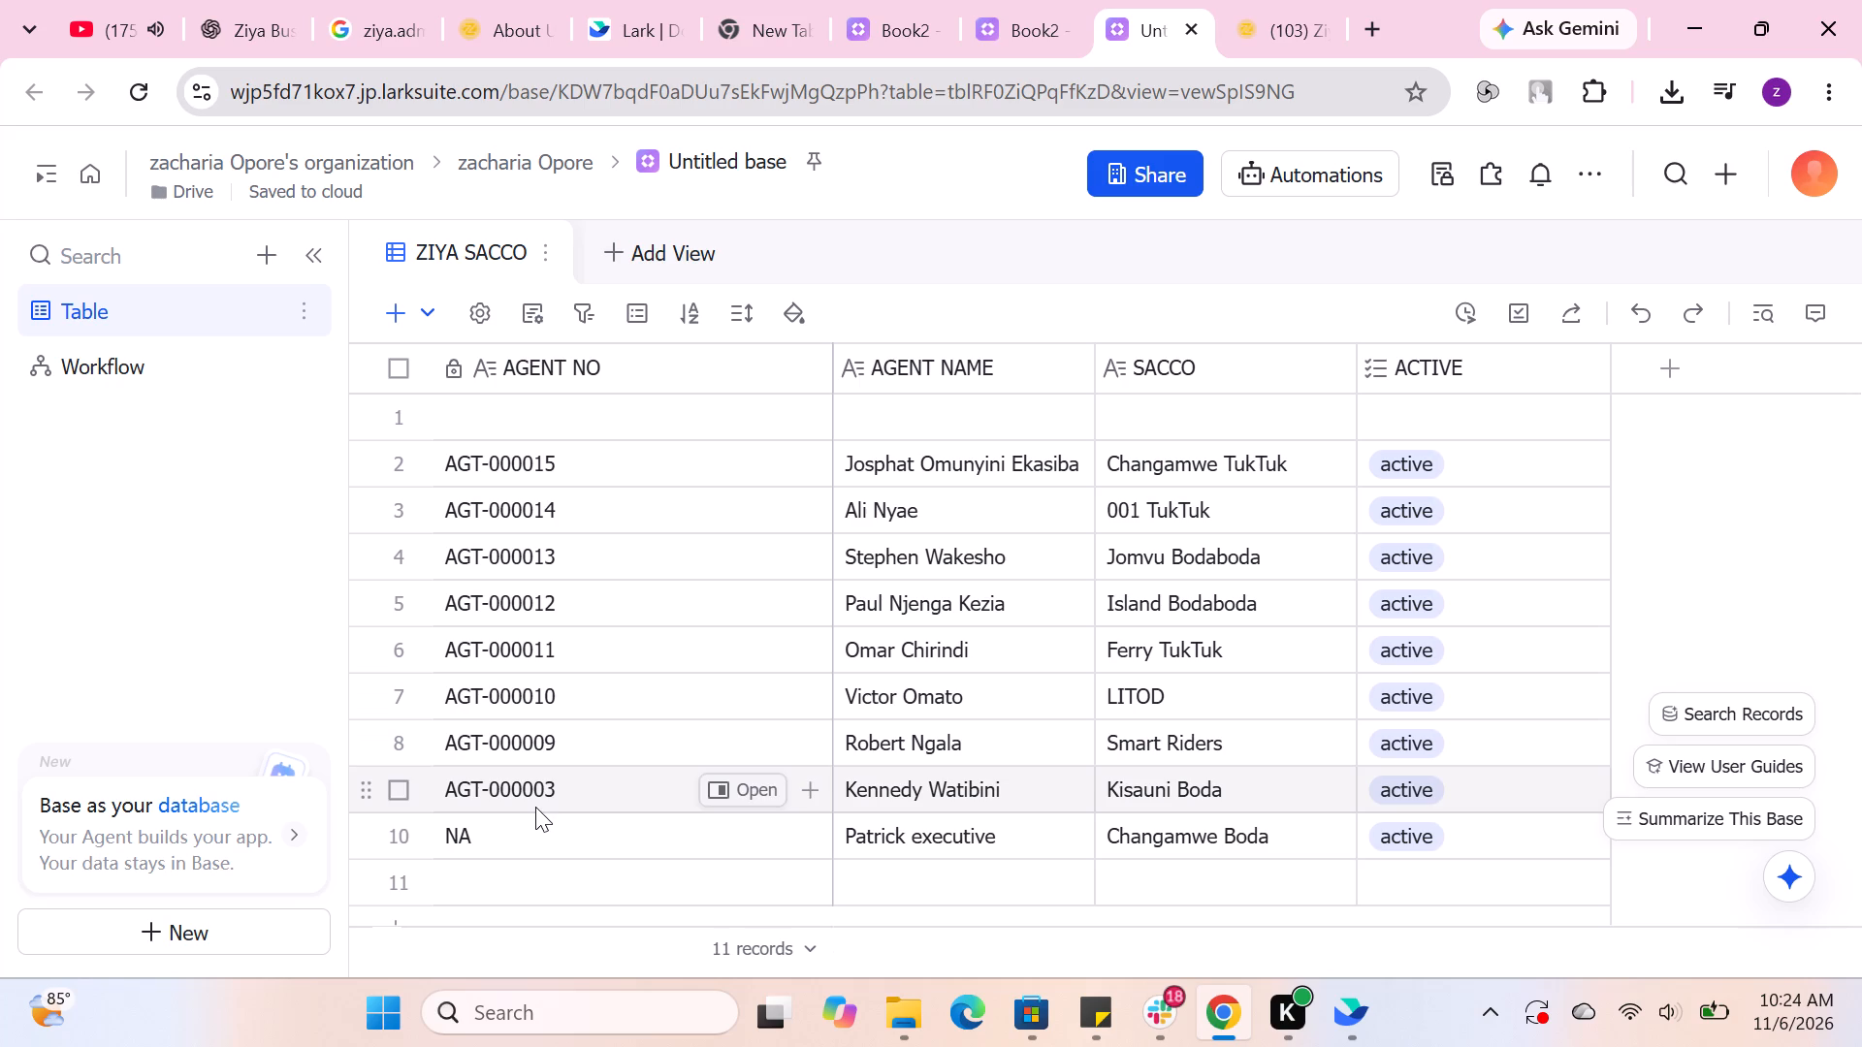
{"action": "scroll", "coordinate": [785, 604], "scroll_direction": "down", "scroll_amount": 3}
{"action": "double_click", "coordinate": [950, 816]}
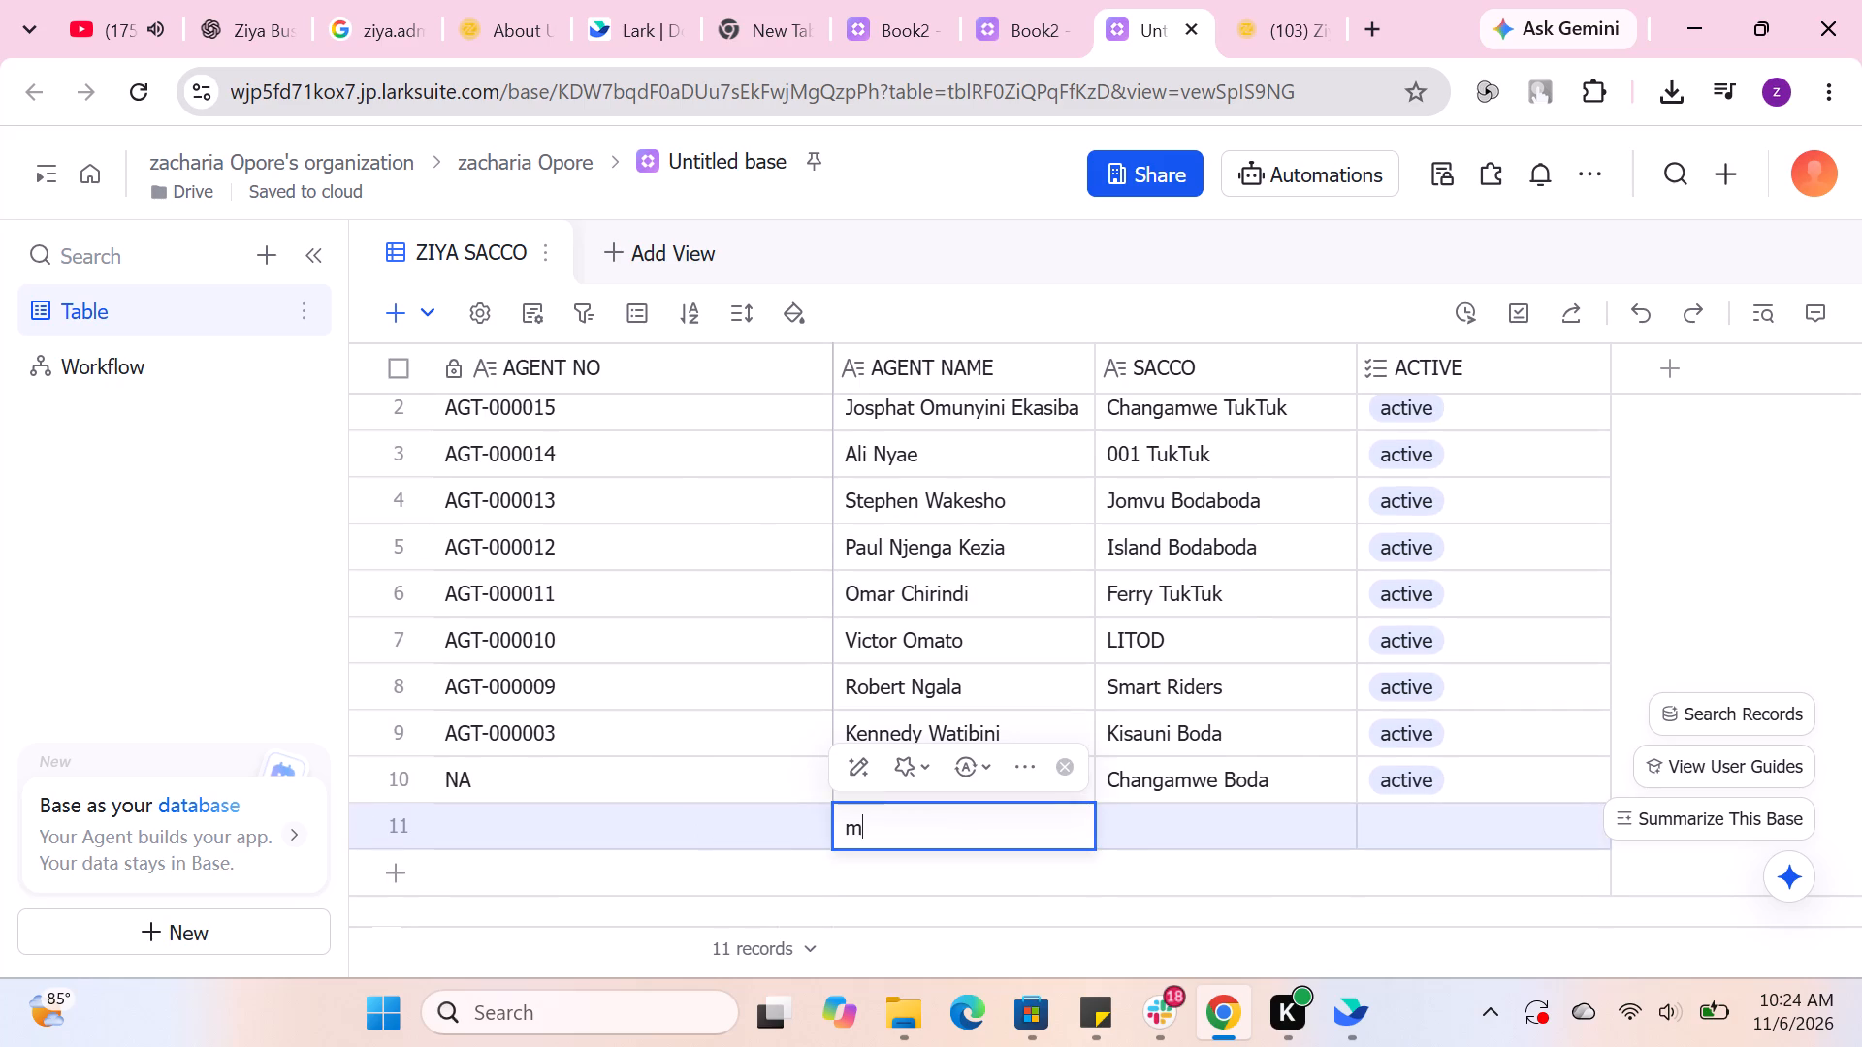
{"action": "key", "text": "BackSpace"}
{"action": "double_click", "coordinate": [1183, 814]}
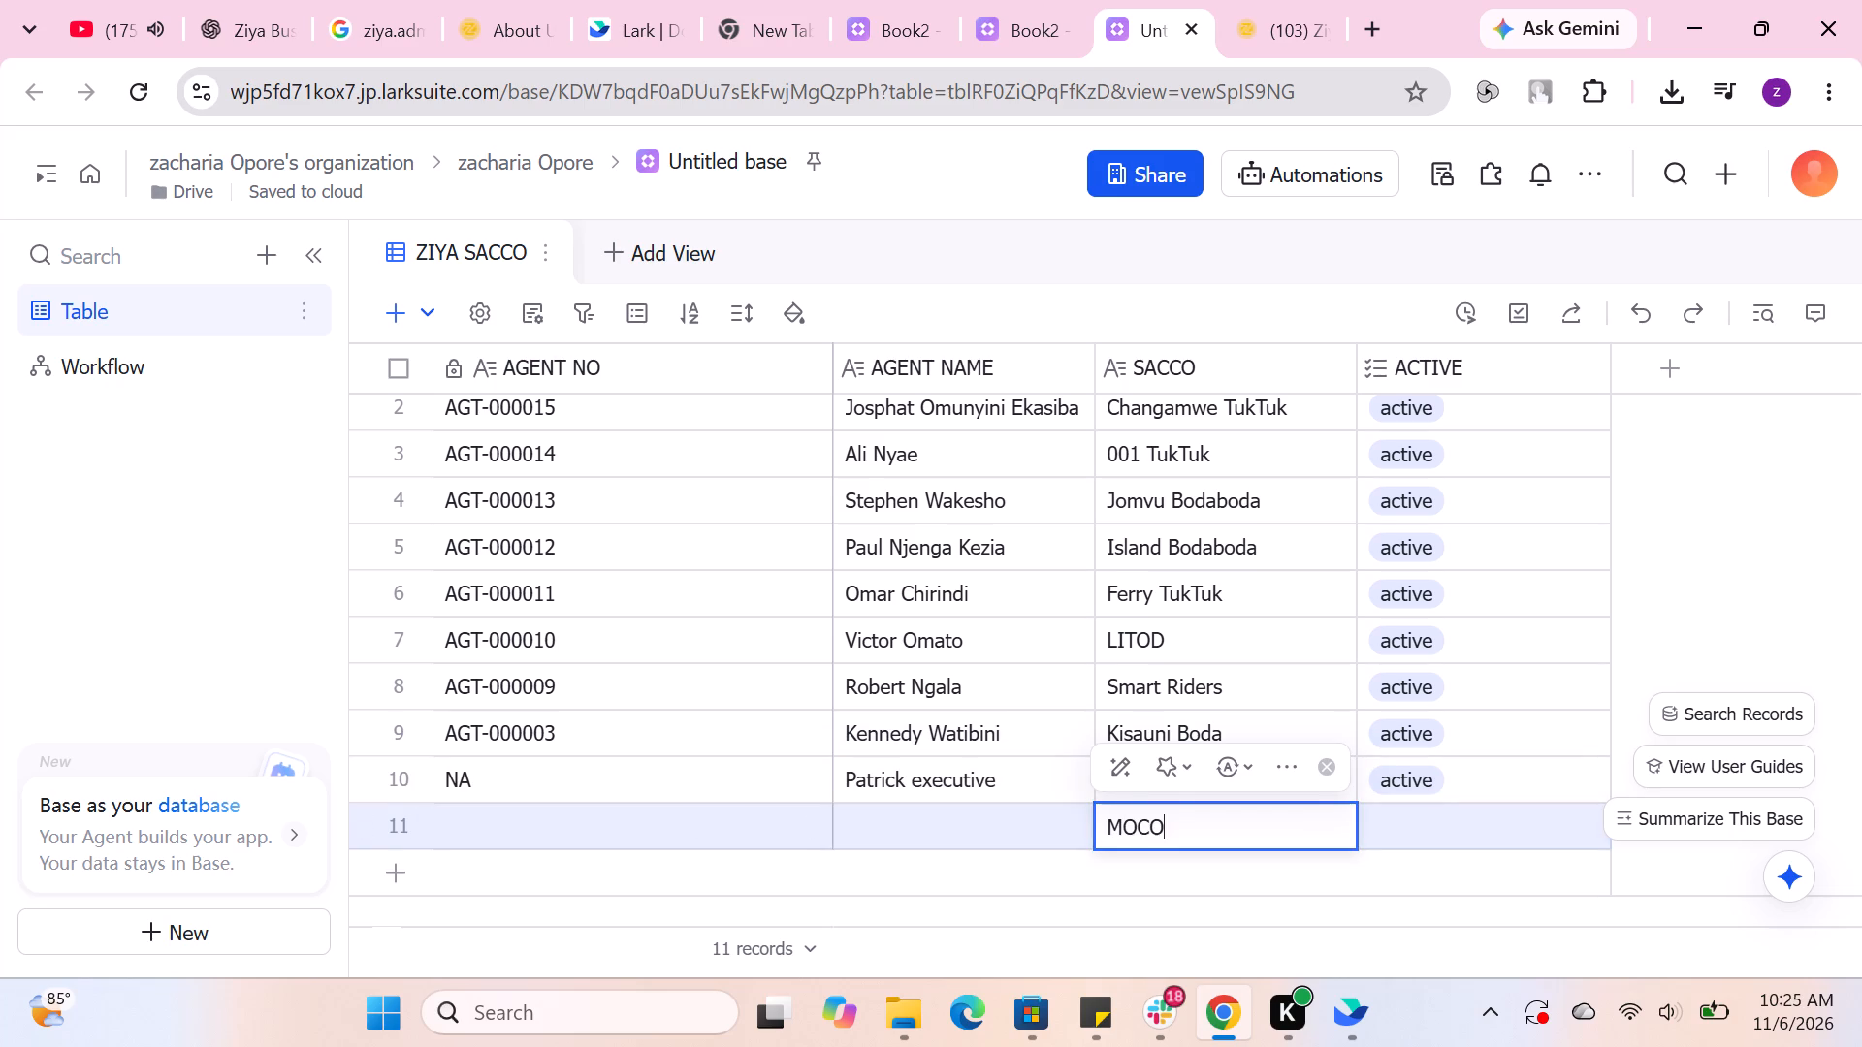
Enter the agent's name in the AGENT NAME cell of row 11, the MOCOTUO row.
{"action": "double_click", "coordinate": [926, 810]}
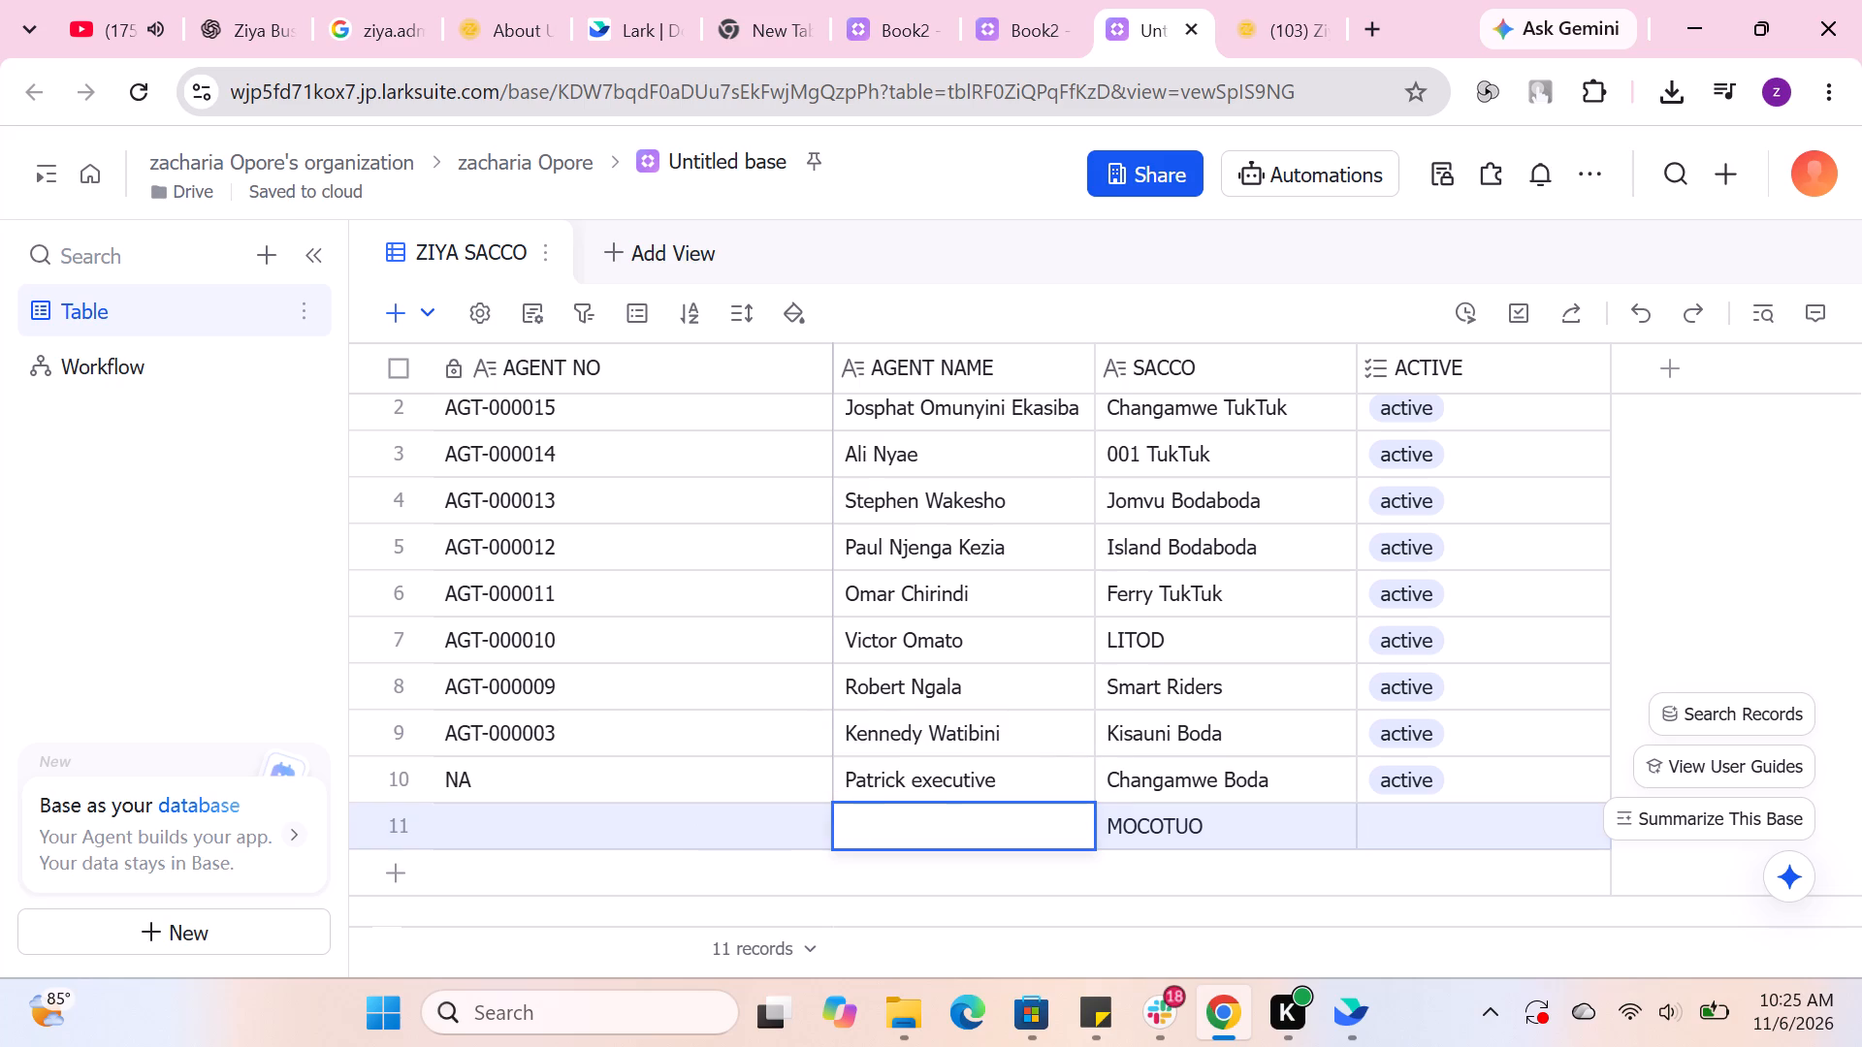
{"action": "key", "text": "n"}
{"action": "key", "text": "BackSpace"}
{"action": "key", "text": "p"}
{"action": "key", "text": "BackSpace"}
{"action": "key", "text": "BackSpace"}
{"action": "key", "text": "BackSpace"}
{"action": "key", "text": "BackSpace"}
{"action": "key", "text": "BackSpace"}
{"action": "key", "text": "BackSpace"}
{"action": "key", "text": "BackSpace"}
{"action": "key", "text": "BackSpace"}
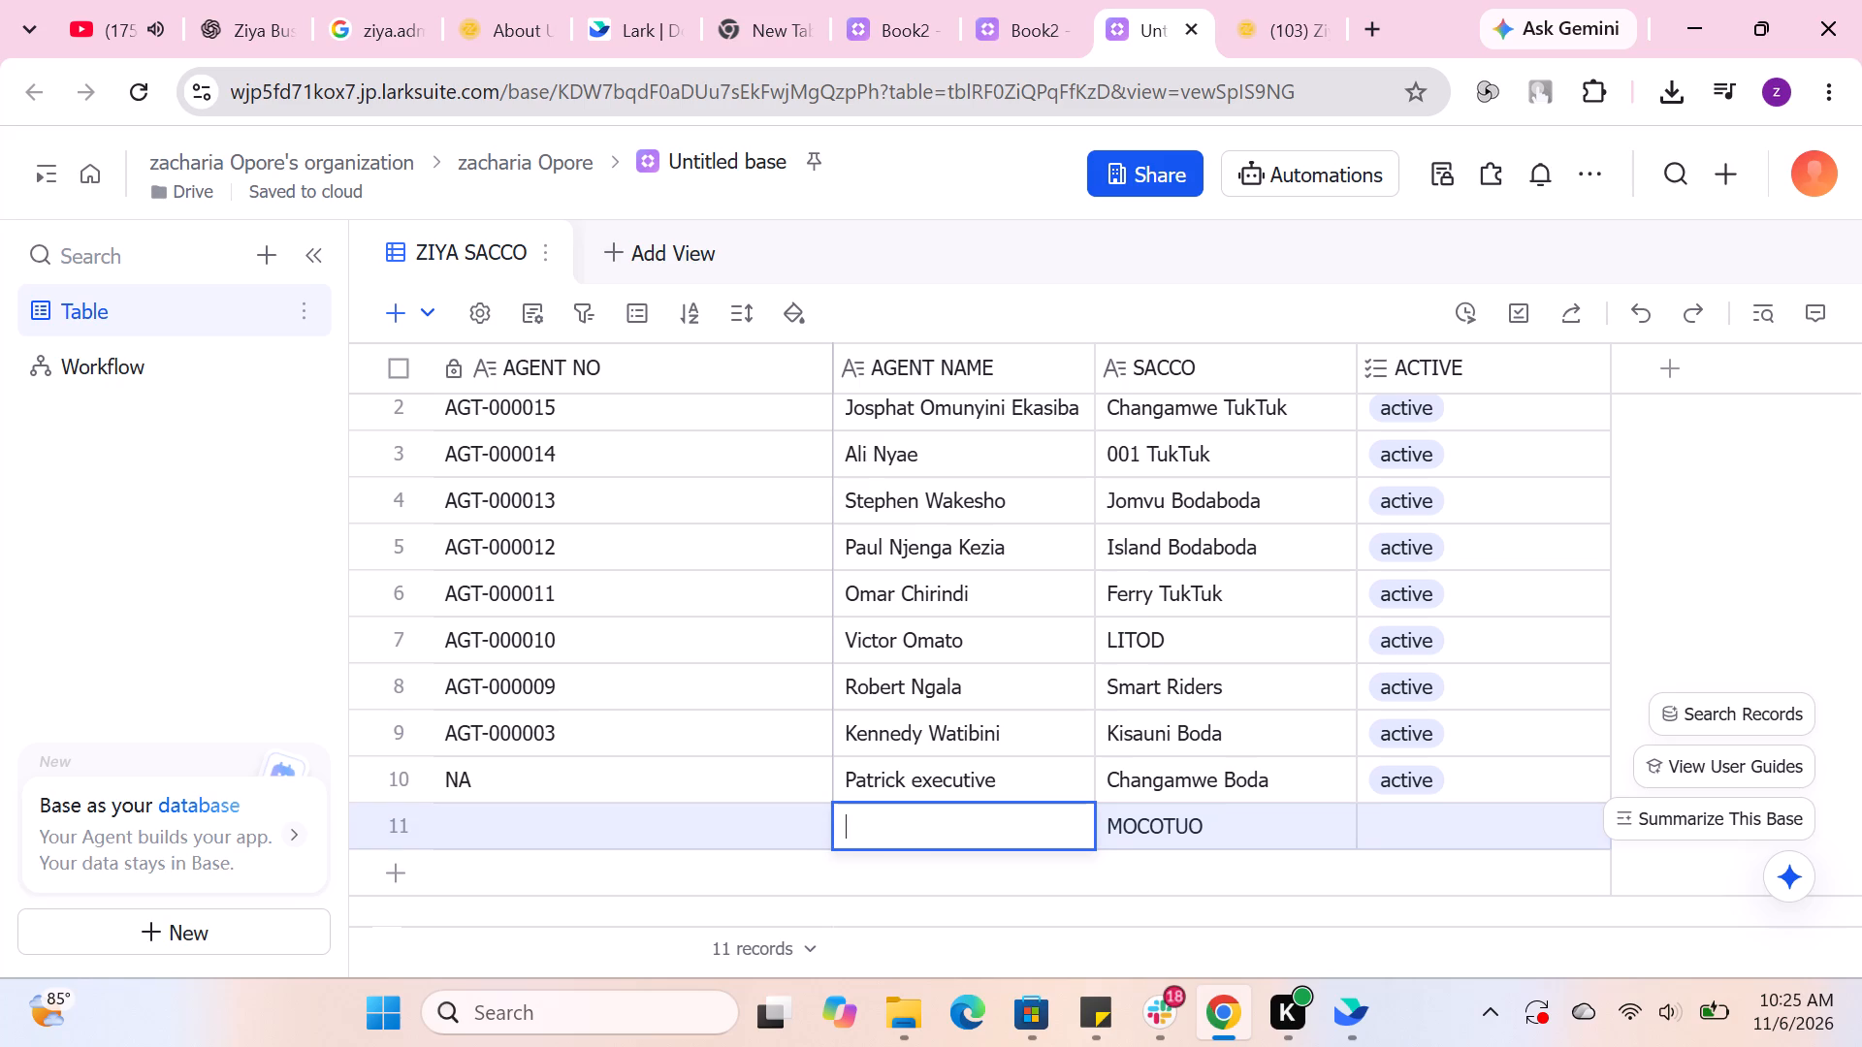
{"action": "key", "text": "p"}
{"action": "key", "text": "BackSpace"}
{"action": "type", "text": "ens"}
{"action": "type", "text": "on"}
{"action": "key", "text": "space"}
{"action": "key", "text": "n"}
Enter NA in the AGENT NO cell of row 11.
{"action": "double_click", "coordinate": [623, 808]}
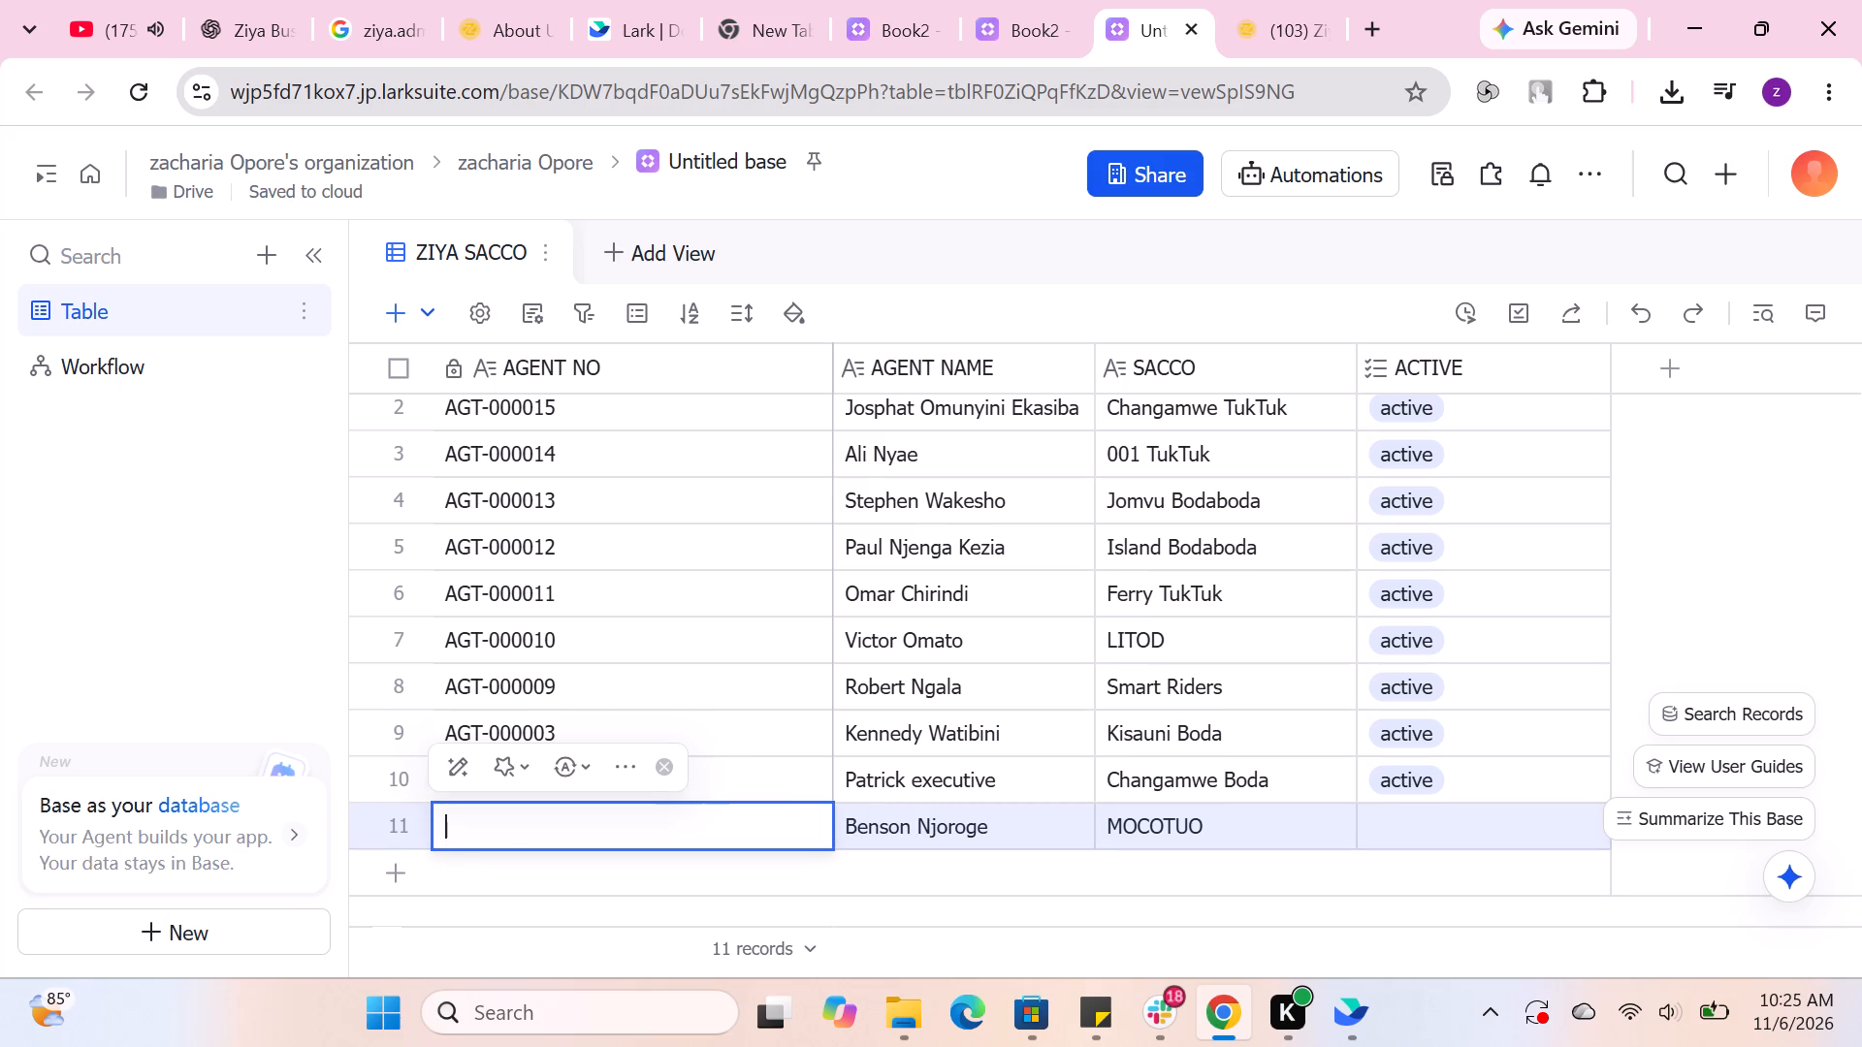
{"action": "key", "text": "BackSpace"}
{"action": "key", "text": "BackSpace"}
{"action": "type", "text": "NA"}
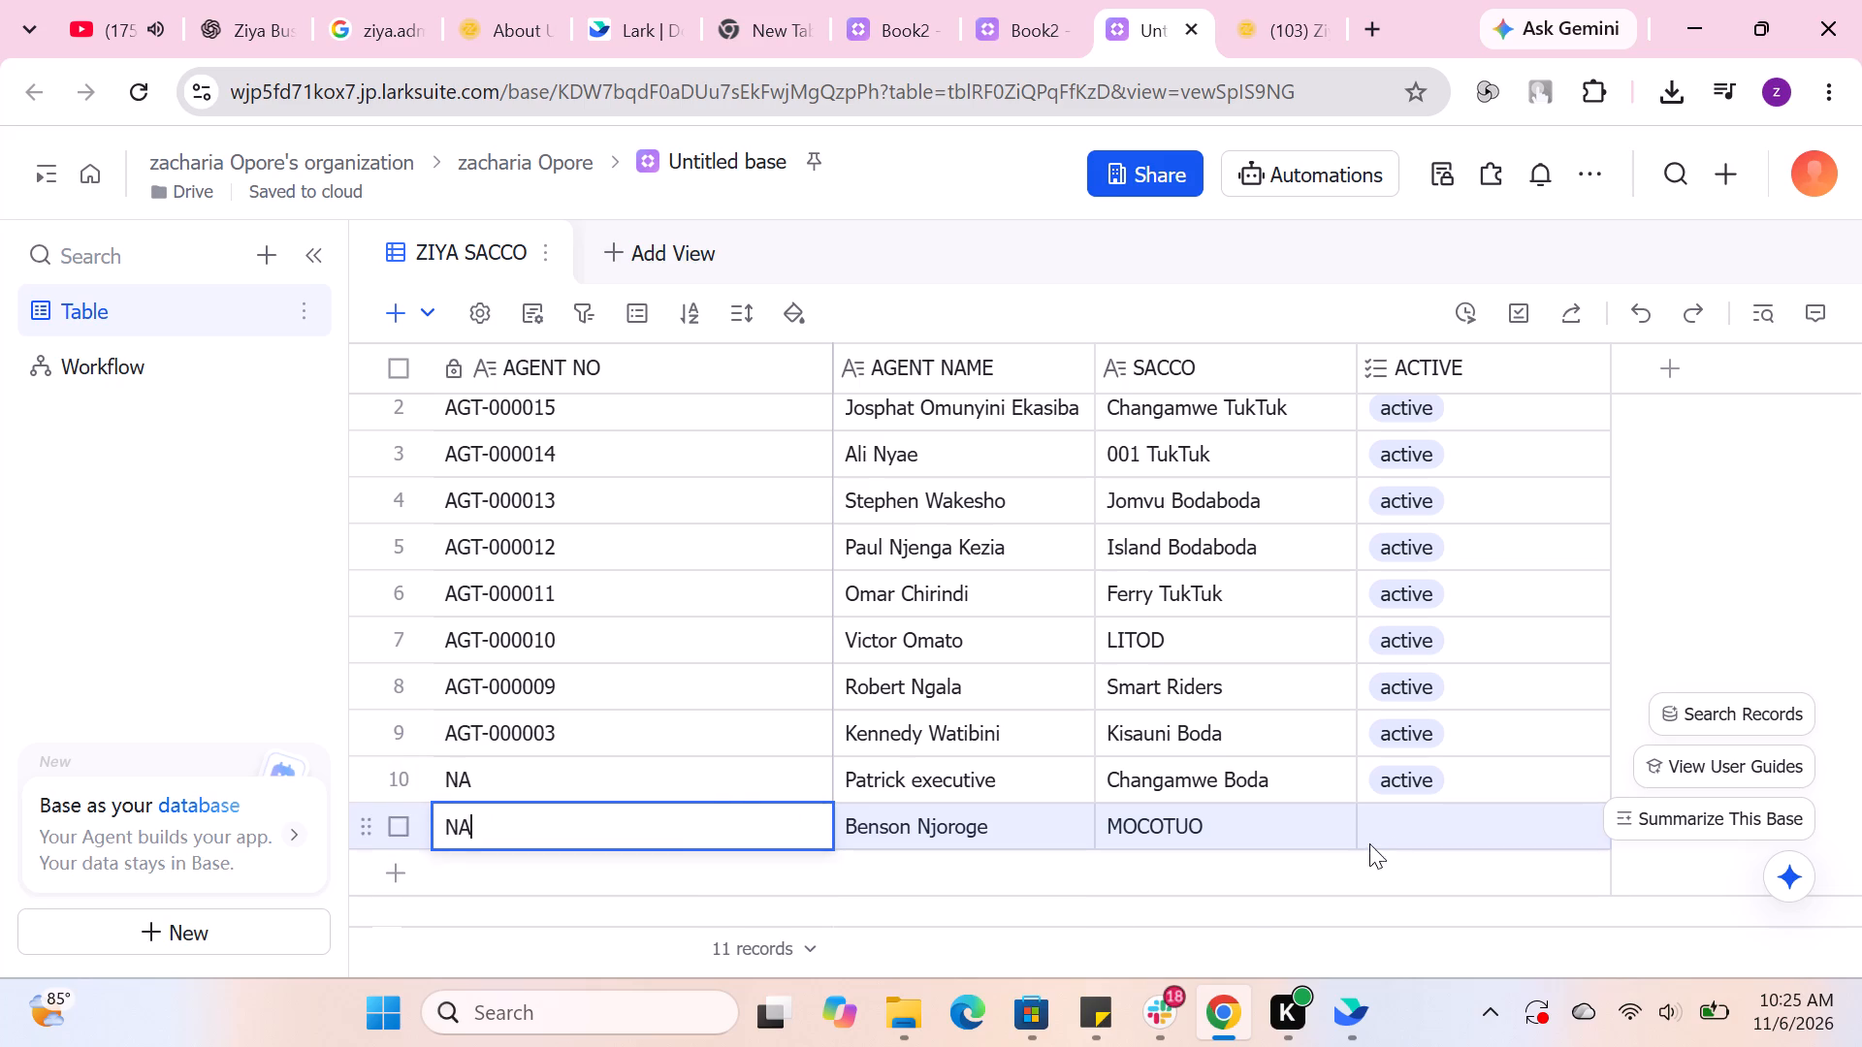
Set the ACTIVE cell of row 11 to inactive.
{"action": "left_click", "coordinate": [1389, 840]}
{"action": "left_click", "coordinate": [1581, 814]}
{"action": "left_click", "coordinate": [1427, 759]}
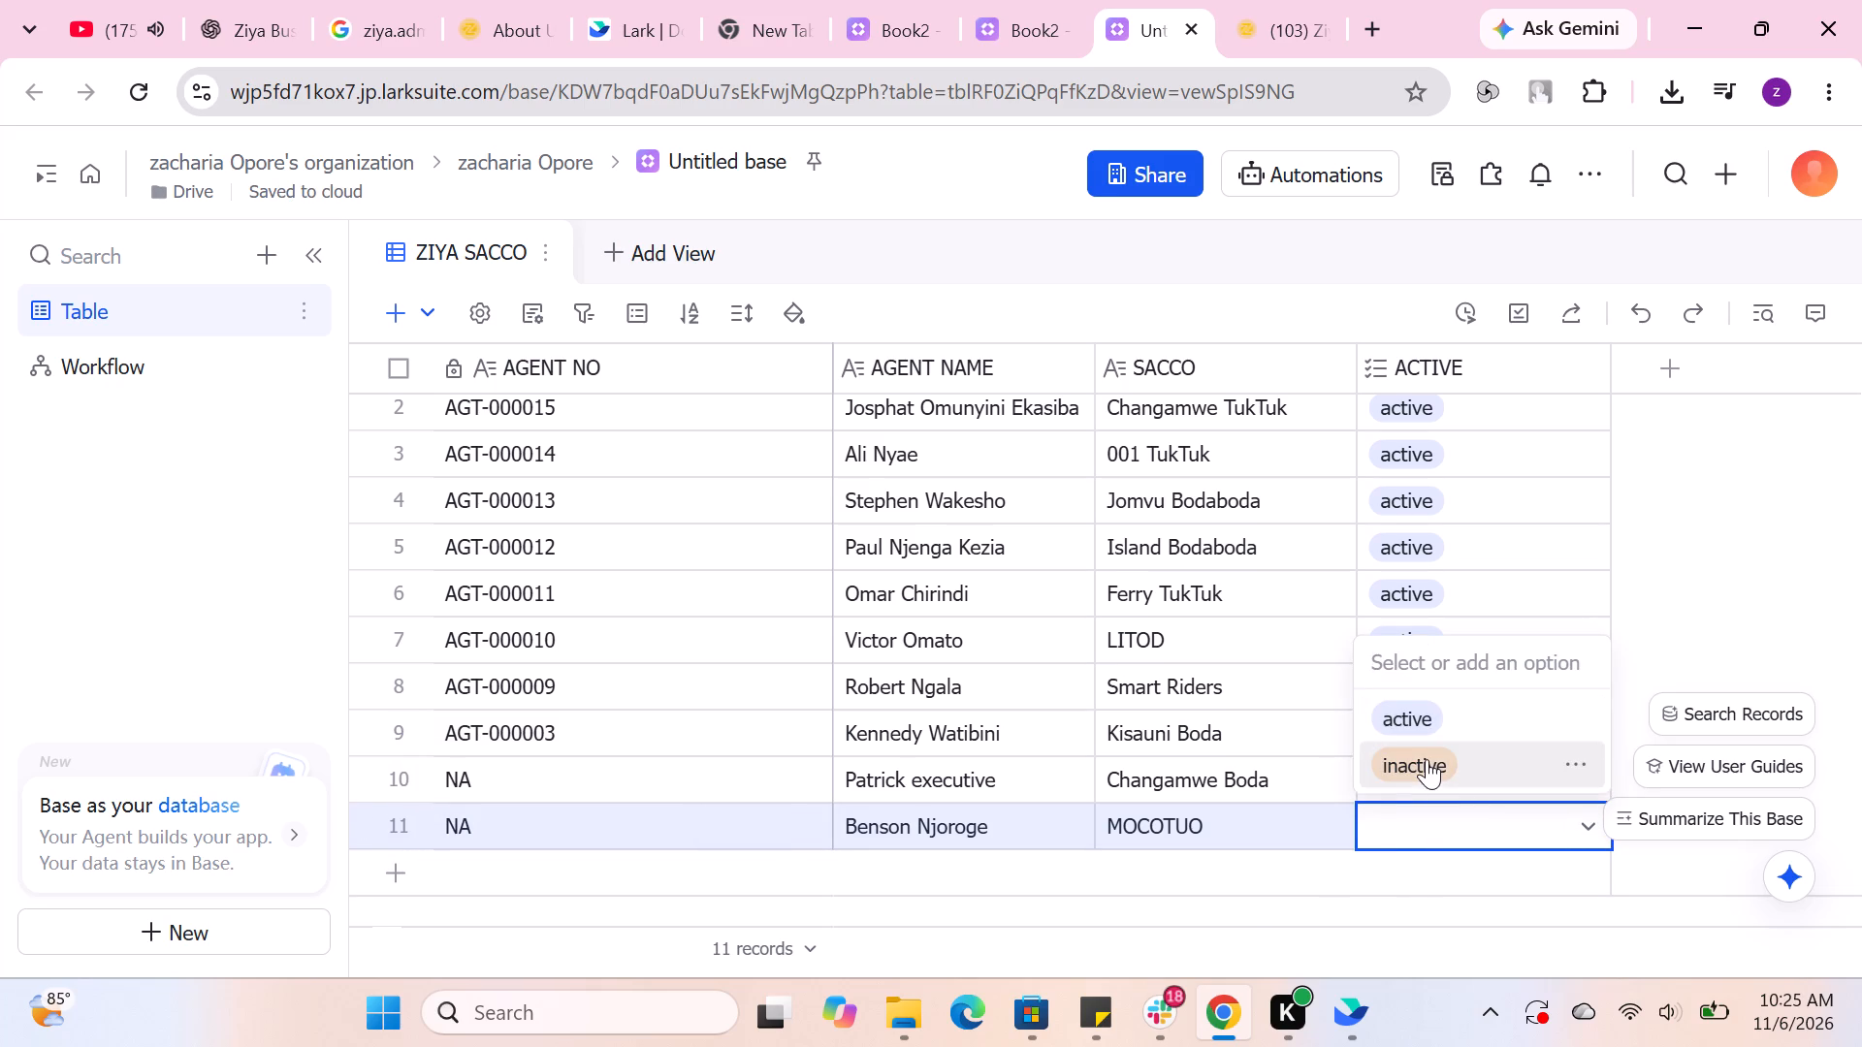
{"action": "left_click_drag", "start_coordinate": [1685, 587], "coordinate": [1693, 586]}
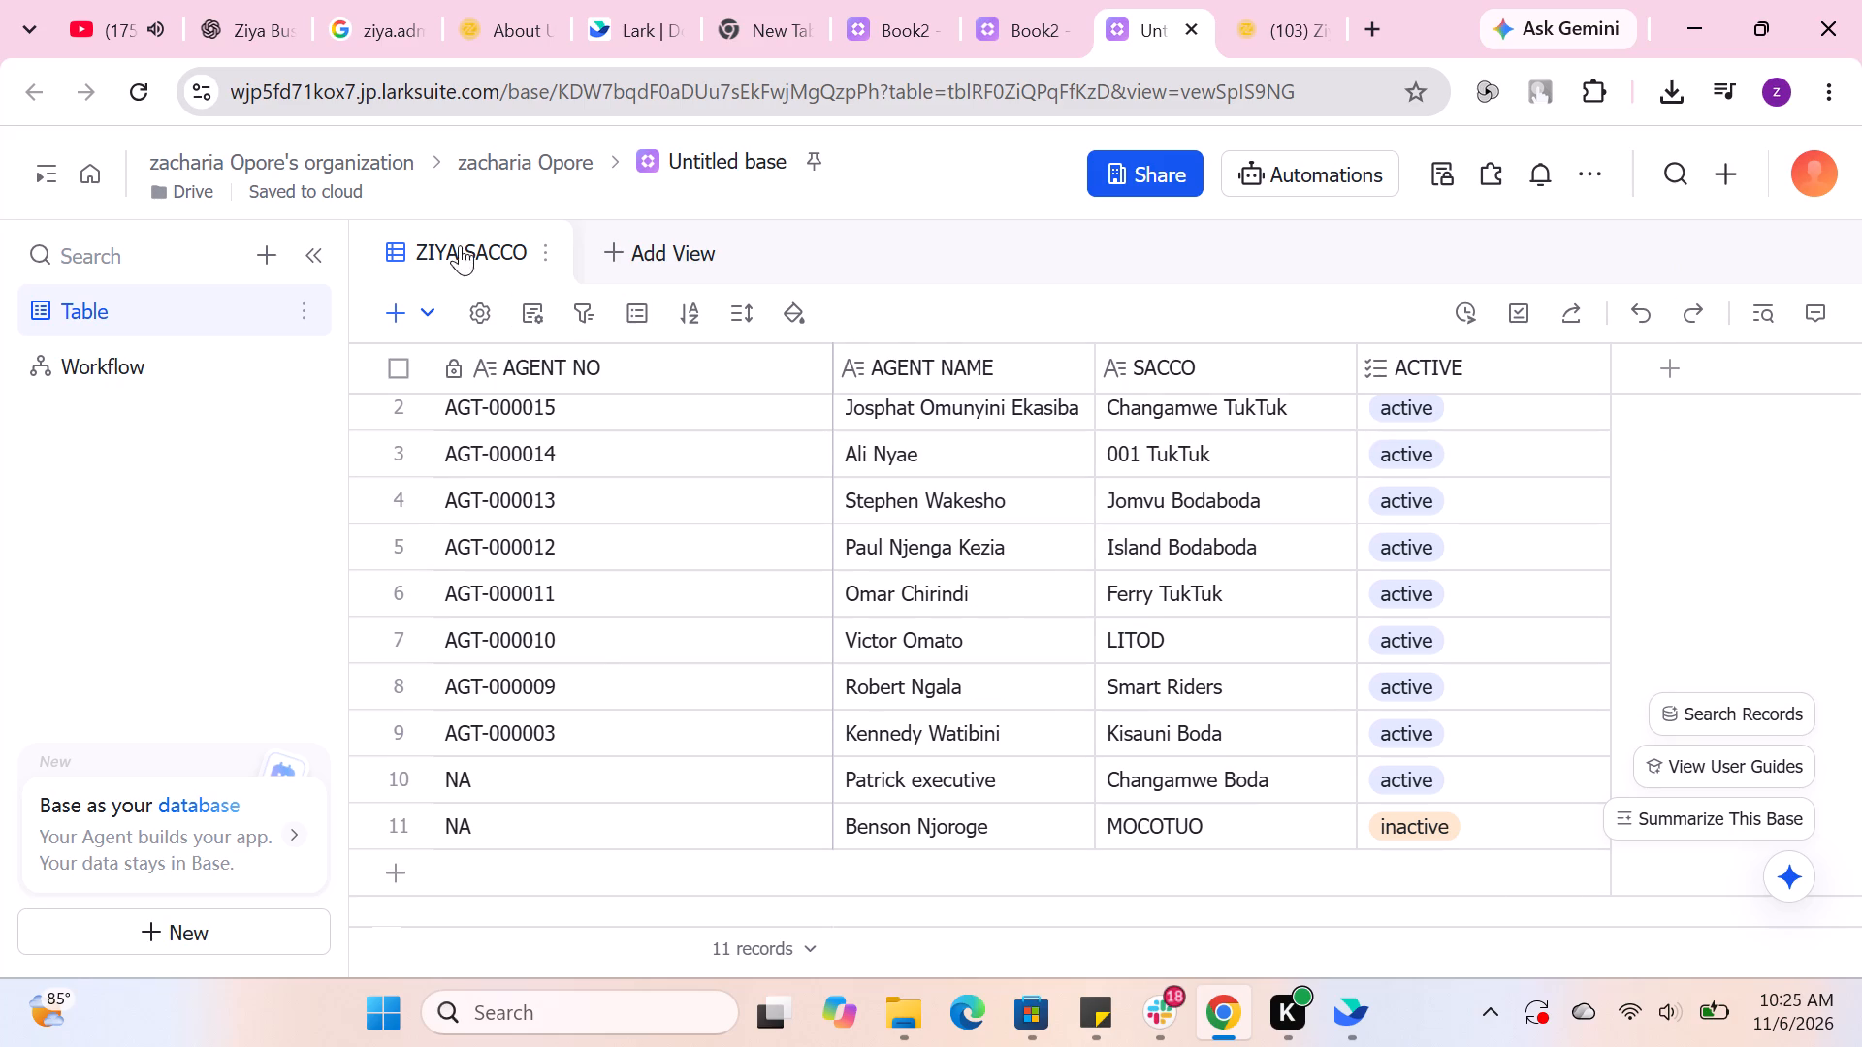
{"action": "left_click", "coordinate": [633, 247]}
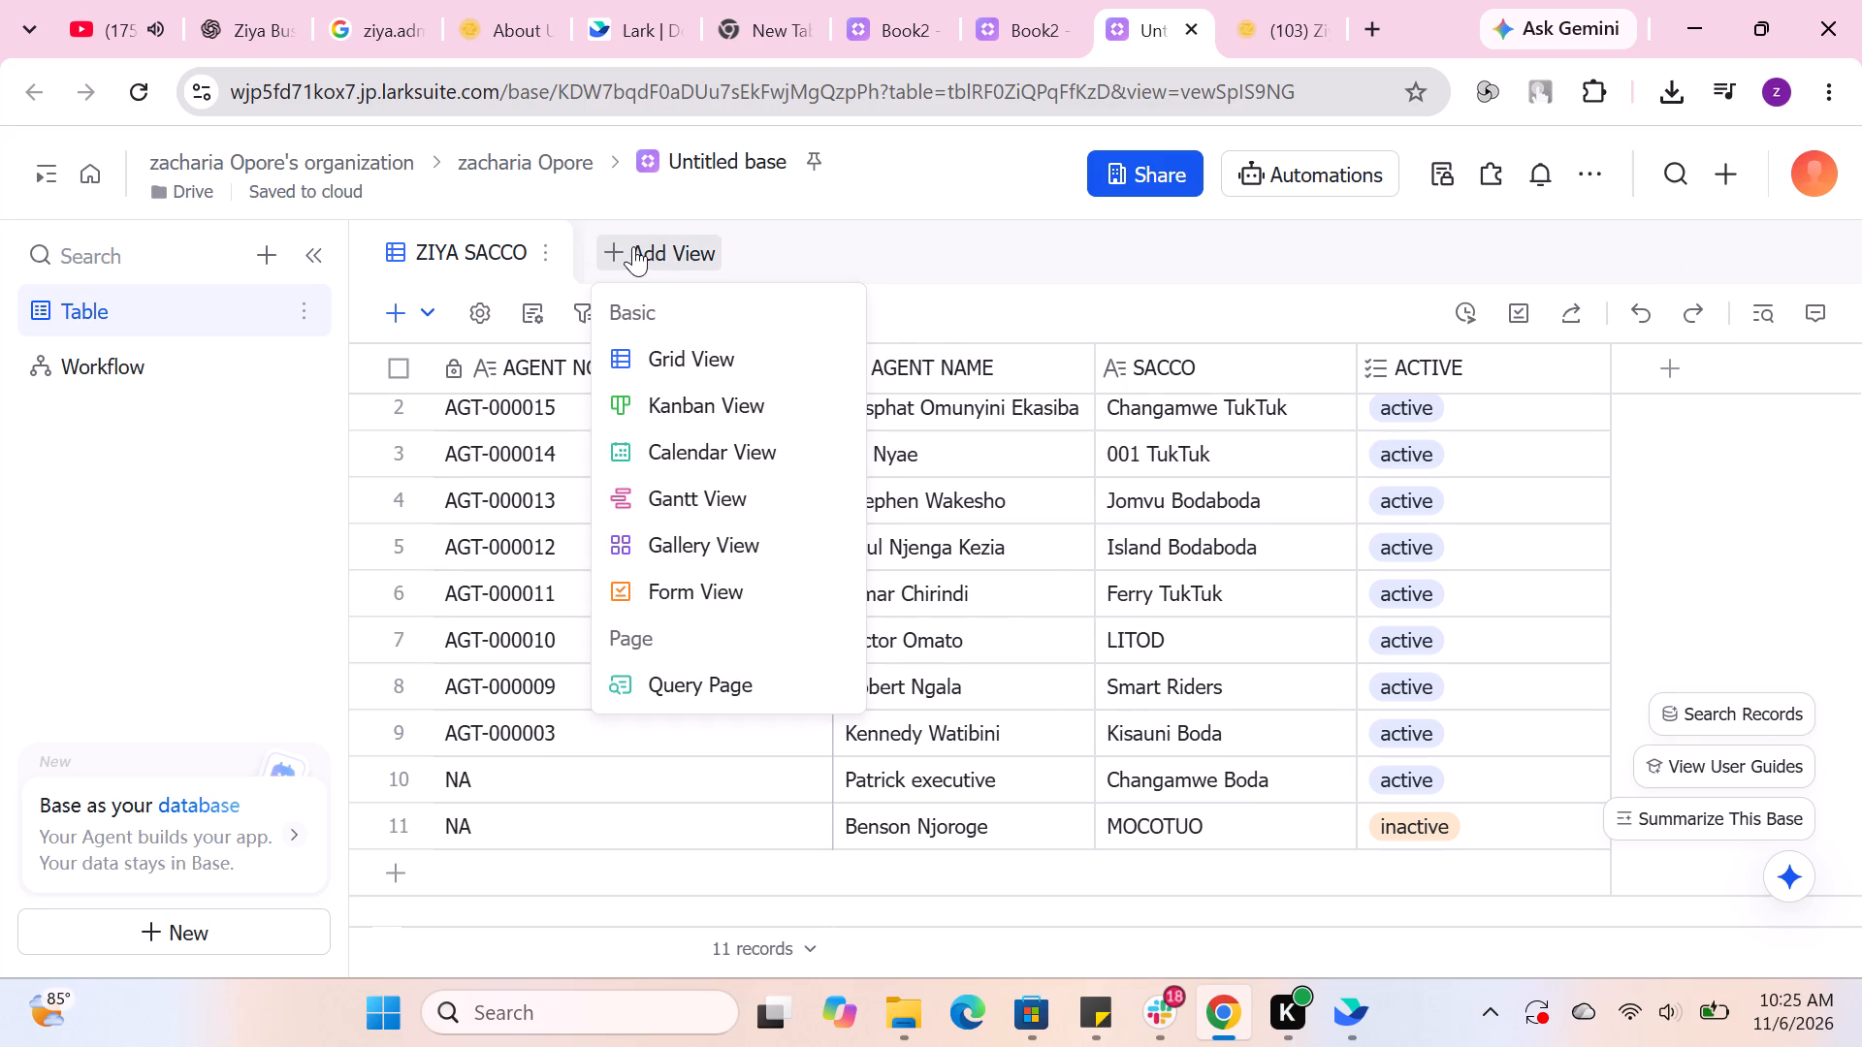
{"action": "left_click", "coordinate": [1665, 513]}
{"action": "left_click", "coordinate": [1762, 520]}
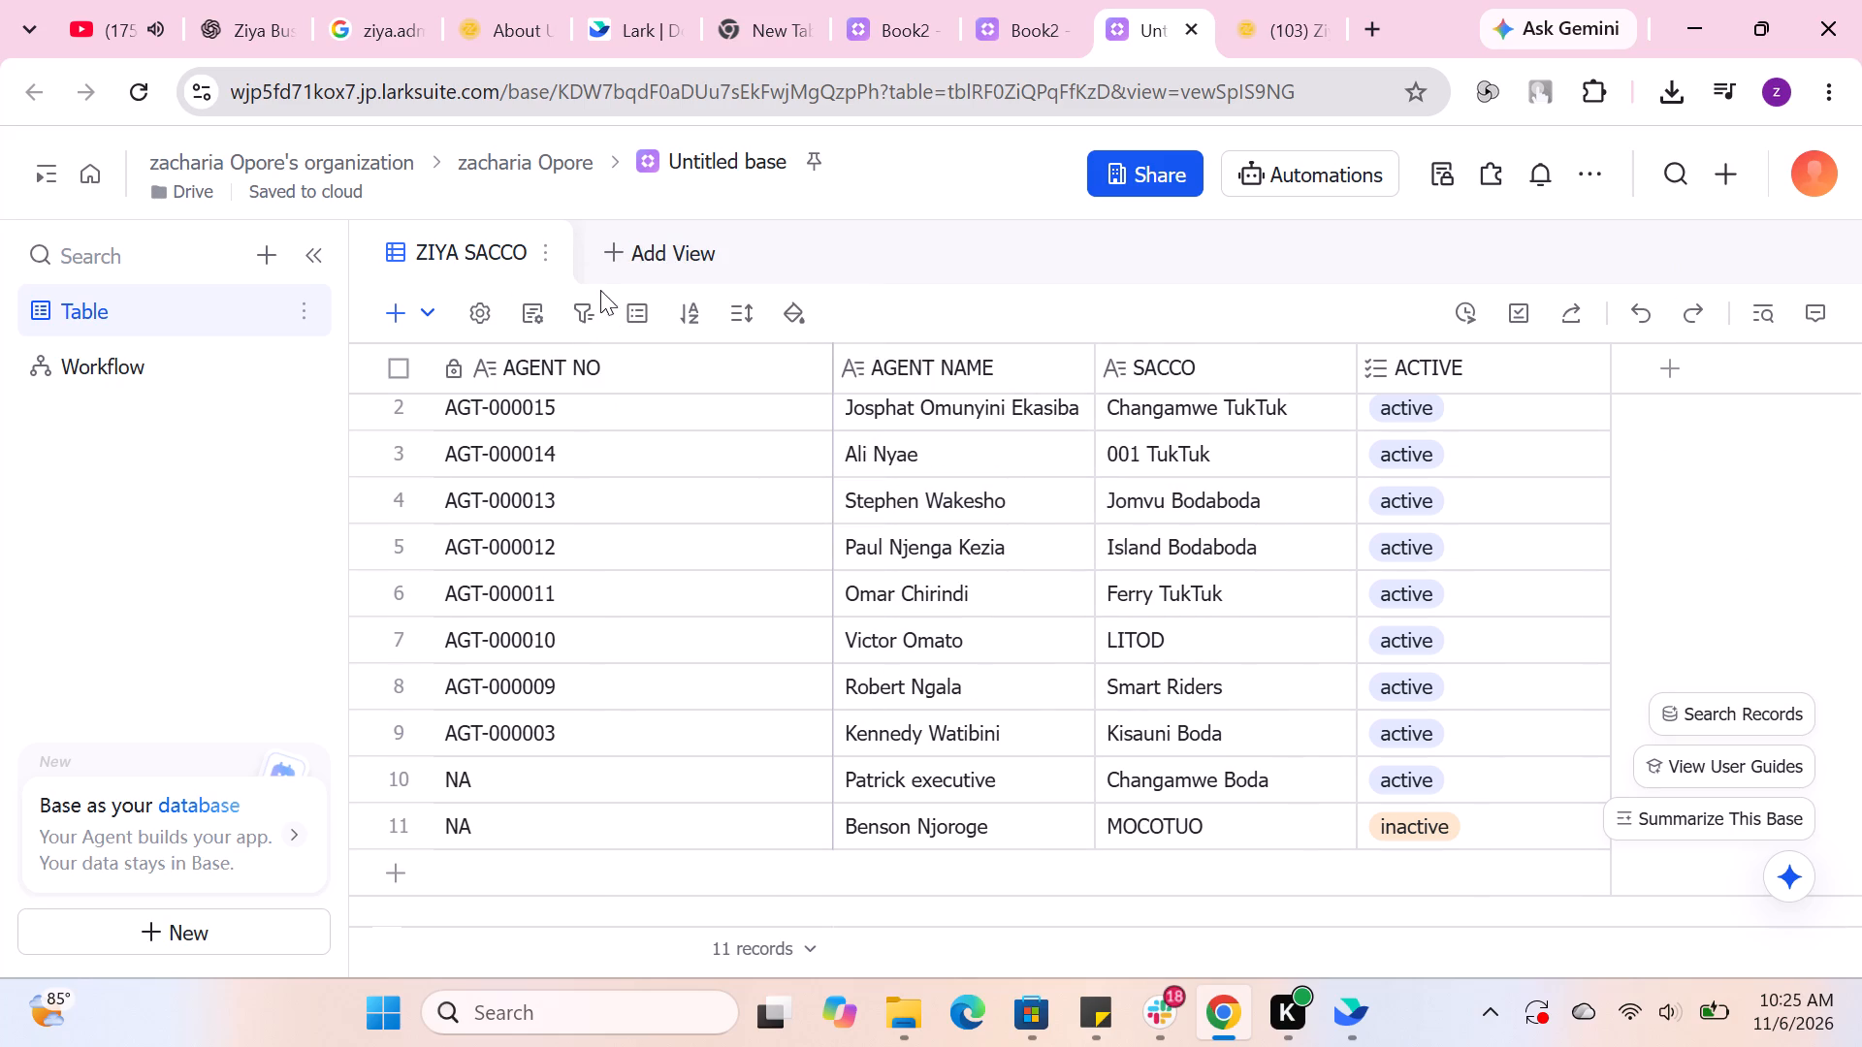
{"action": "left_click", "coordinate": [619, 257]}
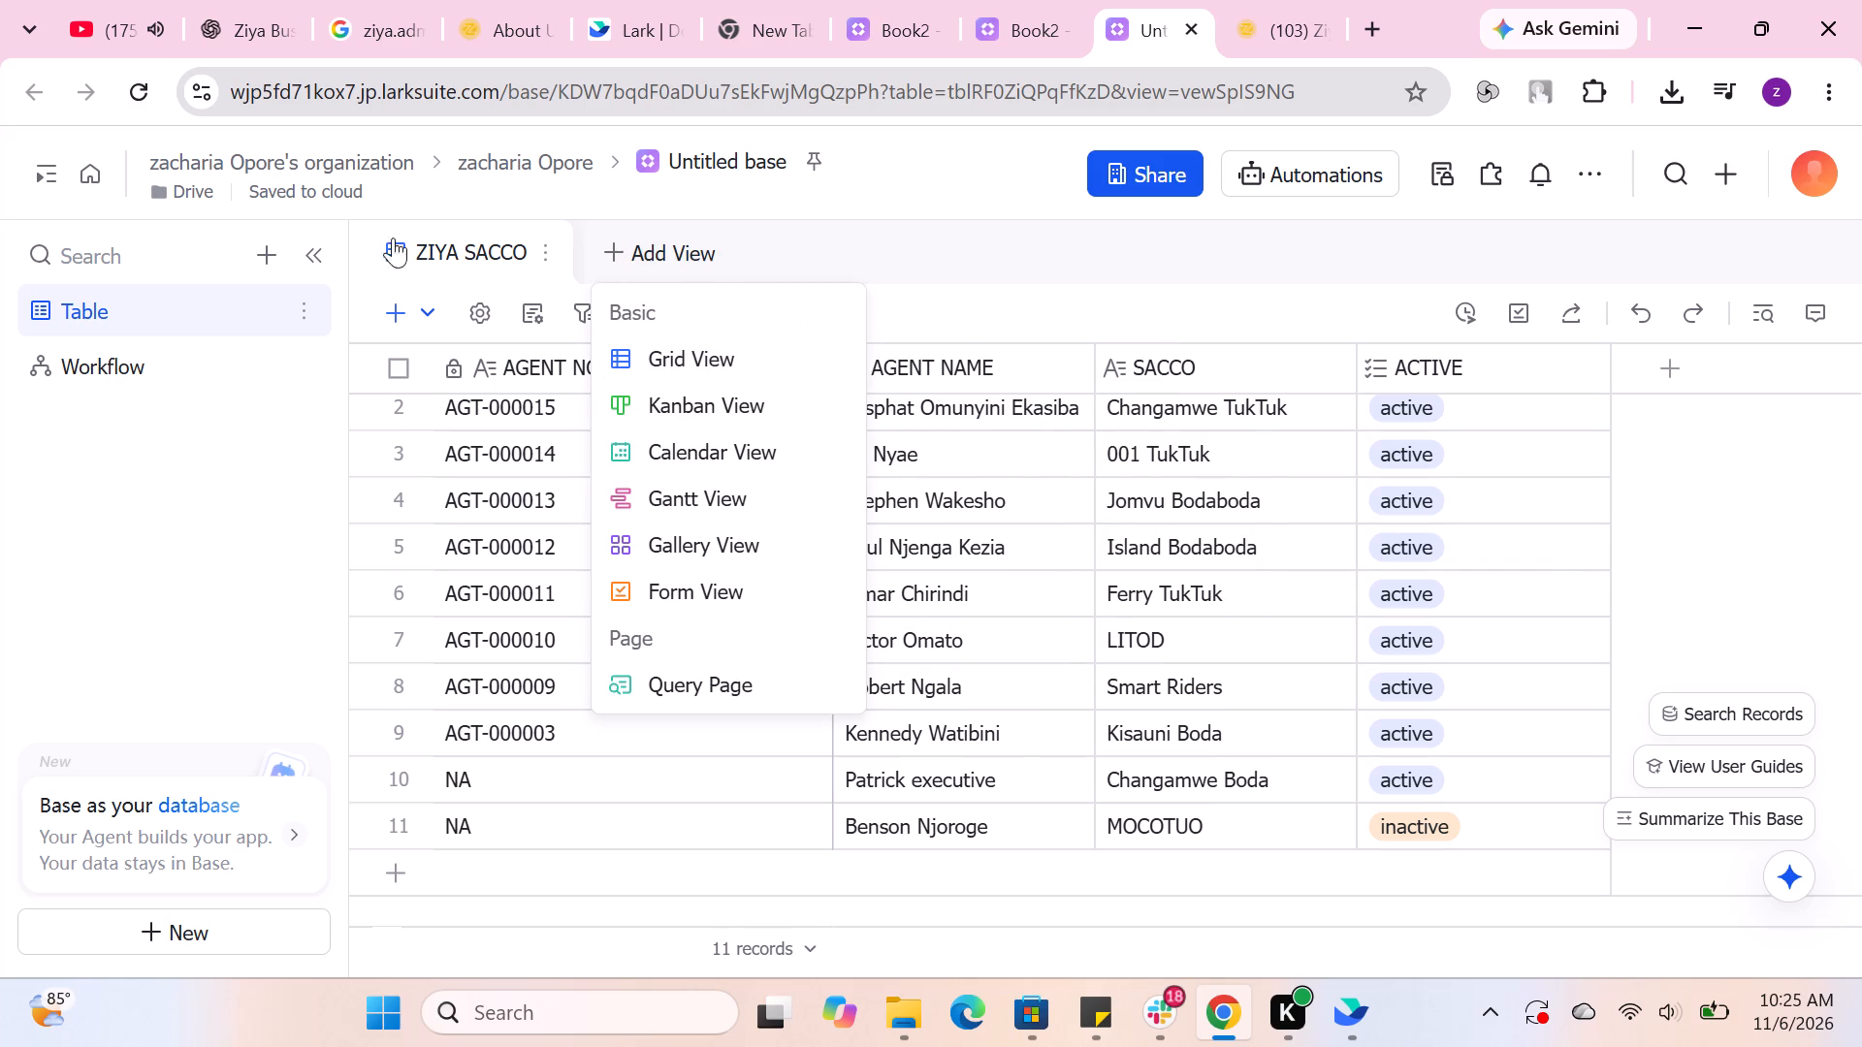
Rename the table in the base as MASTER AGENTS.
{"action": "left_click", "coordinate": [181, 323]}
{"action": "double_click", "coordinate": [188, 311]}
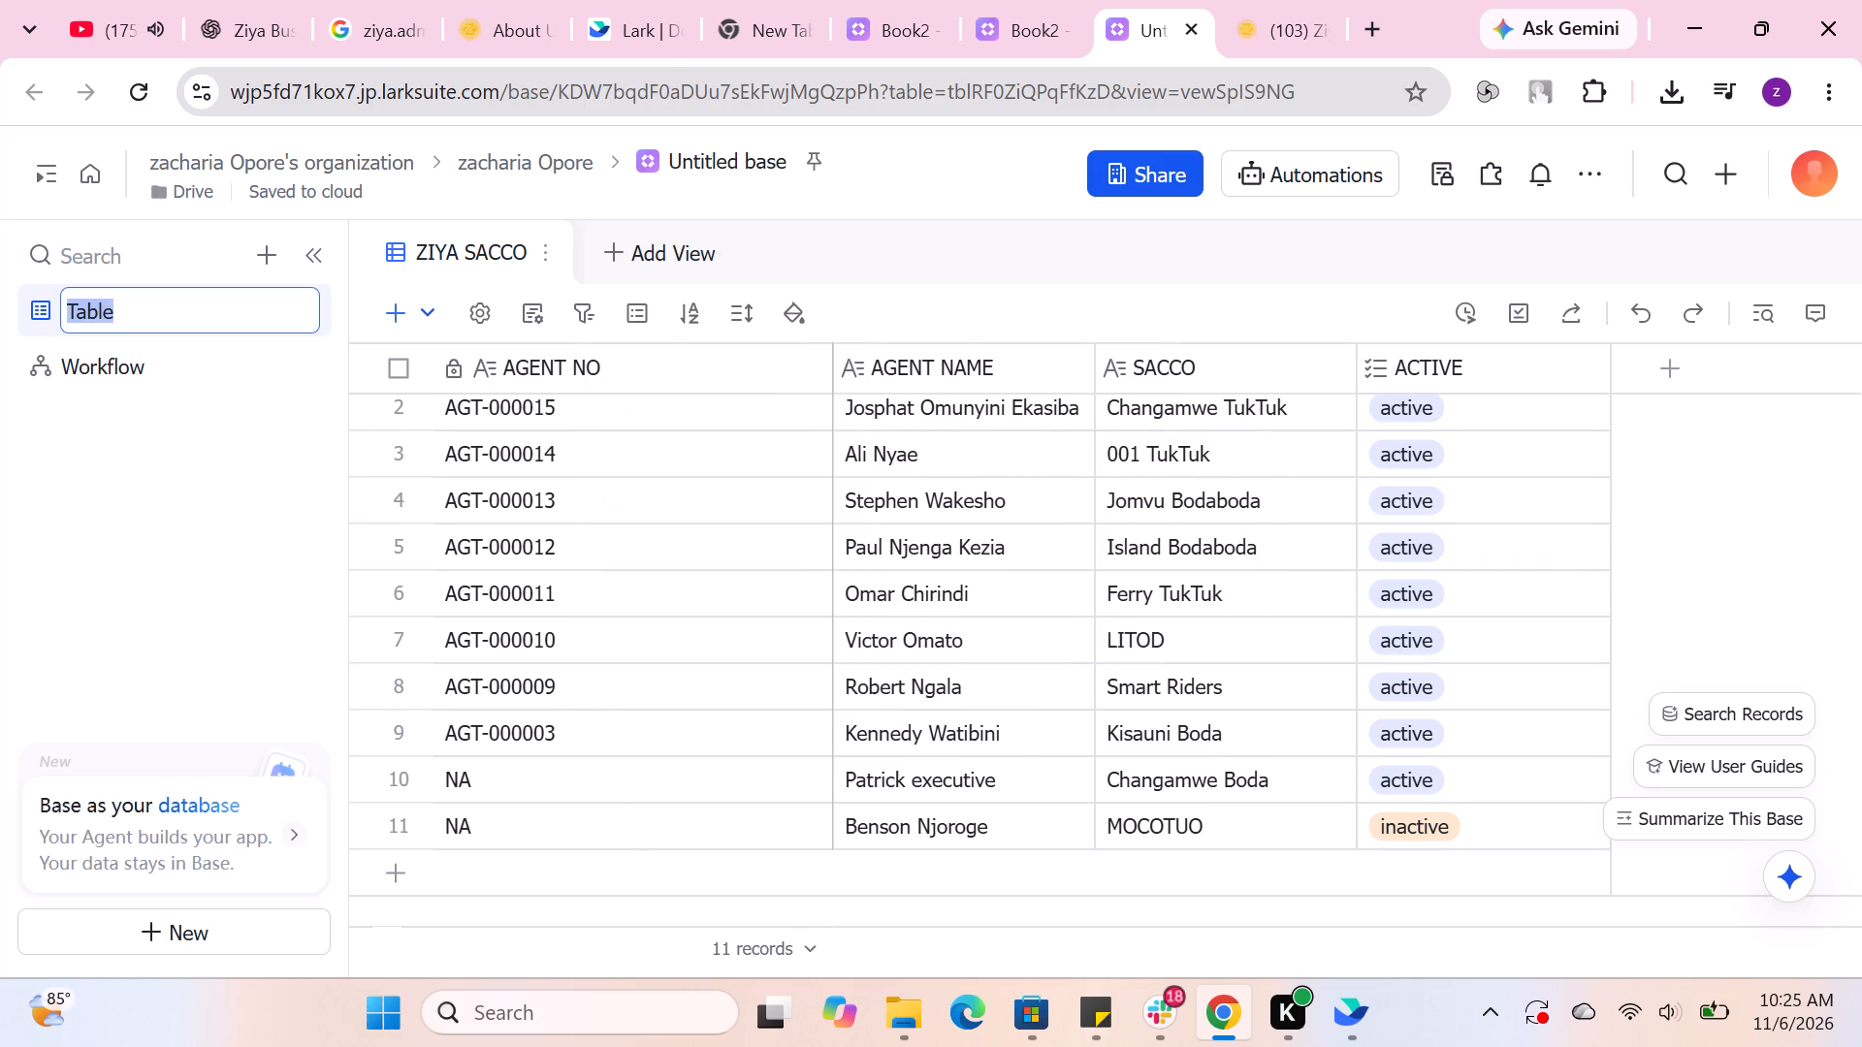
{"action": "left_click", "coordinate": [203, 306]}
{"action": "key", "text": "BackSpace"}
{"action": "key", "text": "BackSpace"}
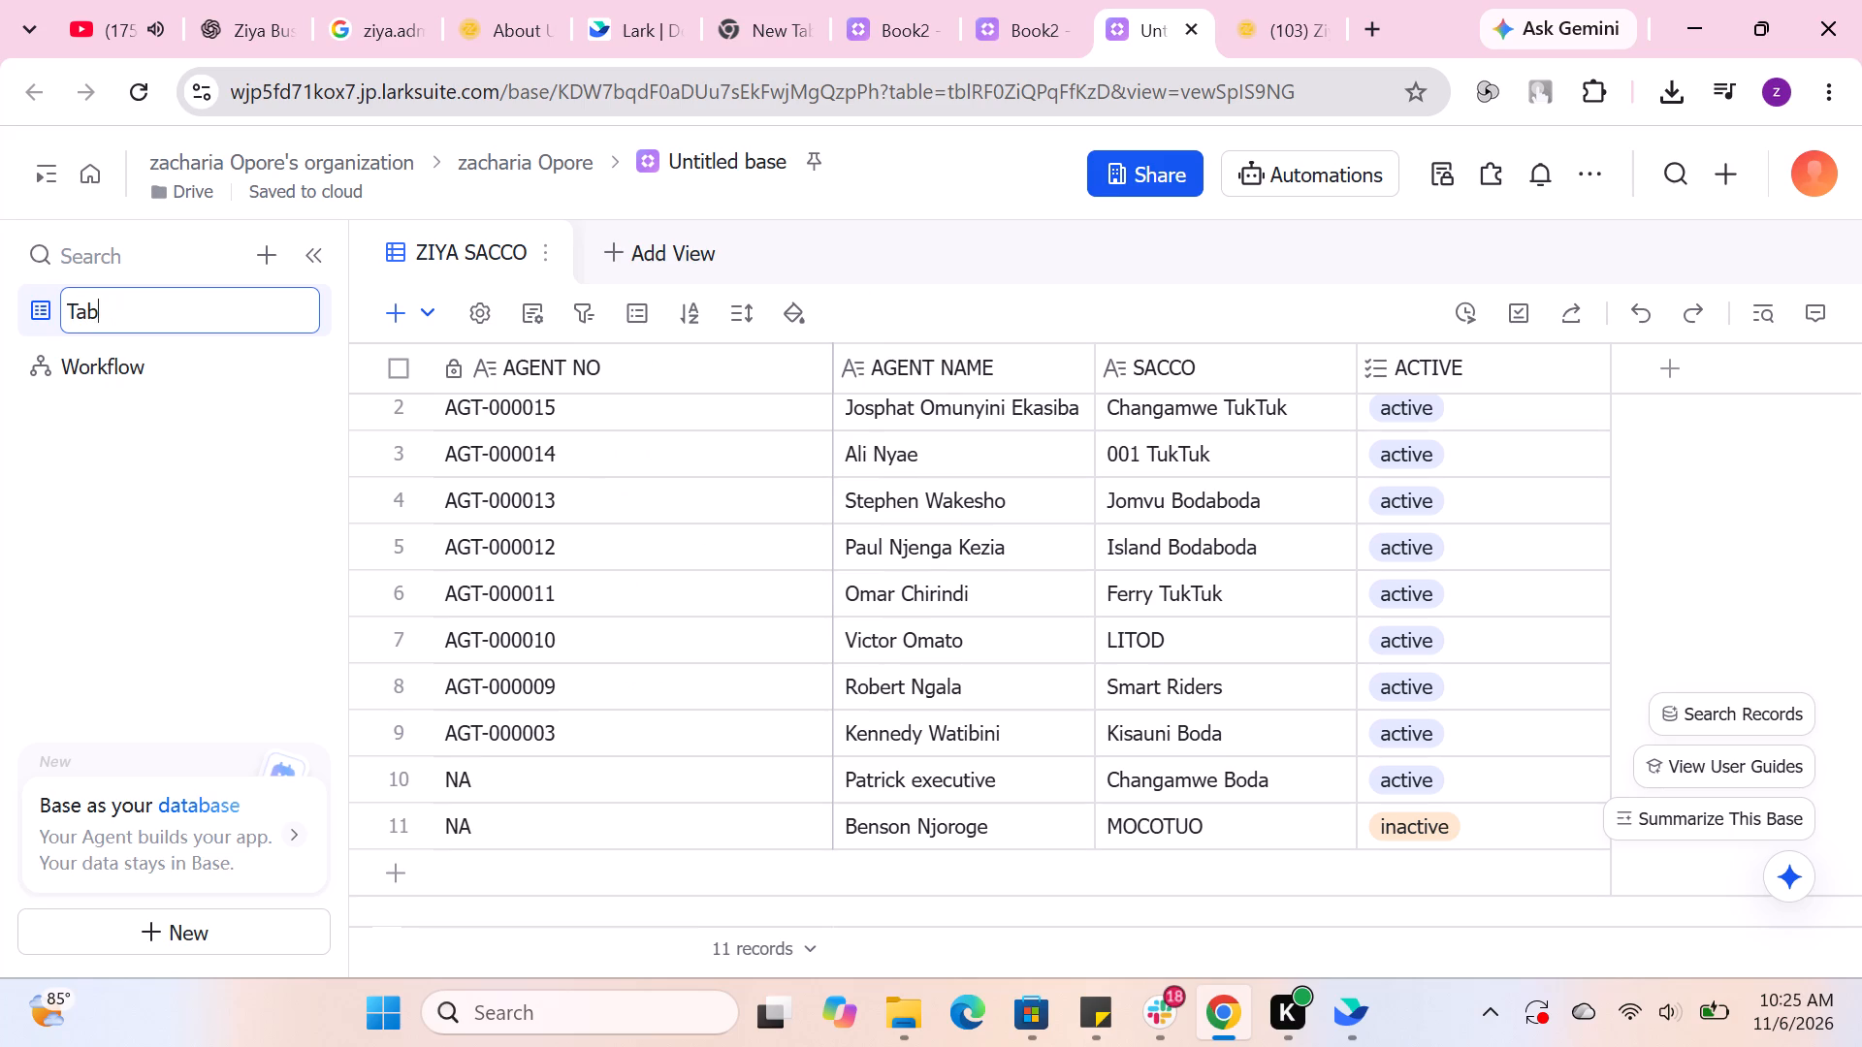
{"action": "key", "text": "BackSpace"}
{"action": "key", "text": "BackSpace"}
{"action": "key", "text": "BackSpace"}
{"action": "key", "text": "BackSpace"}
{"action": "type", "text": "AGENTS"}
{"action": "key", "text": "BackSpace"}
{"action": "key", "text": "BackSpace"}
{"action": "key", "text": "BackSpace"}
{"action": "key", "text": "BackSpace"}
{"action": "key", "text": "BackSpace"}
{"action": "key", "text": "BackSpace"}
{"action": "type", "text": "MASTER A"}
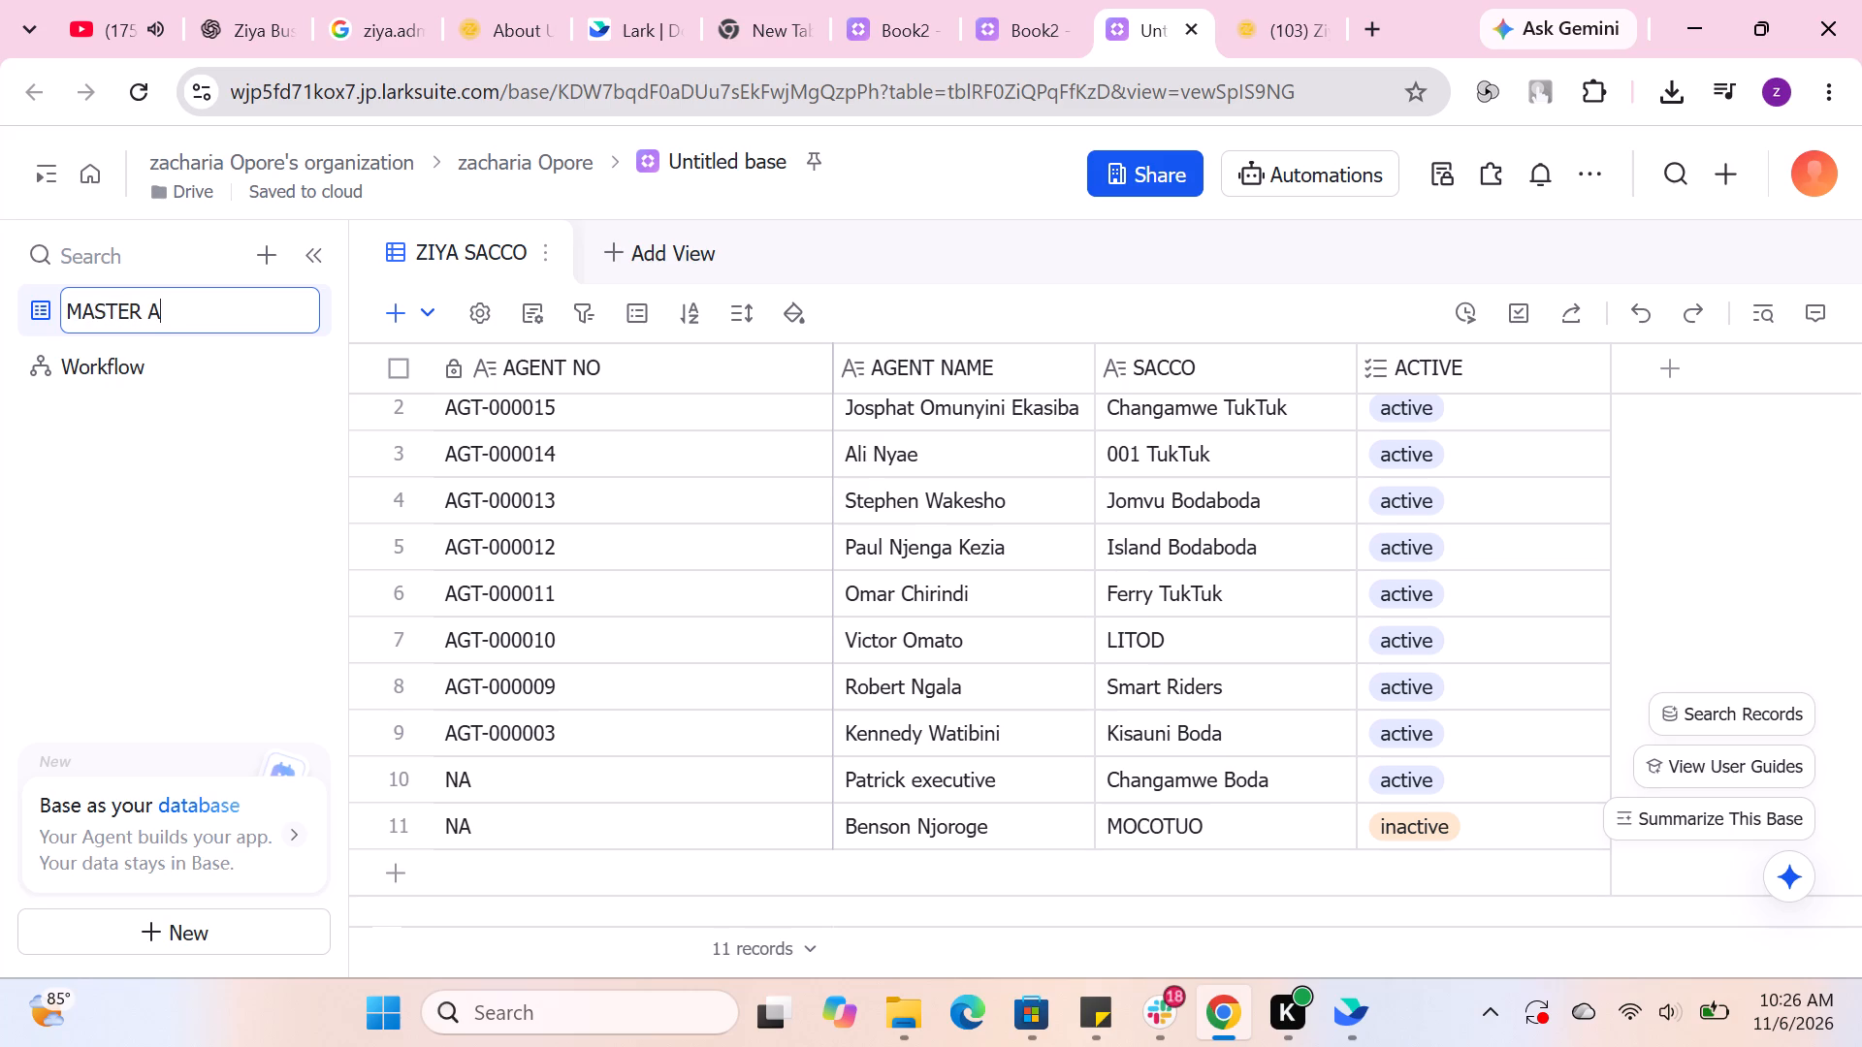
{"action": "type", "text": "GENTS"}
{"action": "left_click", "coordinate": [86, 556]}
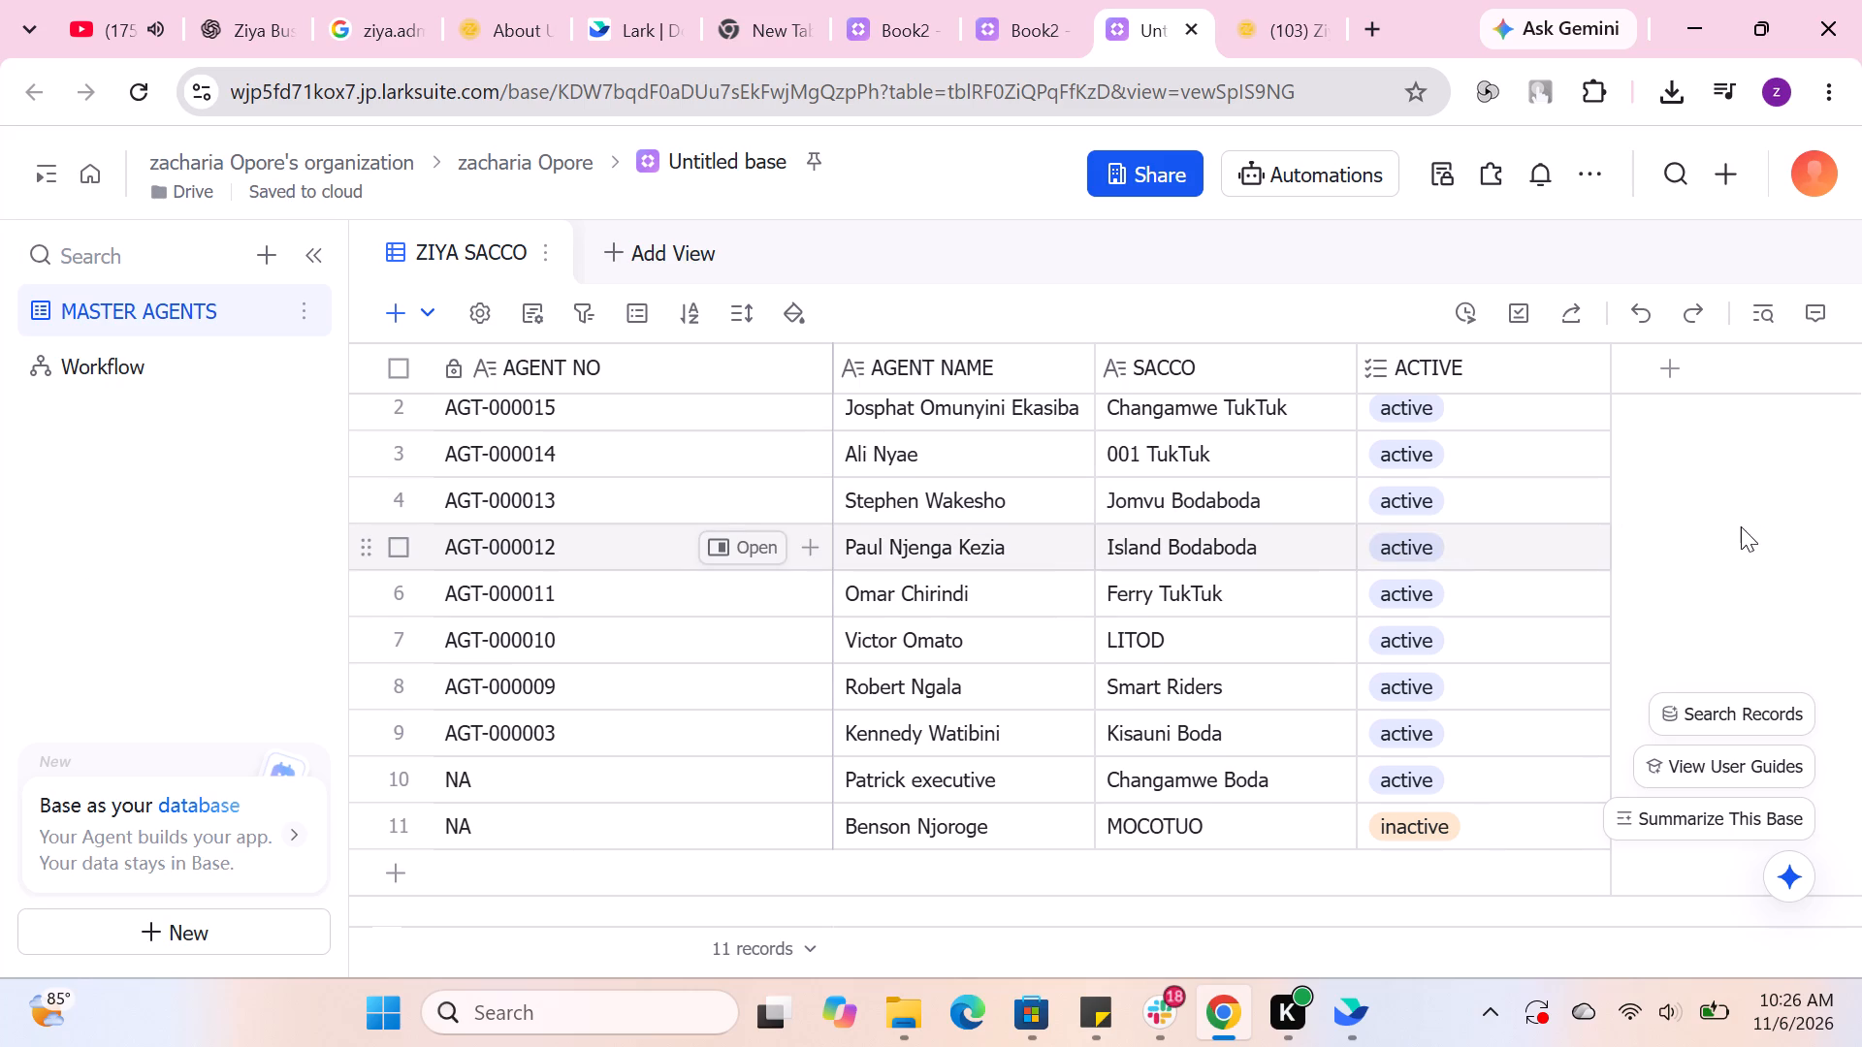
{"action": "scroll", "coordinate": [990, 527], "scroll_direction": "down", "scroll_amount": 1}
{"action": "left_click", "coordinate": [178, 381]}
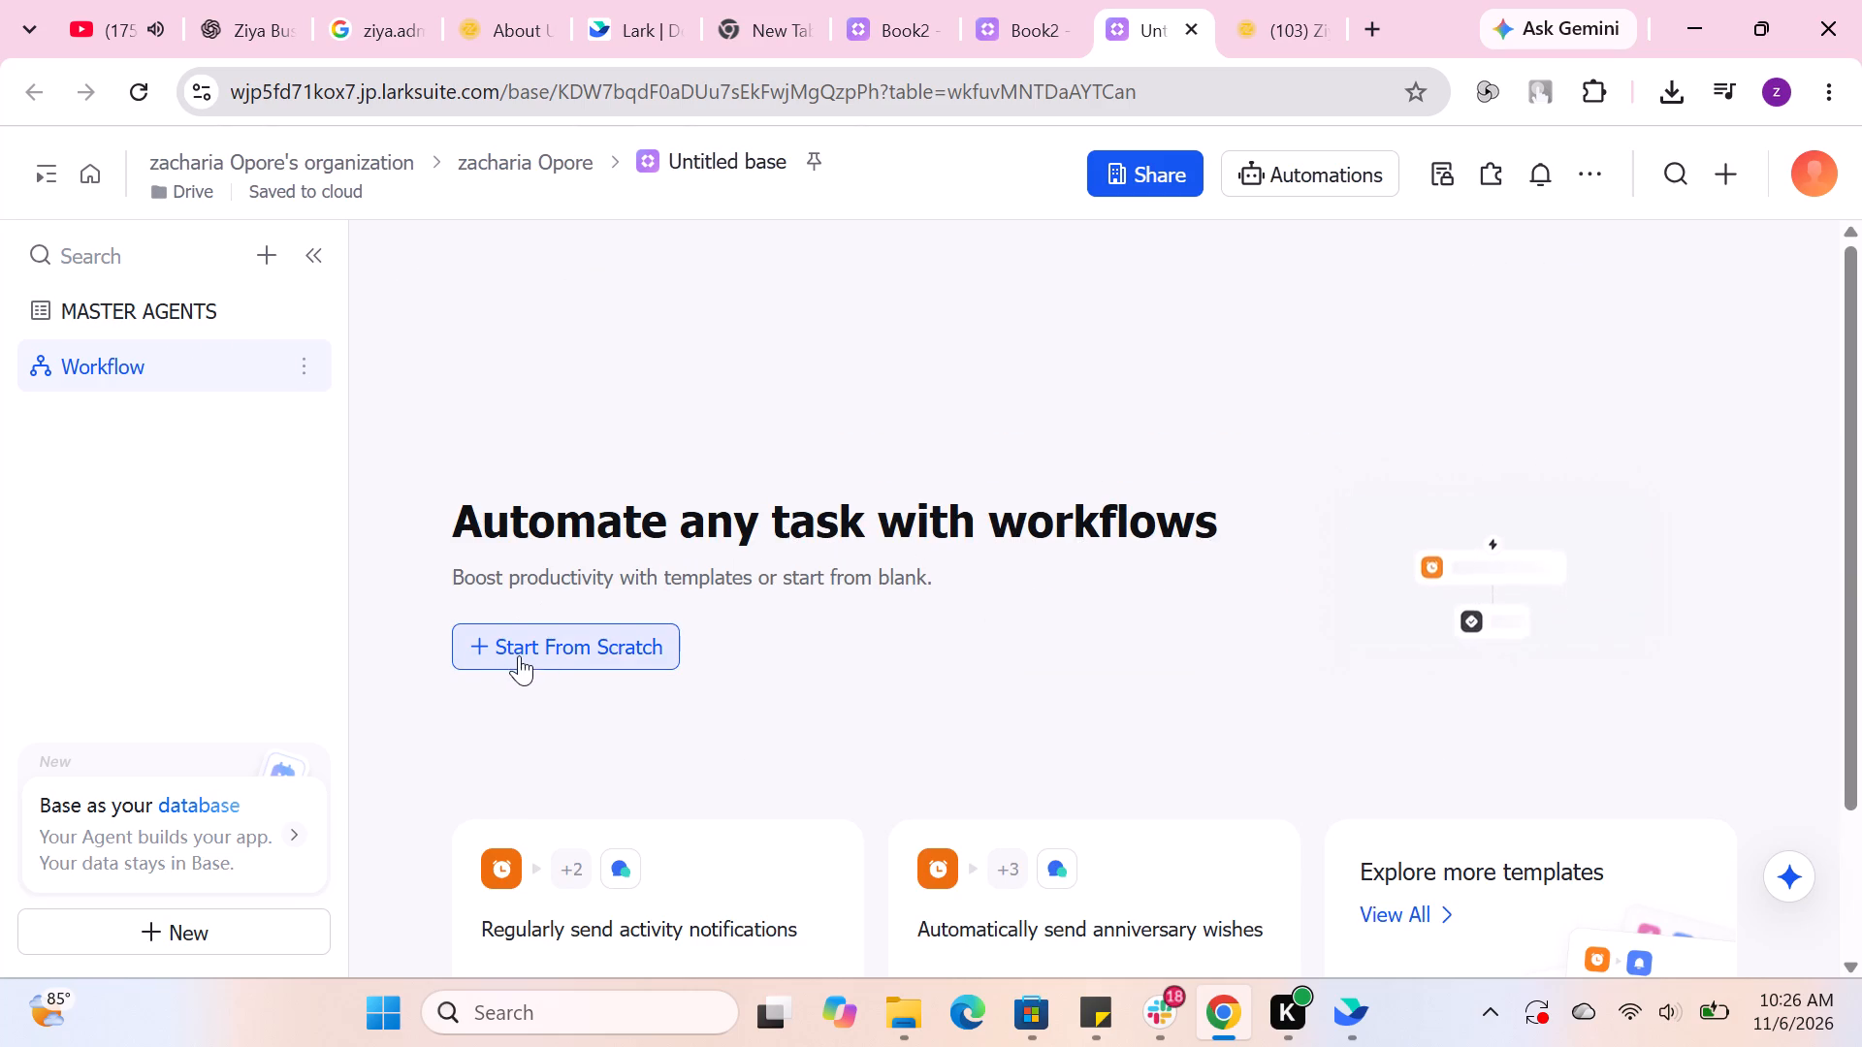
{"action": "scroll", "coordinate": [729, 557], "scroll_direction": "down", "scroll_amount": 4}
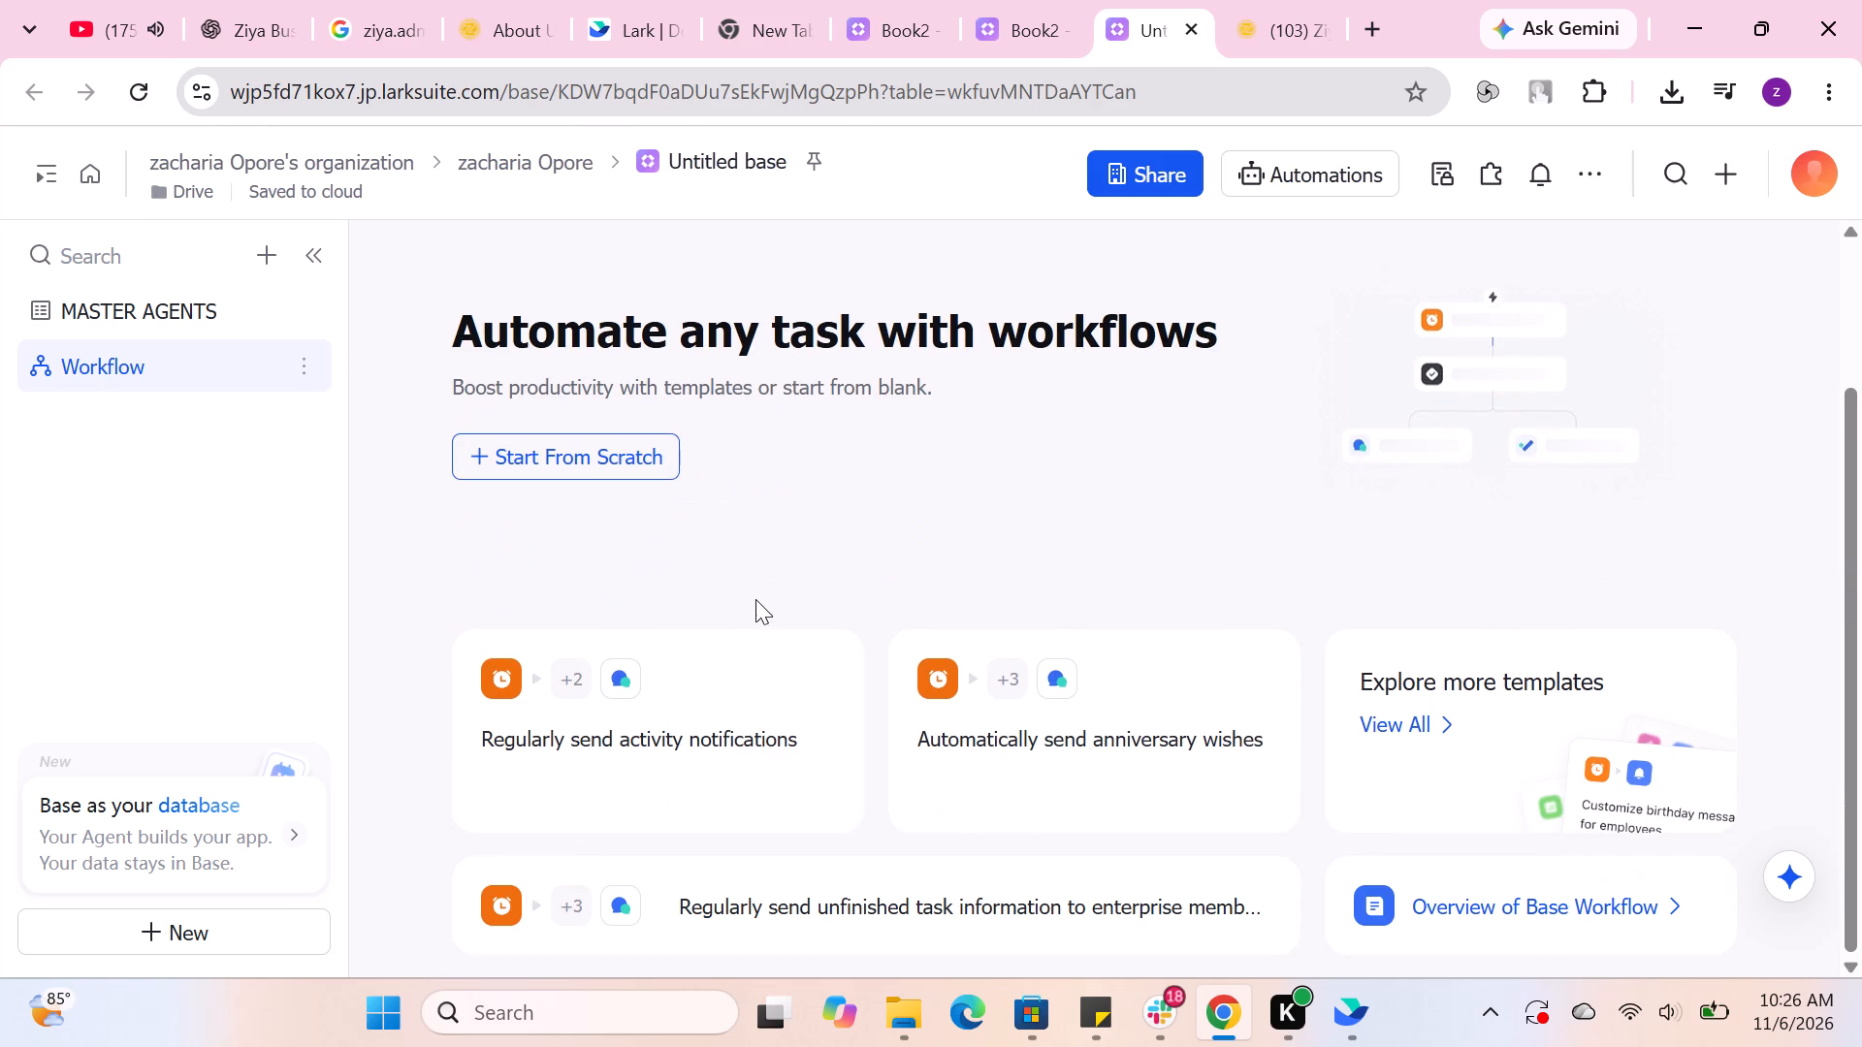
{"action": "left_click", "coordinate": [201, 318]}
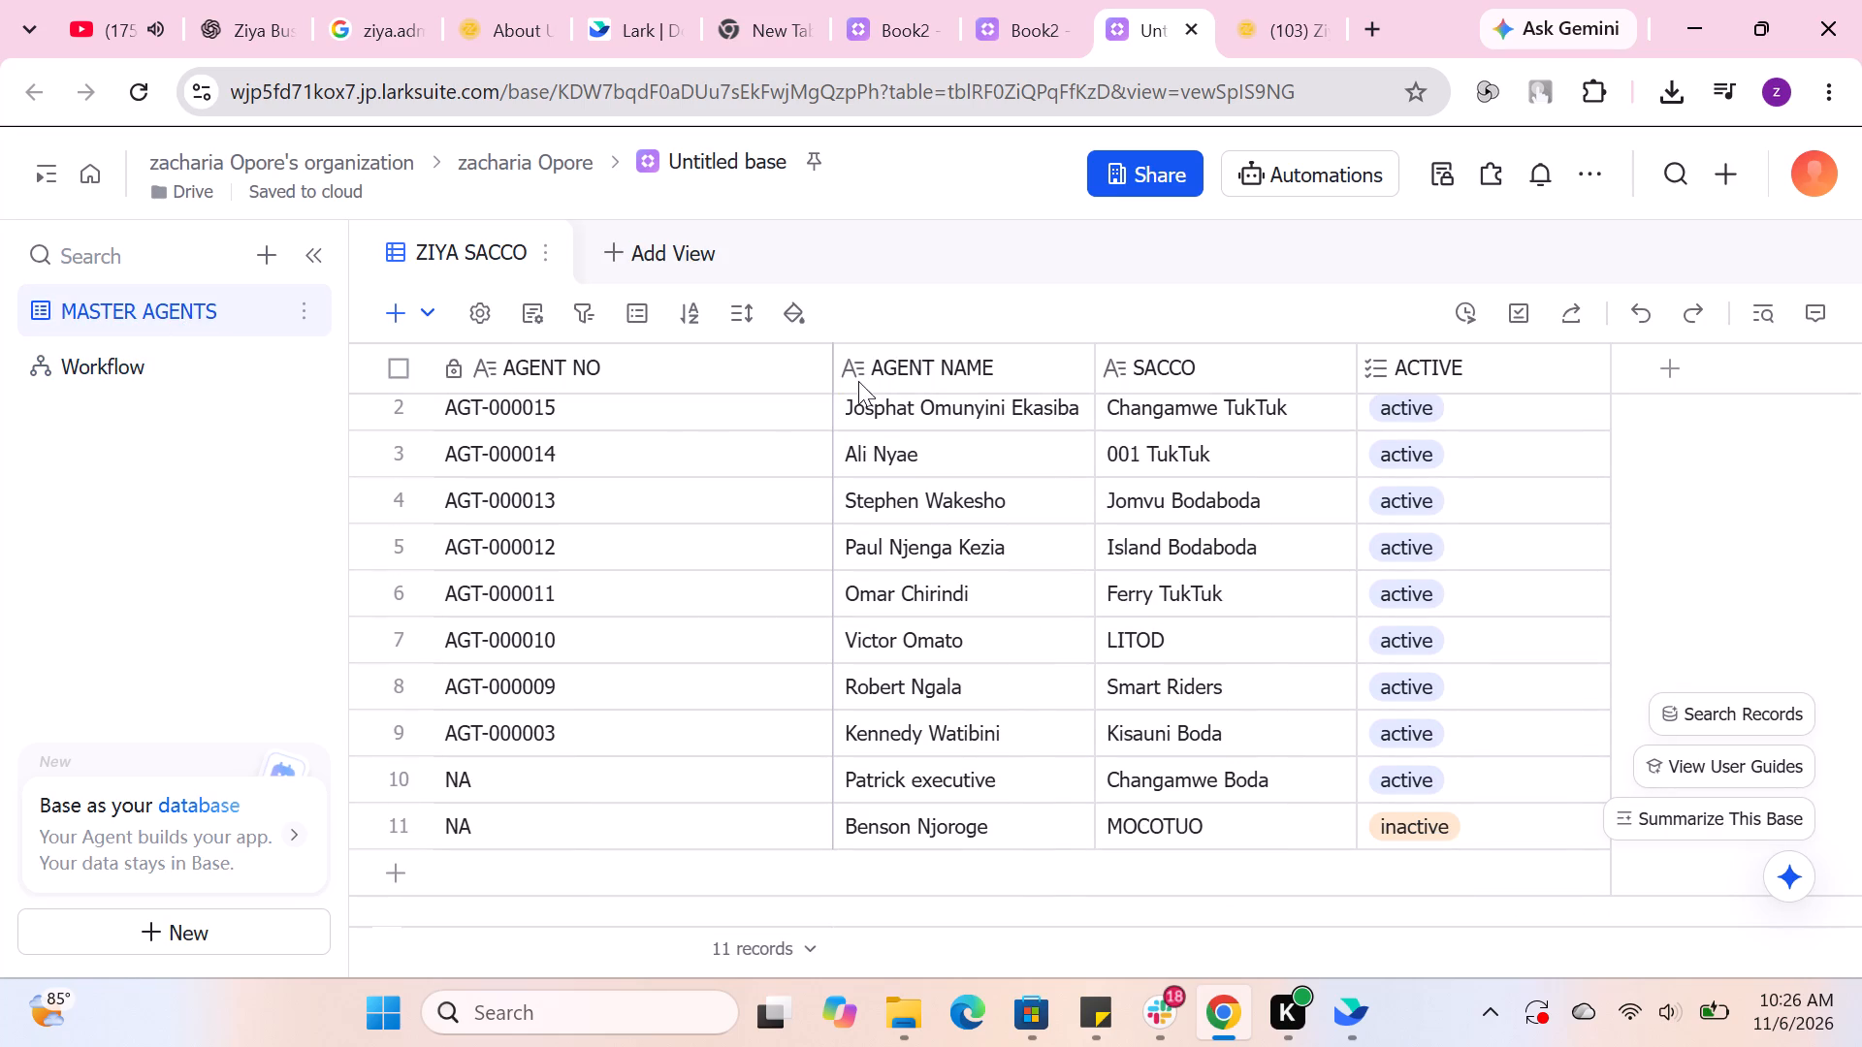
Freeze the columns of the ZIYA SACCO view up to the AGENT NAME field.
{"action": "left_click", "coordinate": [1092, 366]}
{"action": "left_click", "coordinate": [1079, 369]}
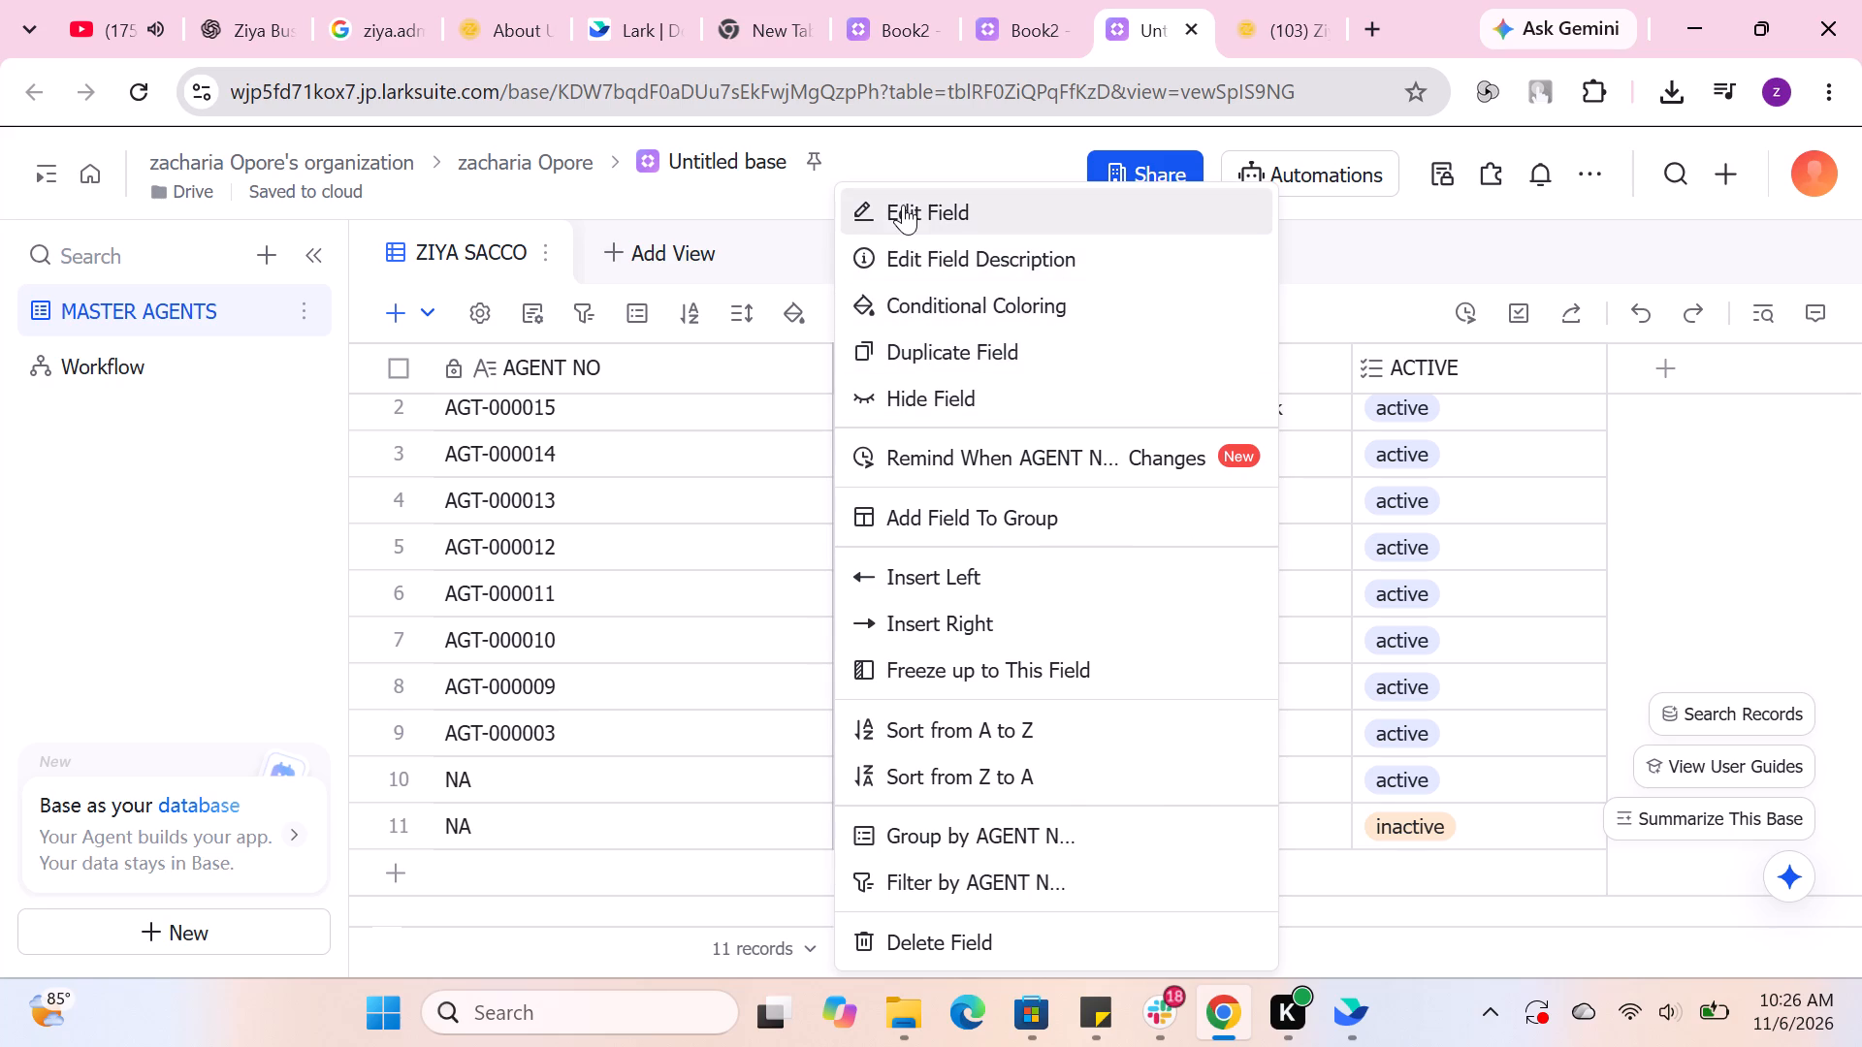
{"action": "left_click", "coordinate": [970, 665]}
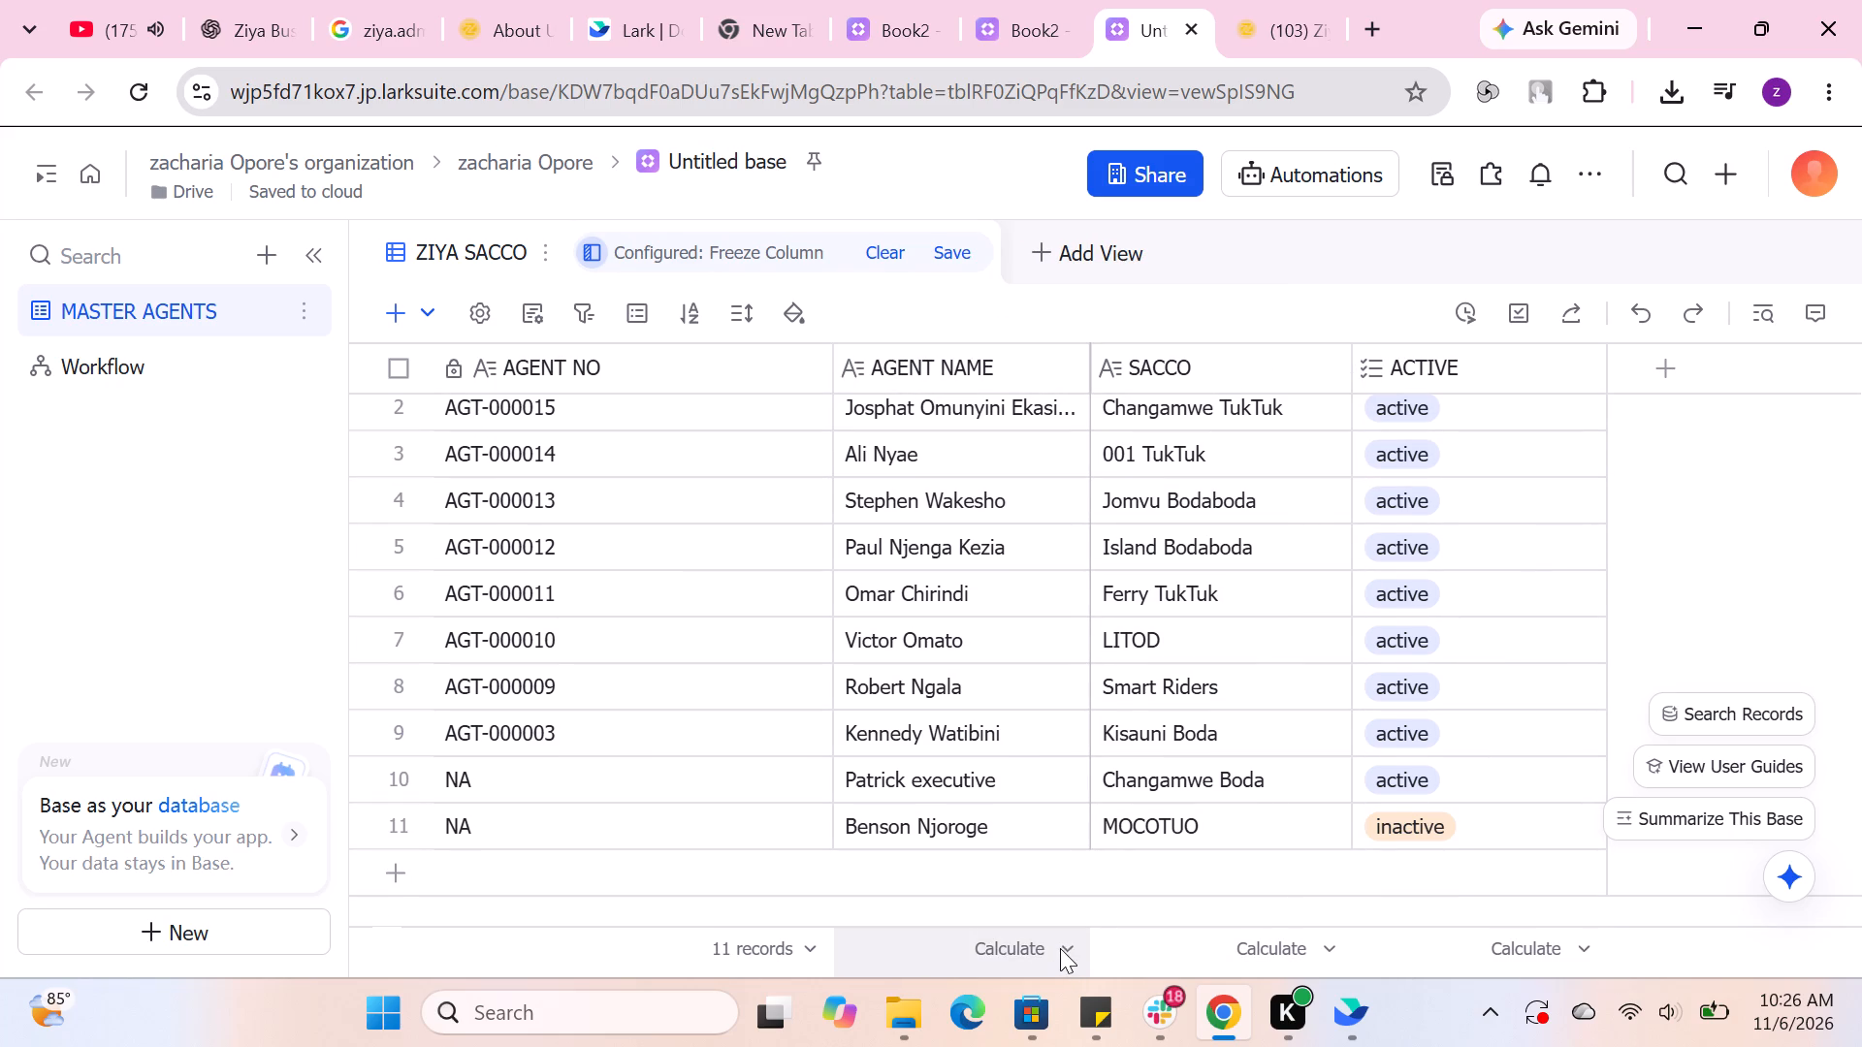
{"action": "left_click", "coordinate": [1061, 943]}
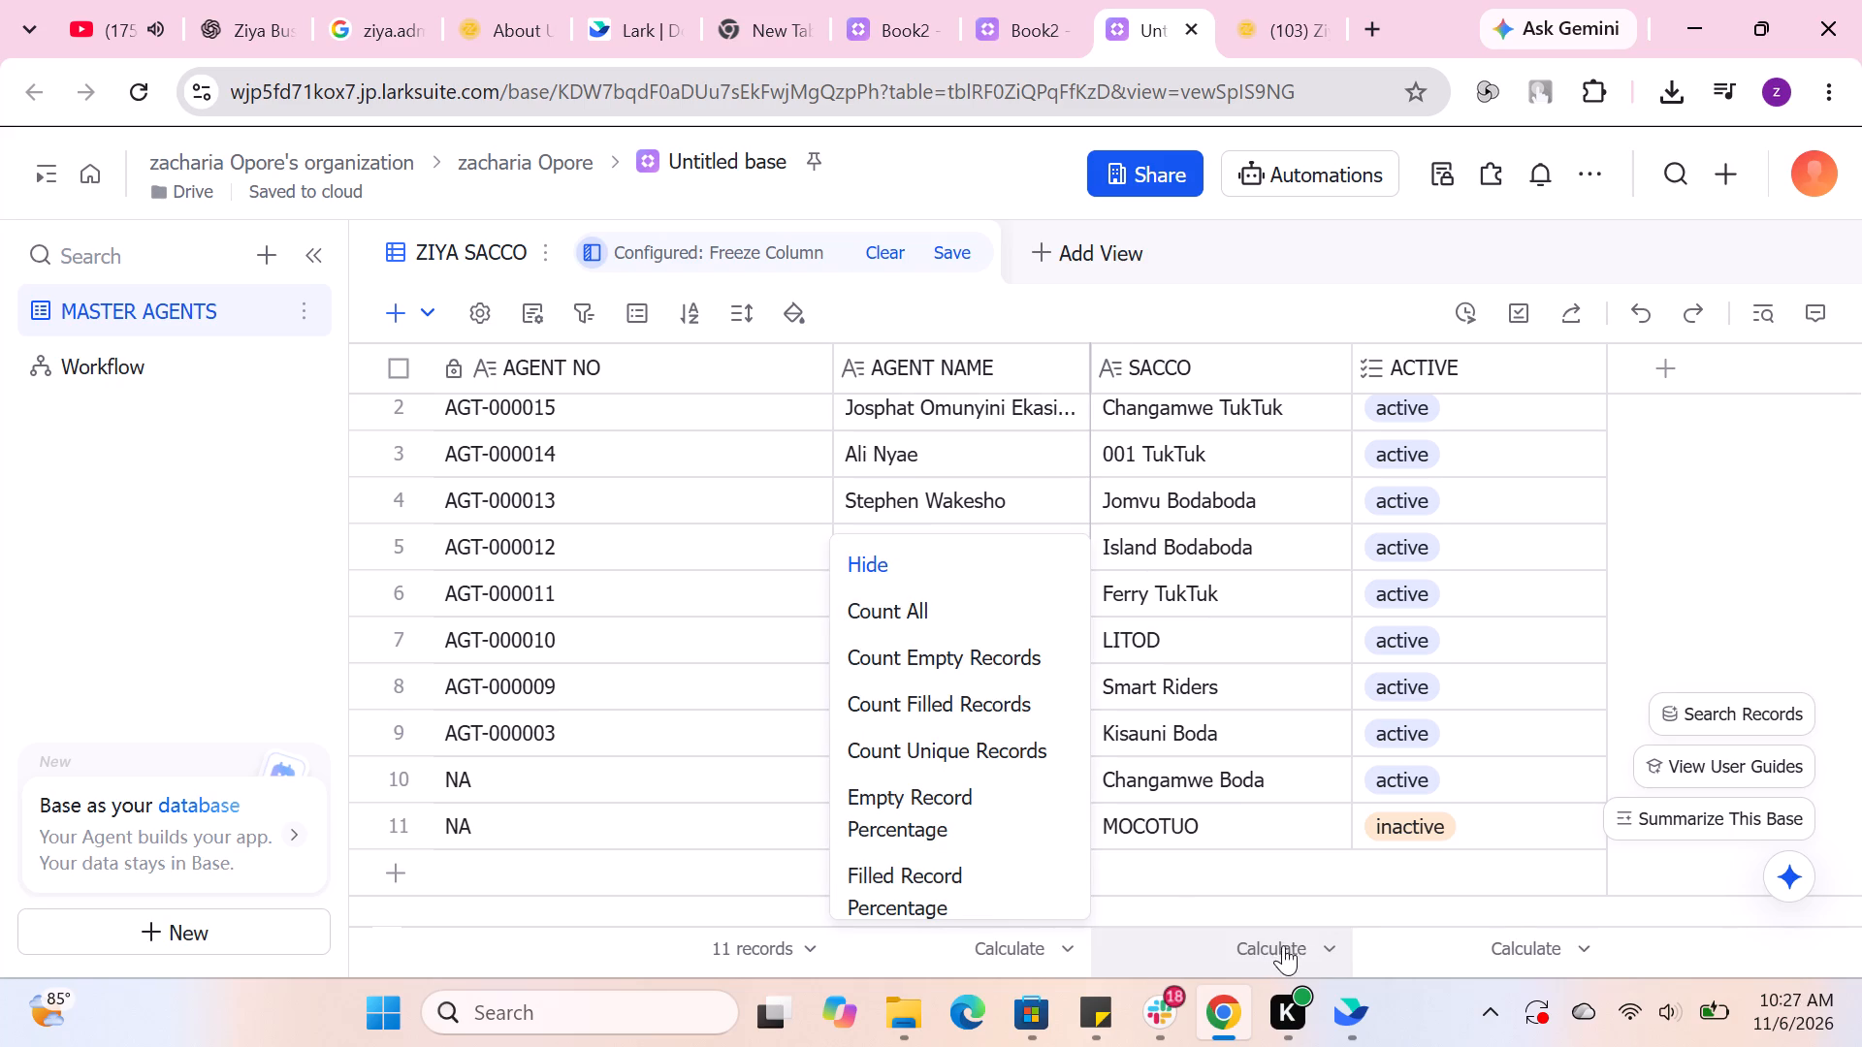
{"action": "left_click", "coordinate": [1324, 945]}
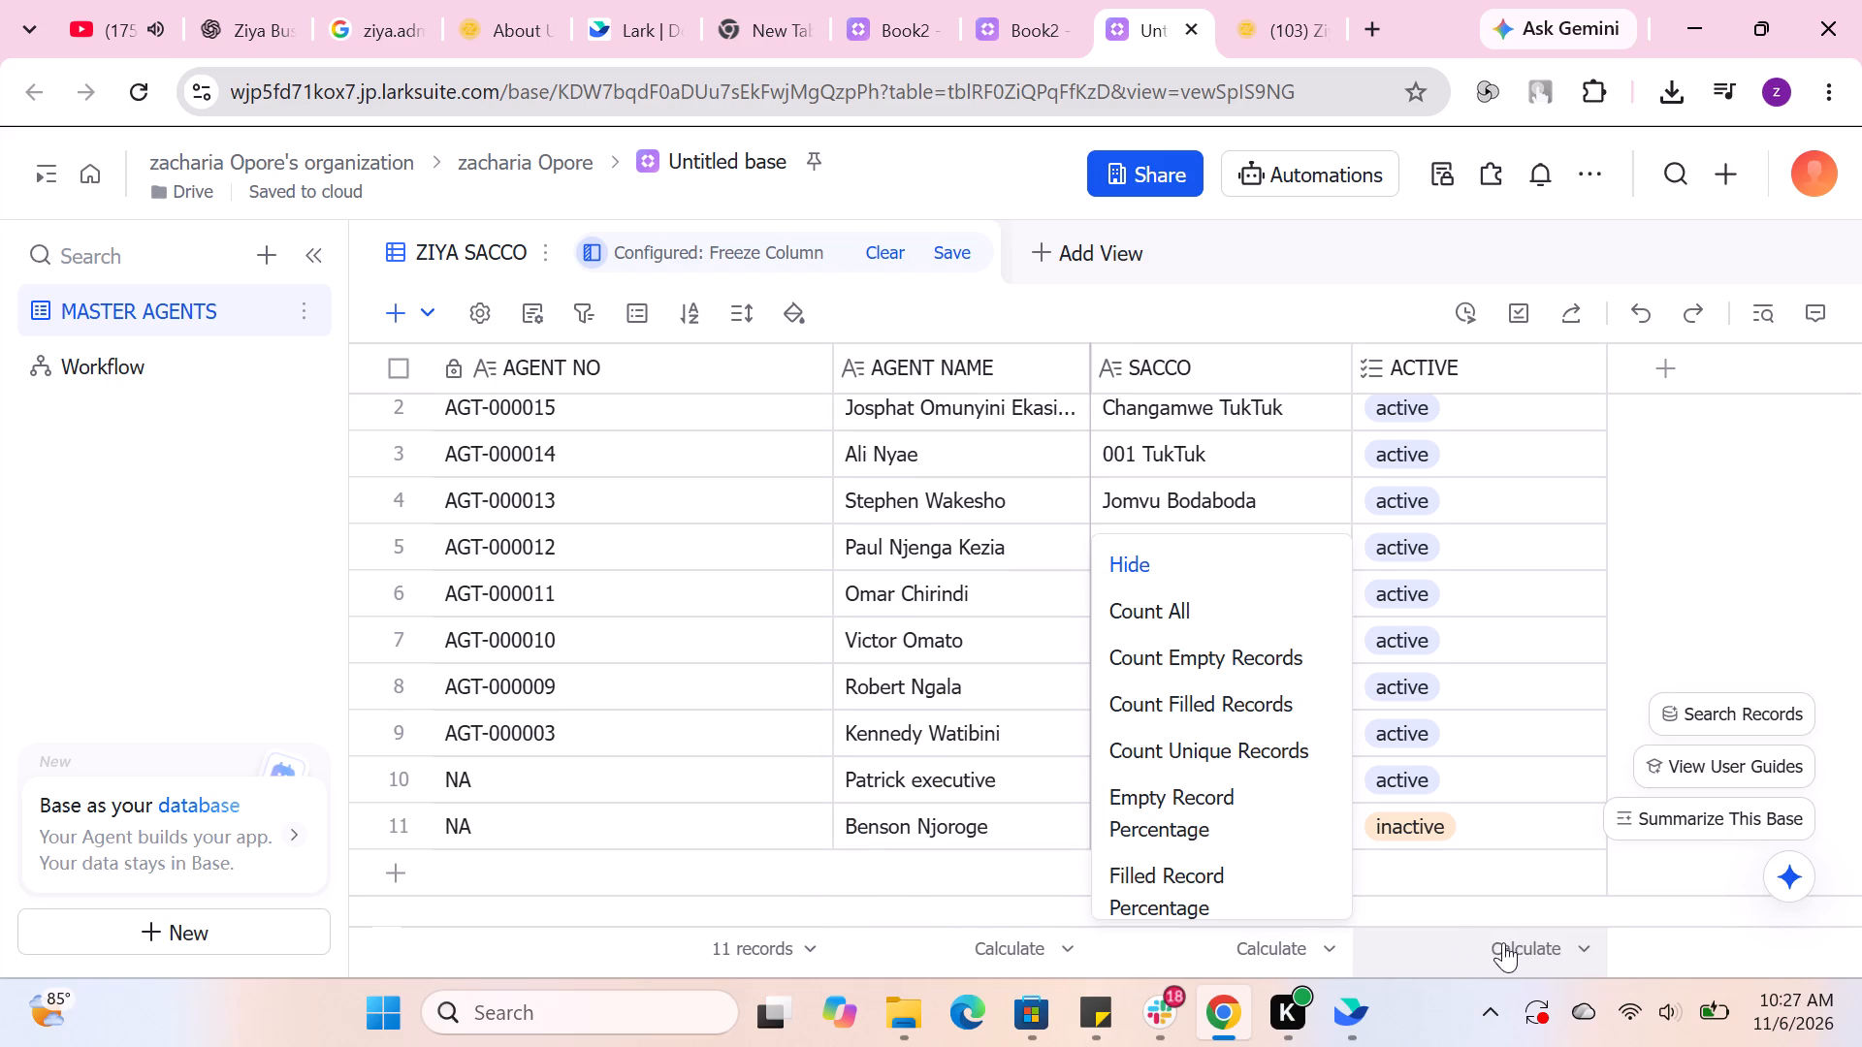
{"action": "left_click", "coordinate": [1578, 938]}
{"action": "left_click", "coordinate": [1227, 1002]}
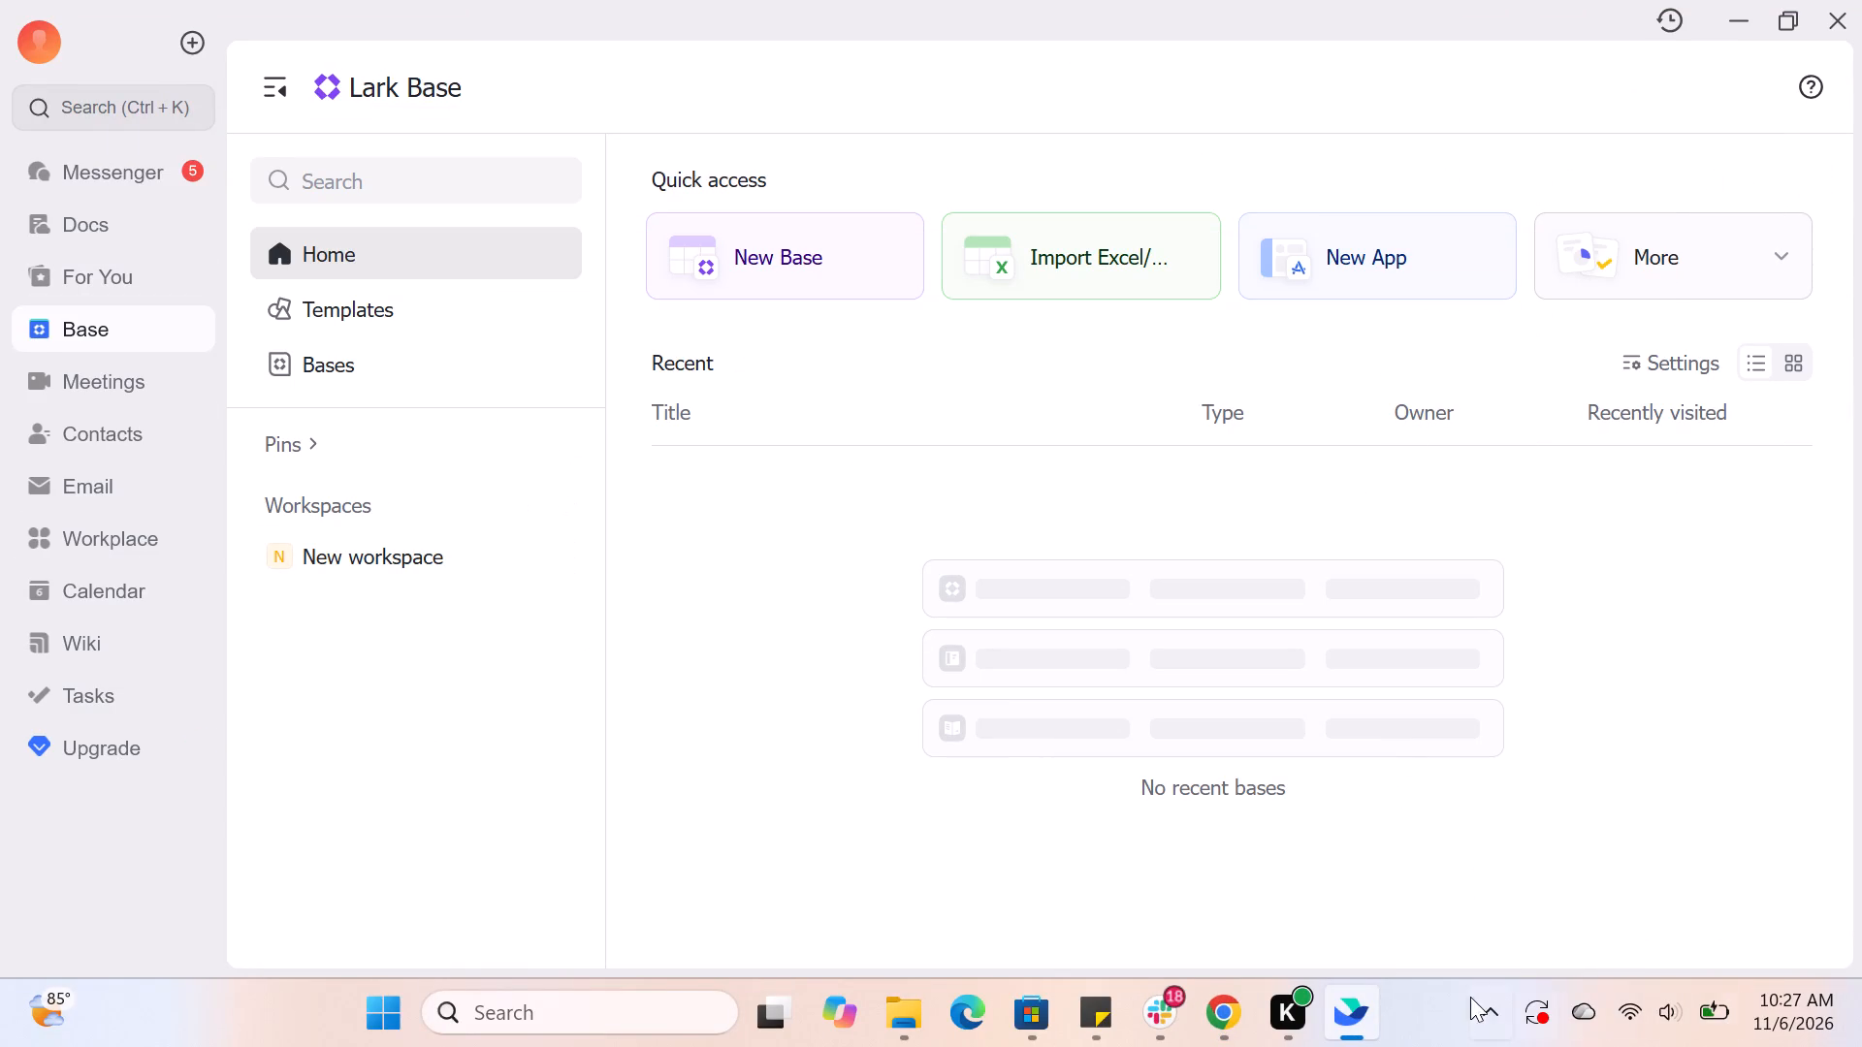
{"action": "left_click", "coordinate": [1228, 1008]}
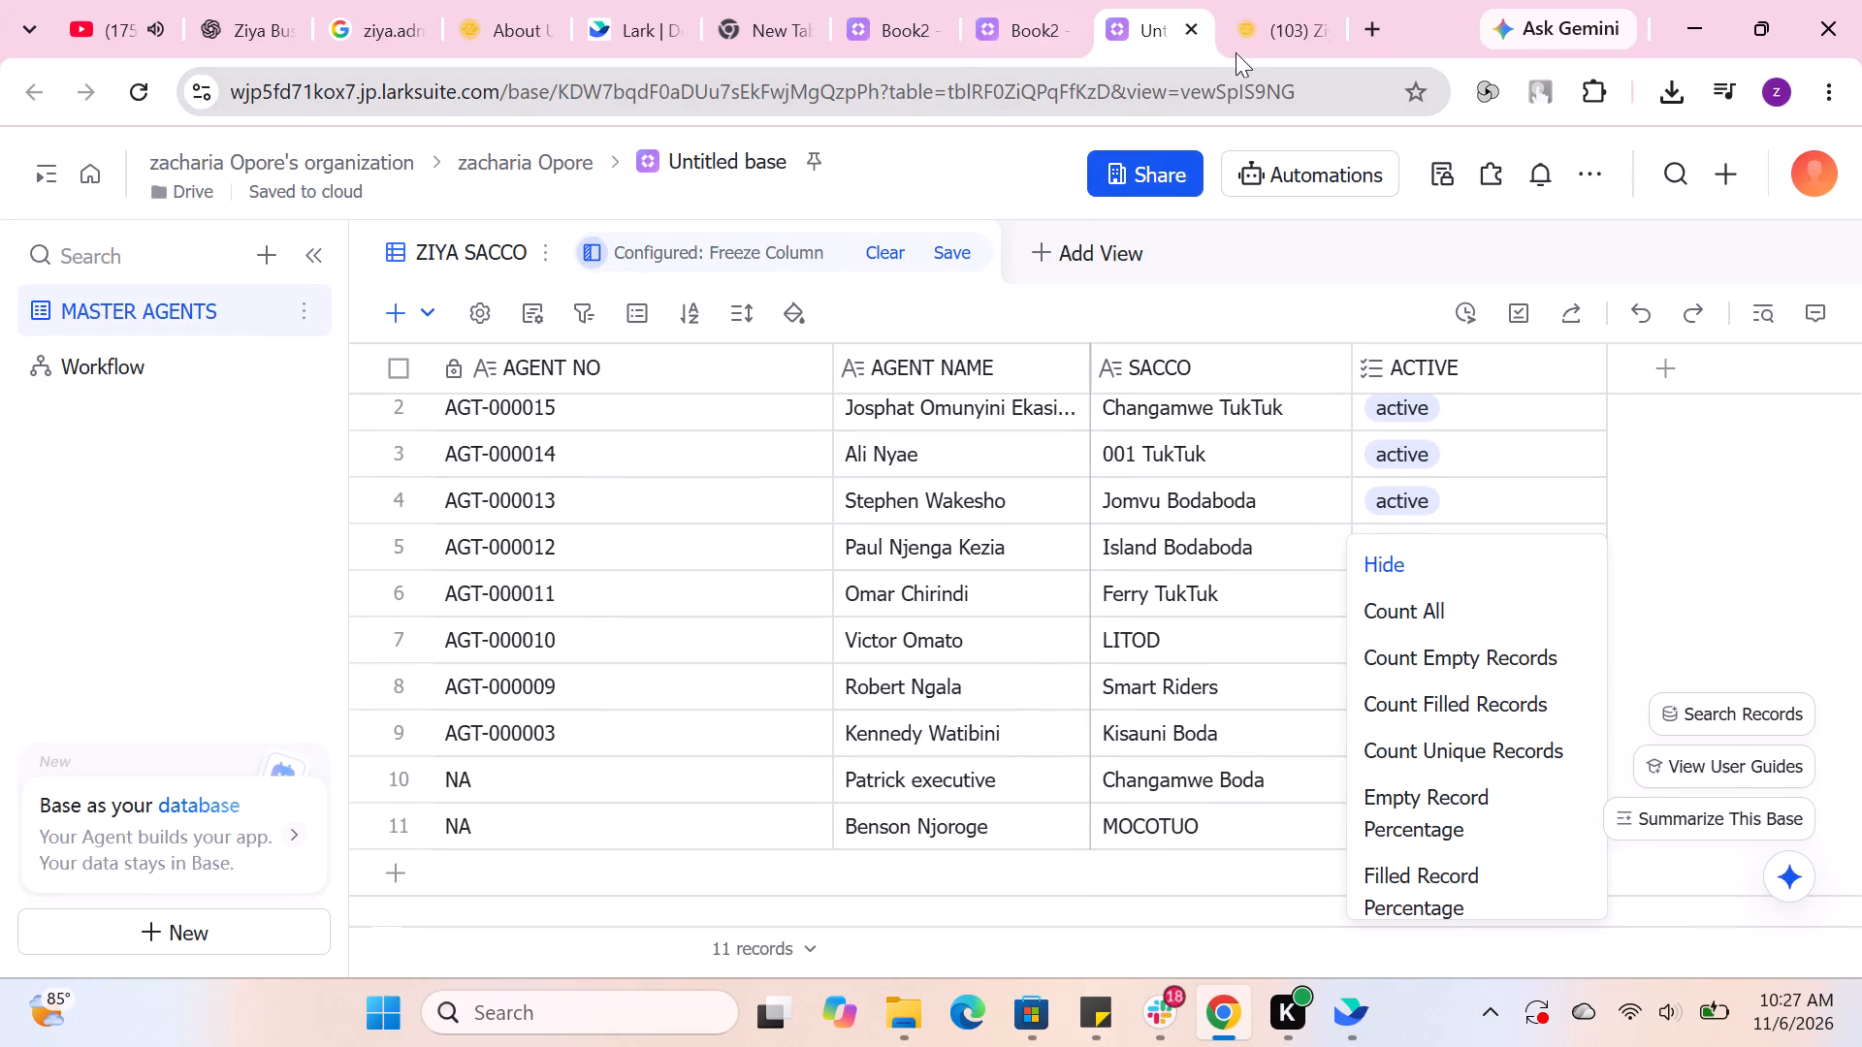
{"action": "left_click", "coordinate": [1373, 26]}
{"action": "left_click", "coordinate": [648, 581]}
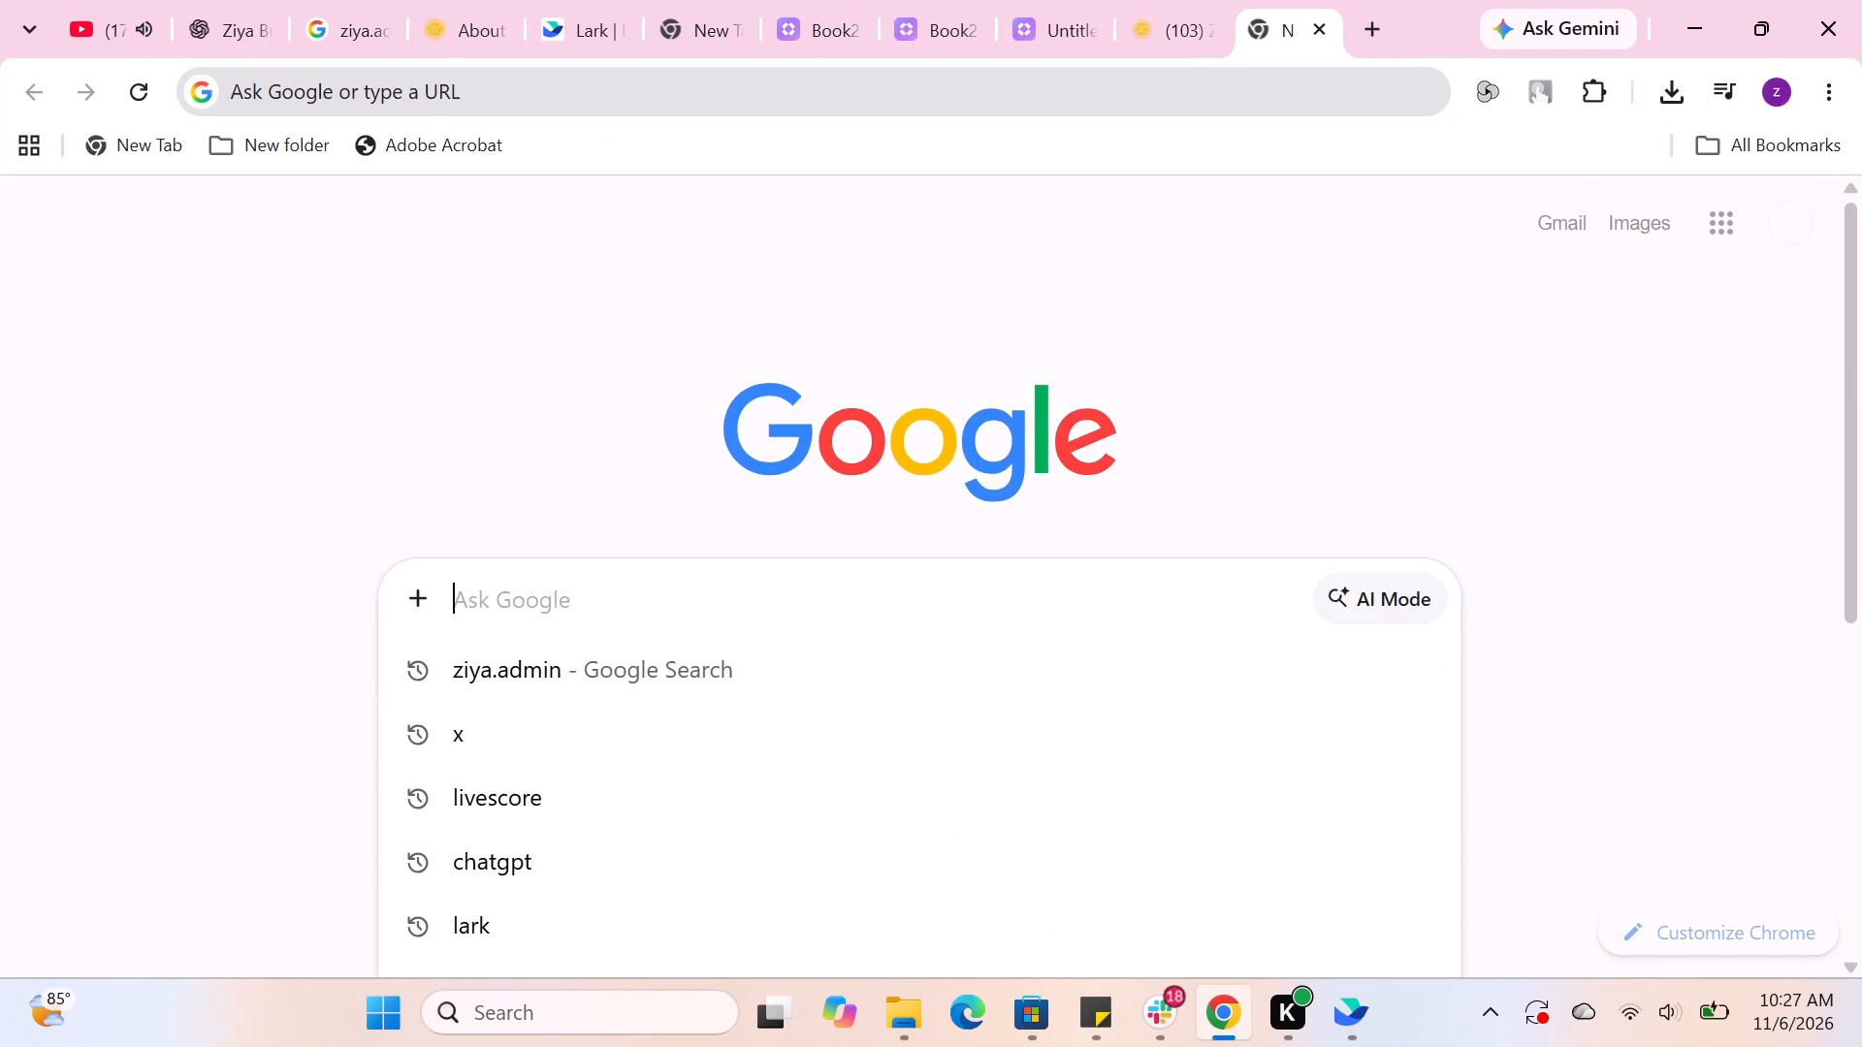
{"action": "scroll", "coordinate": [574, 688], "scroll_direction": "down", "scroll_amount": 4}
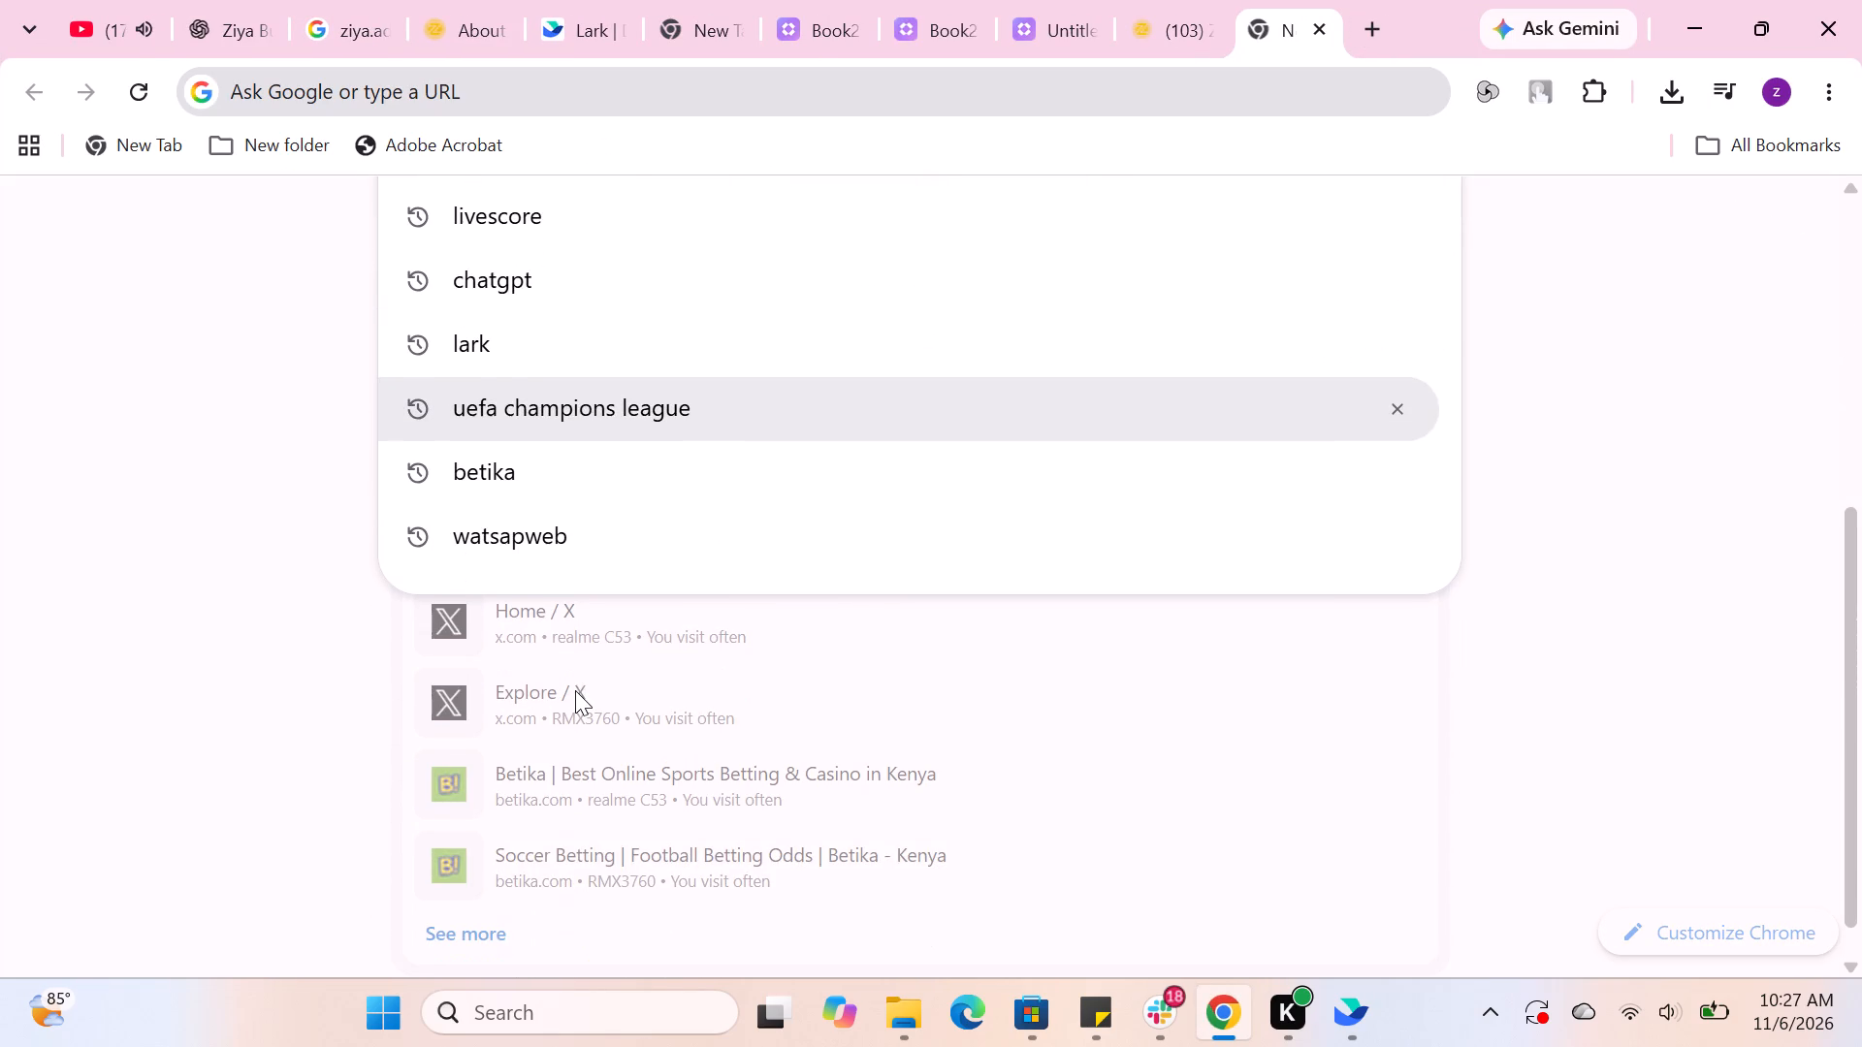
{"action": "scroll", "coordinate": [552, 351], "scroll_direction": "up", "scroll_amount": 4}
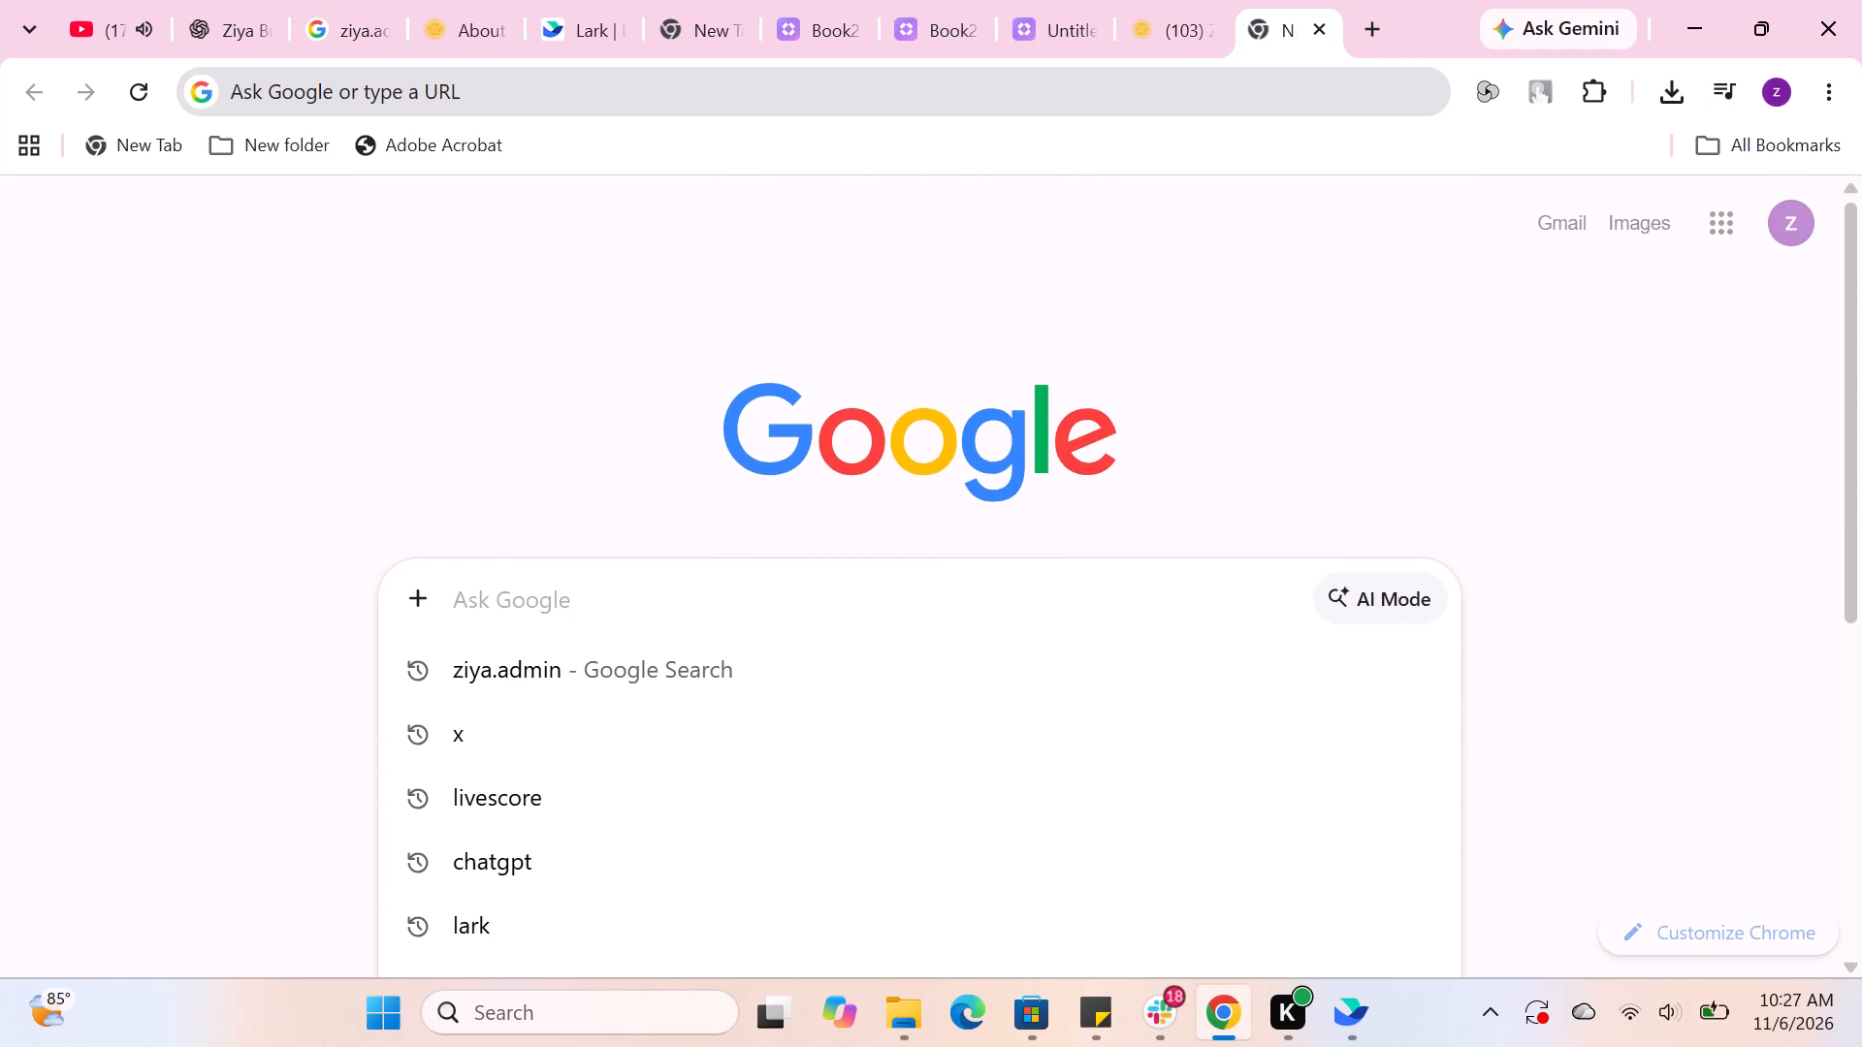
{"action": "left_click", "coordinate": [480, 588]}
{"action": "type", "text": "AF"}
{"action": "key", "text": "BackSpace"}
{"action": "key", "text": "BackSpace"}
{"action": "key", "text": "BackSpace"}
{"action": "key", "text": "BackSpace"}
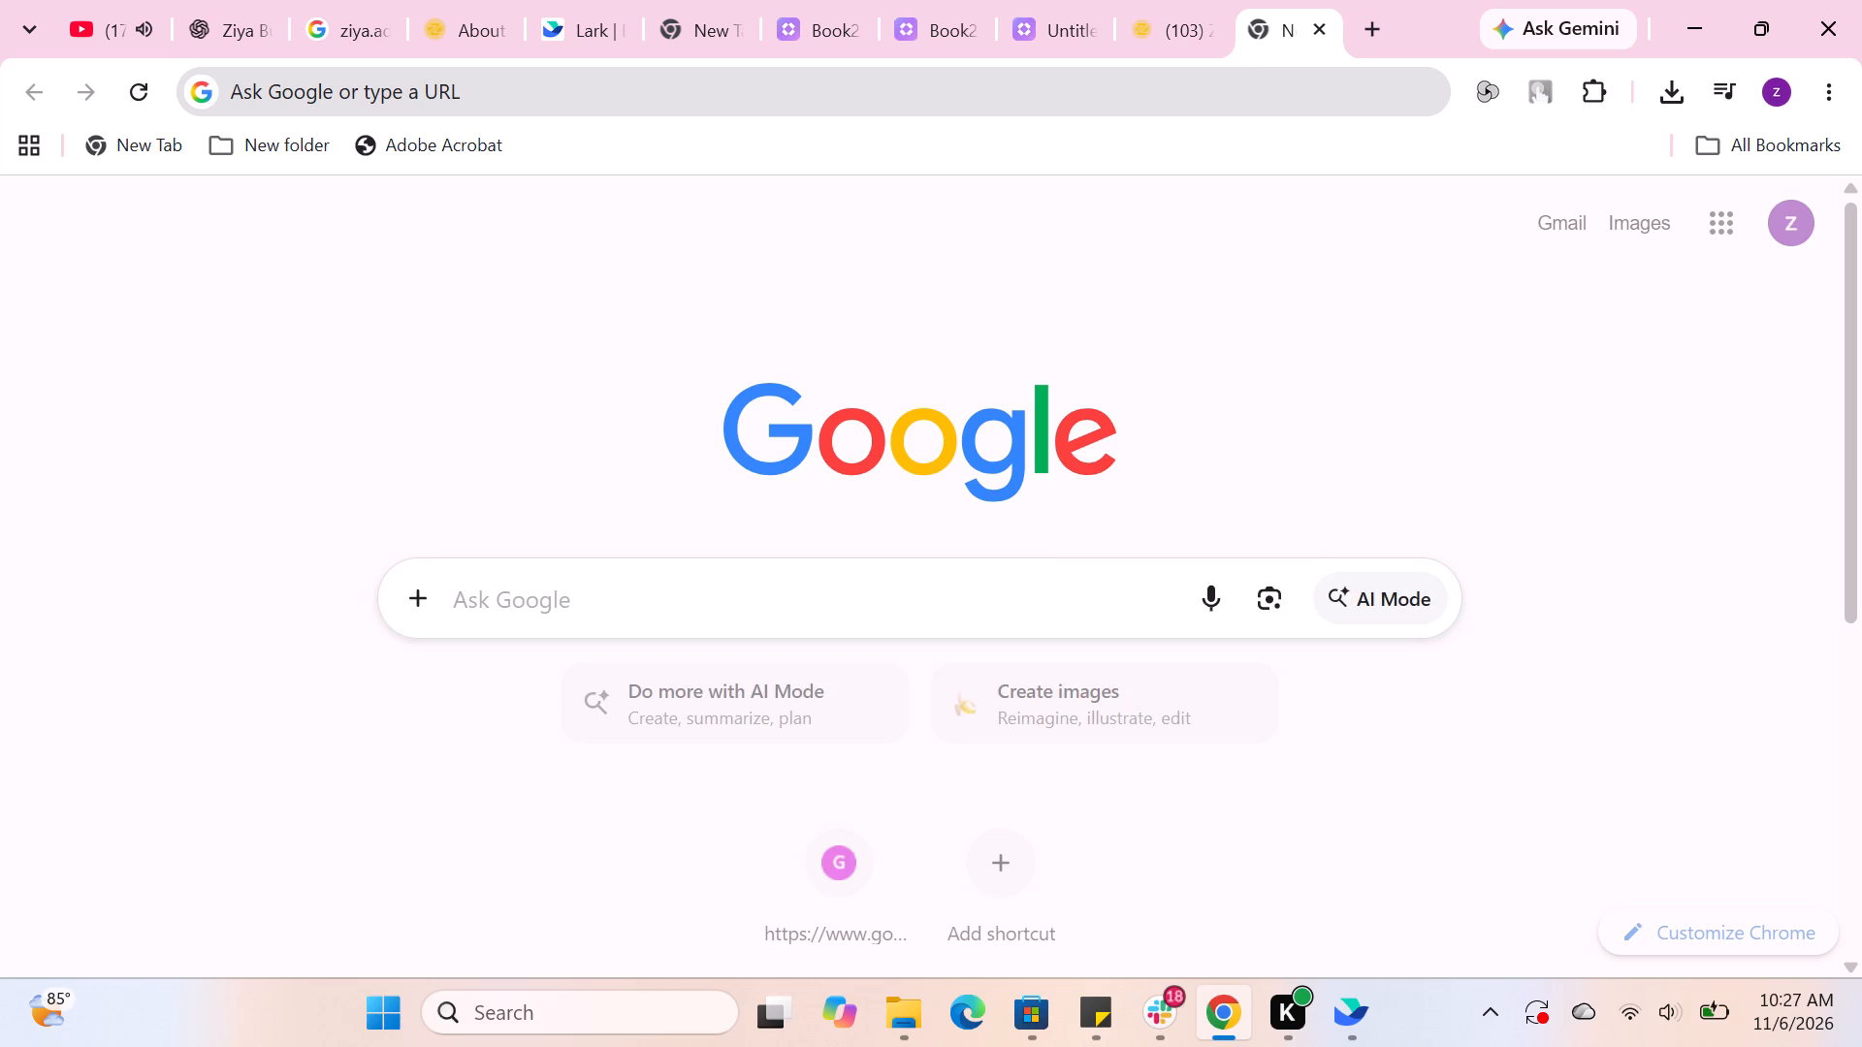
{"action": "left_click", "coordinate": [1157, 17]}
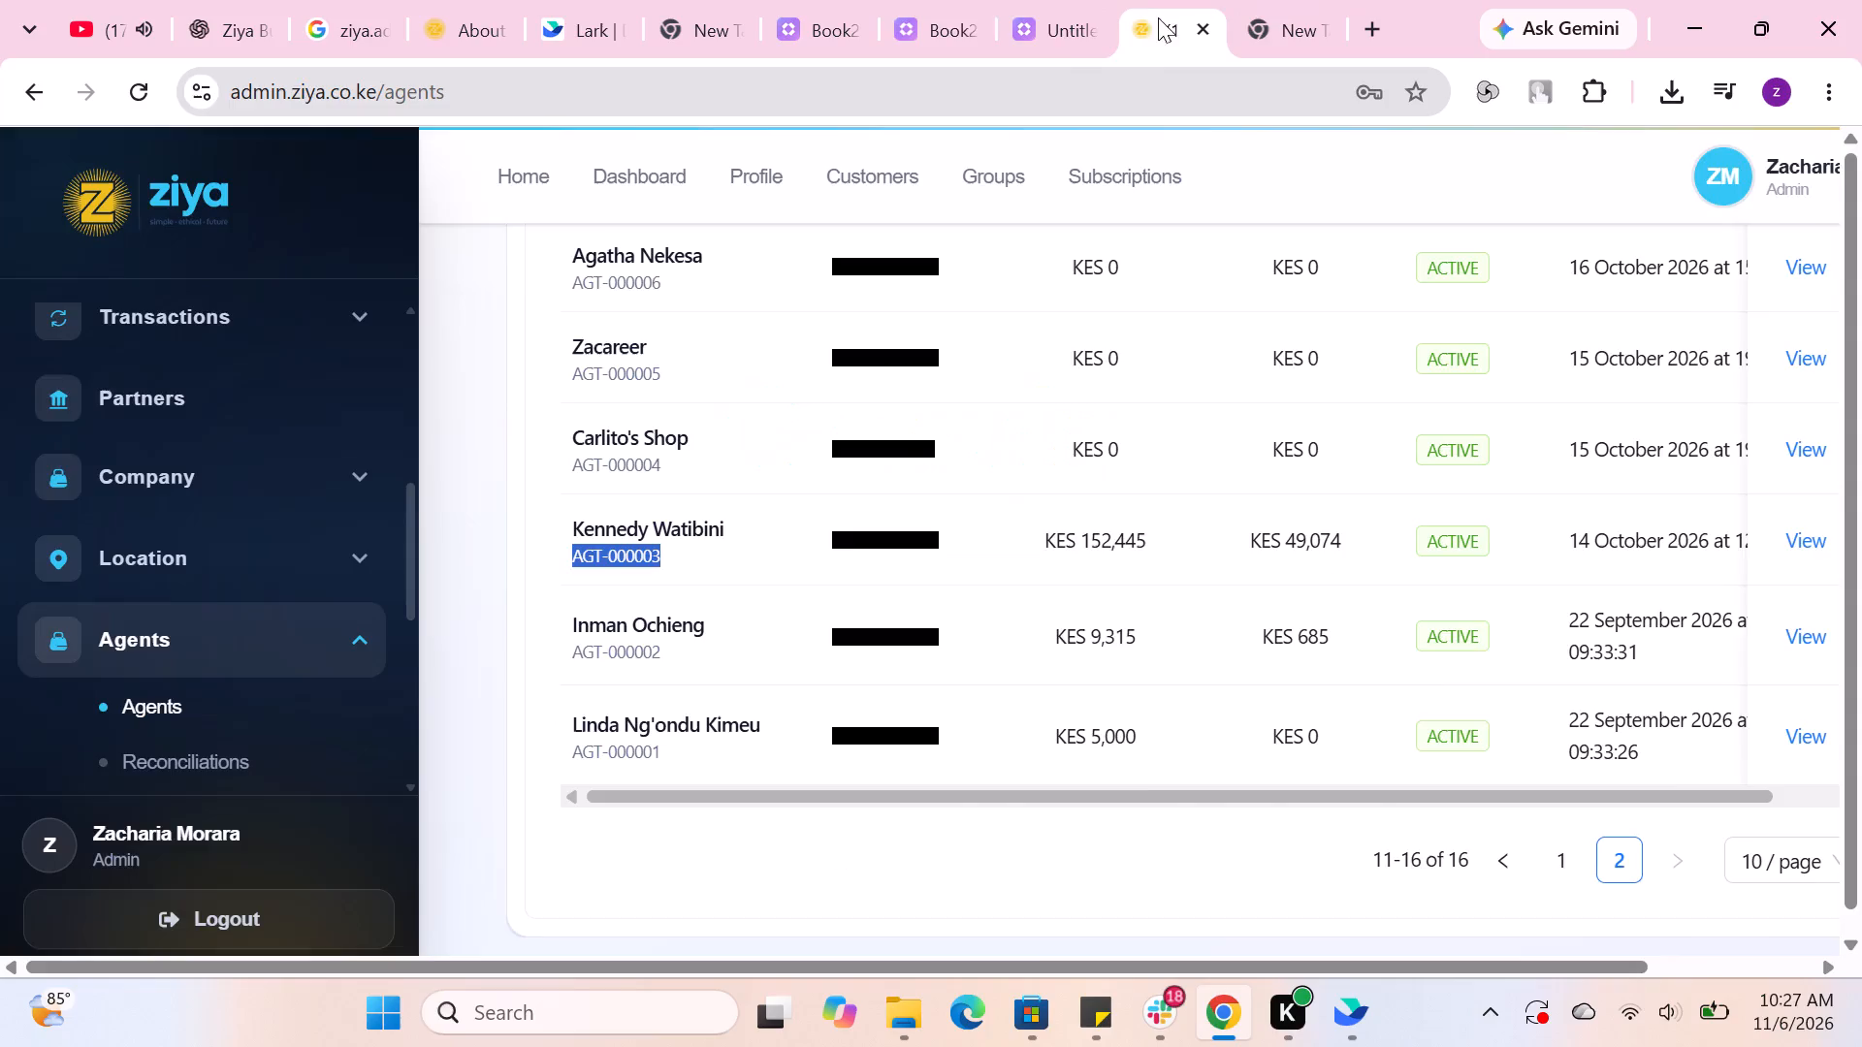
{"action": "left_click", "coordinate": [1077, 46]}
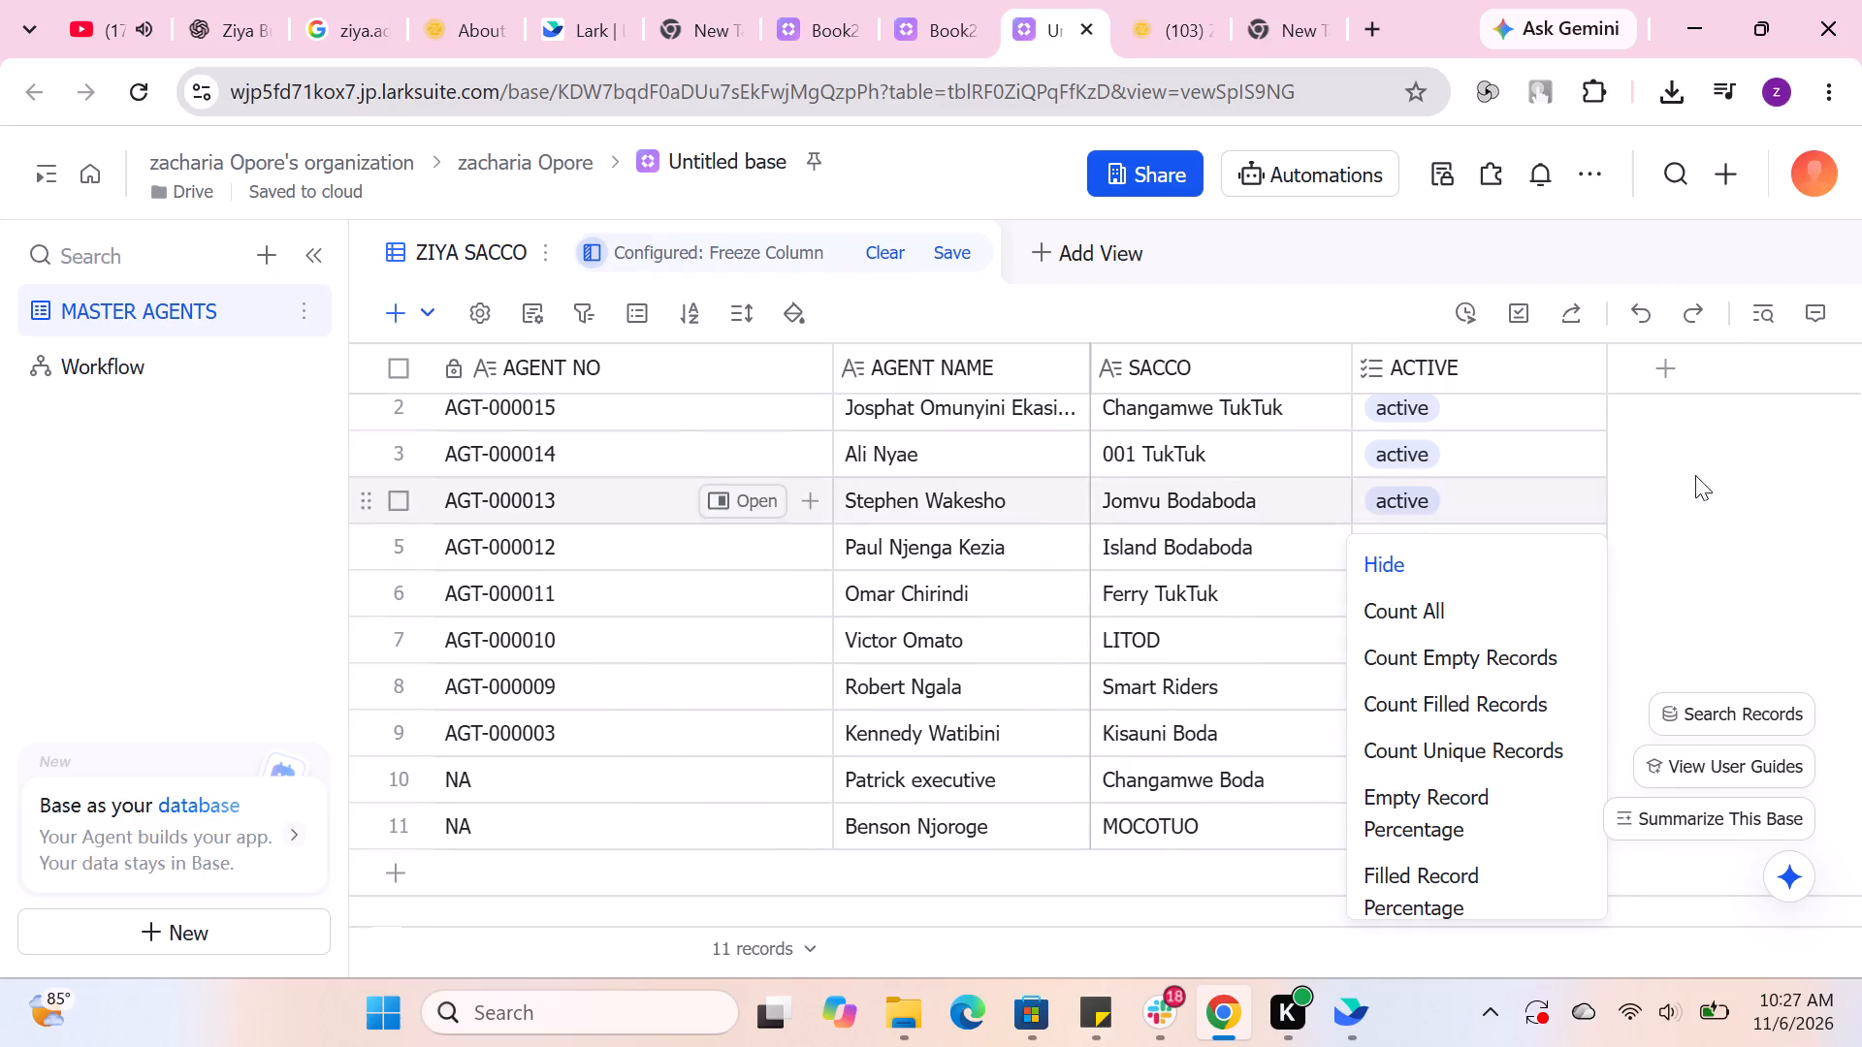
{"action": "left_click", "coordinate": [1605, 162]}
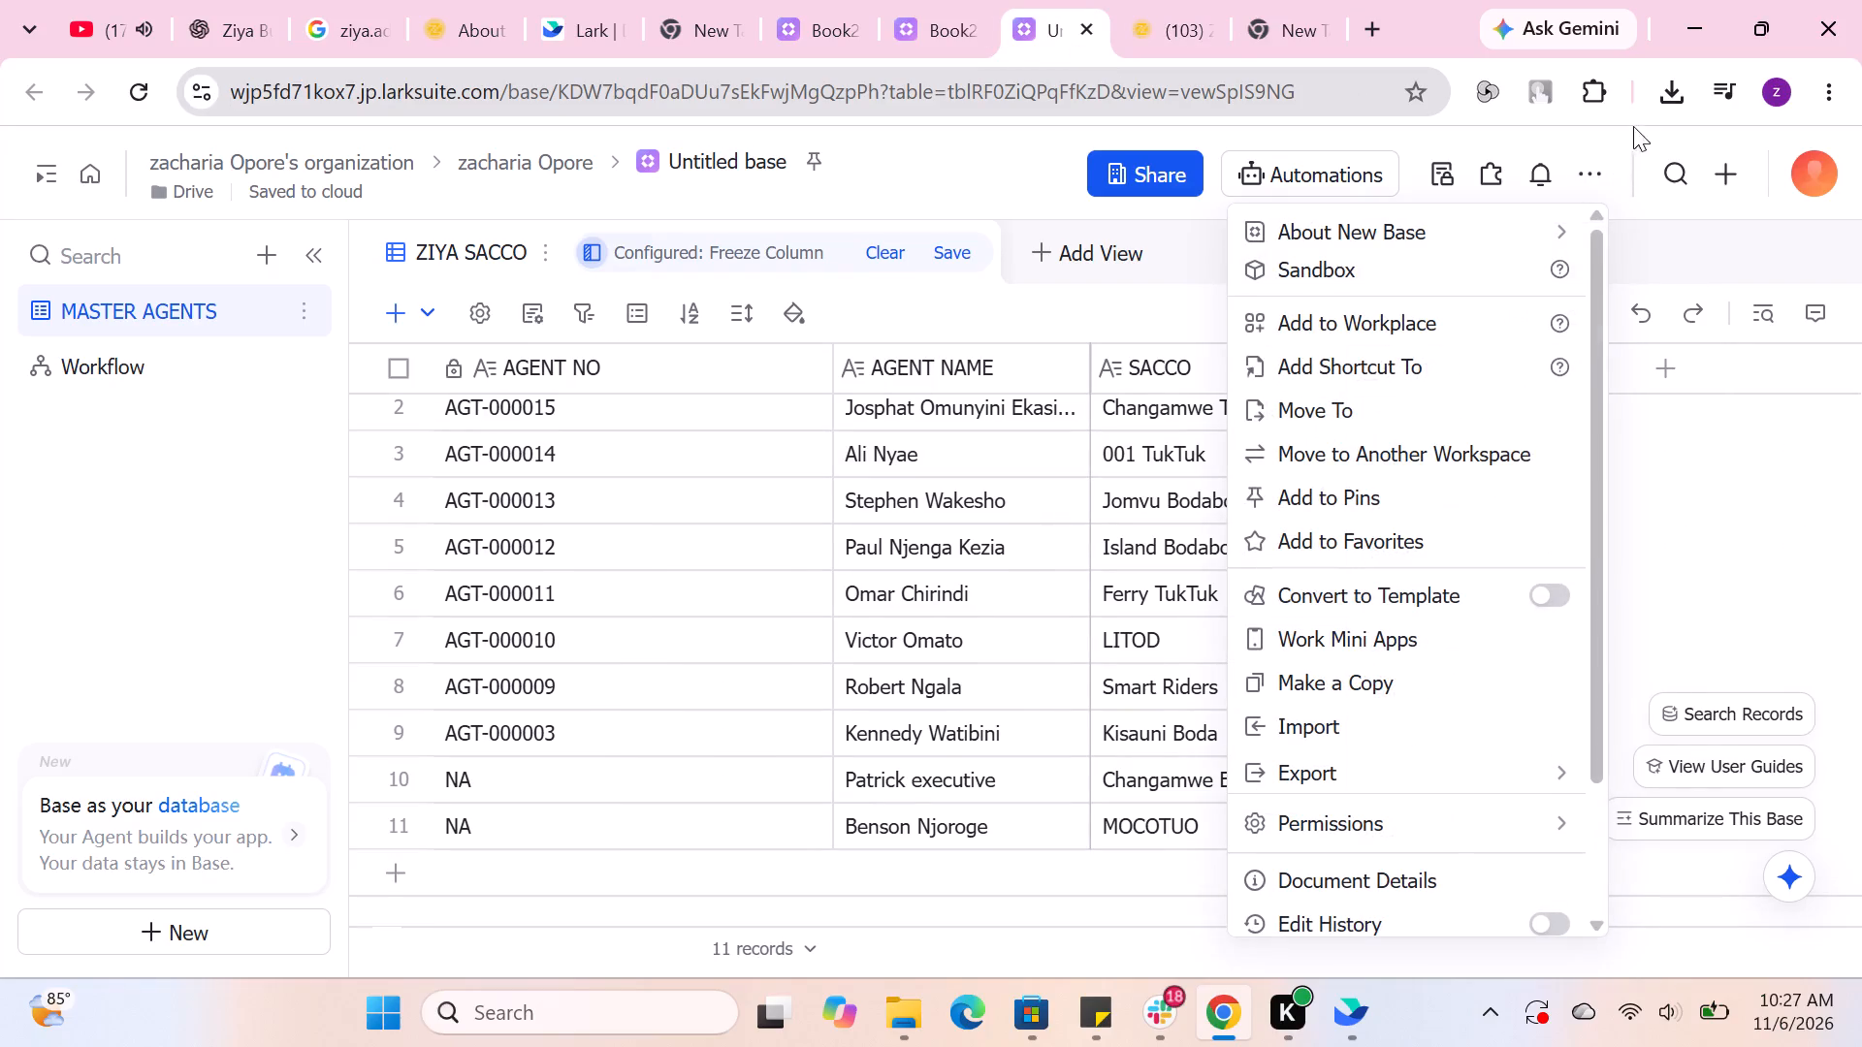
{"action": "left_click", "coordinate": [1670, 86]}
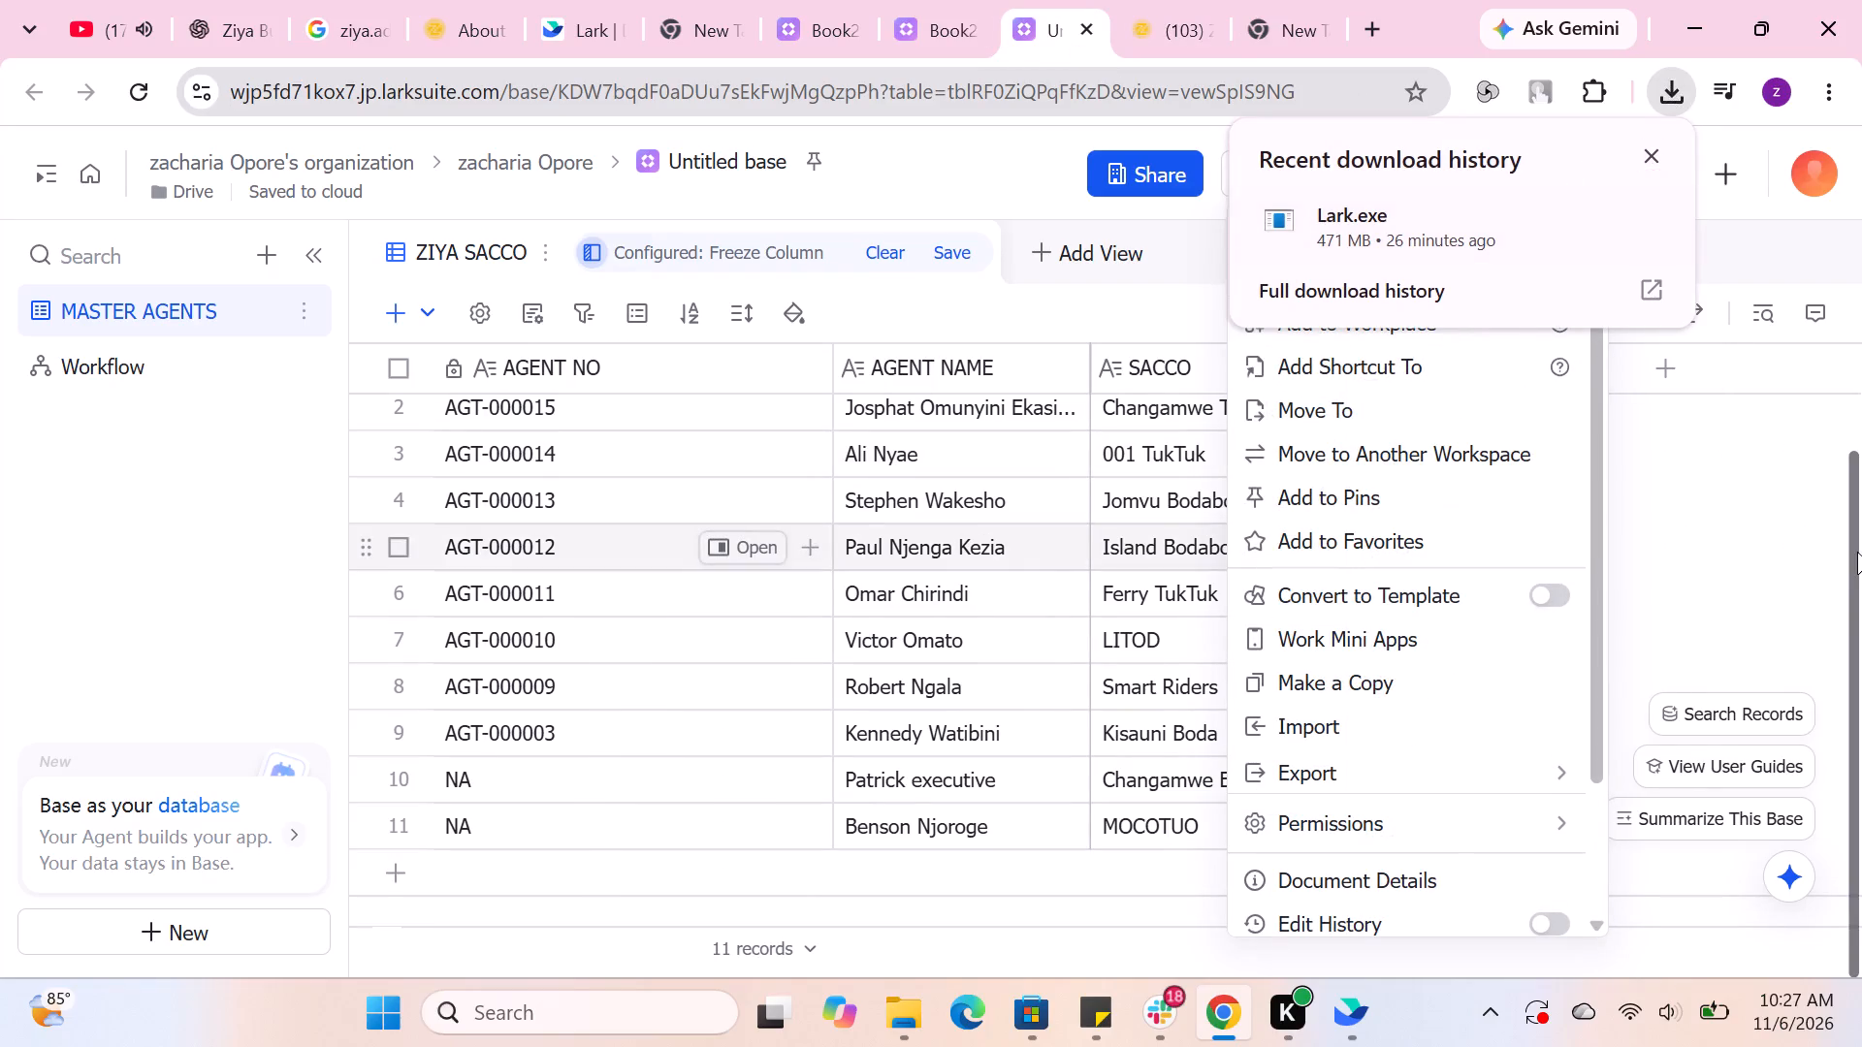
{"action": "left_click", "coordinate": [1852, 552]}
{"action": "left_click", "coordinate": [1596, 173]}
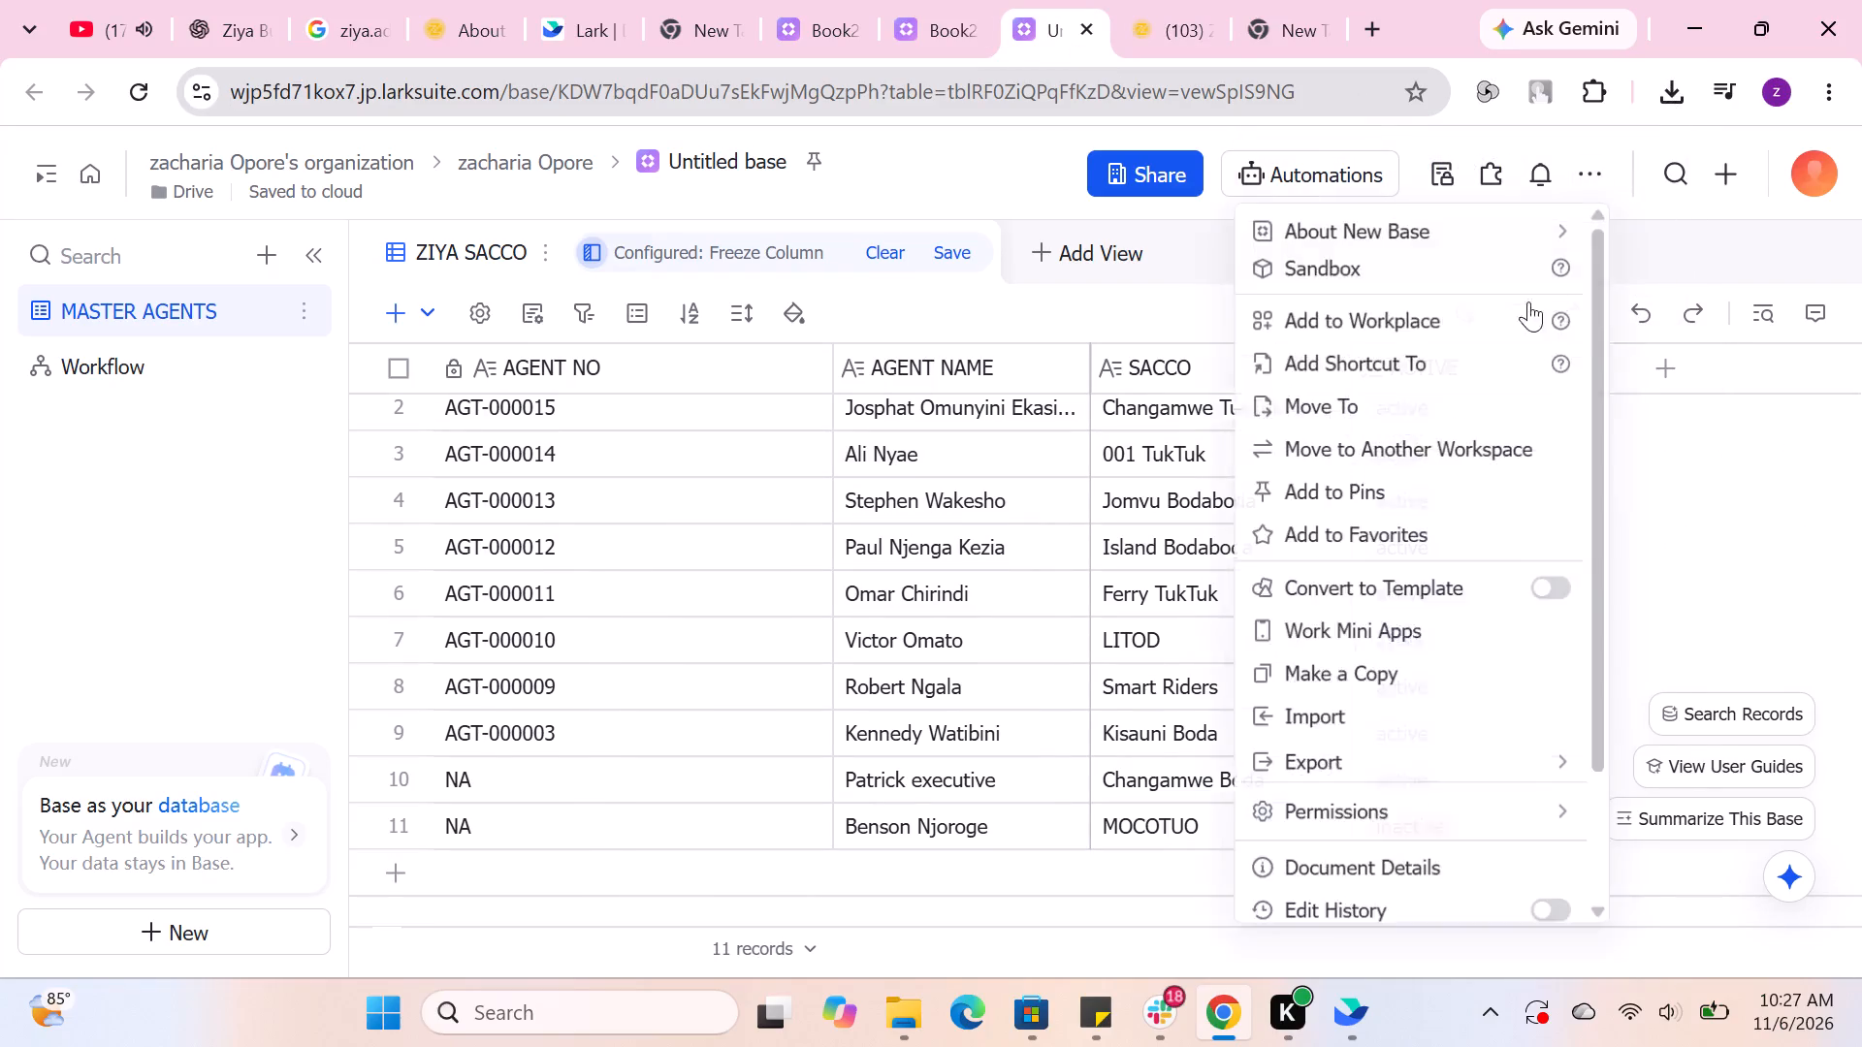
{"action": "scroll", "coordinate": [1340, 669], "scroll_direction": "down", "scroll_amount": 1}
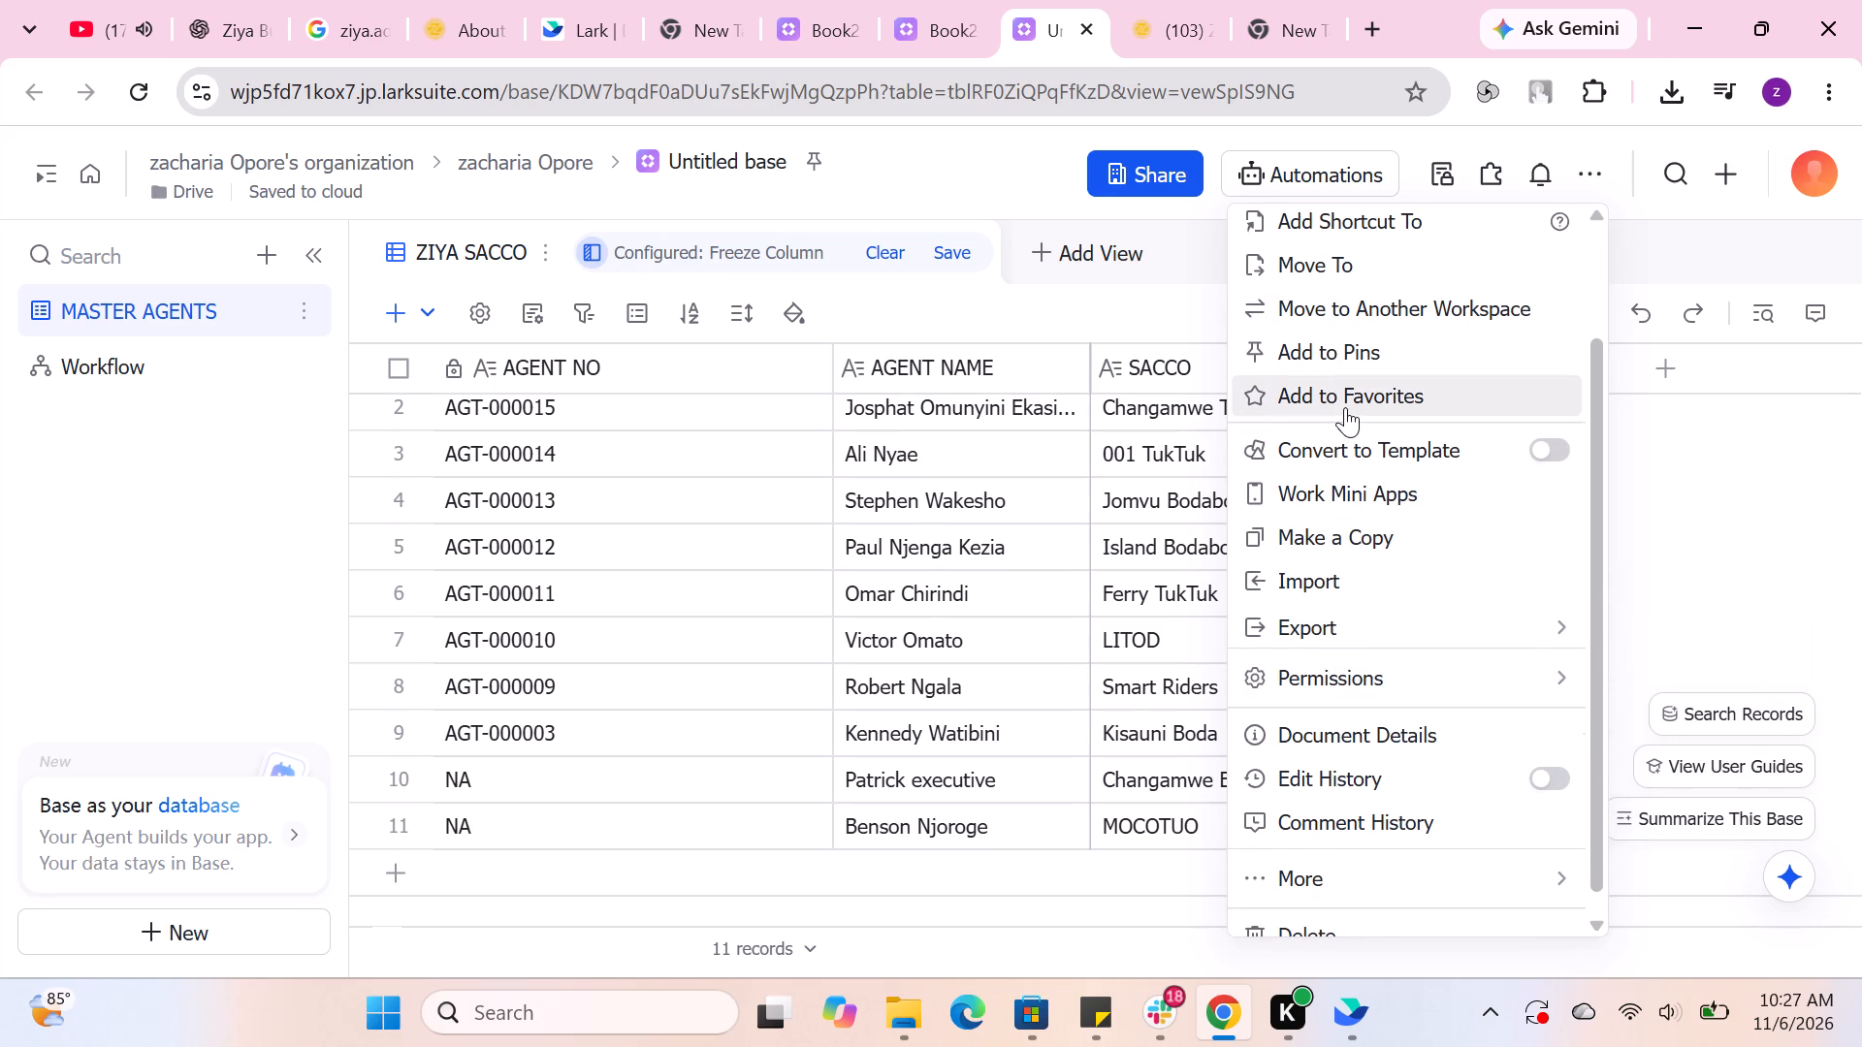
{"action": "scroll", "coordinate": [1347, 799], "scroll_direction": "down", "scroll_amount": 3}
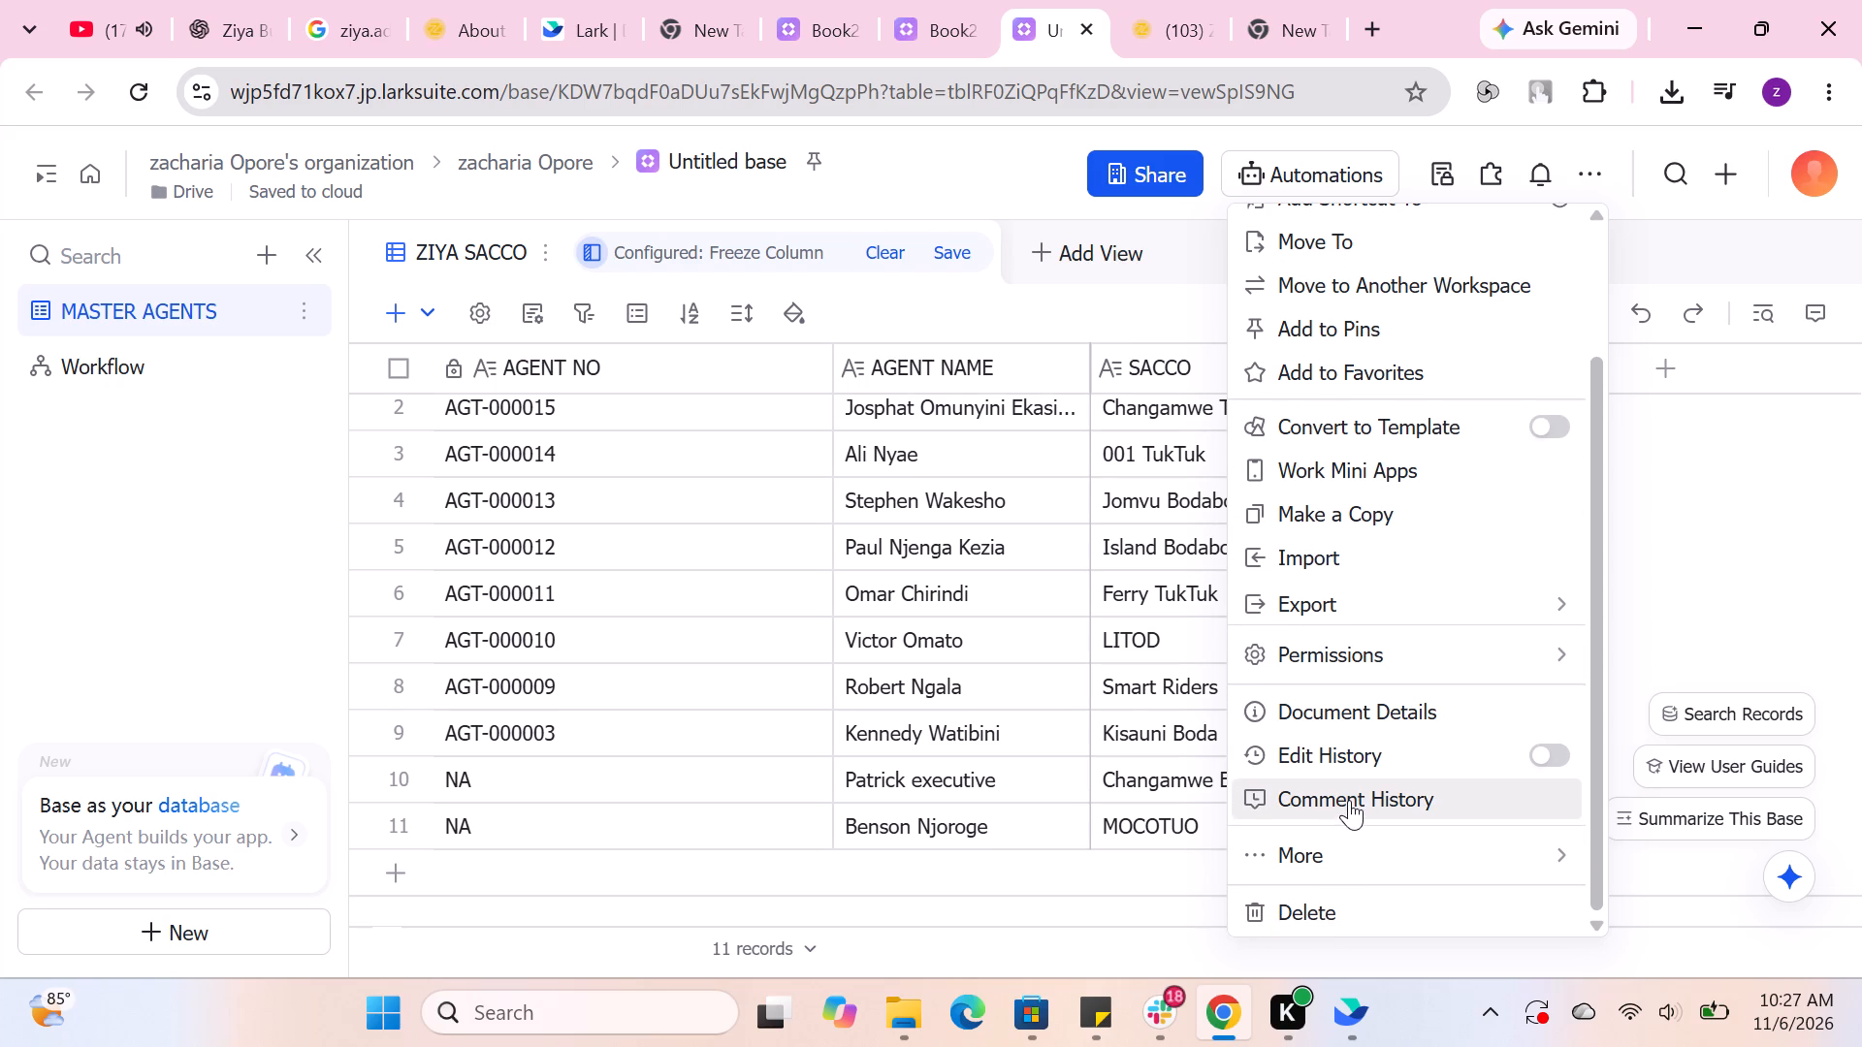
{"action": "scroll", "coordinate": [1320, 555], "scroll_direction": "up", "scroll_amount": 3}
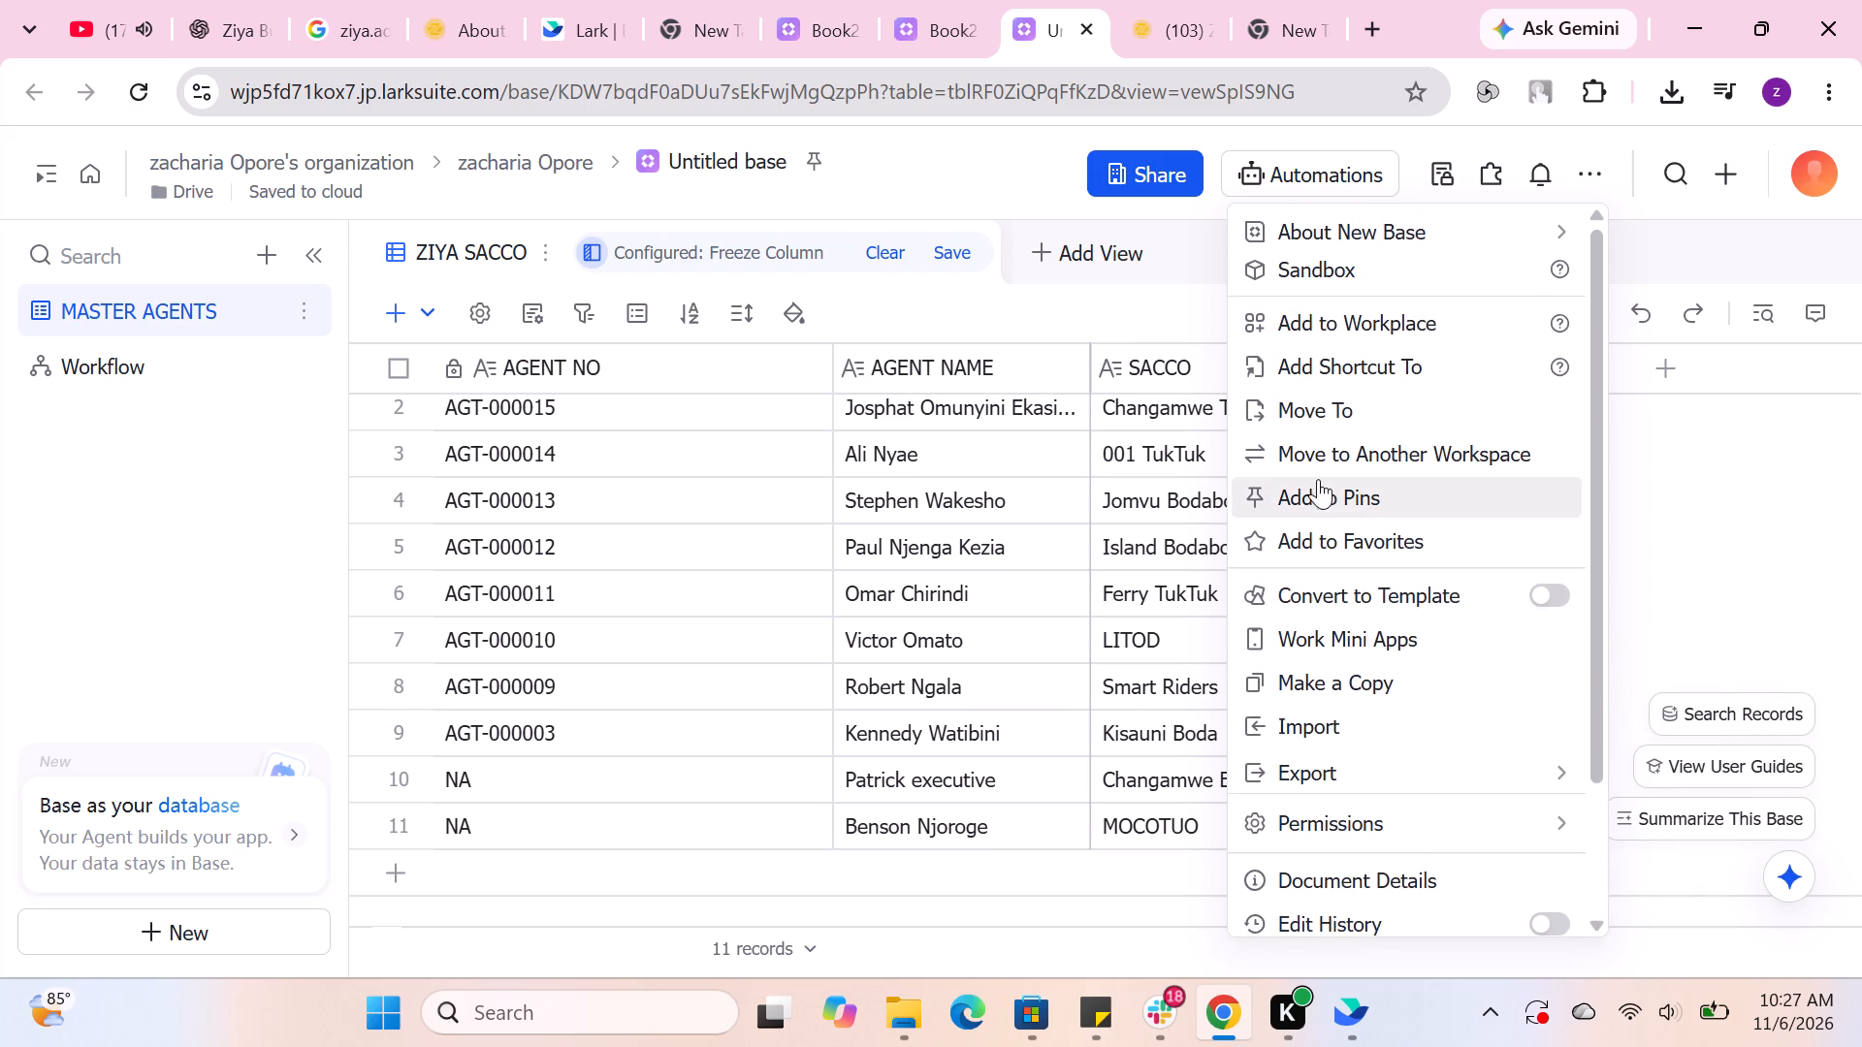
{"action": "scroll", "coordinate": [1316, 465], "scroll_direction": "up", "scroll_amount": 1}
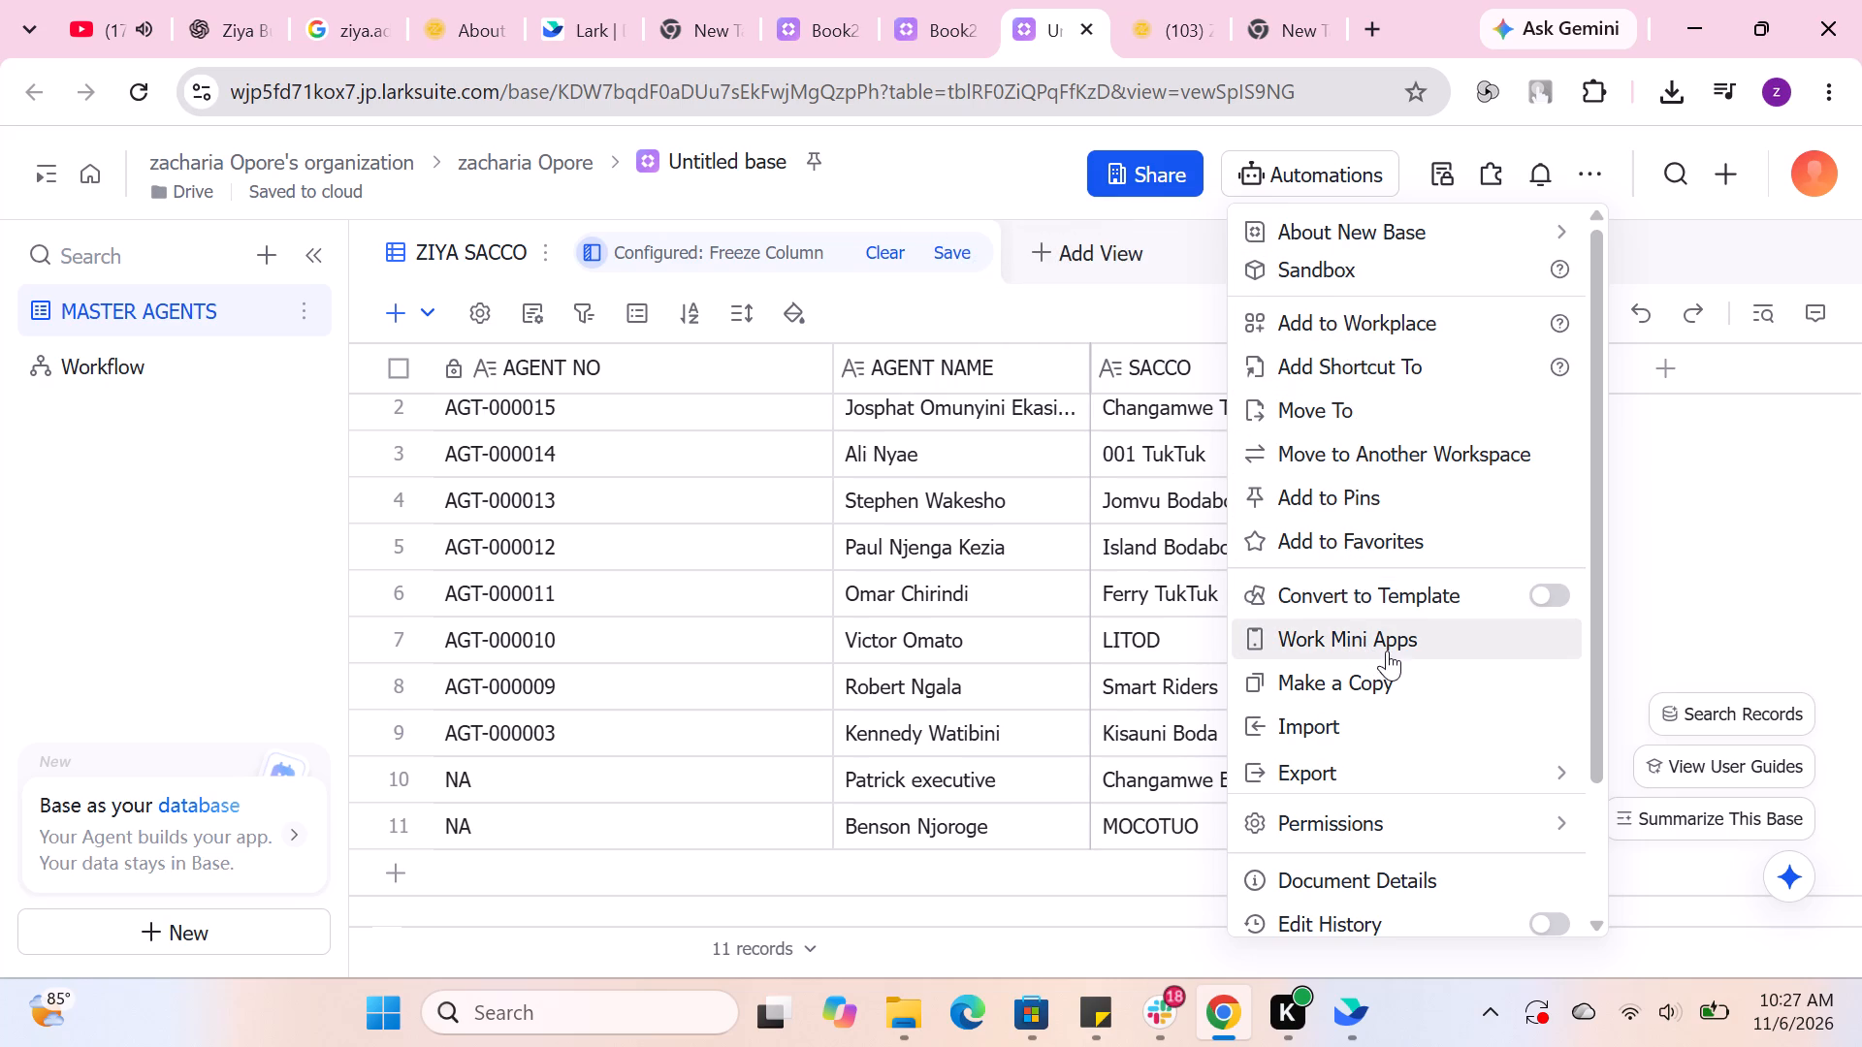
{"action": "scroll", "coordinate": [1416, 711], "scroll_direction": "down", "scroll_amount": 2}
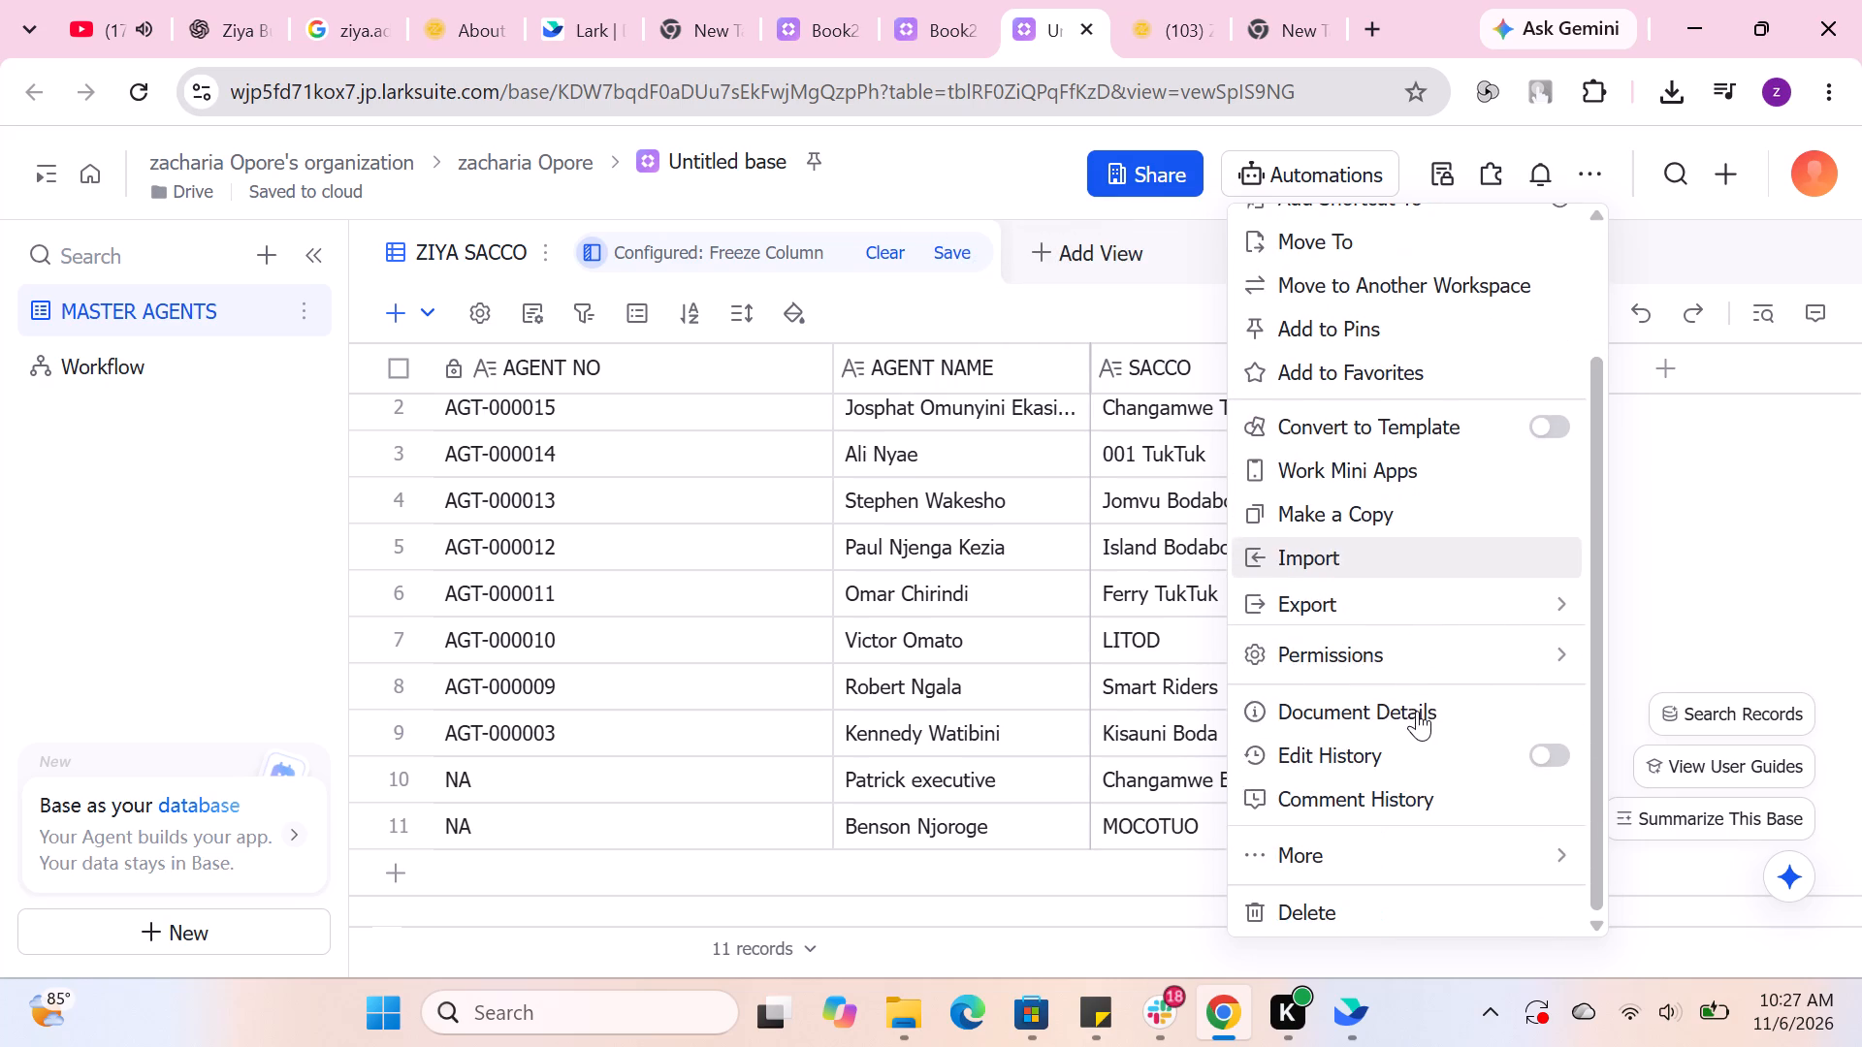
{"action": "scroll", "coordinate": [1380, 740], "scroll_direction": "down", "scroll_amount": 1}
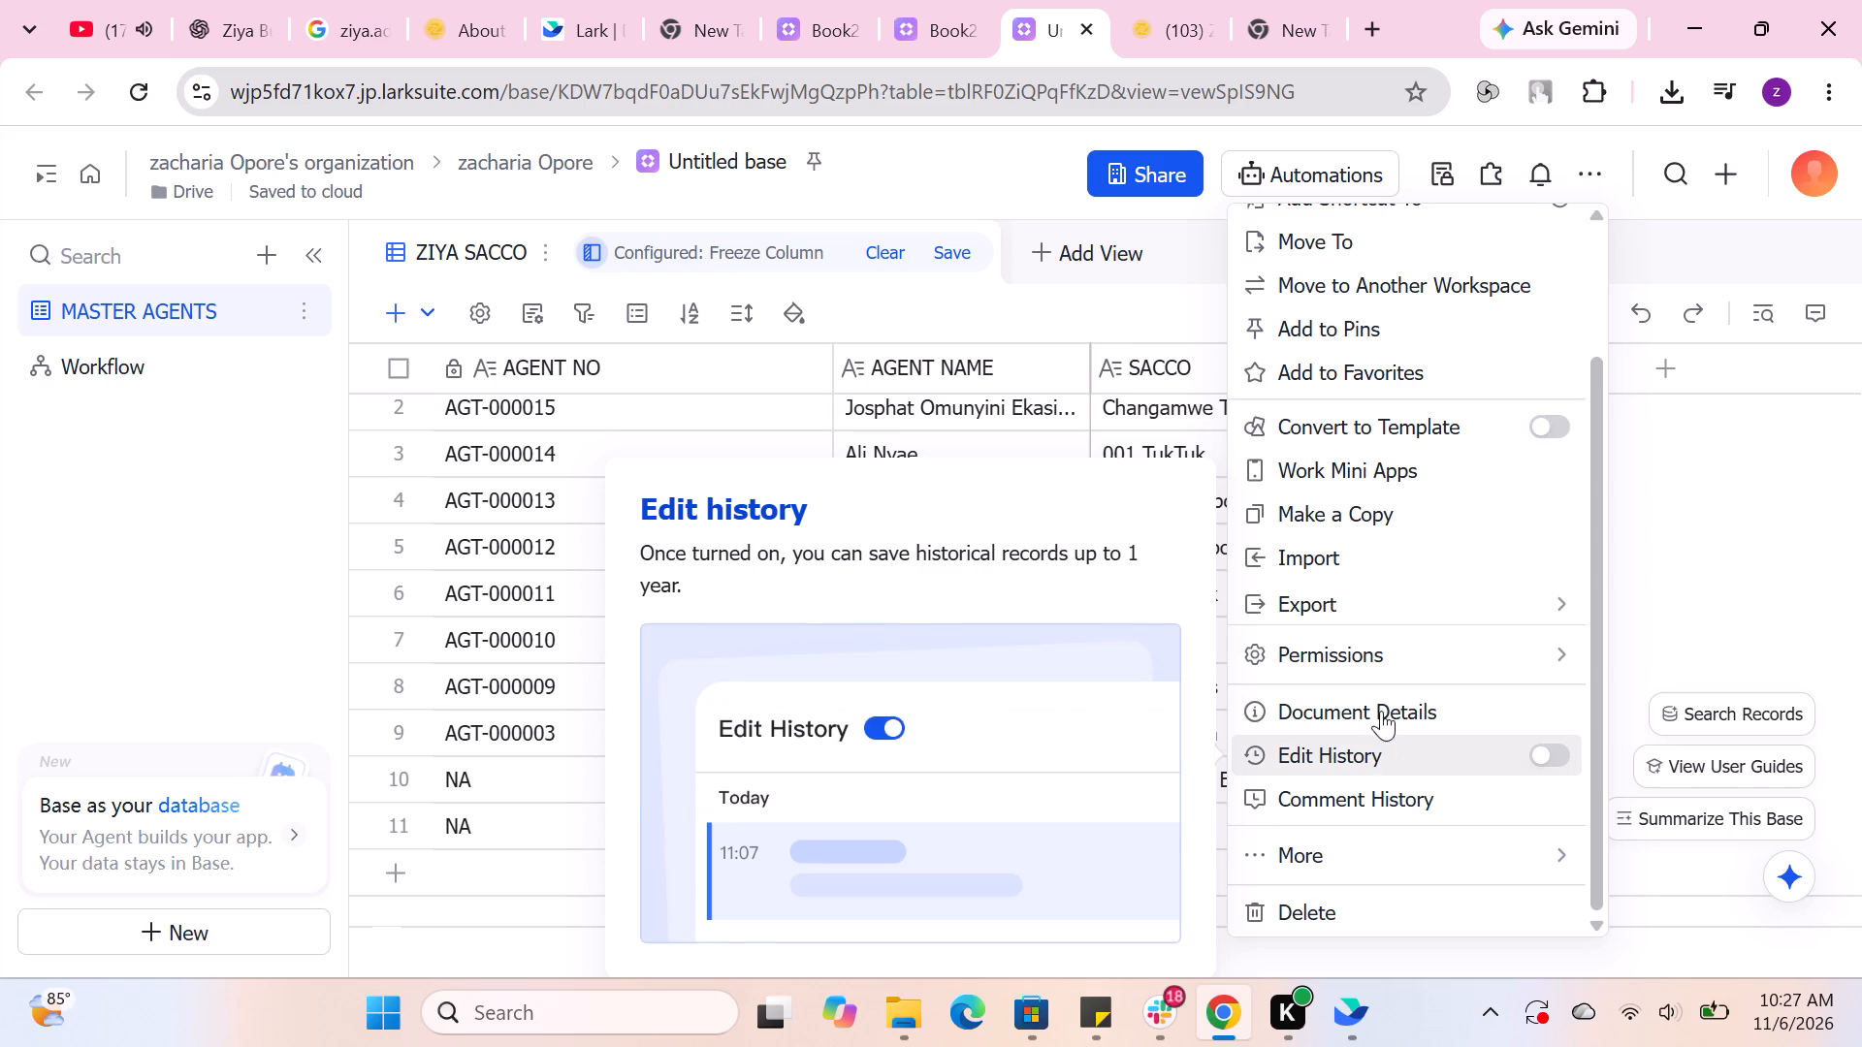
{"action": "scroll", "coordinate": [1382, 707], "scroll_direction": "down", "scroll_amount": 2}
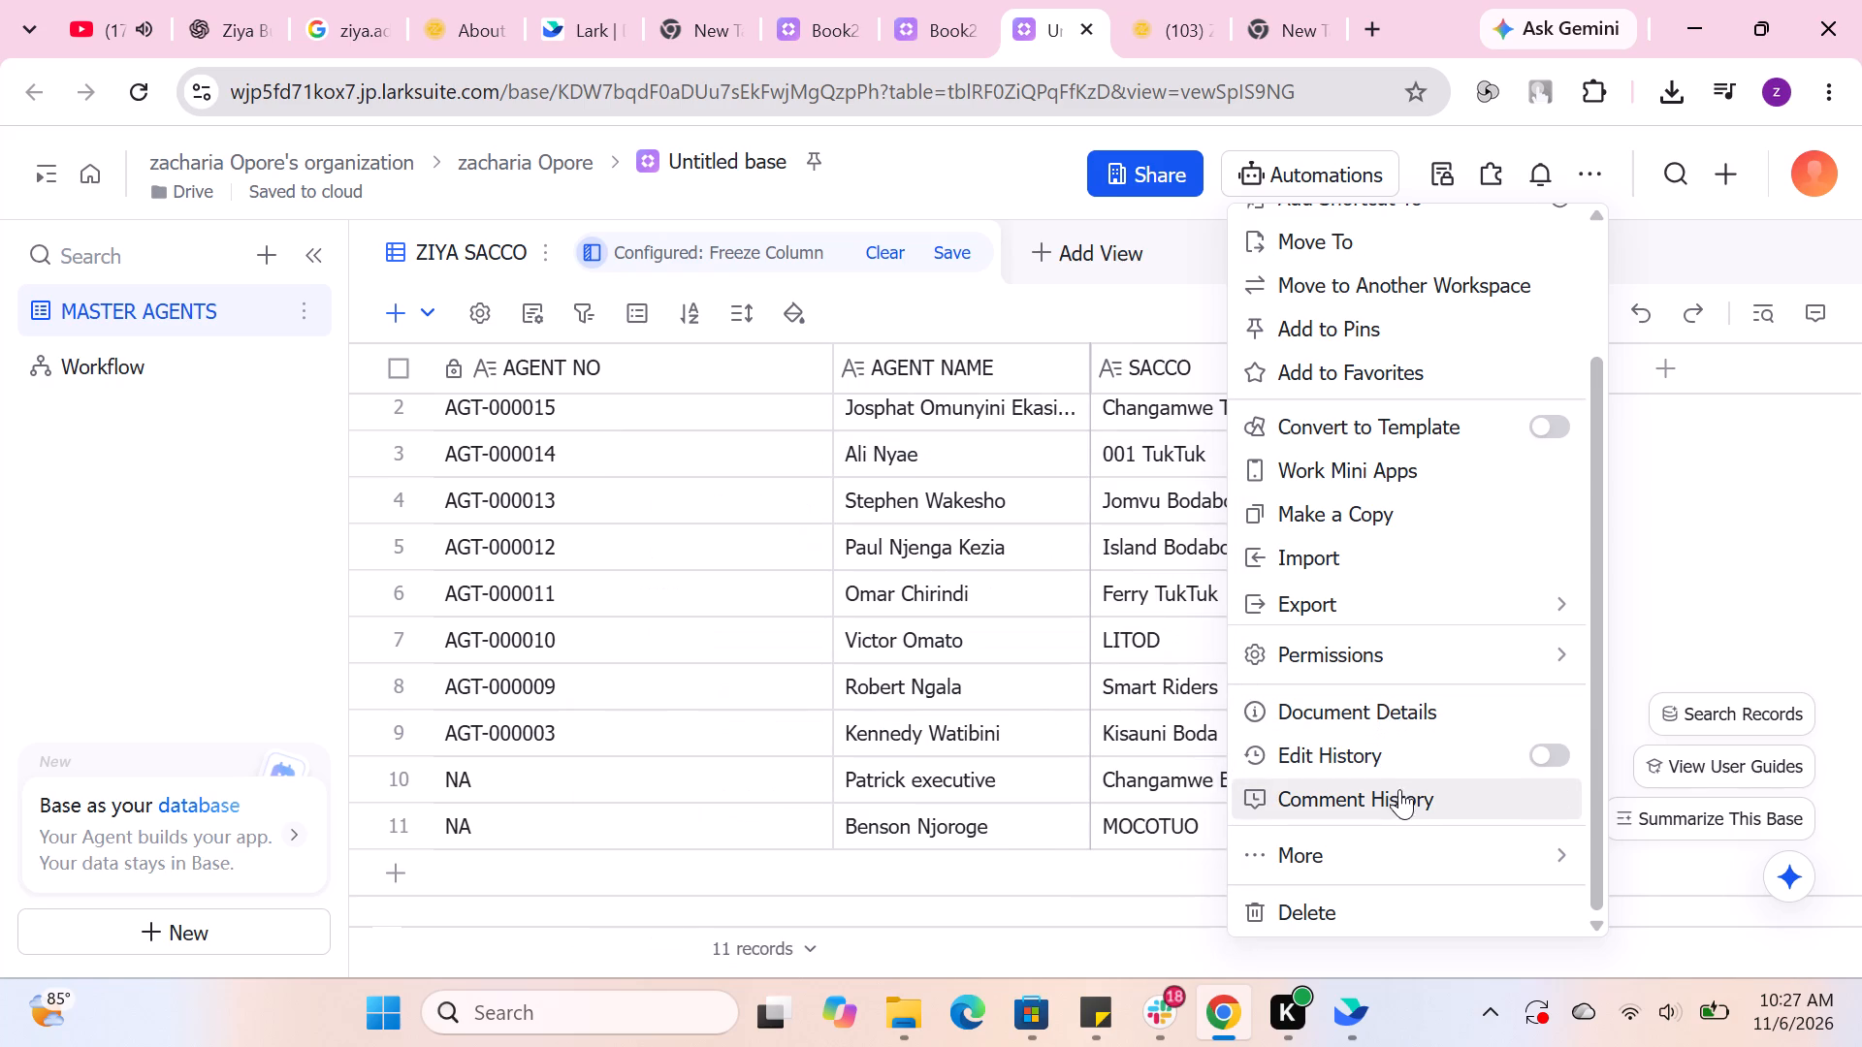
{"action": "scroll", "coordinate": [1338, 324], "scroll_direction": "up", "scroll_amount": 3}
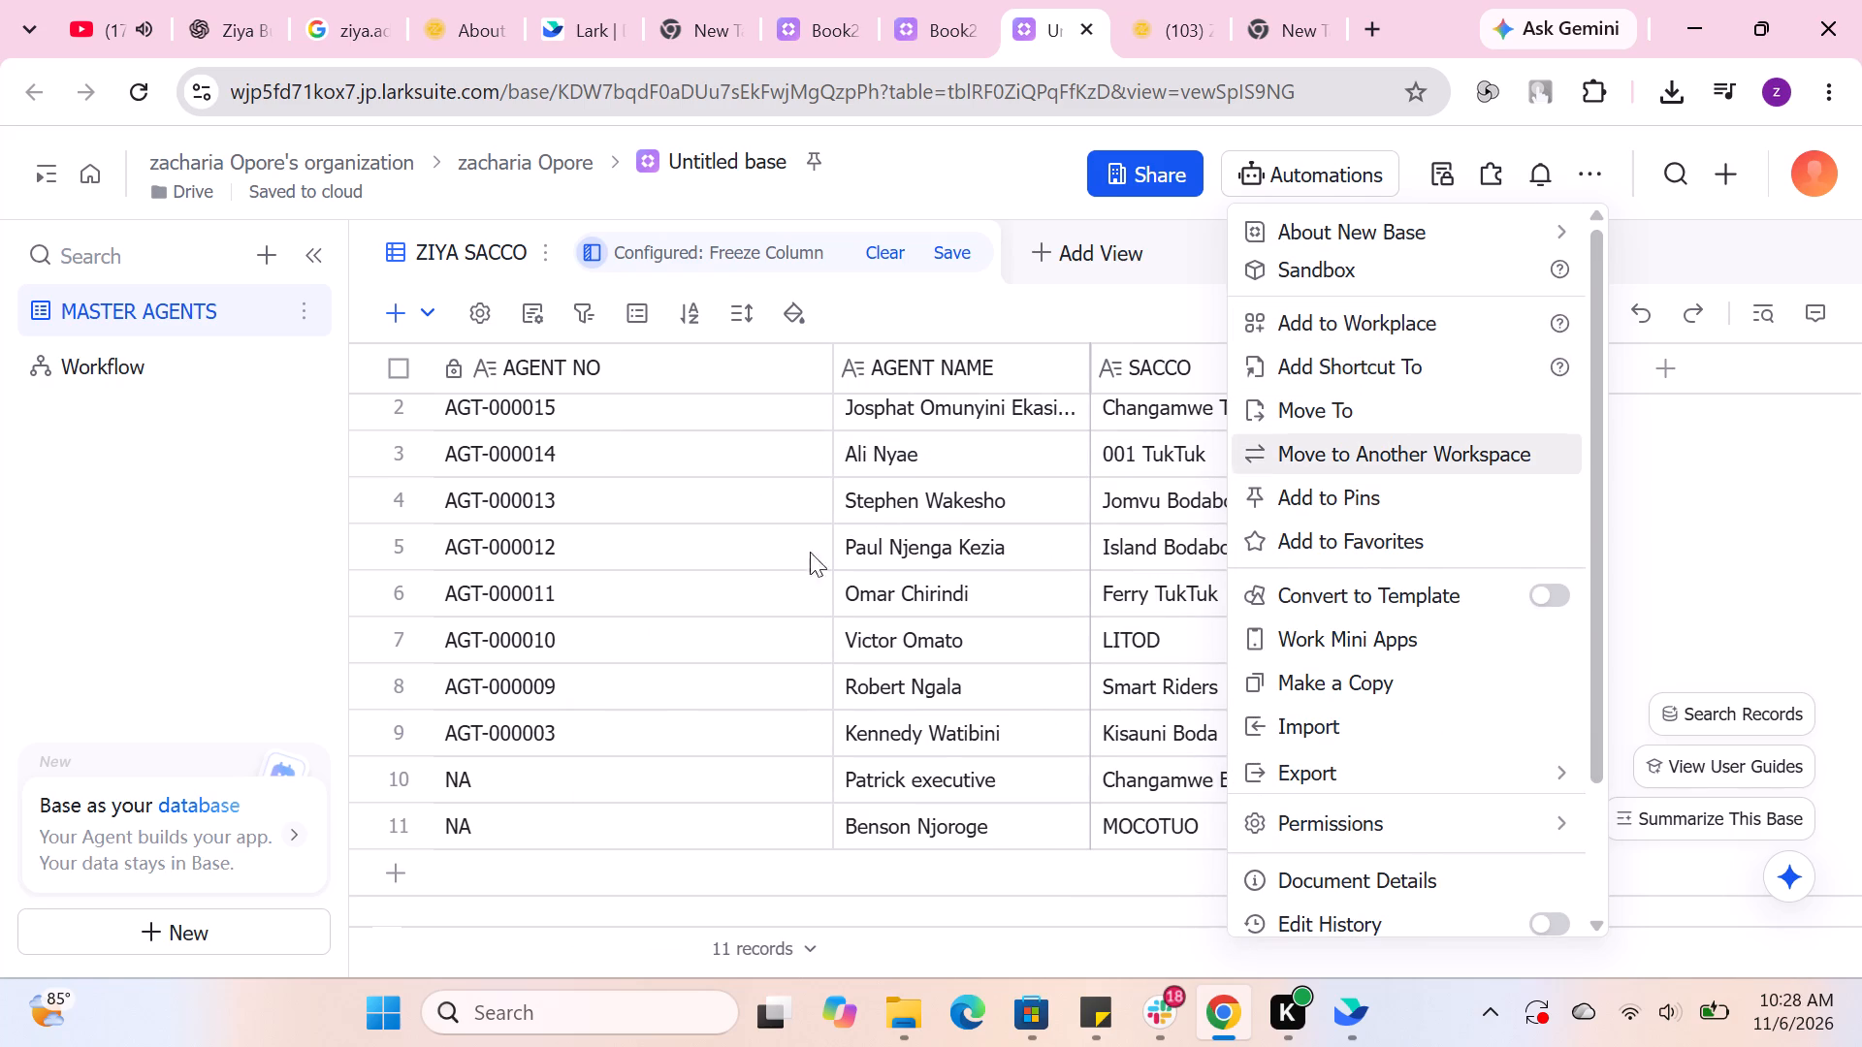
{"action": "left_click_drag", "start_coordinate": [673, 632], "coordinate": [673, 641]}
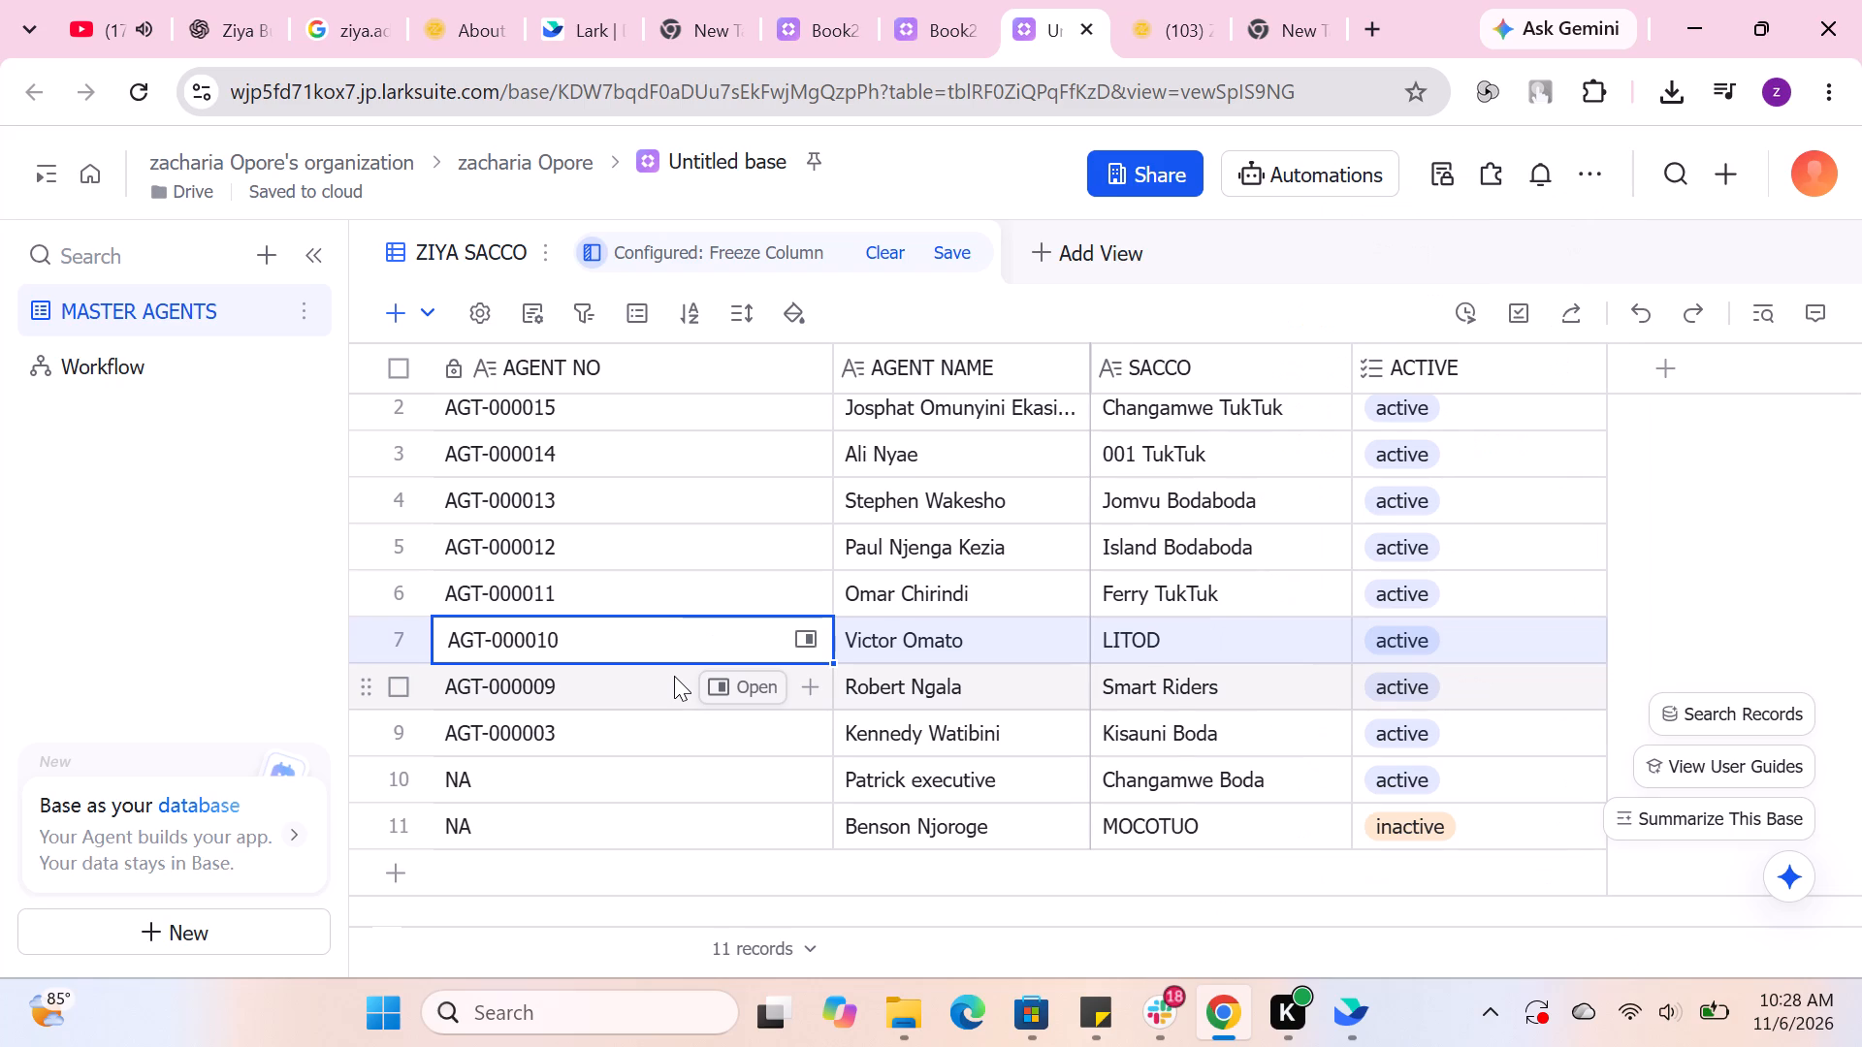